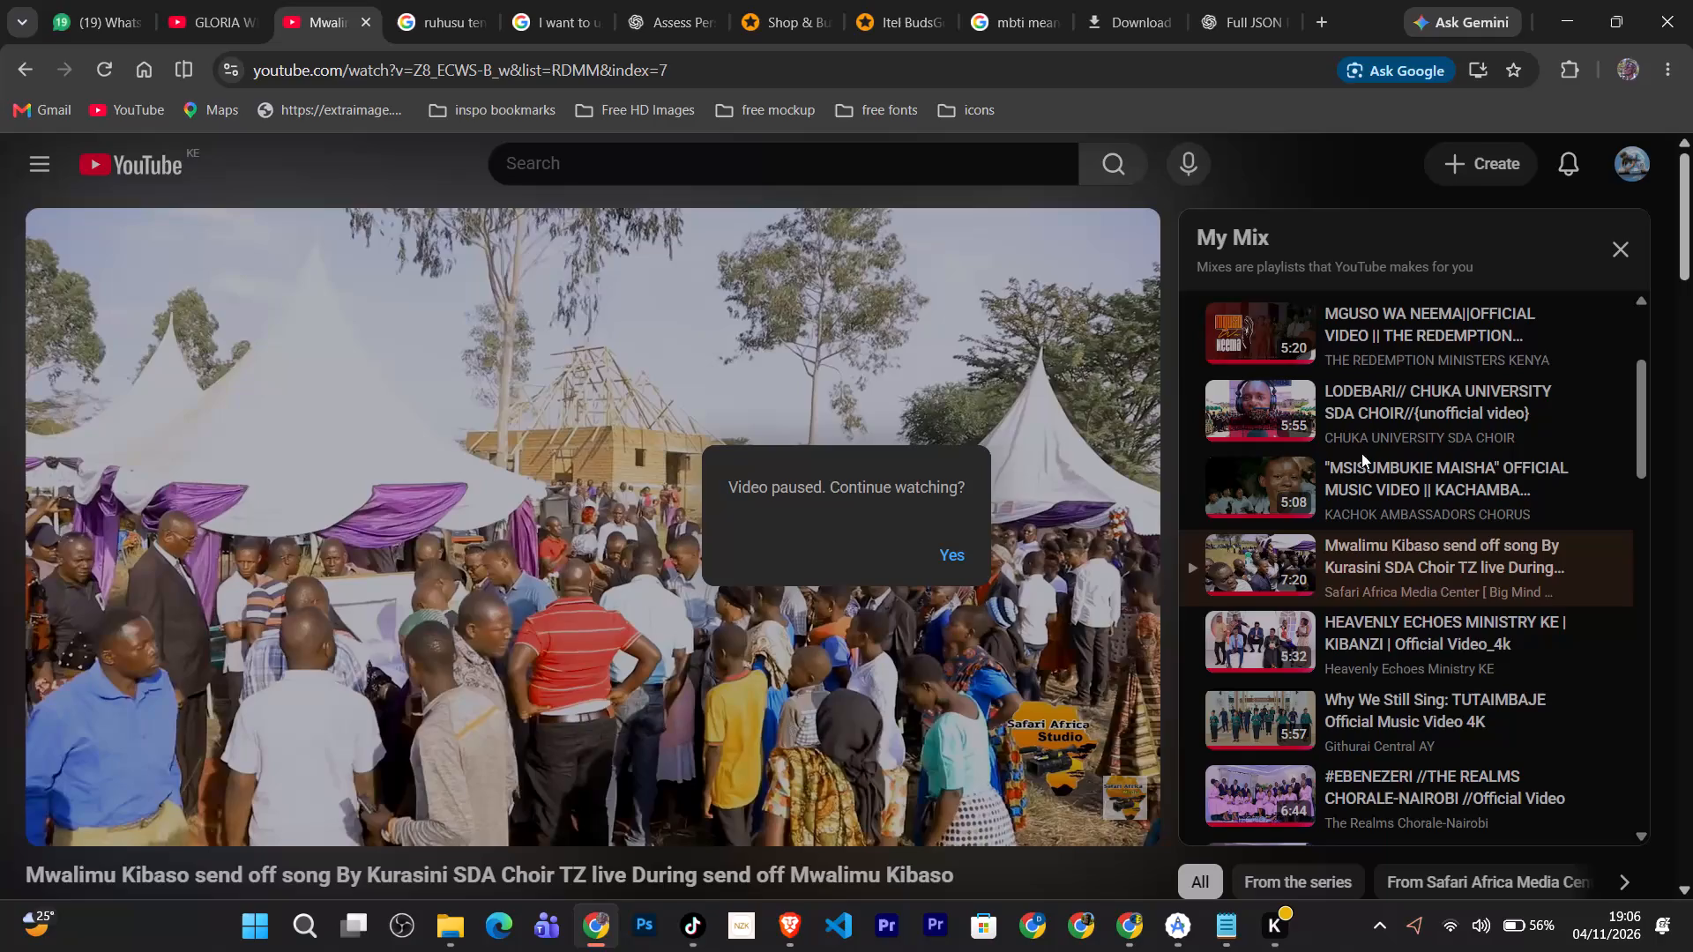
Play the "LODEBARI// CHUKA UNIVERSITY SDA CHOIR" video from the My Mix playlist.
{"action": "scroll", "coordinate": [1358, 445], "scroll_direction": "up", "scroll_amount": 6}
{"action": "left_click", "coordinate": [1385, 413]}
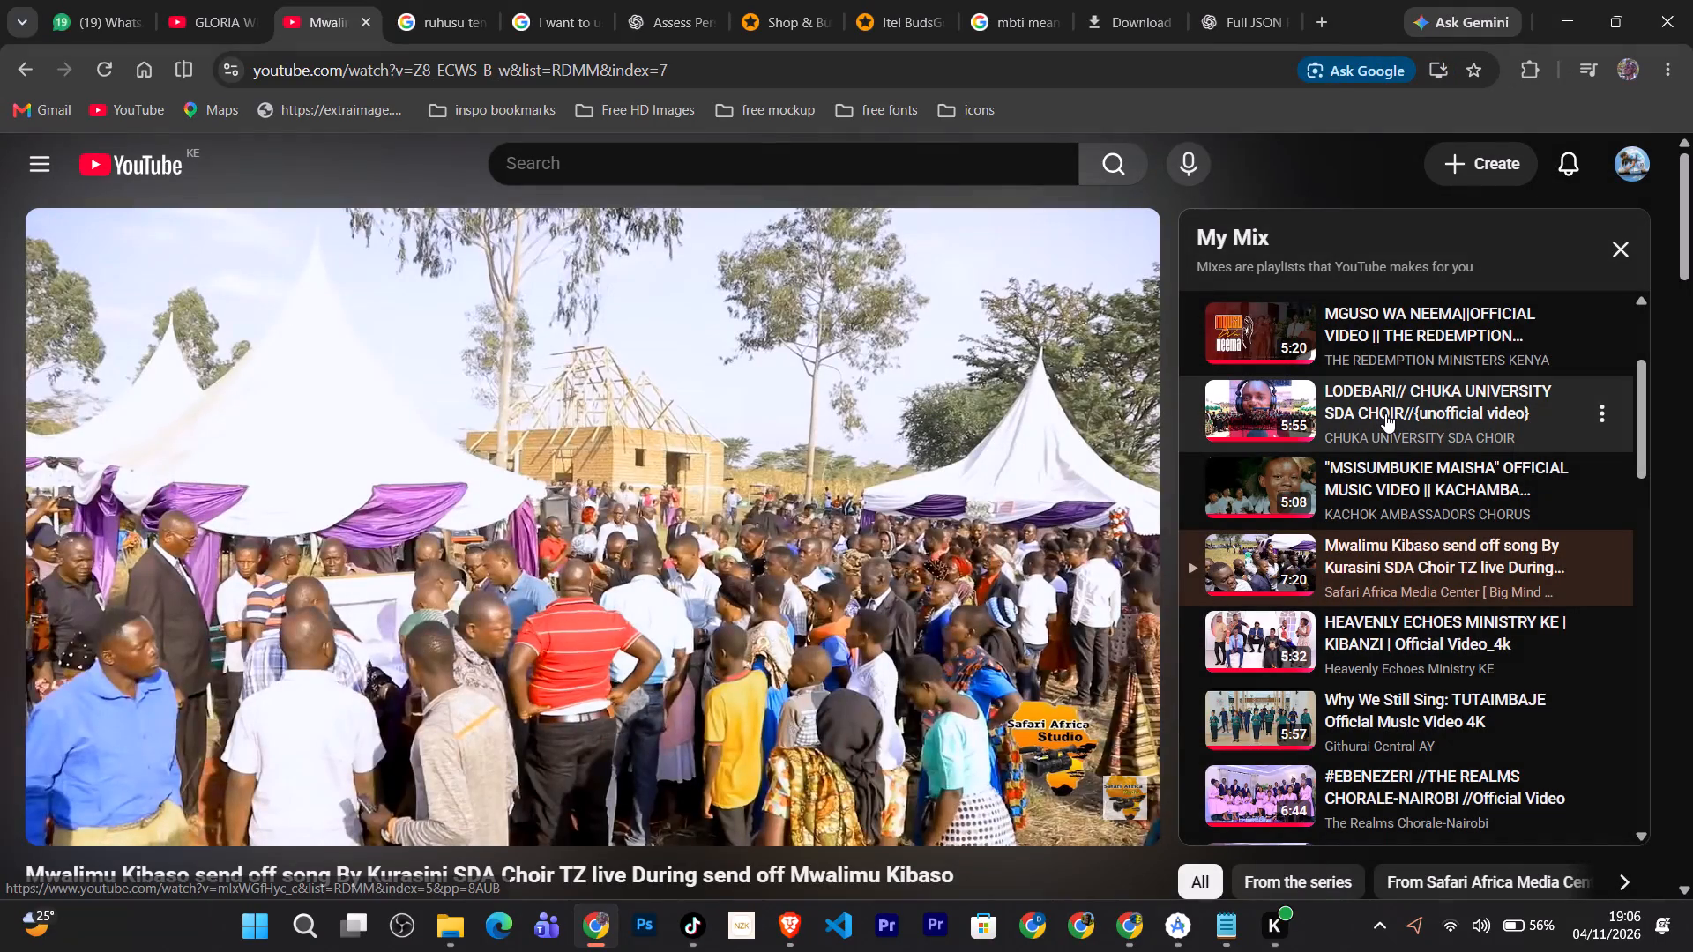
{"action": "left_click", "coordinate": [1385, 413]}
{"action": "left_click", "coordinate": [1385, 413]}
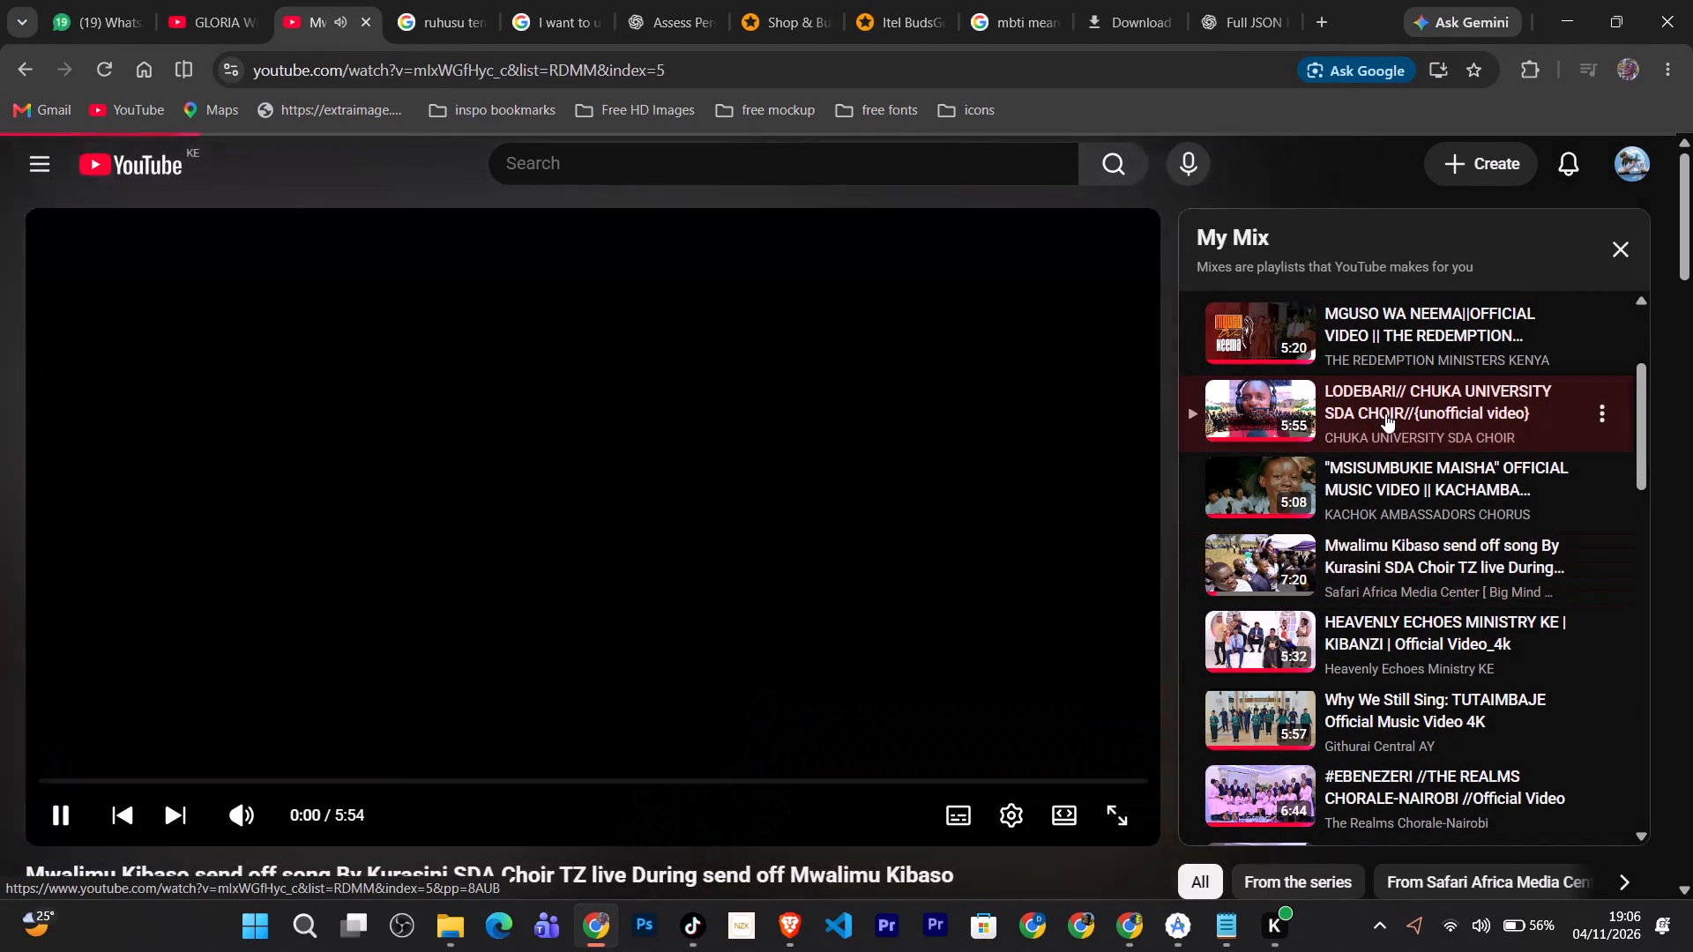
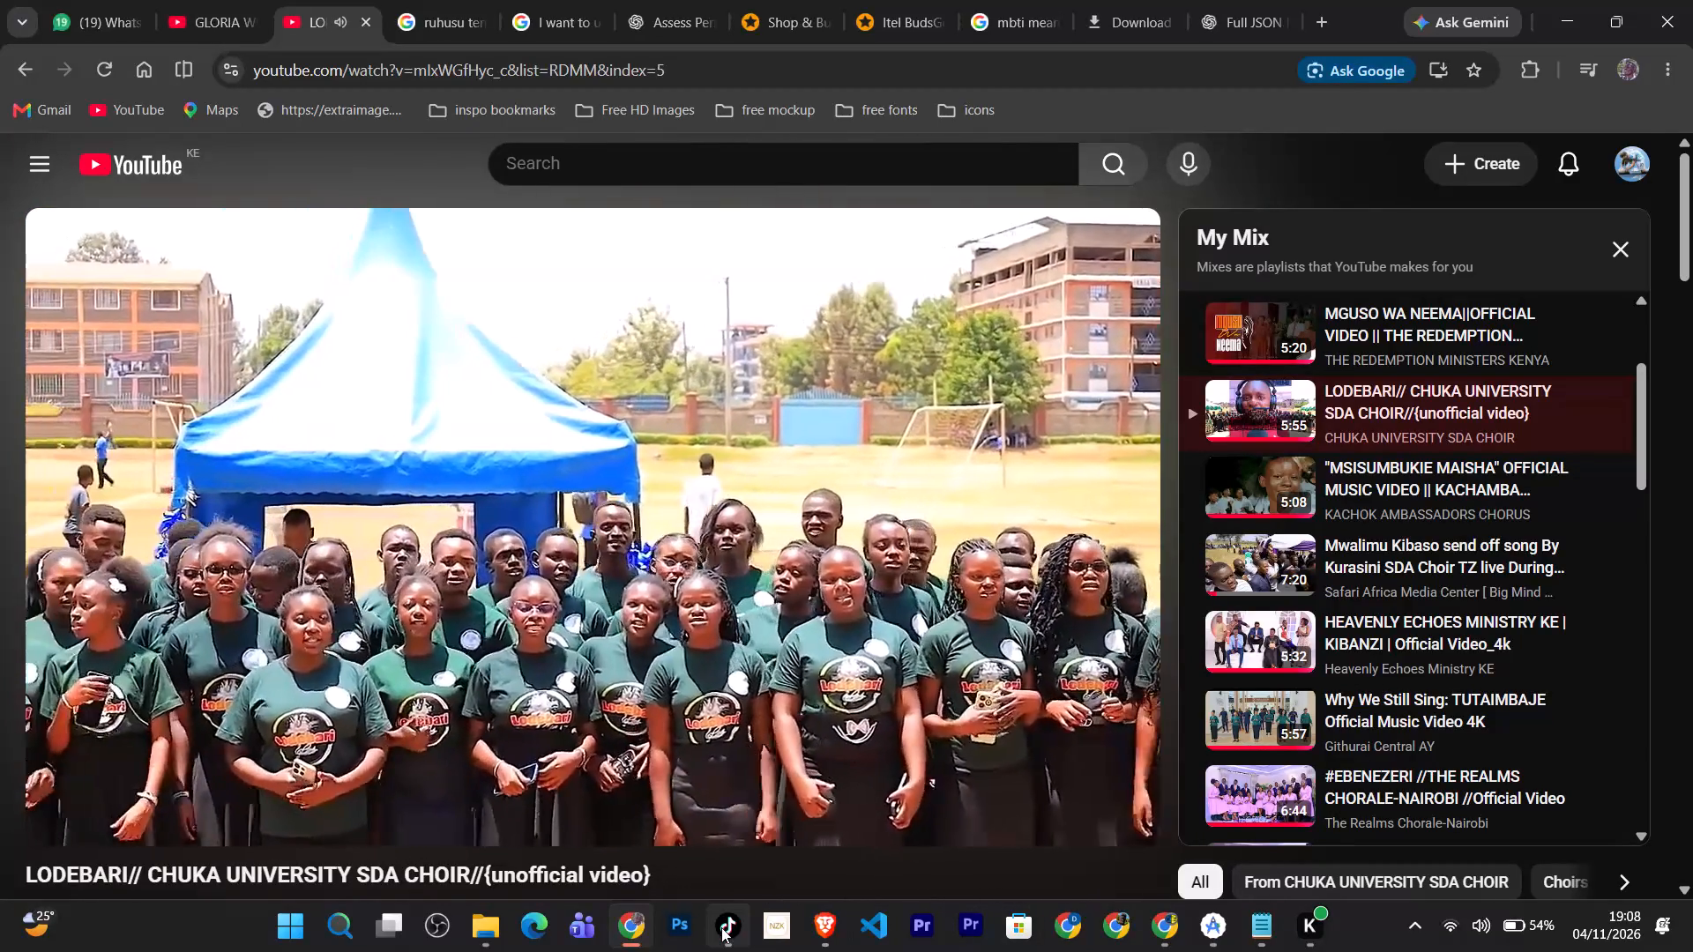
Pause the LODEBARI choir video on YouTube and leave its full-screen view.
{"action": "left_click", "coordinate": [721, 927]}
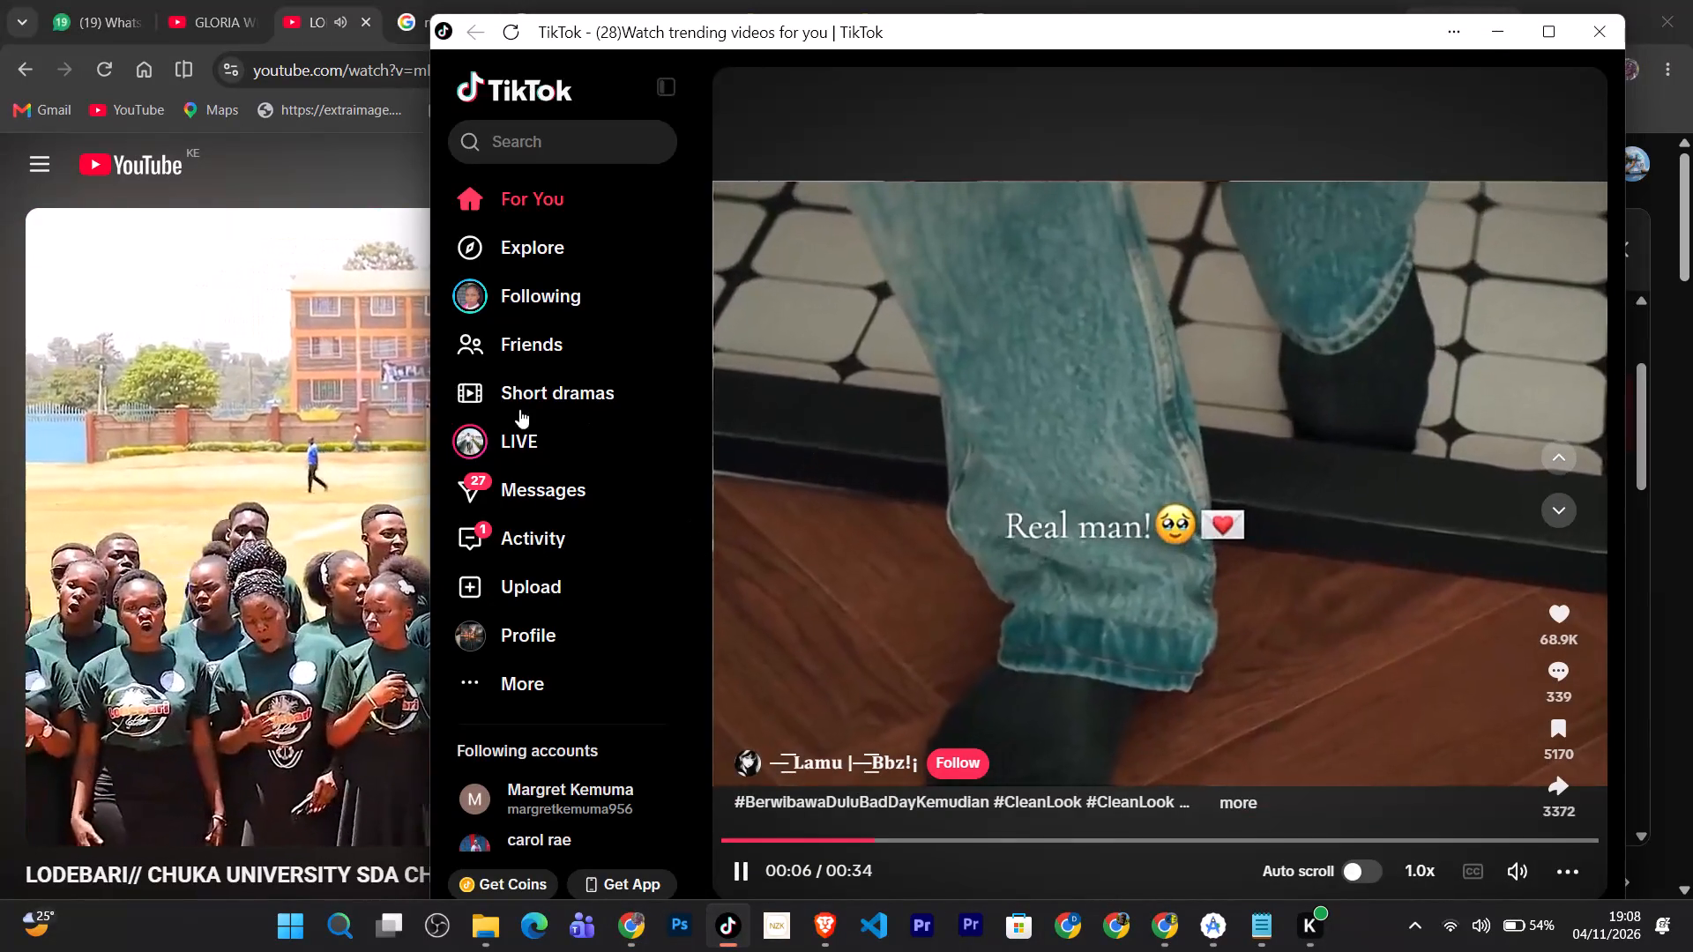
{"action": "left_click", "coordinate": [198, 508]}
{"action": "left_click", "coordinate": [198, 508]}
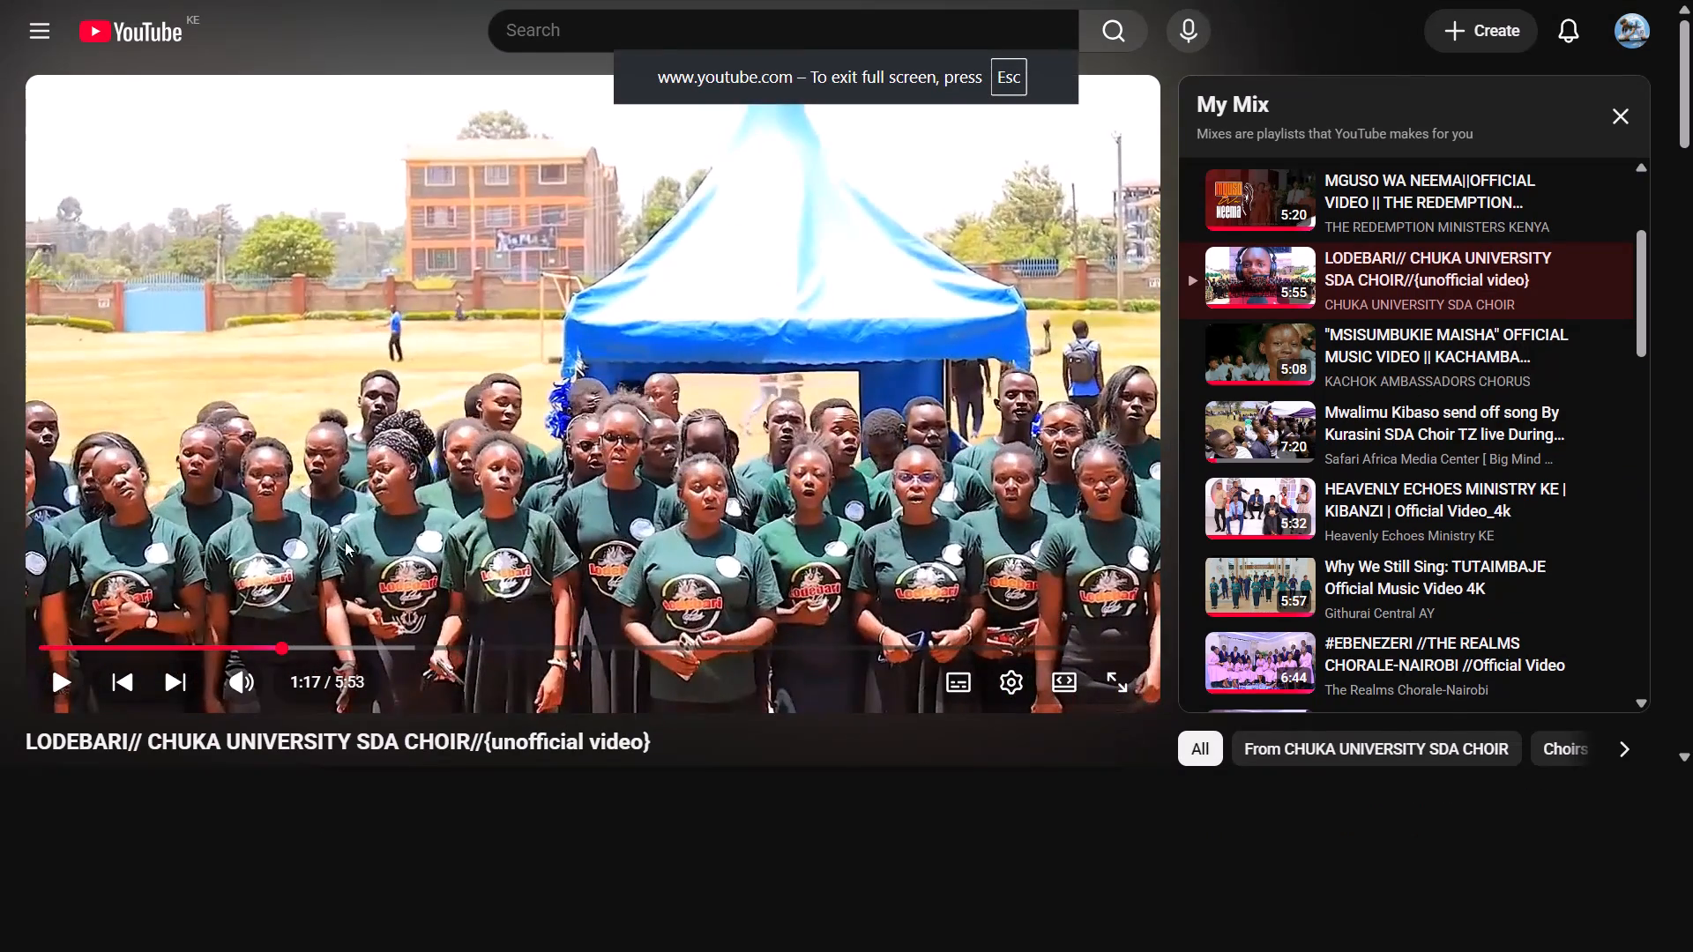
{"action": "left_click", "coordinate": [380, 538]}
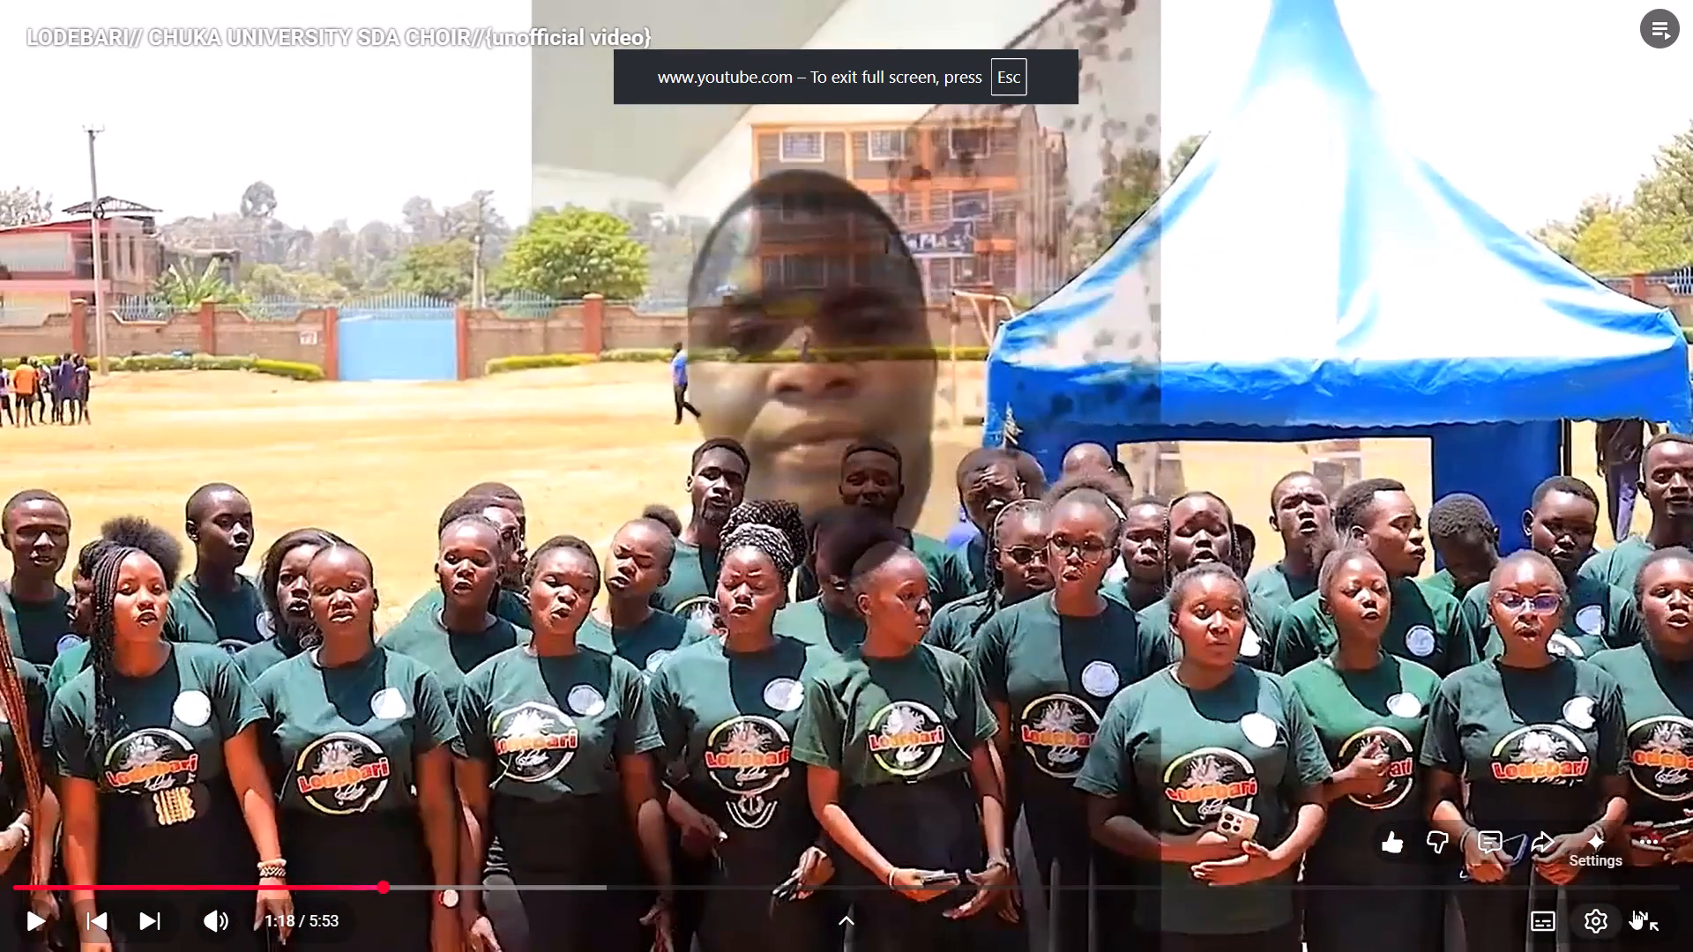
{"action": "left_click", "coordinate": [1644, 910]}
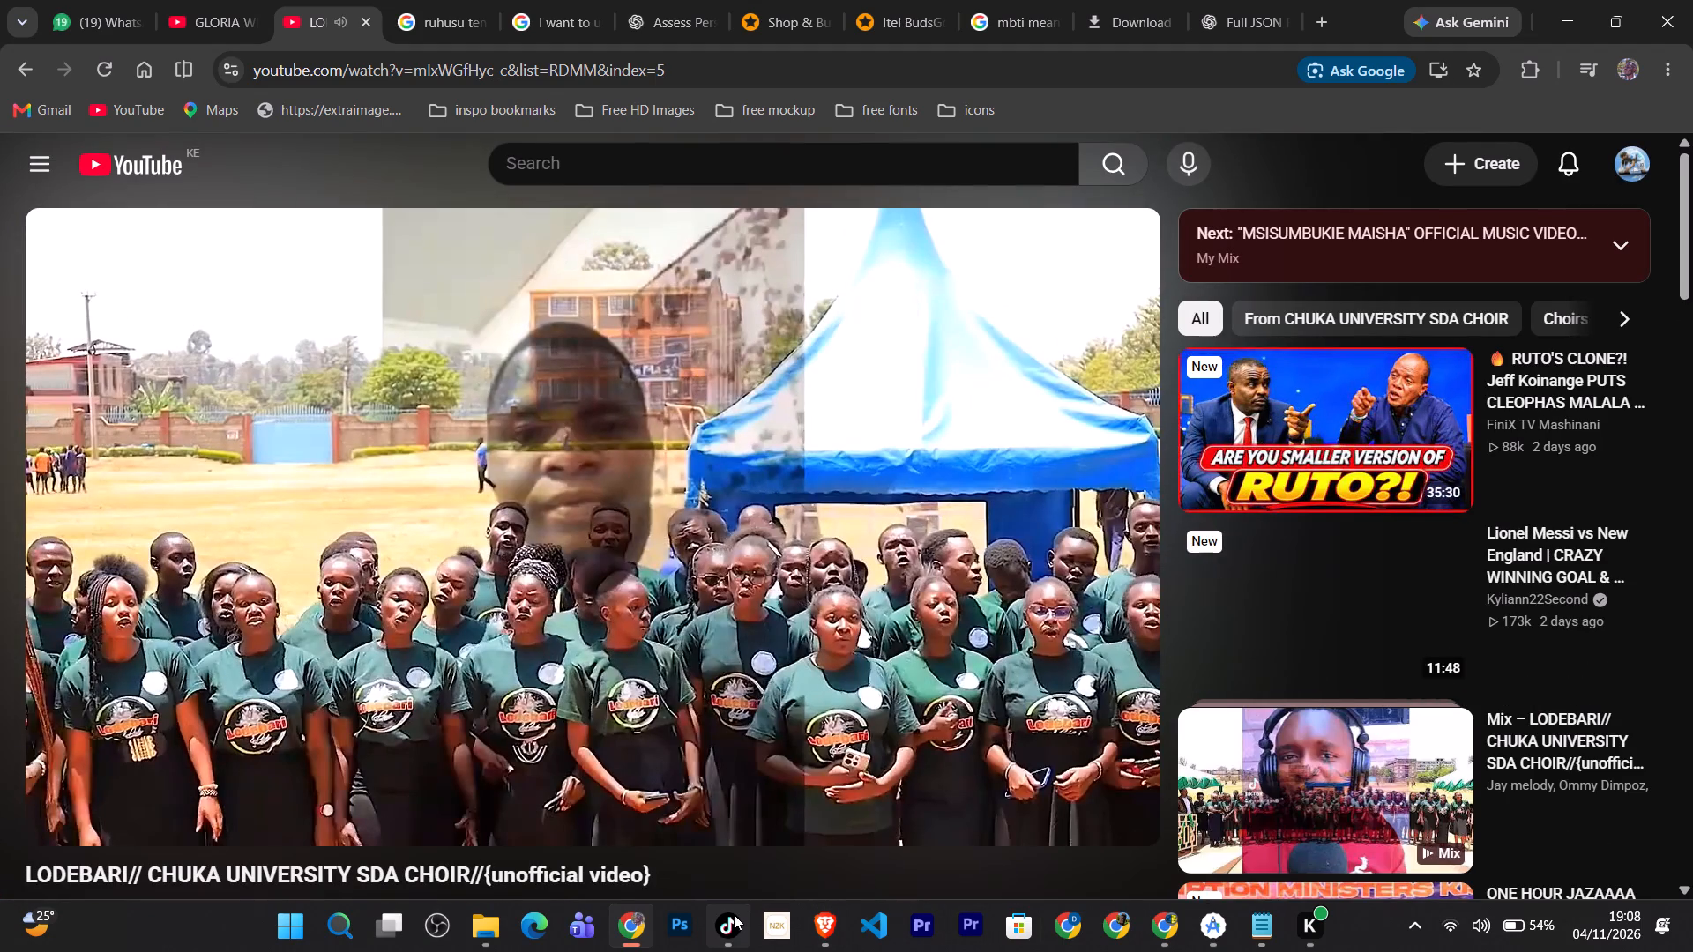
Switch to TikTok and search for "lodebari".
{"action": "left_click", "coordinate": [734, 914]}
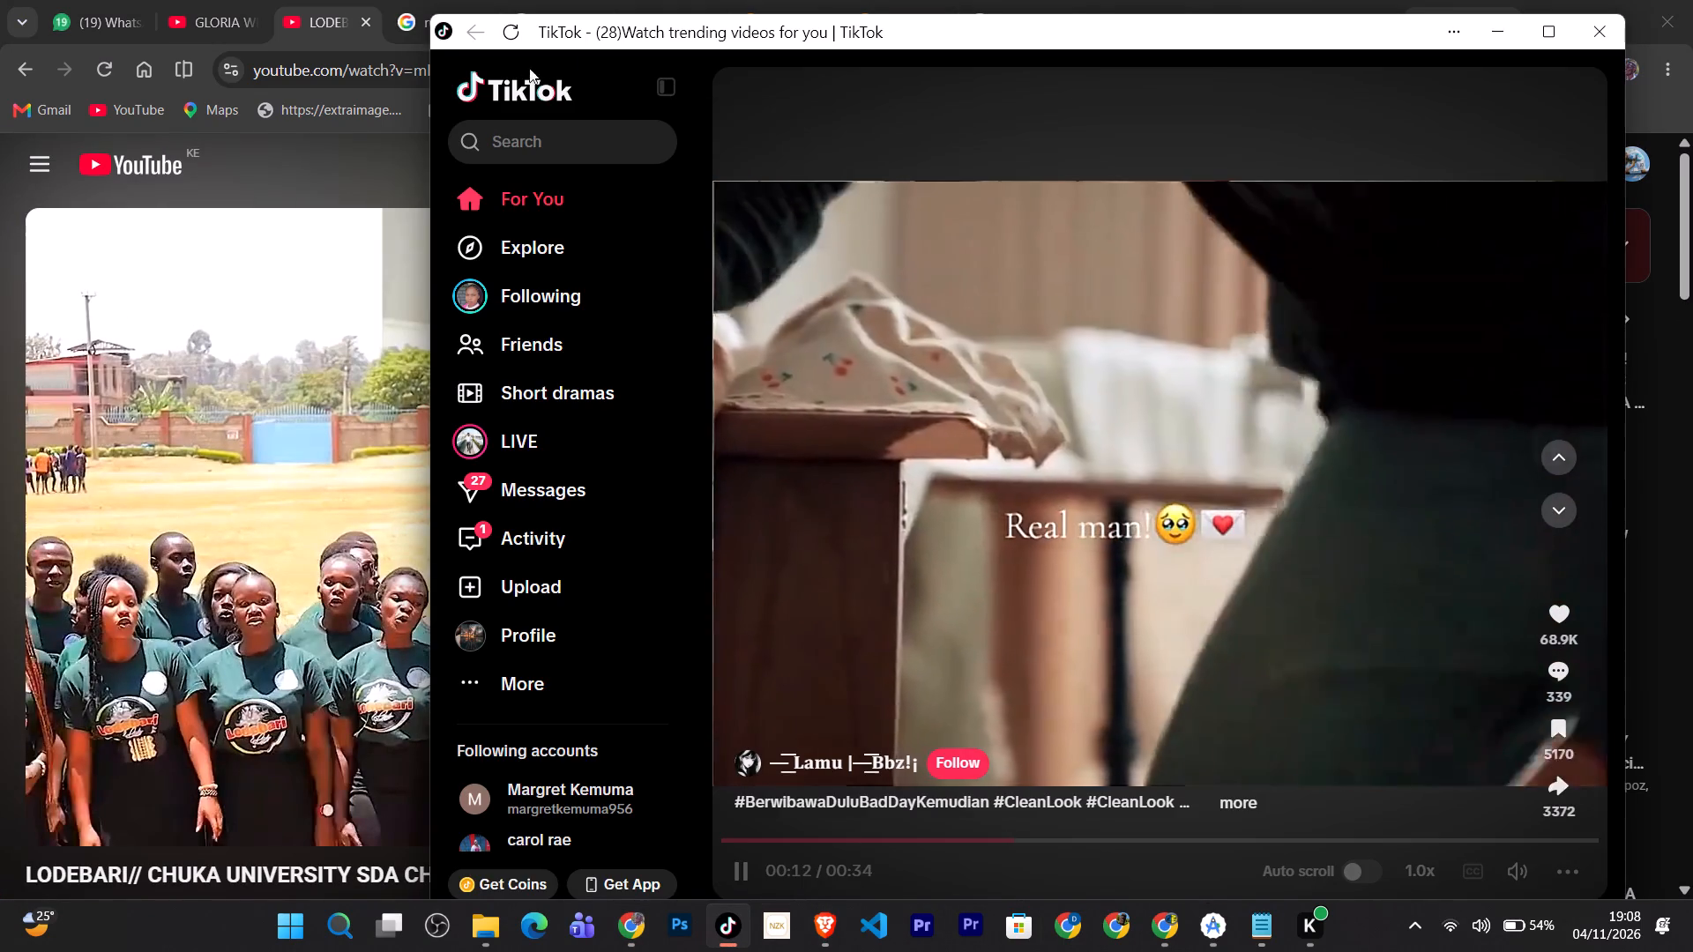
{"action": "left_click", "coordinate": [523, 256]}
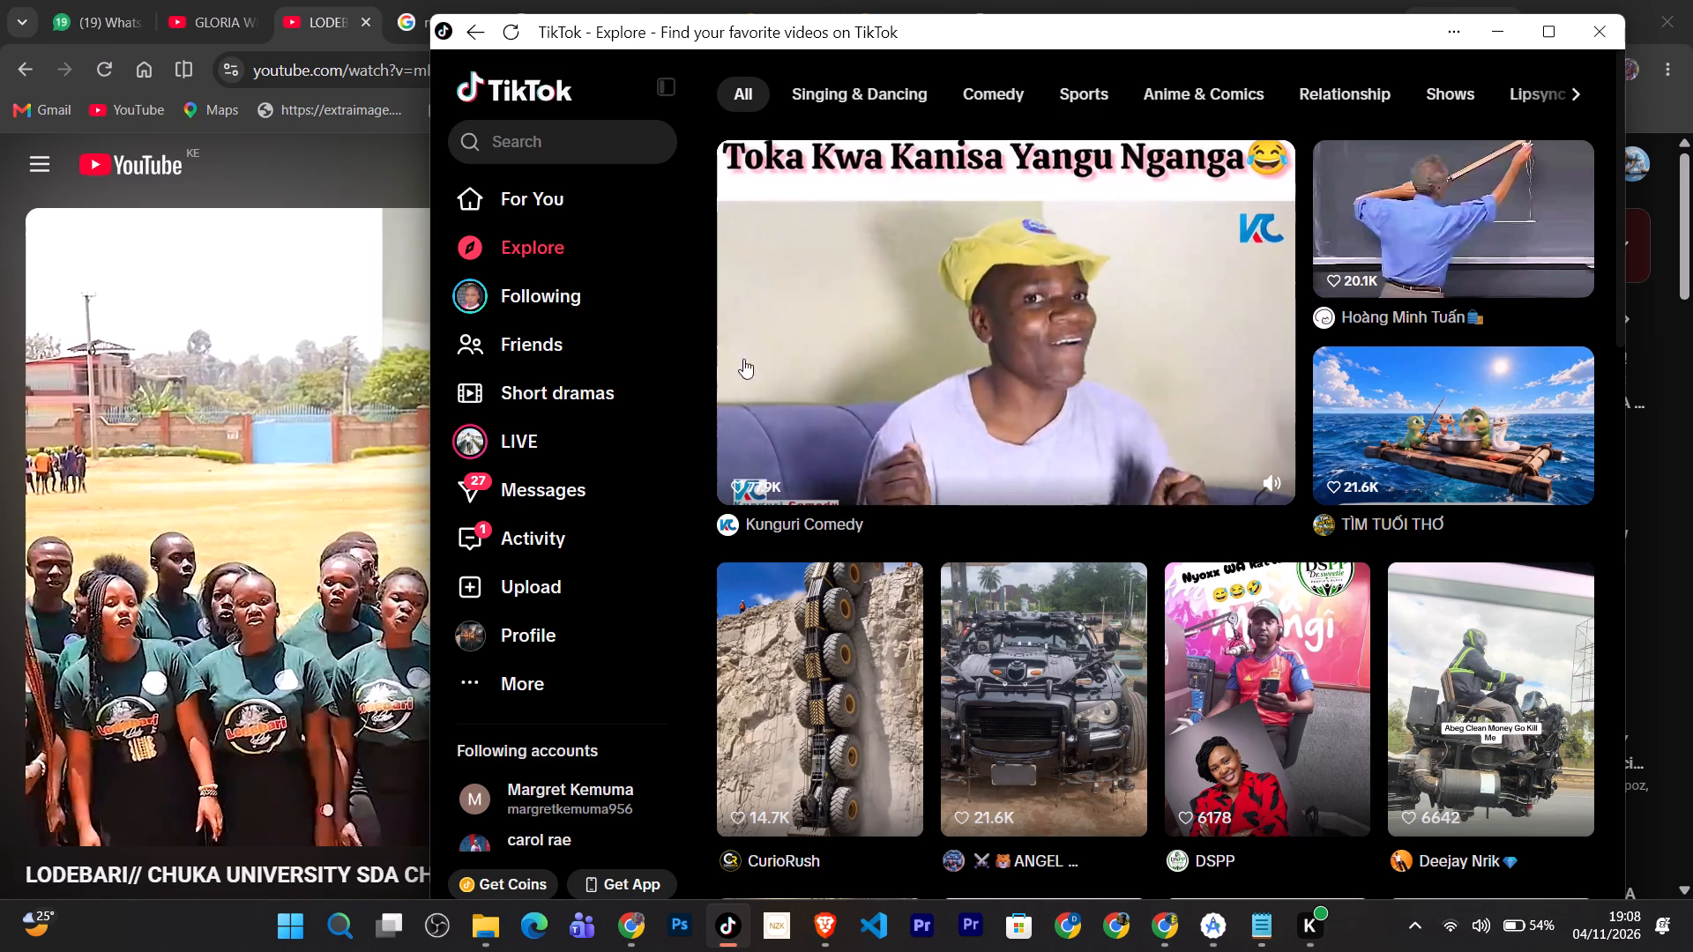
{"action": "left_click", "coordinate": [535, 148]}
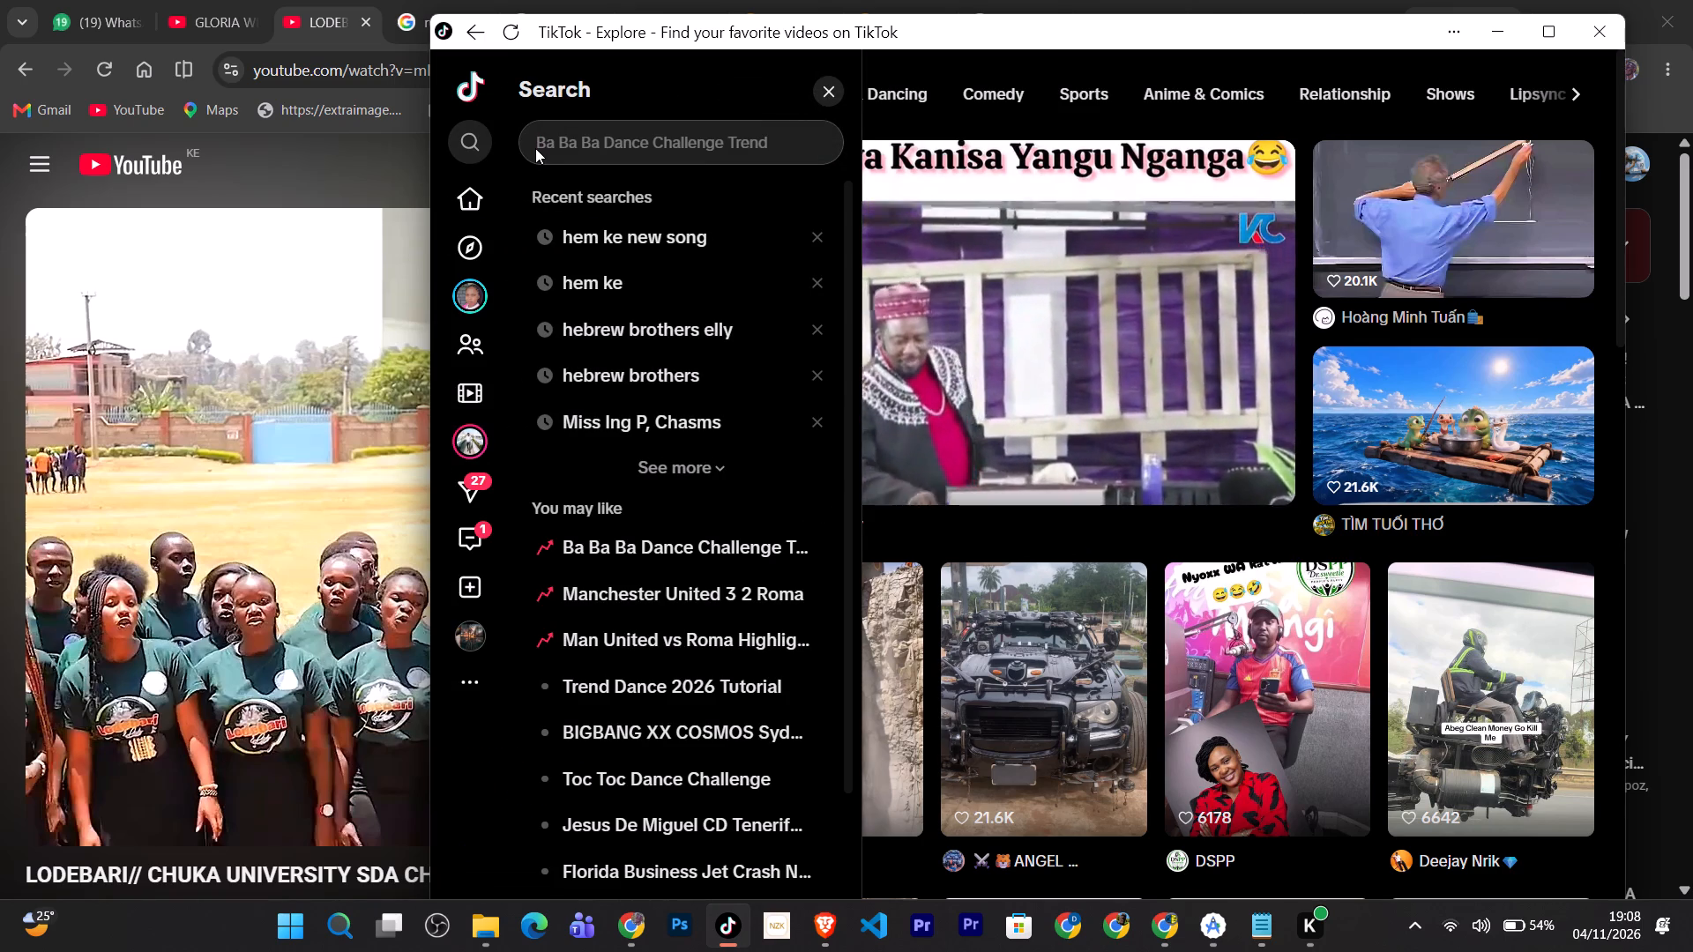
{"action": "type", "text": "lodebari"}
{"action": "key", "text": "Return"}
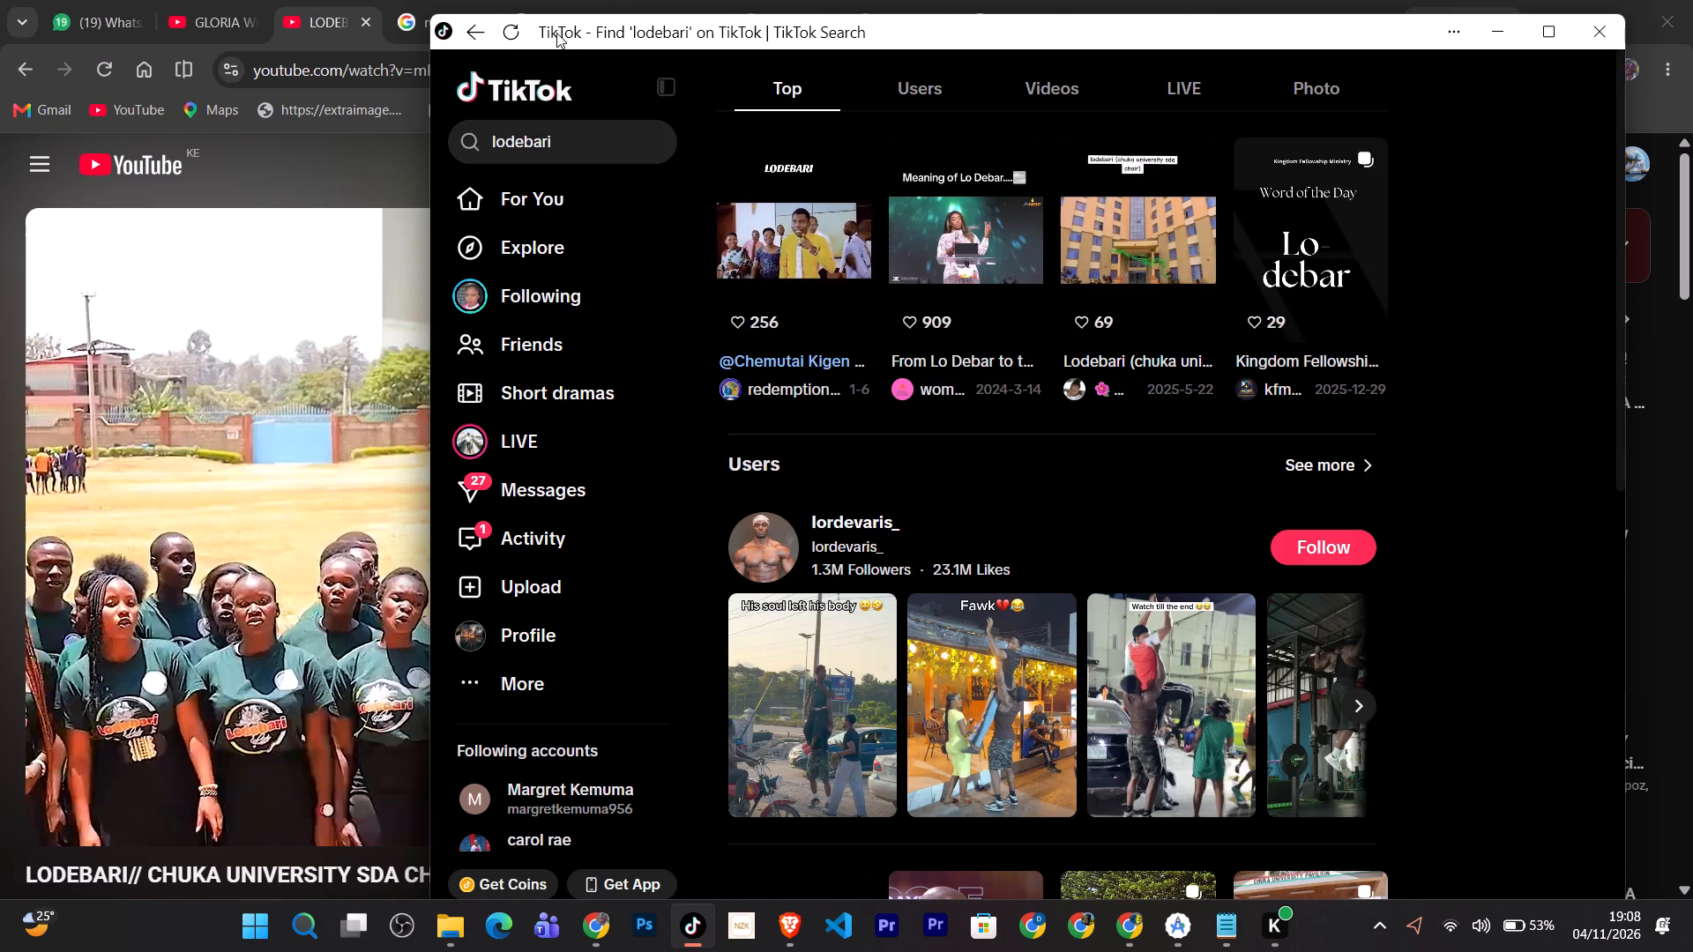
Browse the top "lodebari" results, view the Lodebari event poster post tagged #tanzaniatiktok, and return to the results.
{"action": "scroll", "coordinate": [887, 368], "scroll_direction": "down", "scroll_amount": 2}
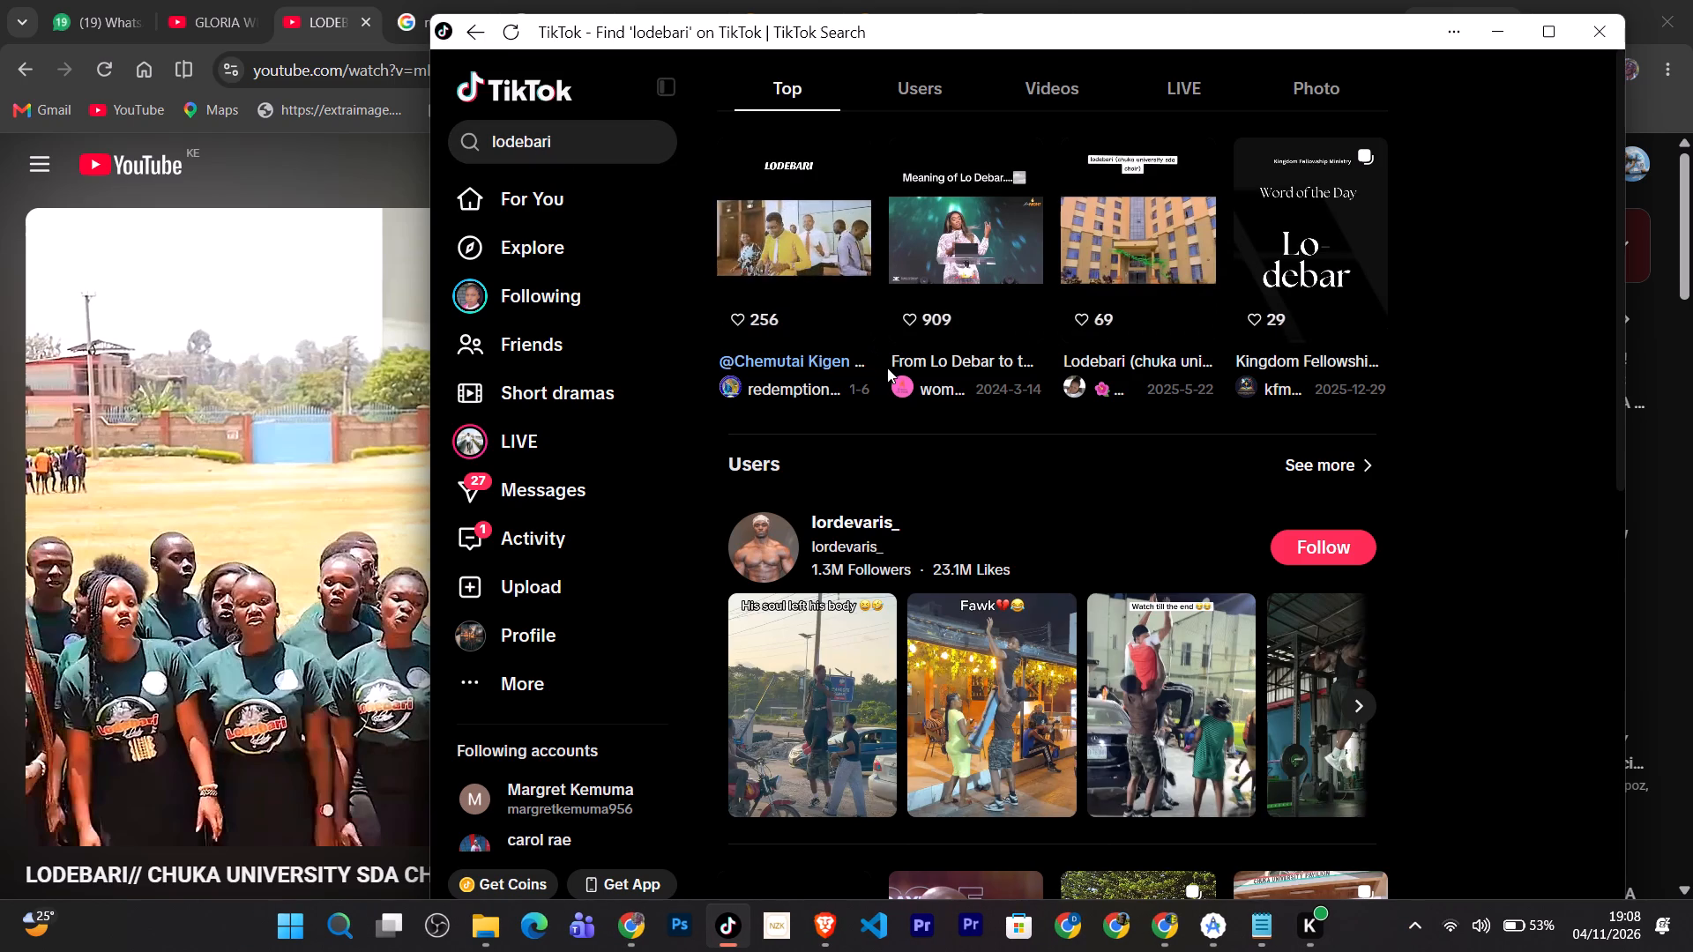
{"action": "scroll", "coordinate": [887, 368], "scroll_direction": "down", "scroll_amount": 6}
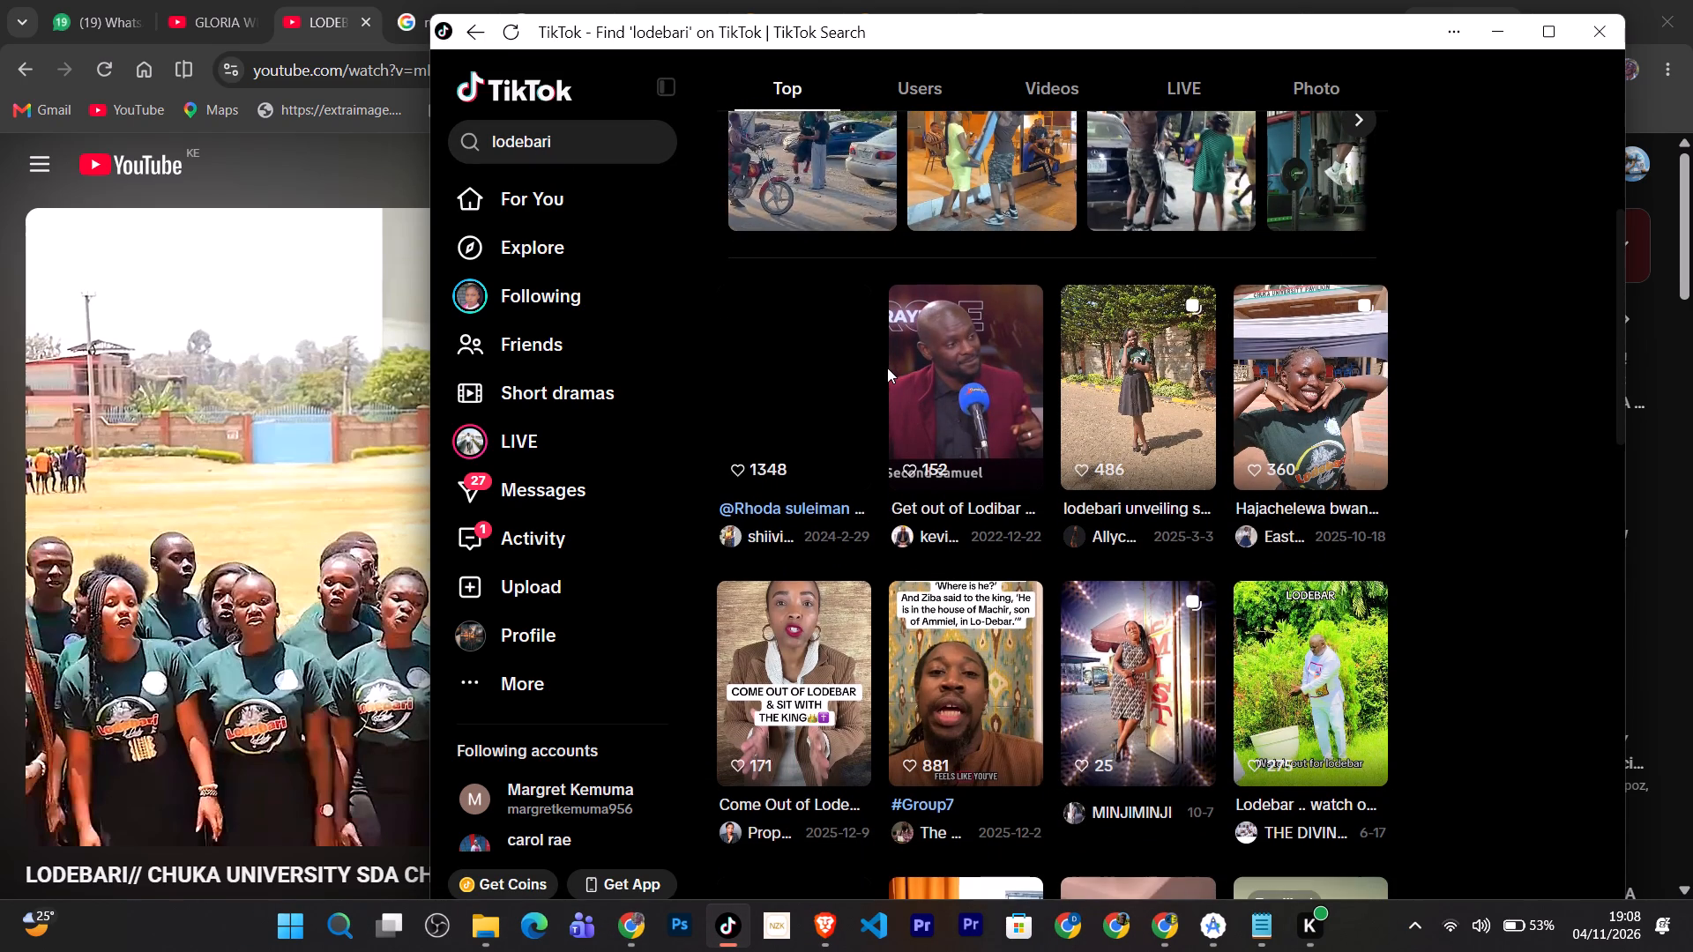
{"action": "scroll", "coordinate": [1059, 533], "scroll_direction": "down", "scroll_amount": 4}
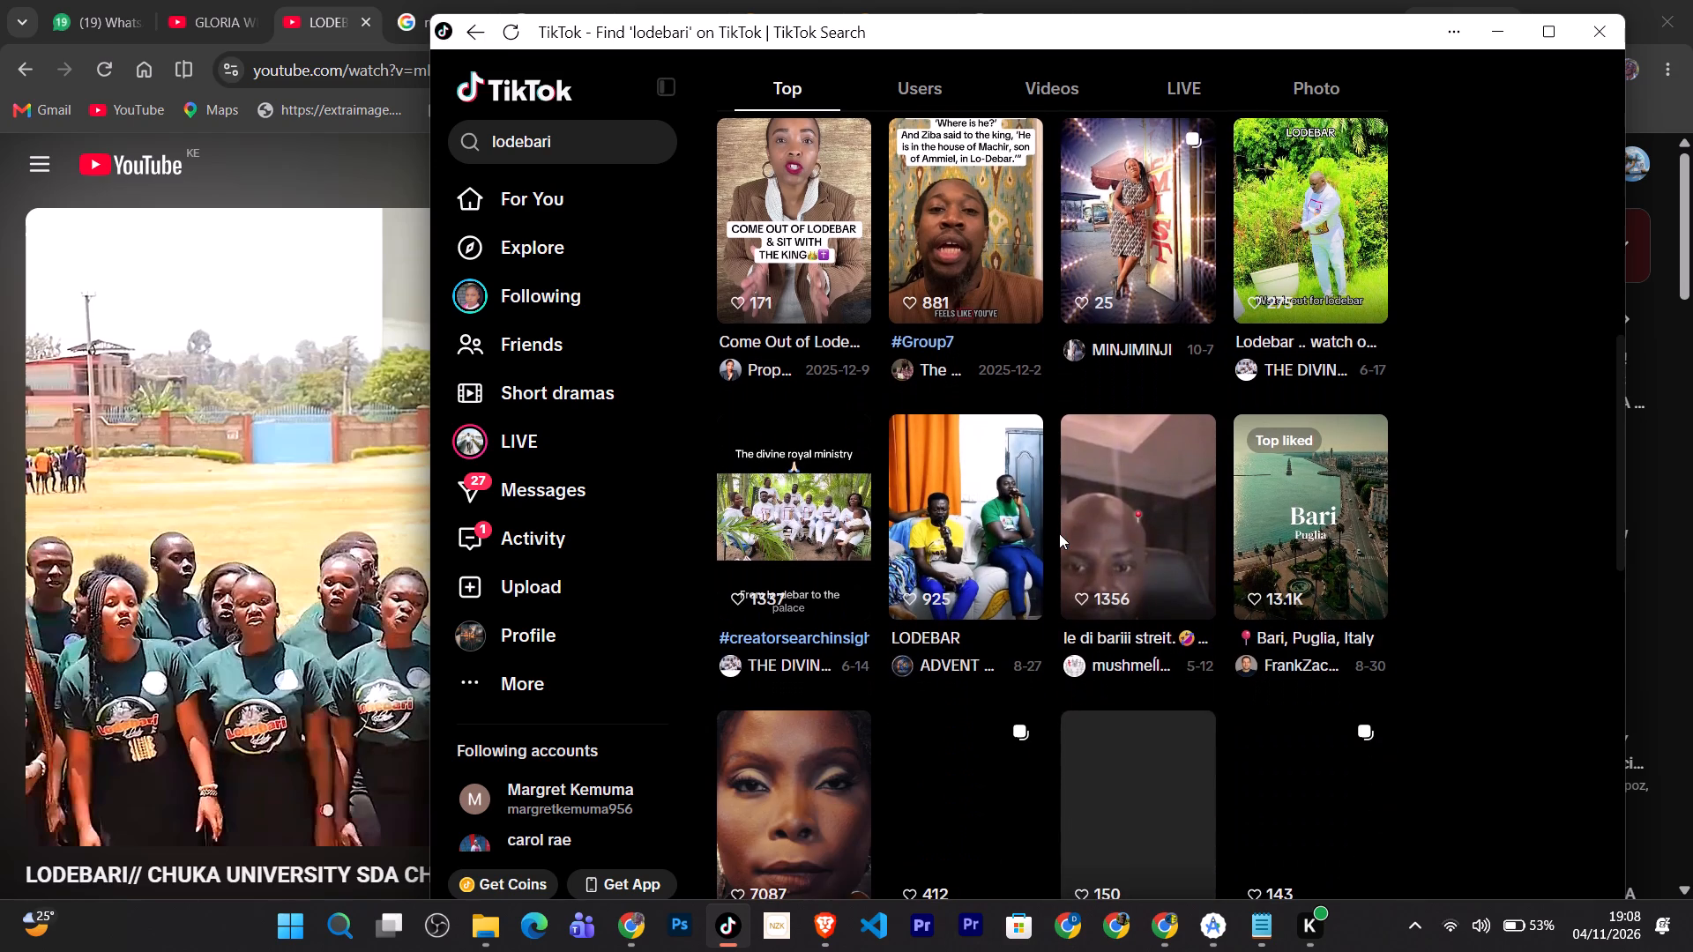
{"action": "scroll", "coordinate": [1059, 533], "scroll_direction": "down", "scroll_amount": 5}
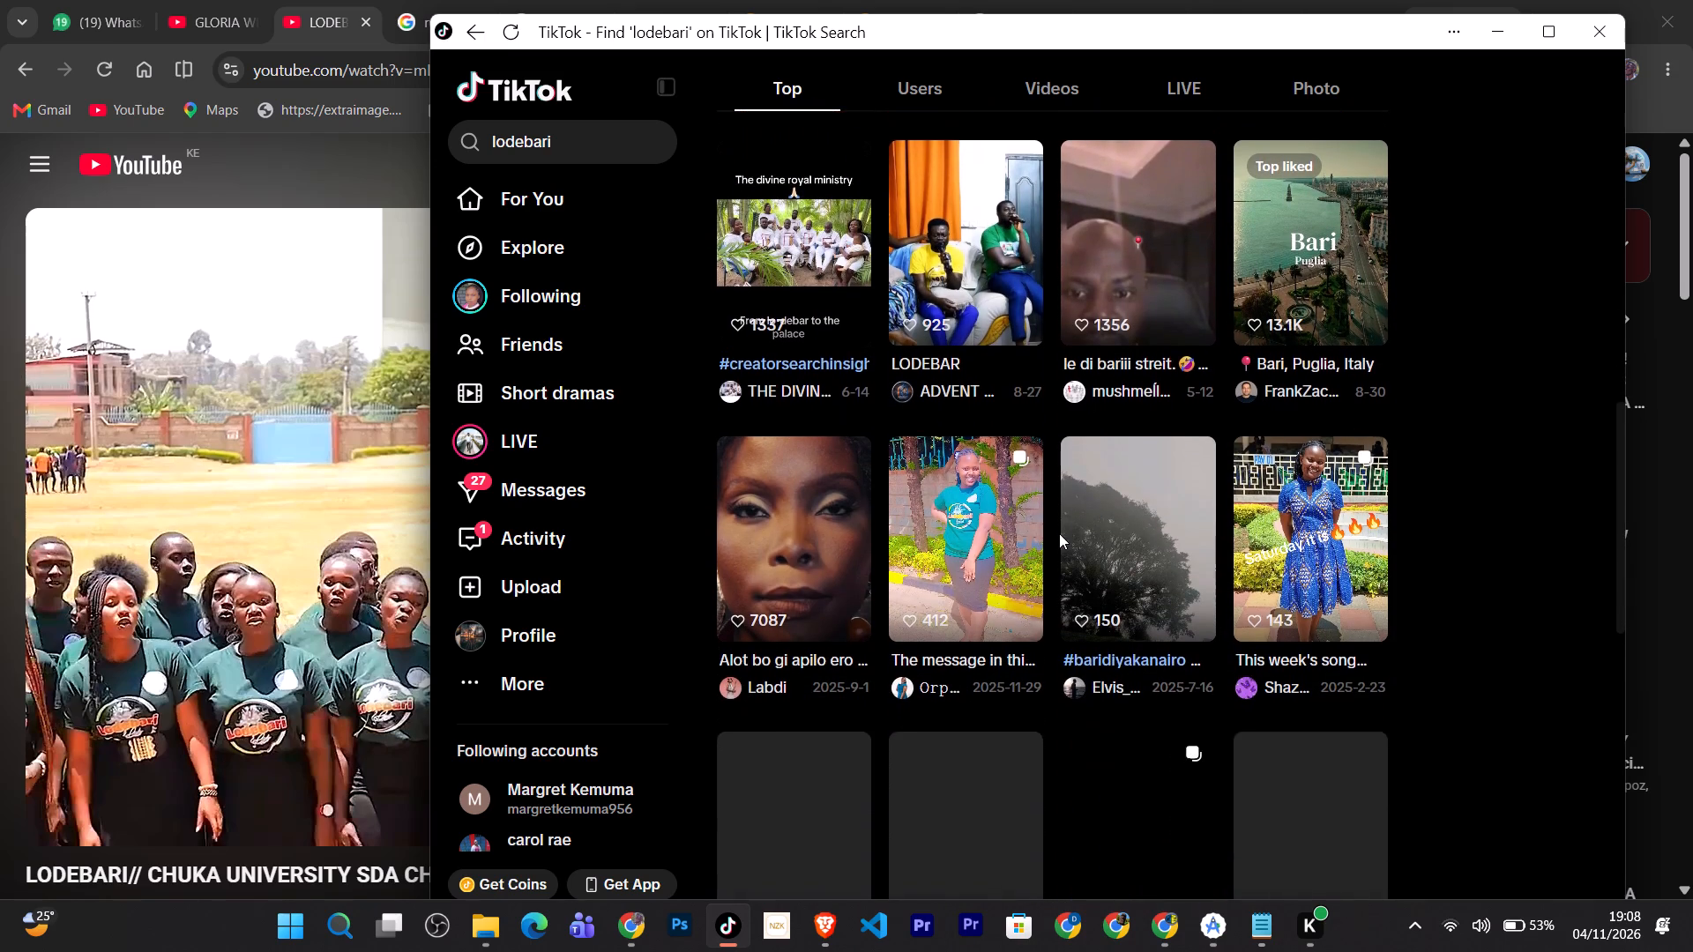
{"action": "scroll", "coordinate": [1059, 533], "scroll_direction": "down", "scroll_amount": 9}
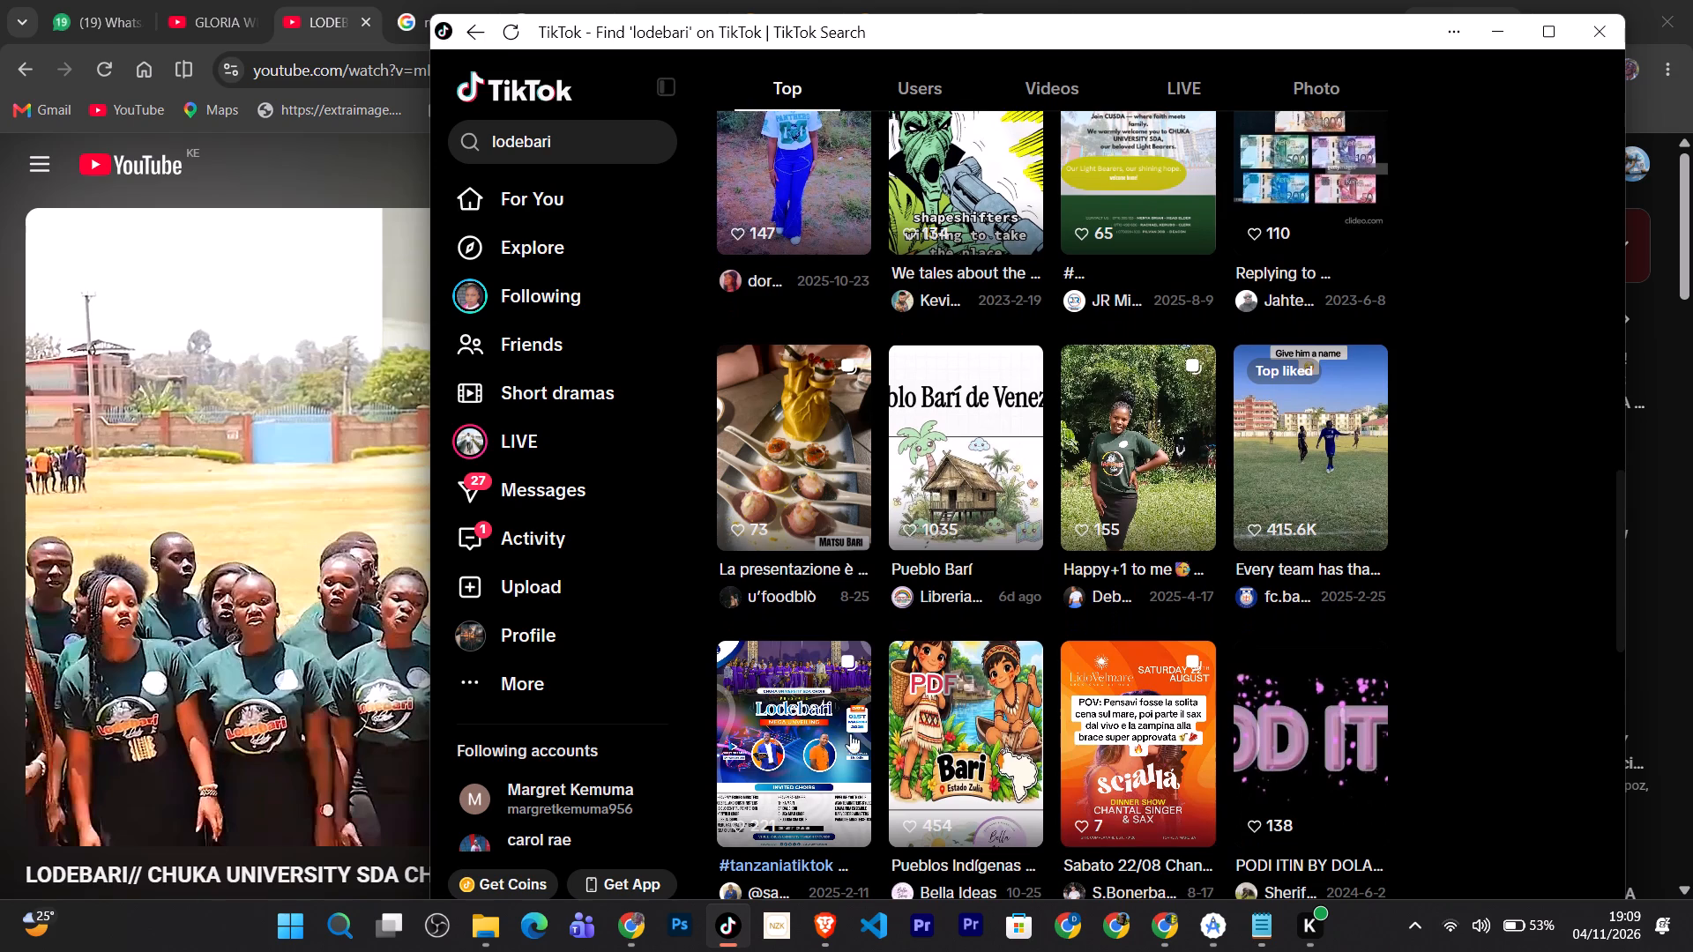
{"action": "left_click", "coordinate": [776, 745]}
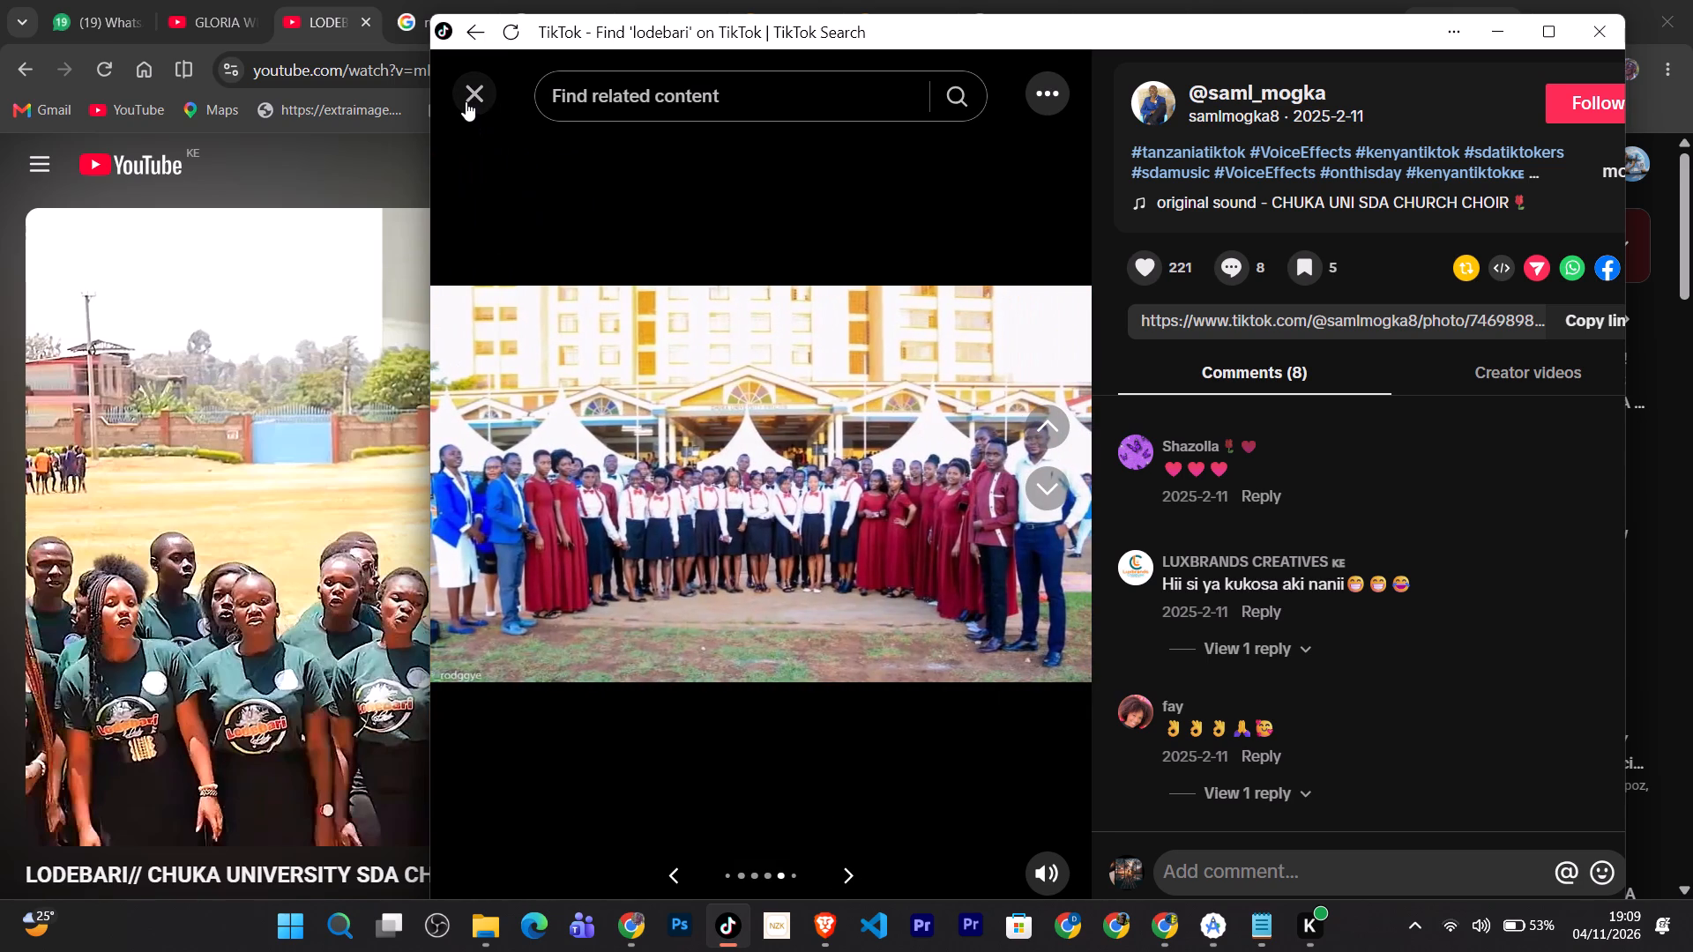
{"action": "left_click", "coordinate": [466, 101]}
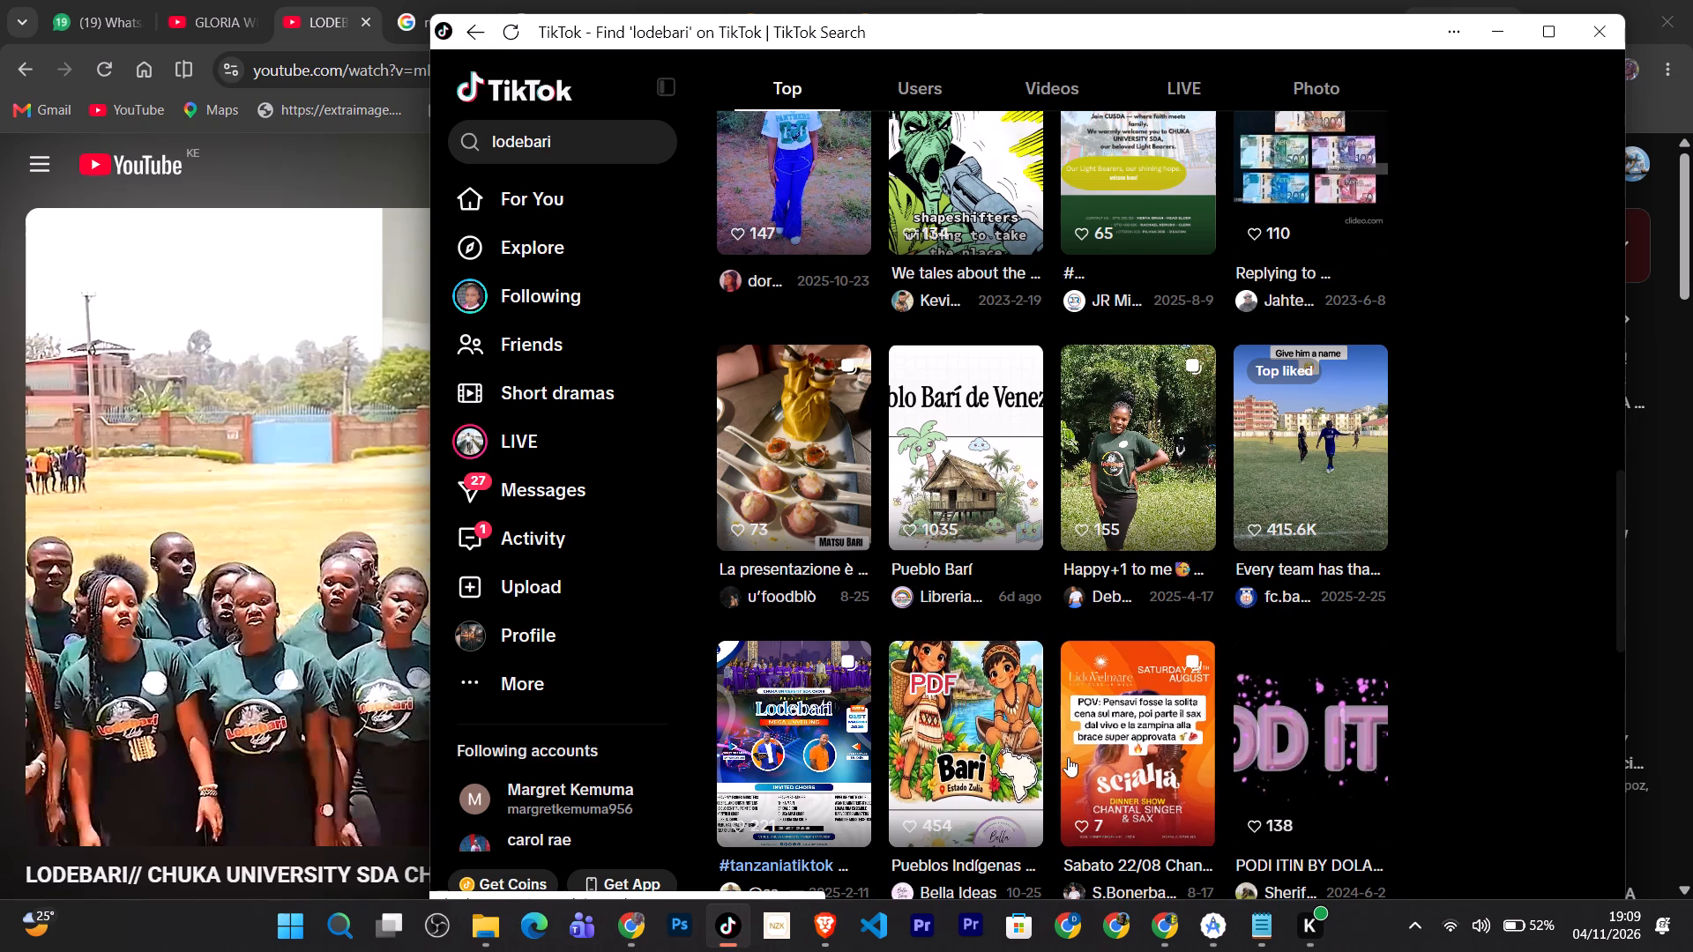
{"action": "scroll", "coordinate": [799, 737], "scroll_direction": "down", "scroll_amount": 1}
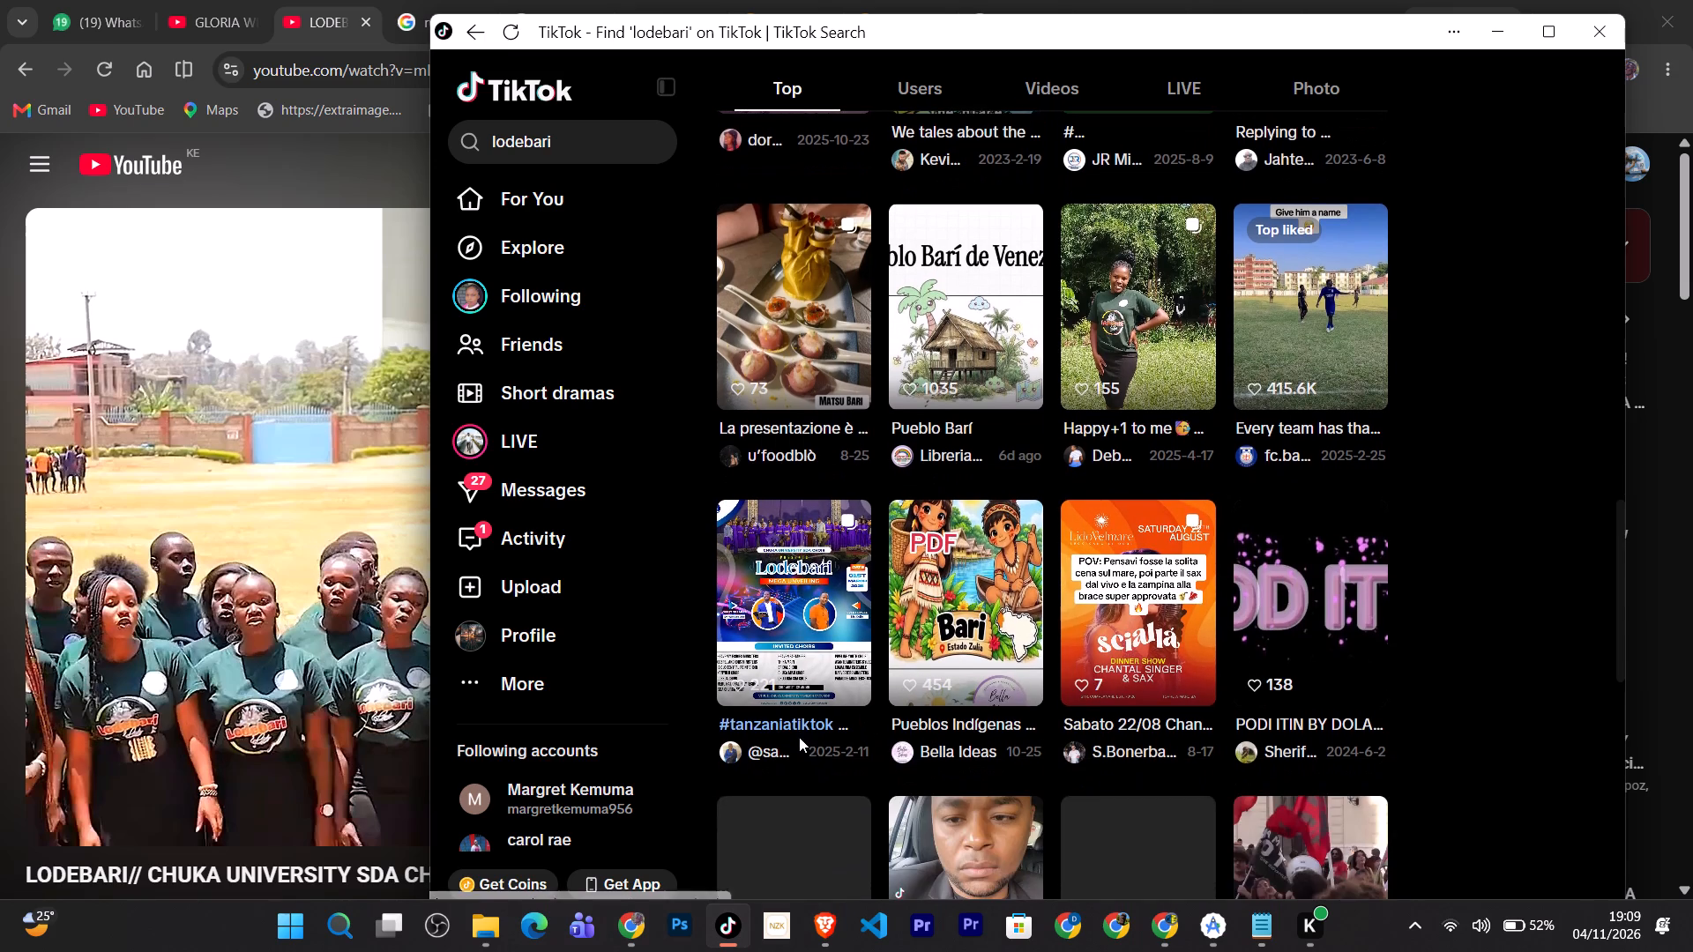
Refine the TikTok search to the suggested query "lodebari by chuka university sda".
{"action": "left_click", "coordinate": [580, 139]}
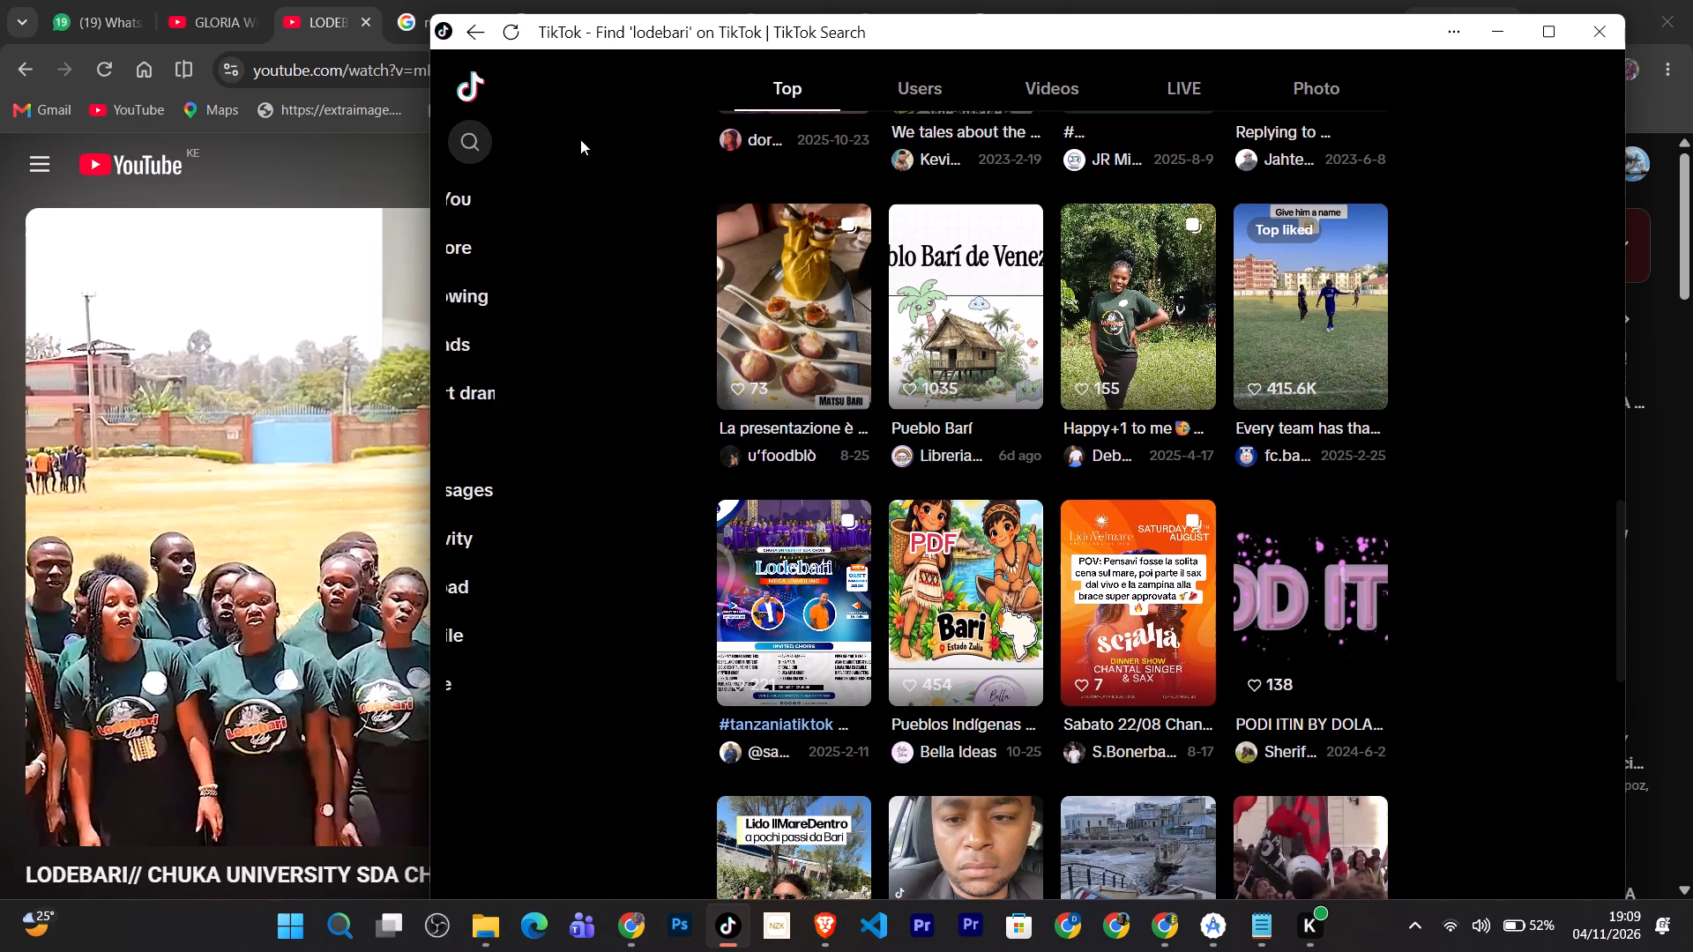
{"action": "key", "text": "space"}
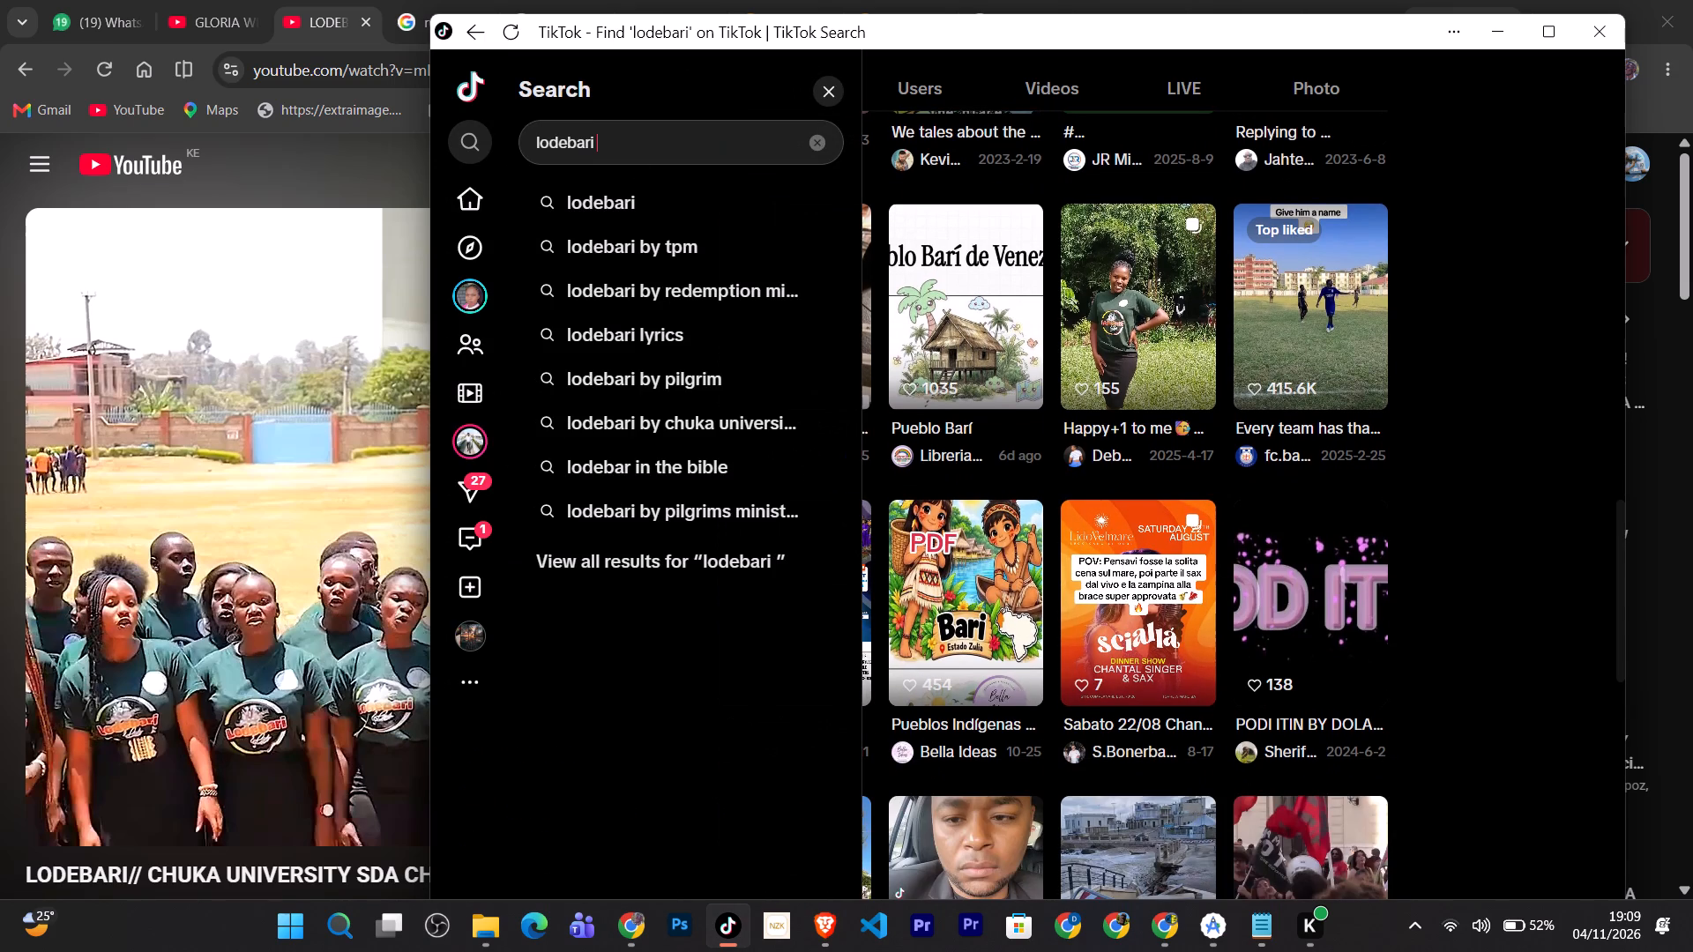
{"action": "type", "text": "chu"}
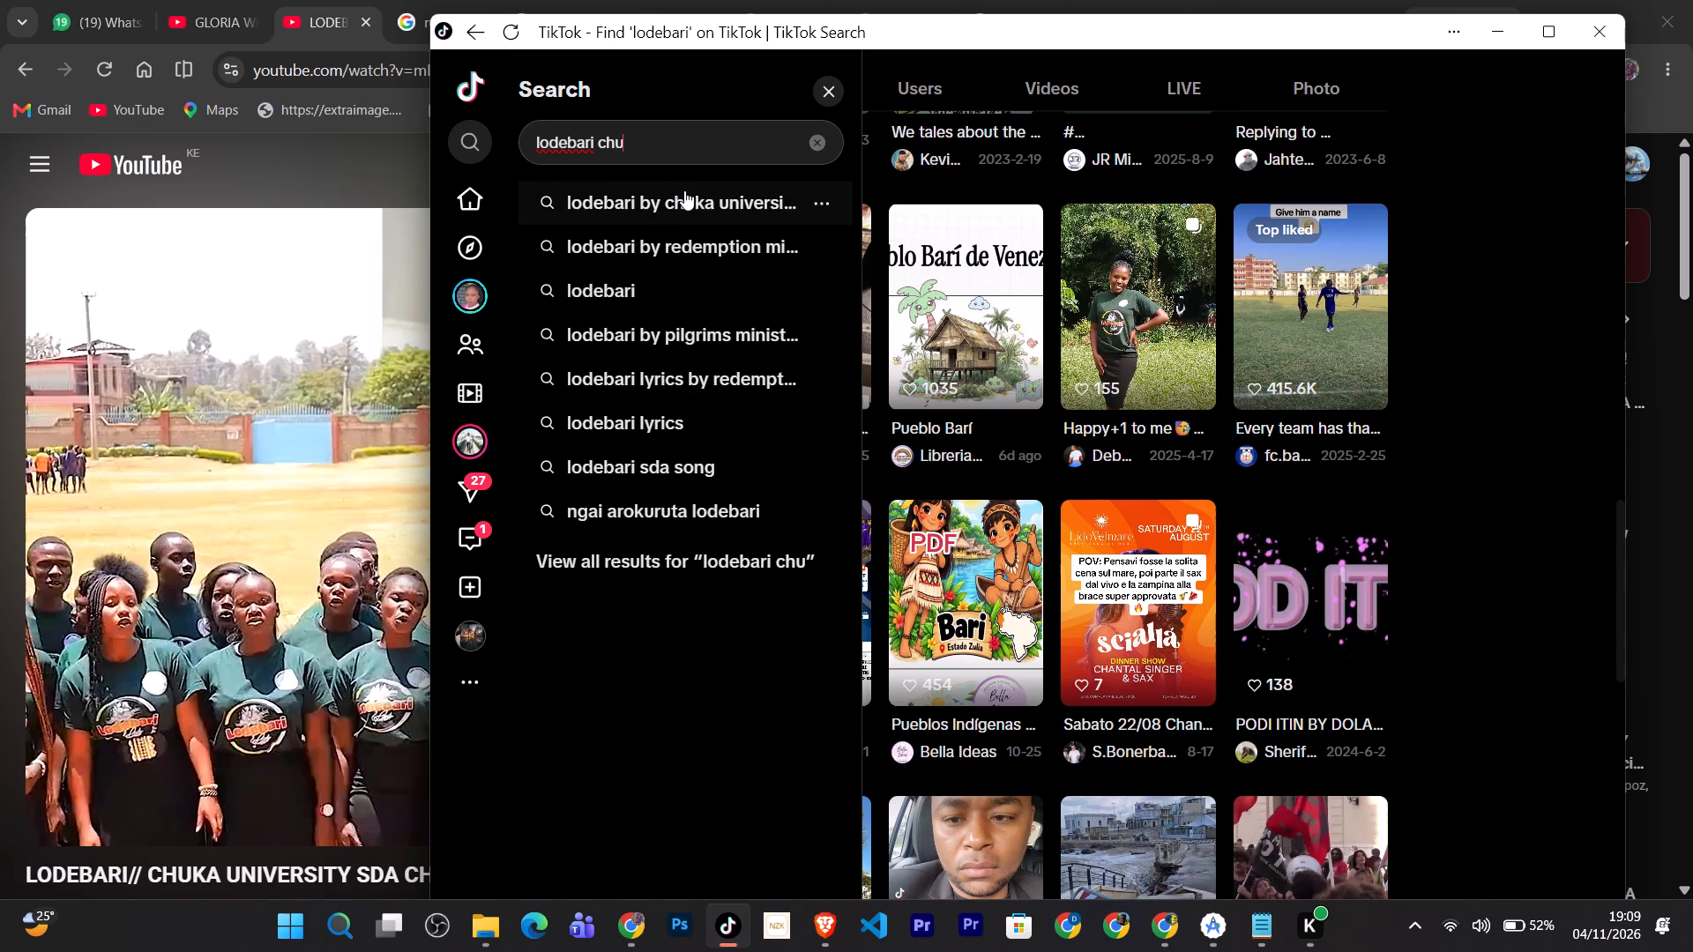
{"action": "left_click", "coordinate": [686, 208]}
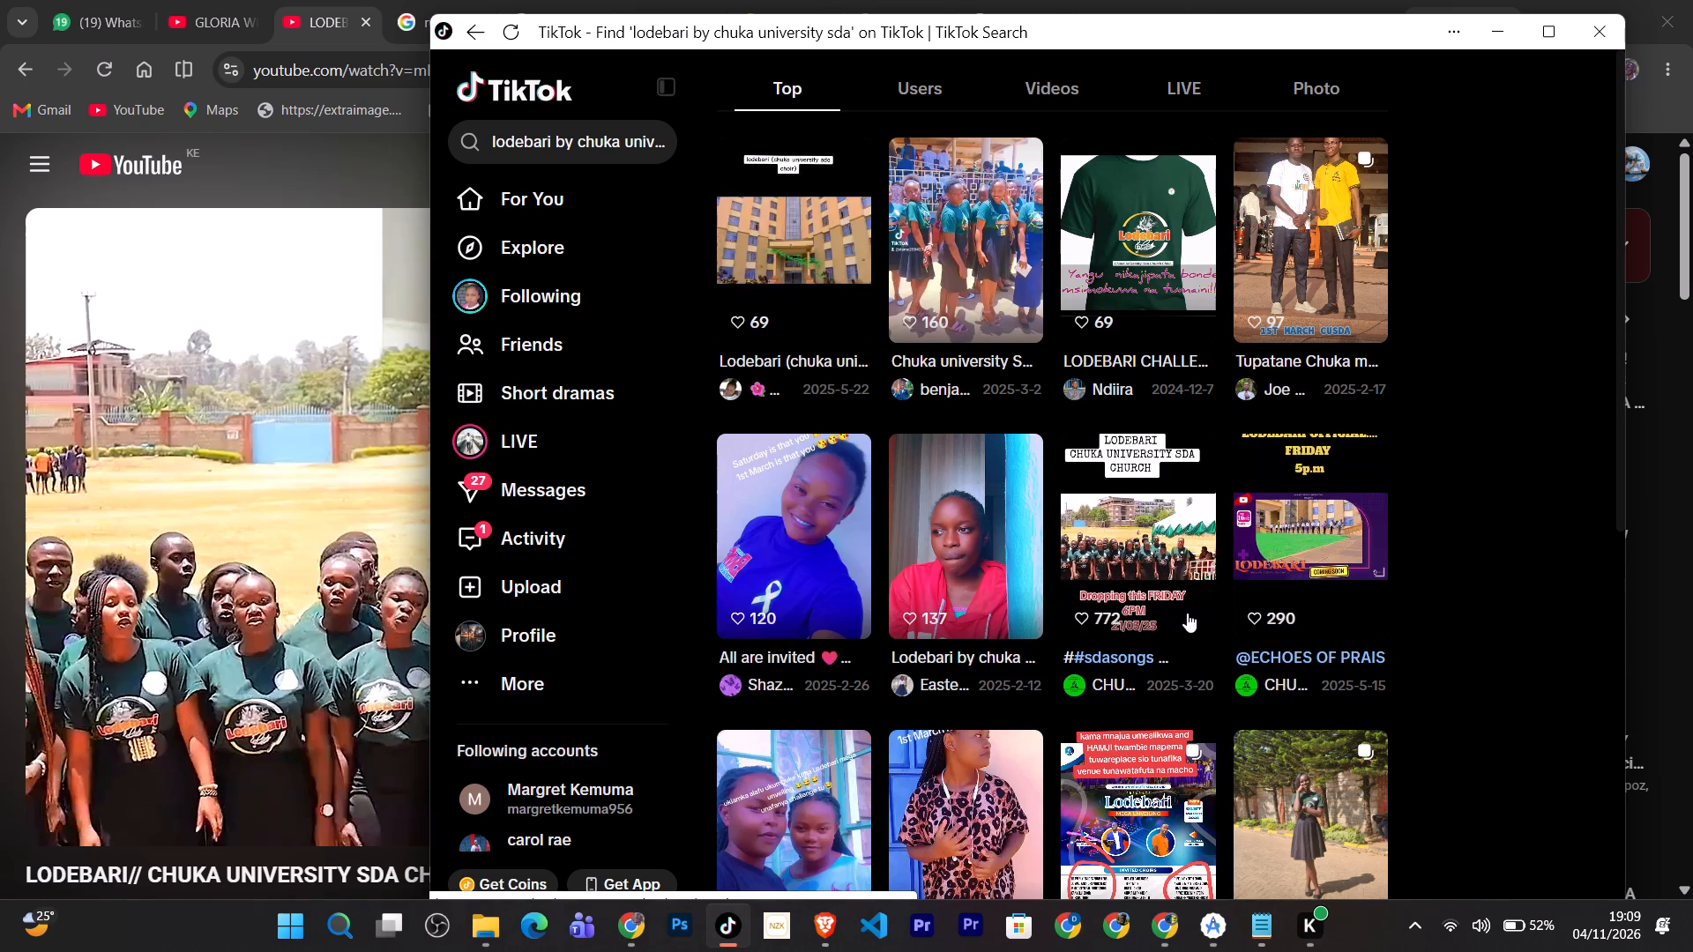
Open the CHUKA UNI SDA CHURCH CHOIR profile from its "Dropping this FRIDAY" Lodebari post.
{"action": "left_click", "coordinate": [1109, 689]}
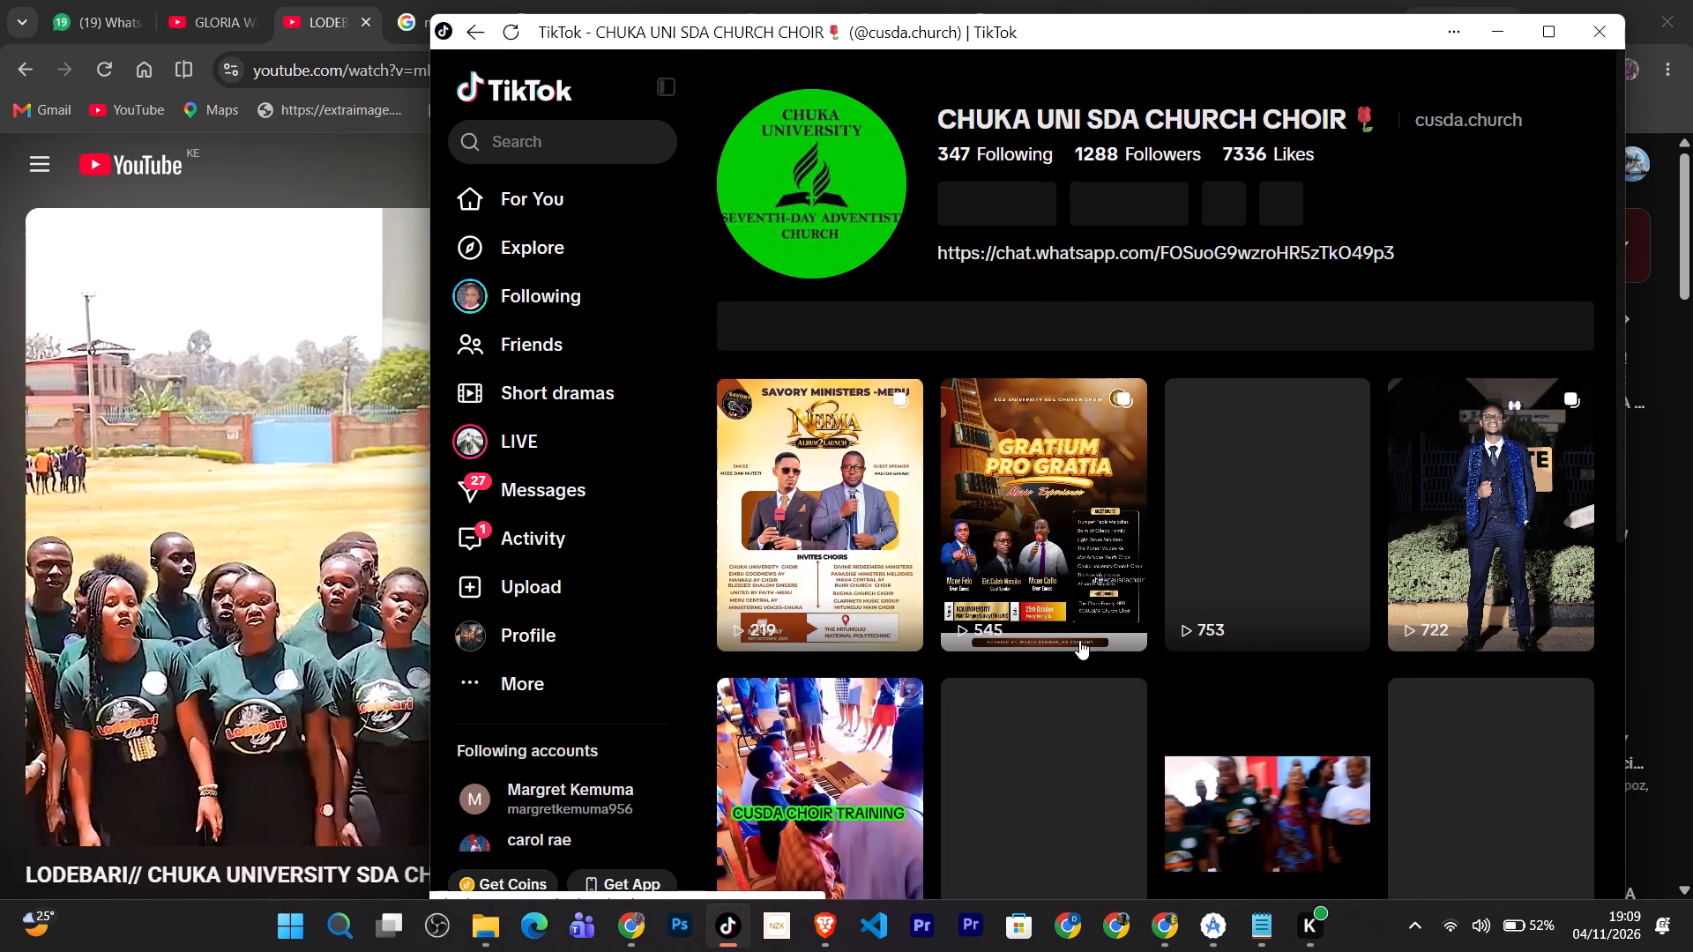
Browse the choir profile's posts, play the blue Lodebari Mega Unveiling poster video, and close it.
{"action": "scroll", "coordinate": [1079, 640], "scroll_direction": "down", "scroll_amount": 1}
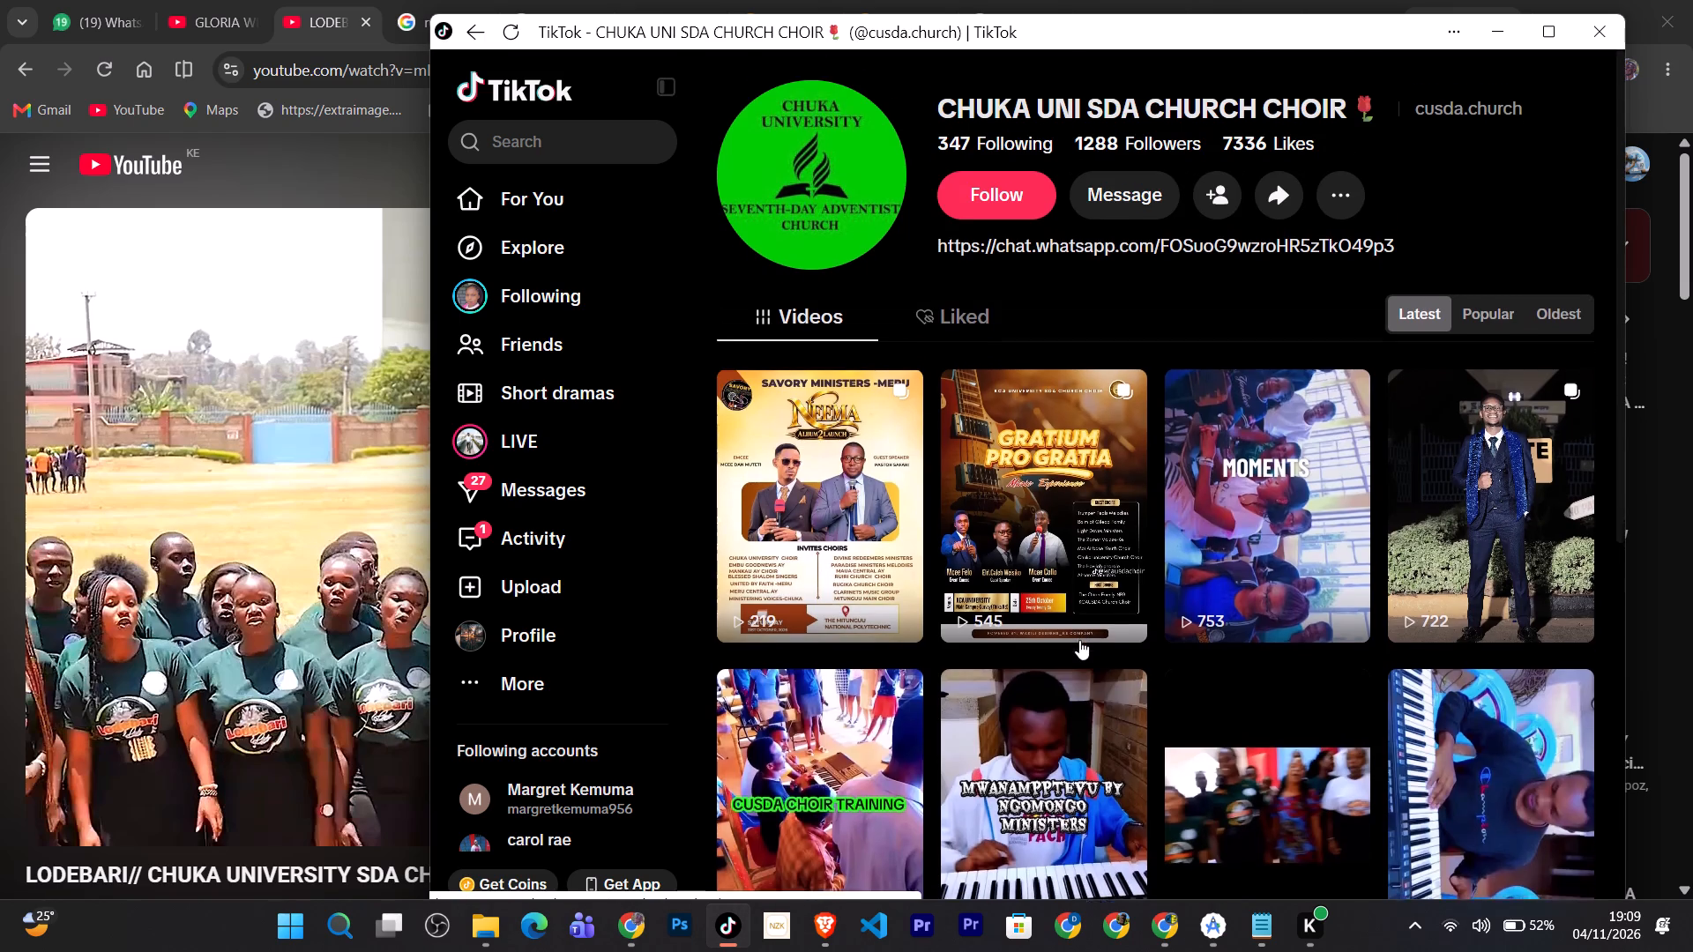
{"action": "scroll", "coordinate": [1079, 640], "scroll_direction": "down", "scroll_amount": 6}
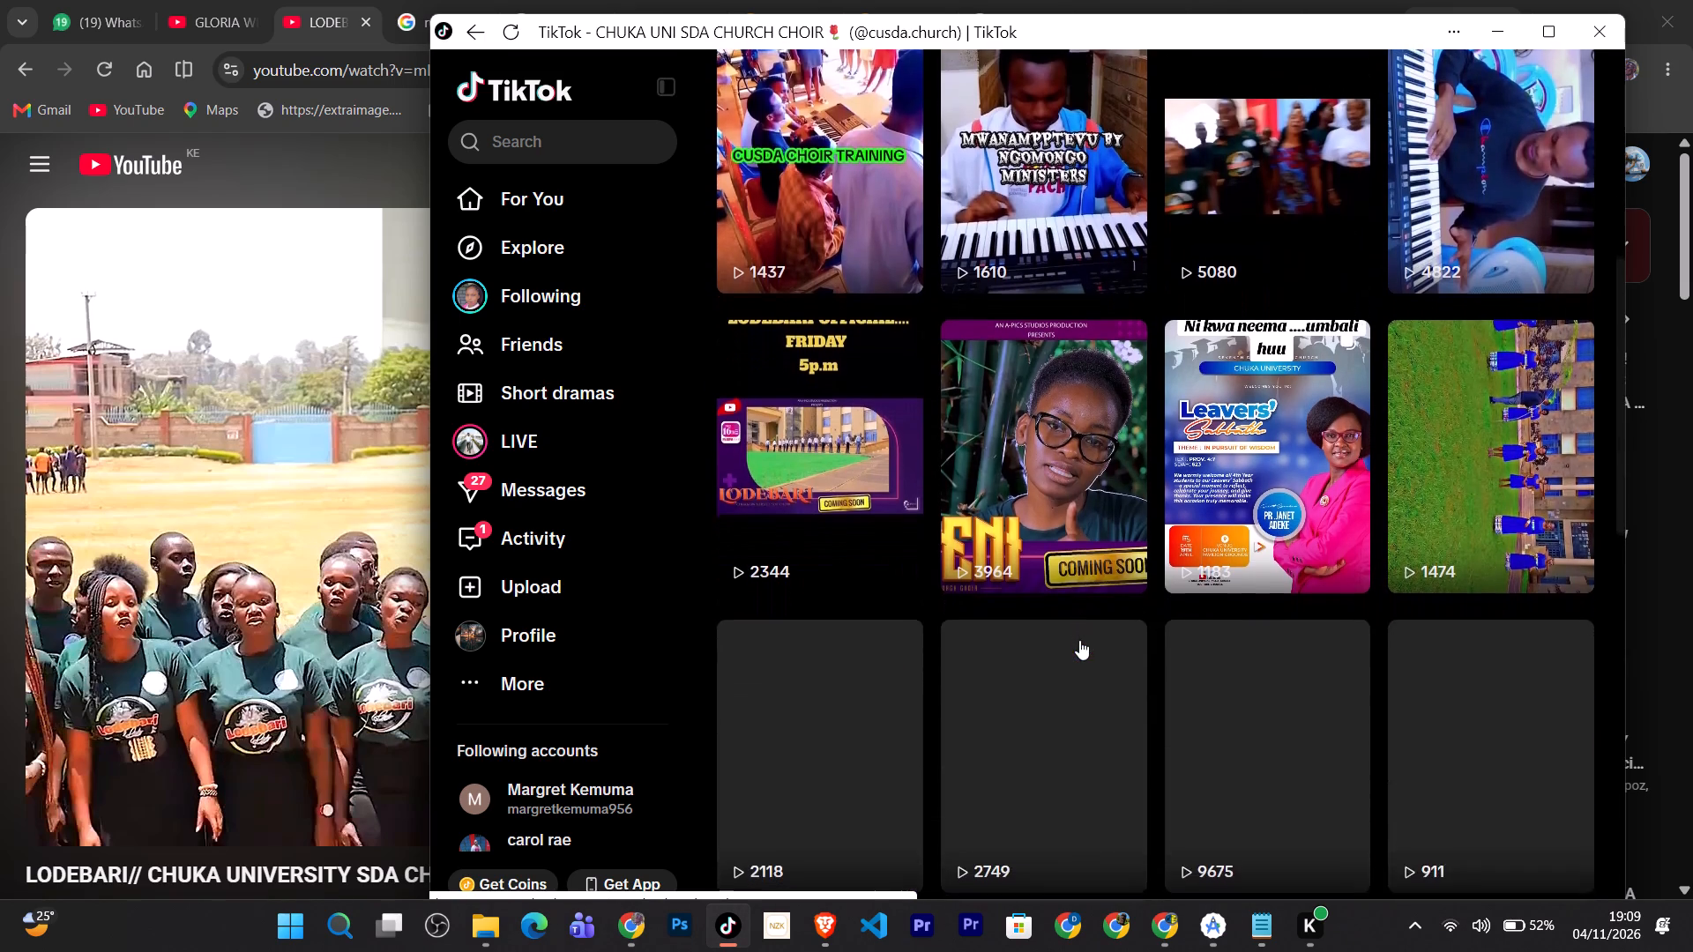
{"action": "scroll", "coordinate": [1079, 640], "scroll_direction": "down", "scroll_amount": 2}
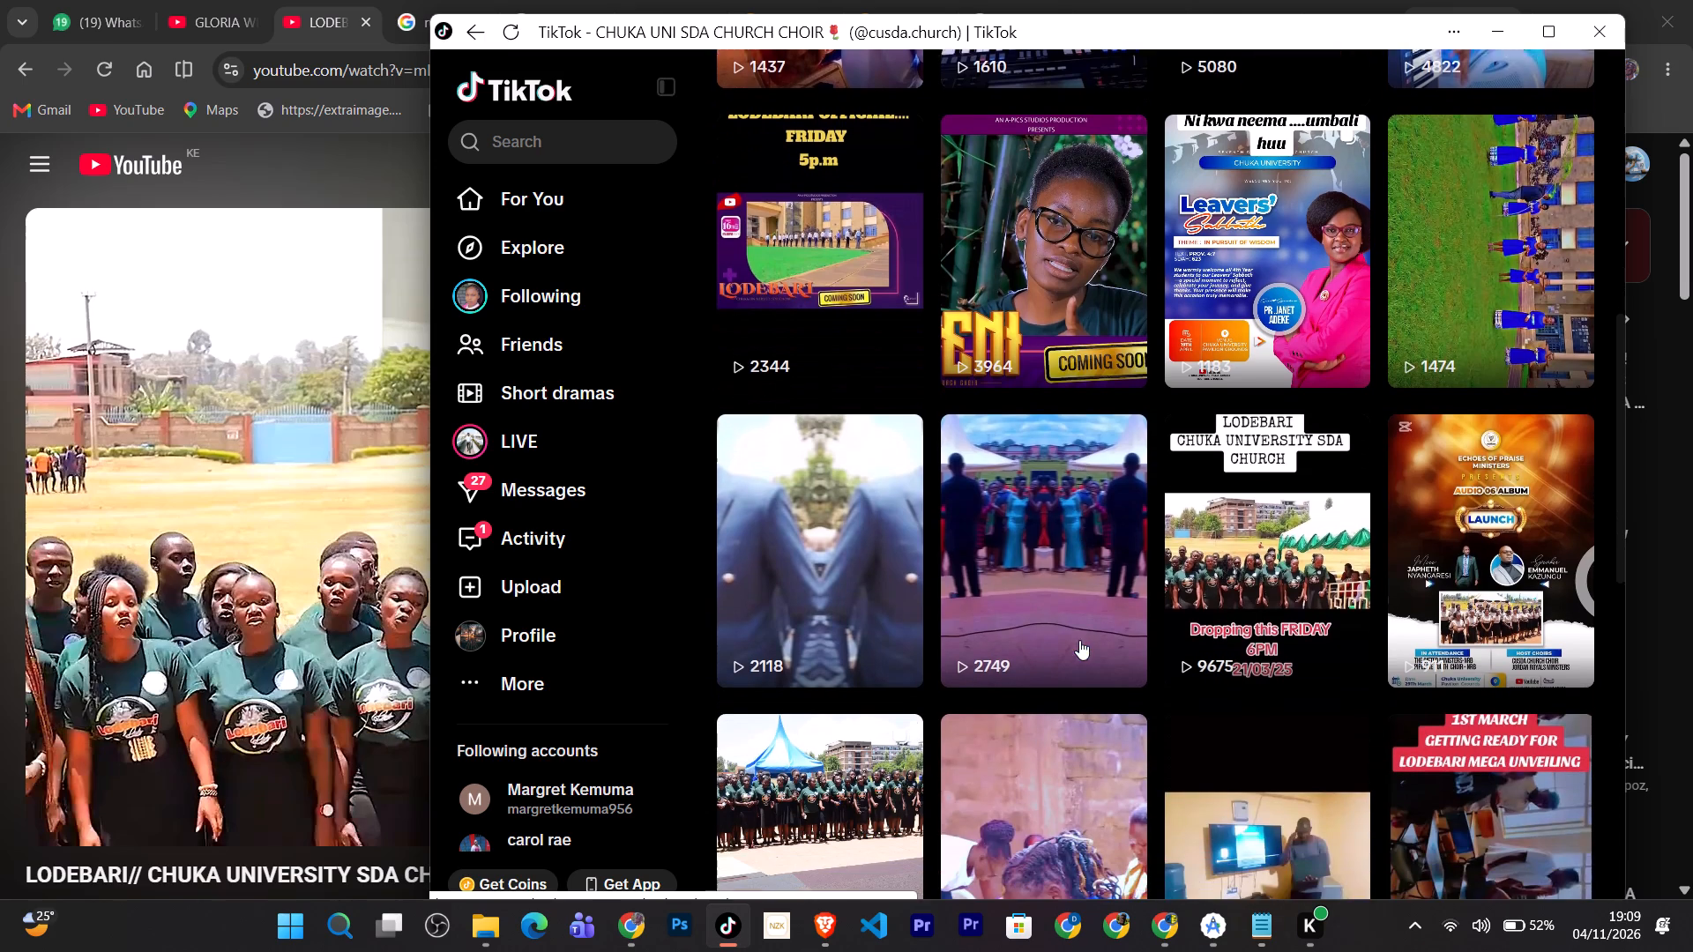
{"action": "scroll", "coordinate": [1079, 640], "scroll_direction": "down", "scroll_amount": 8}
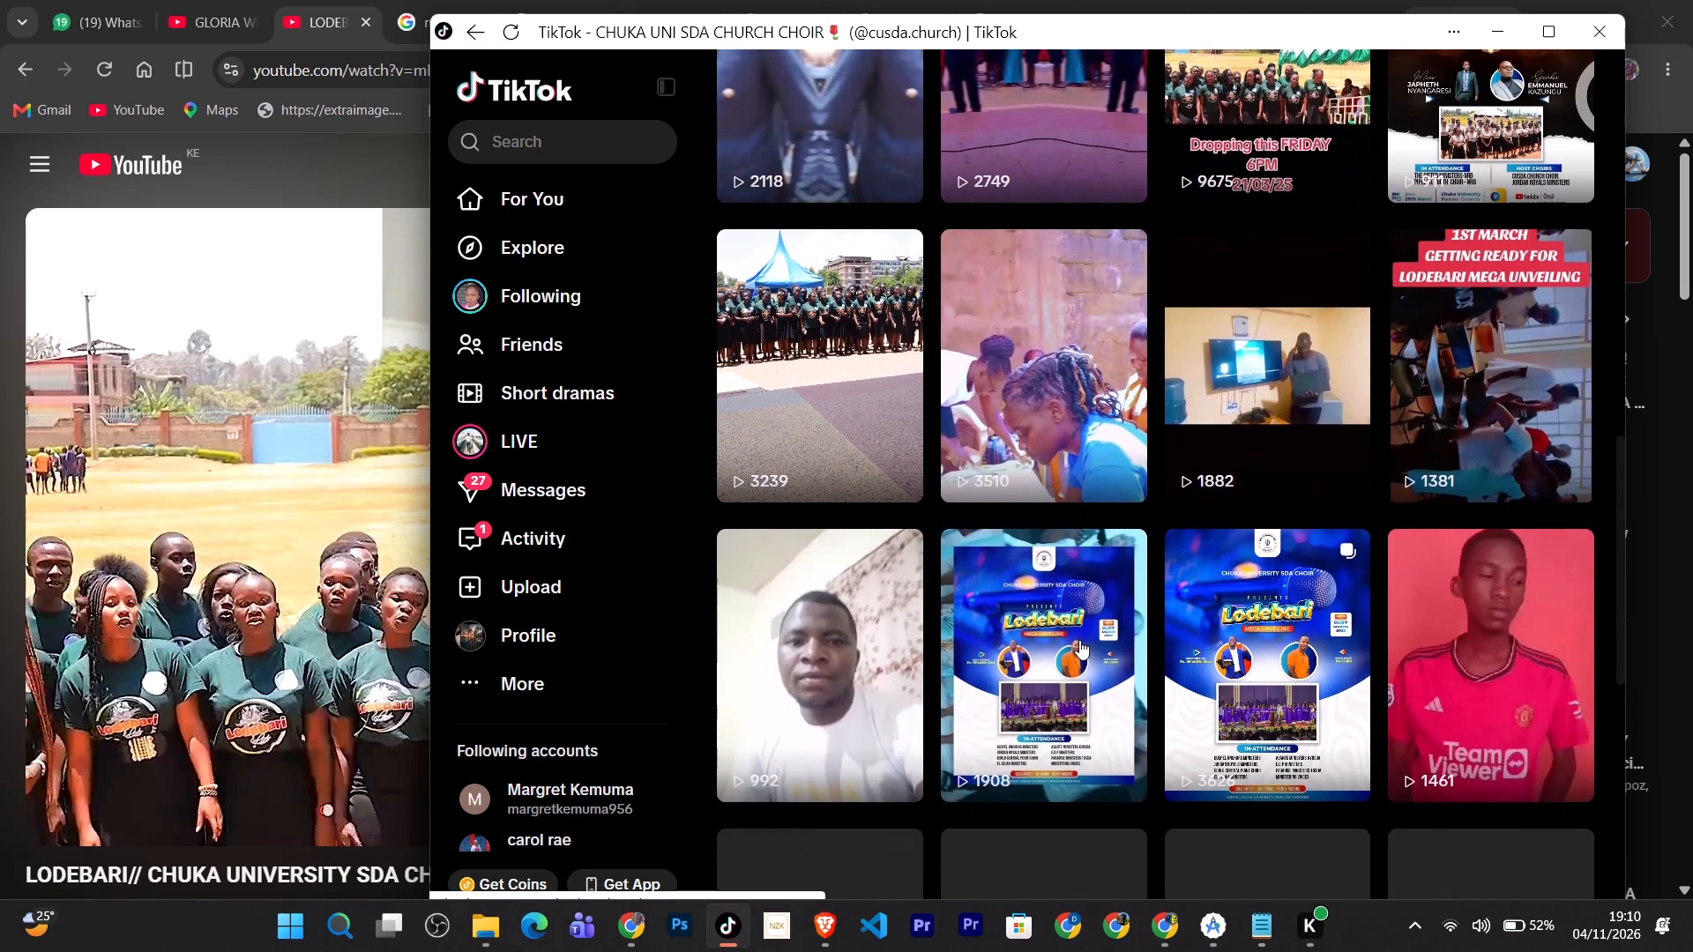
{"action": "left_click", "coordinate": [1048, 651]}
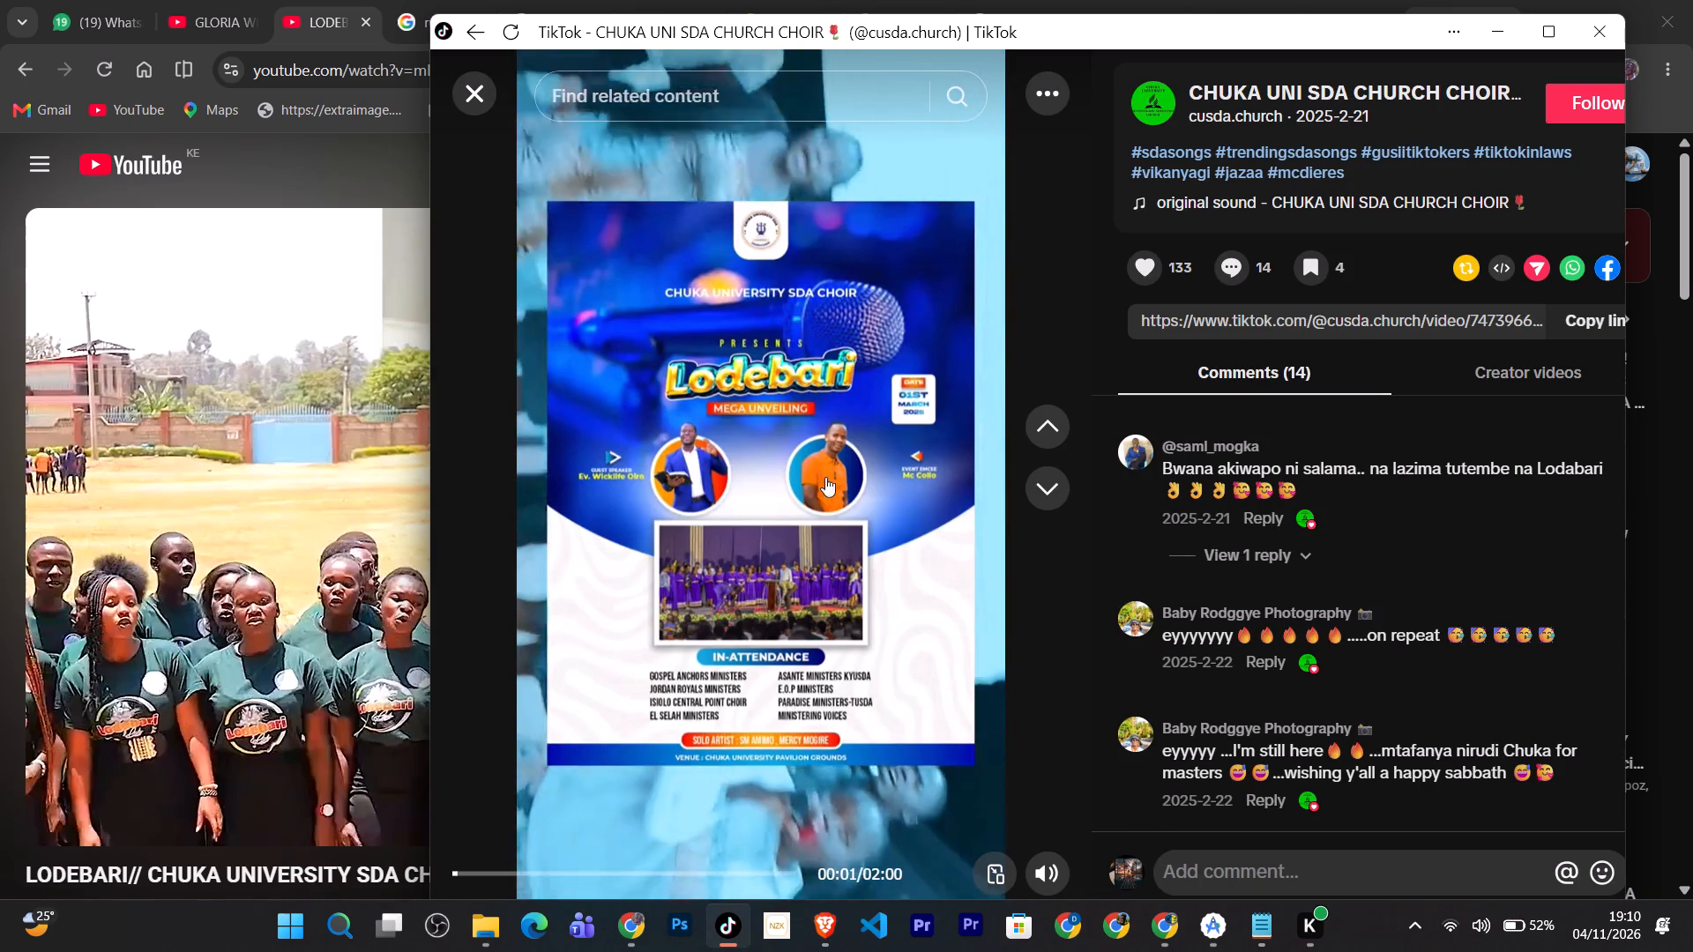
{"action": "left_click", "coordinate": [472, 102]}
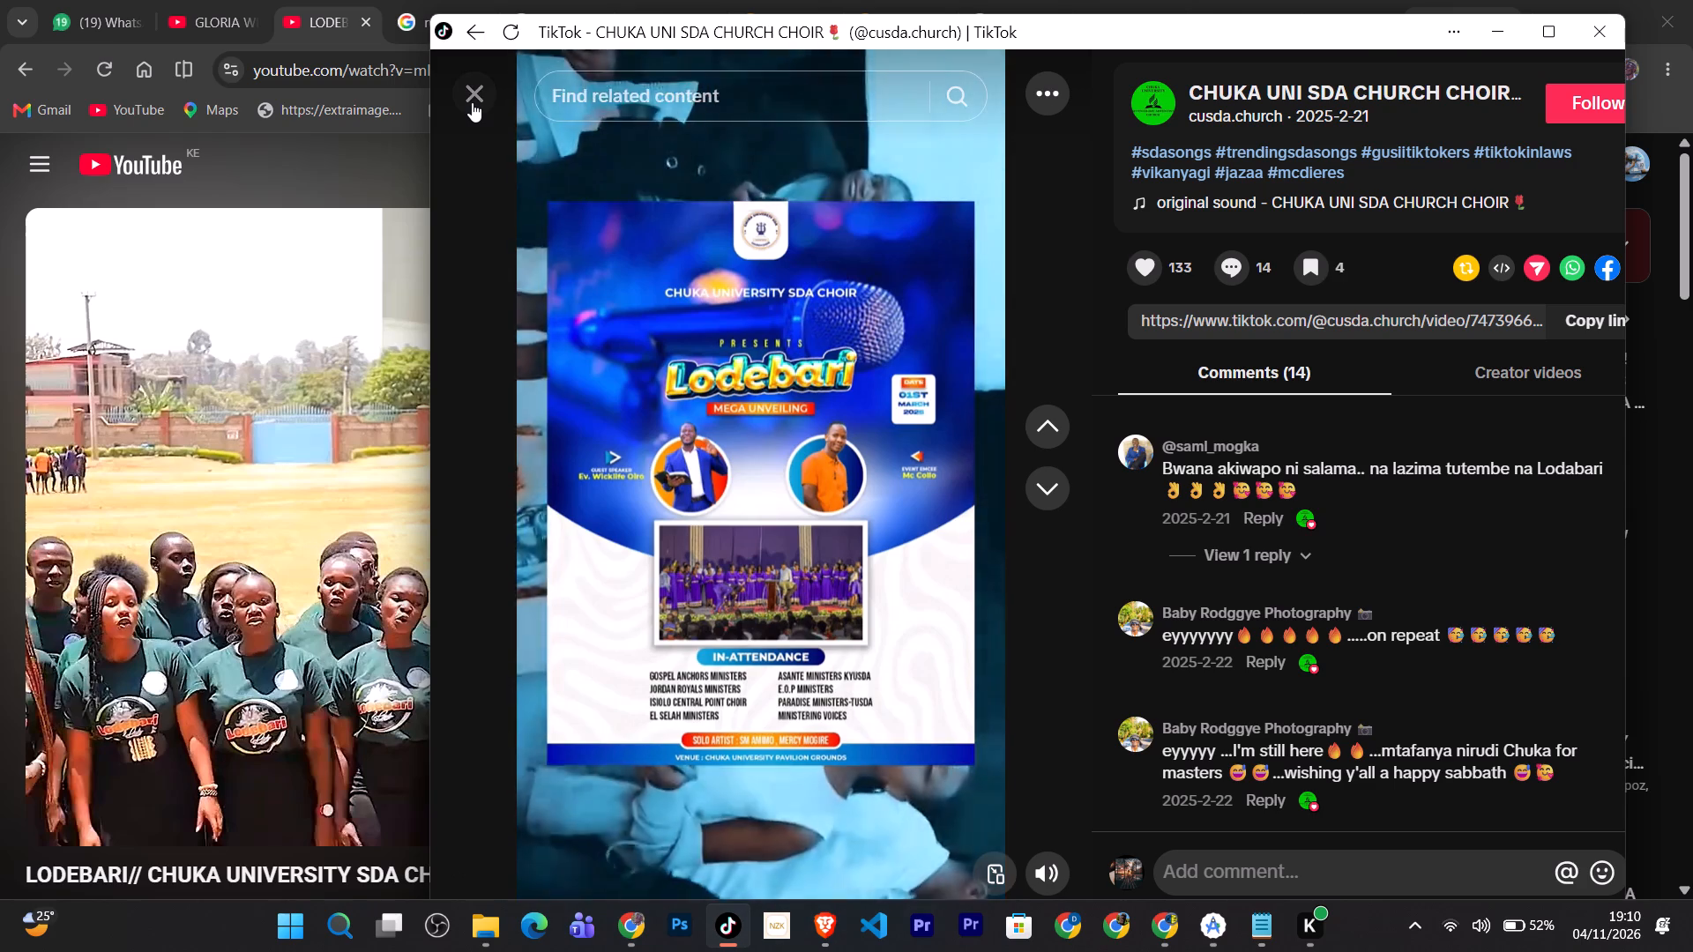
Play the green Lodebari Challenge lyrics video from the choir's profile and advance to the following video.
{"action": "scroll", "coordinate": [1125, 577], "scroll_direction": "down", "scroll_amount": 5}
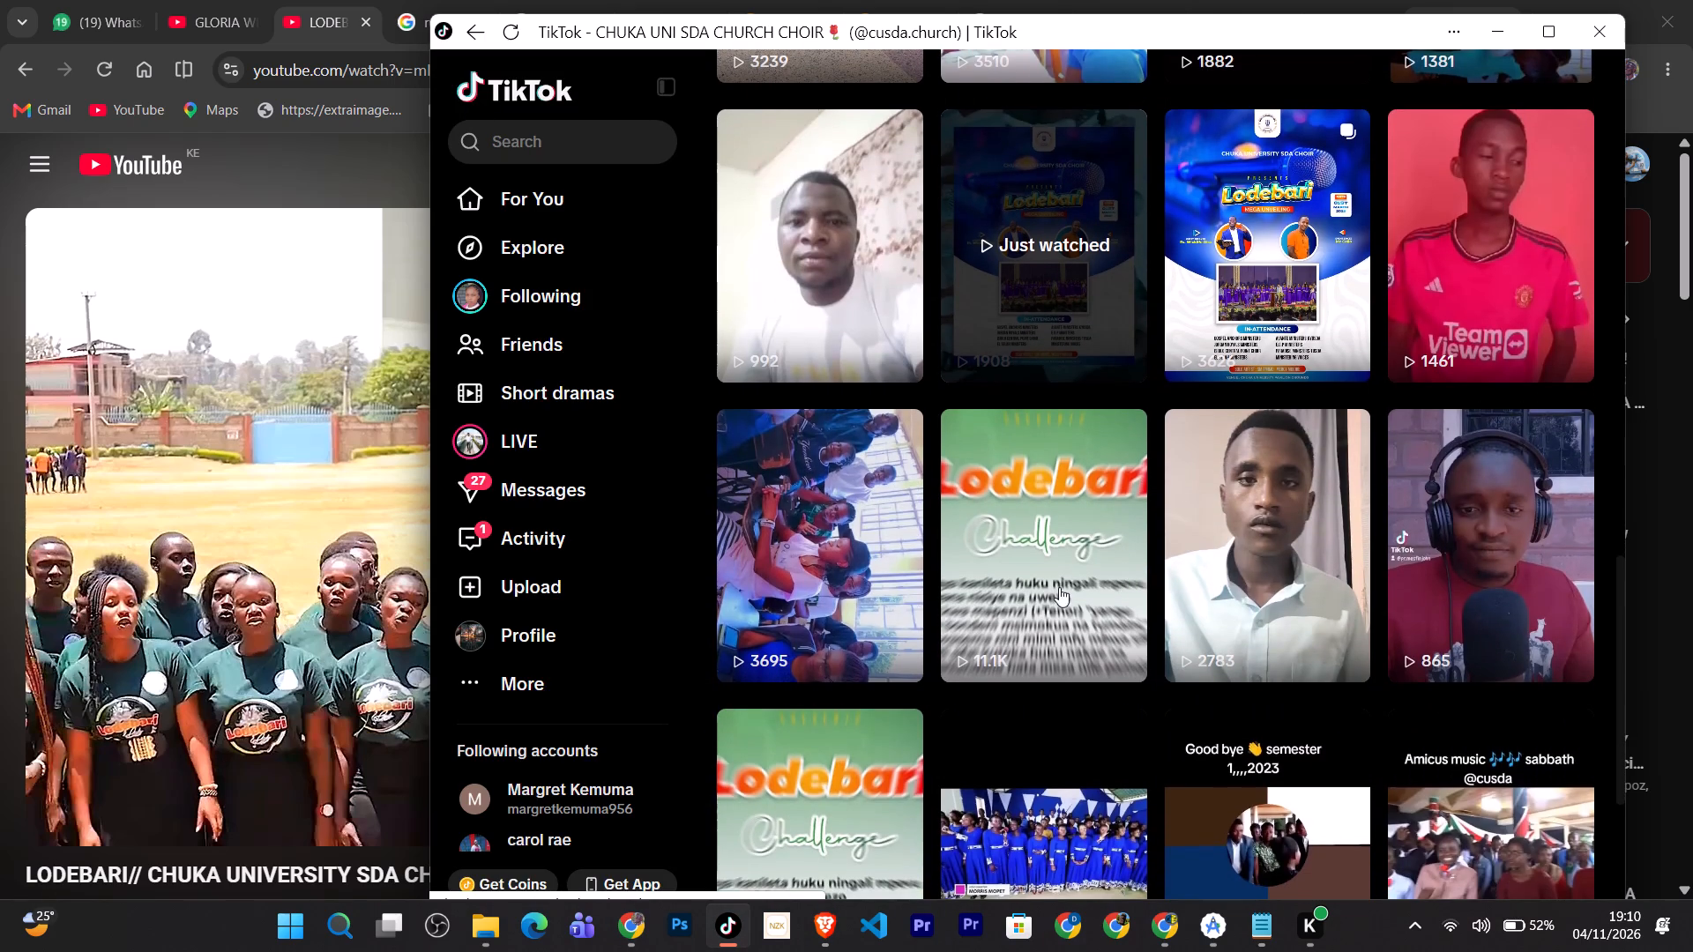
{"action": "left_click", "coordinate": [1053, 587]}
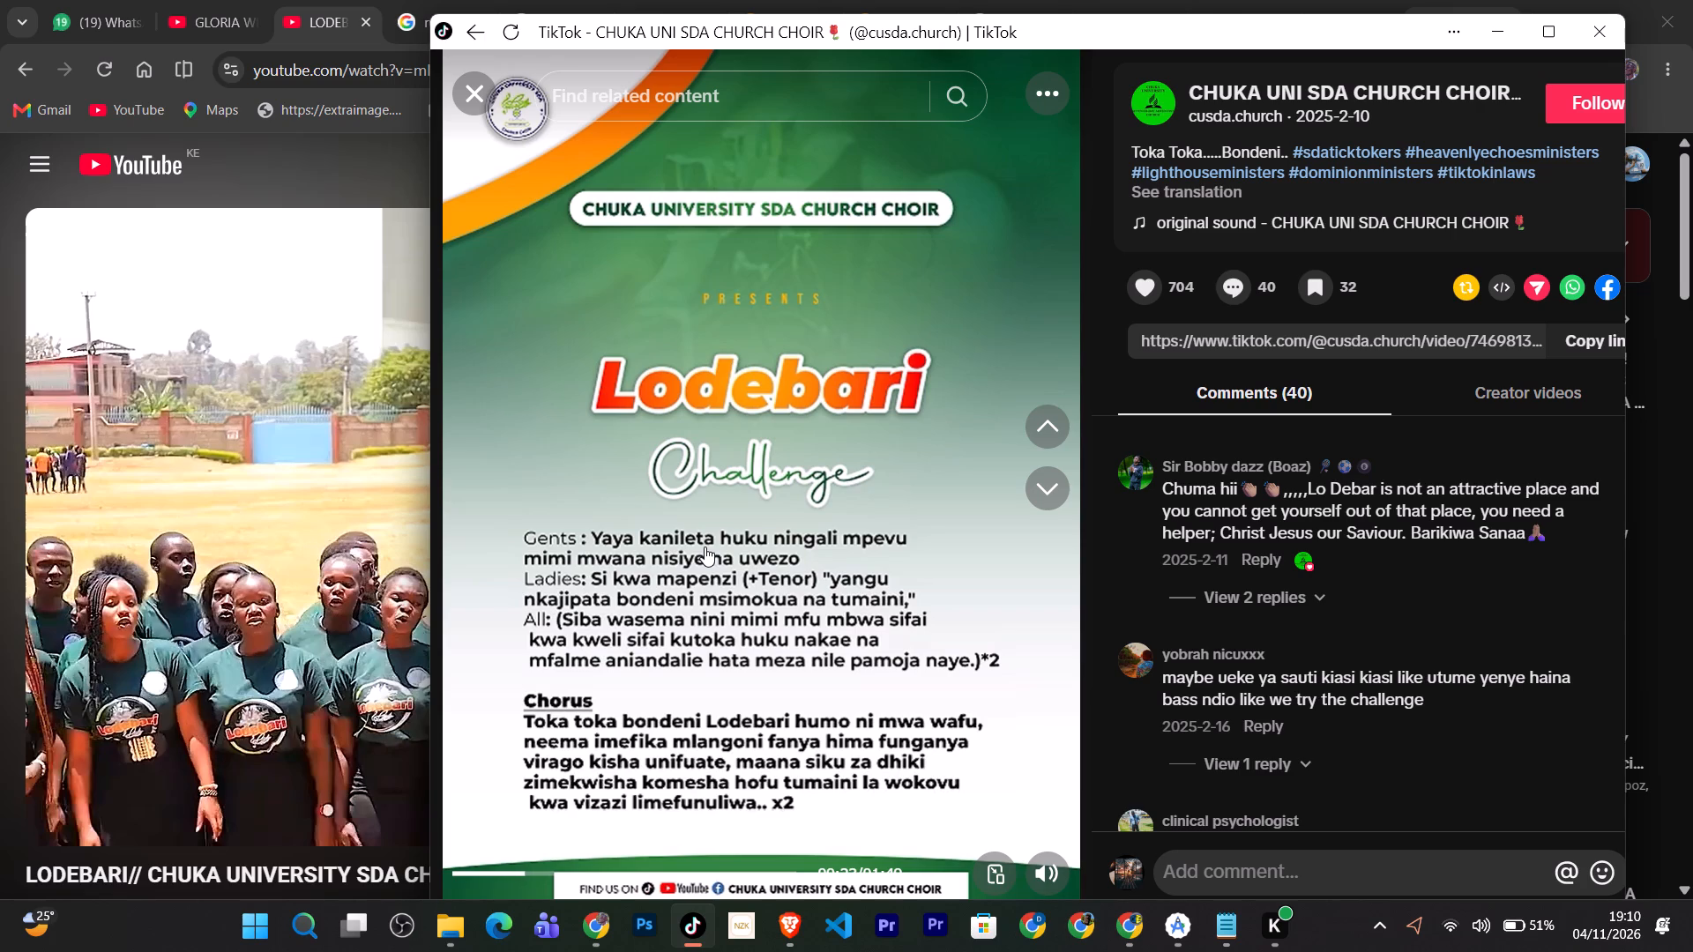
{"action": "key", "text": "Down"}
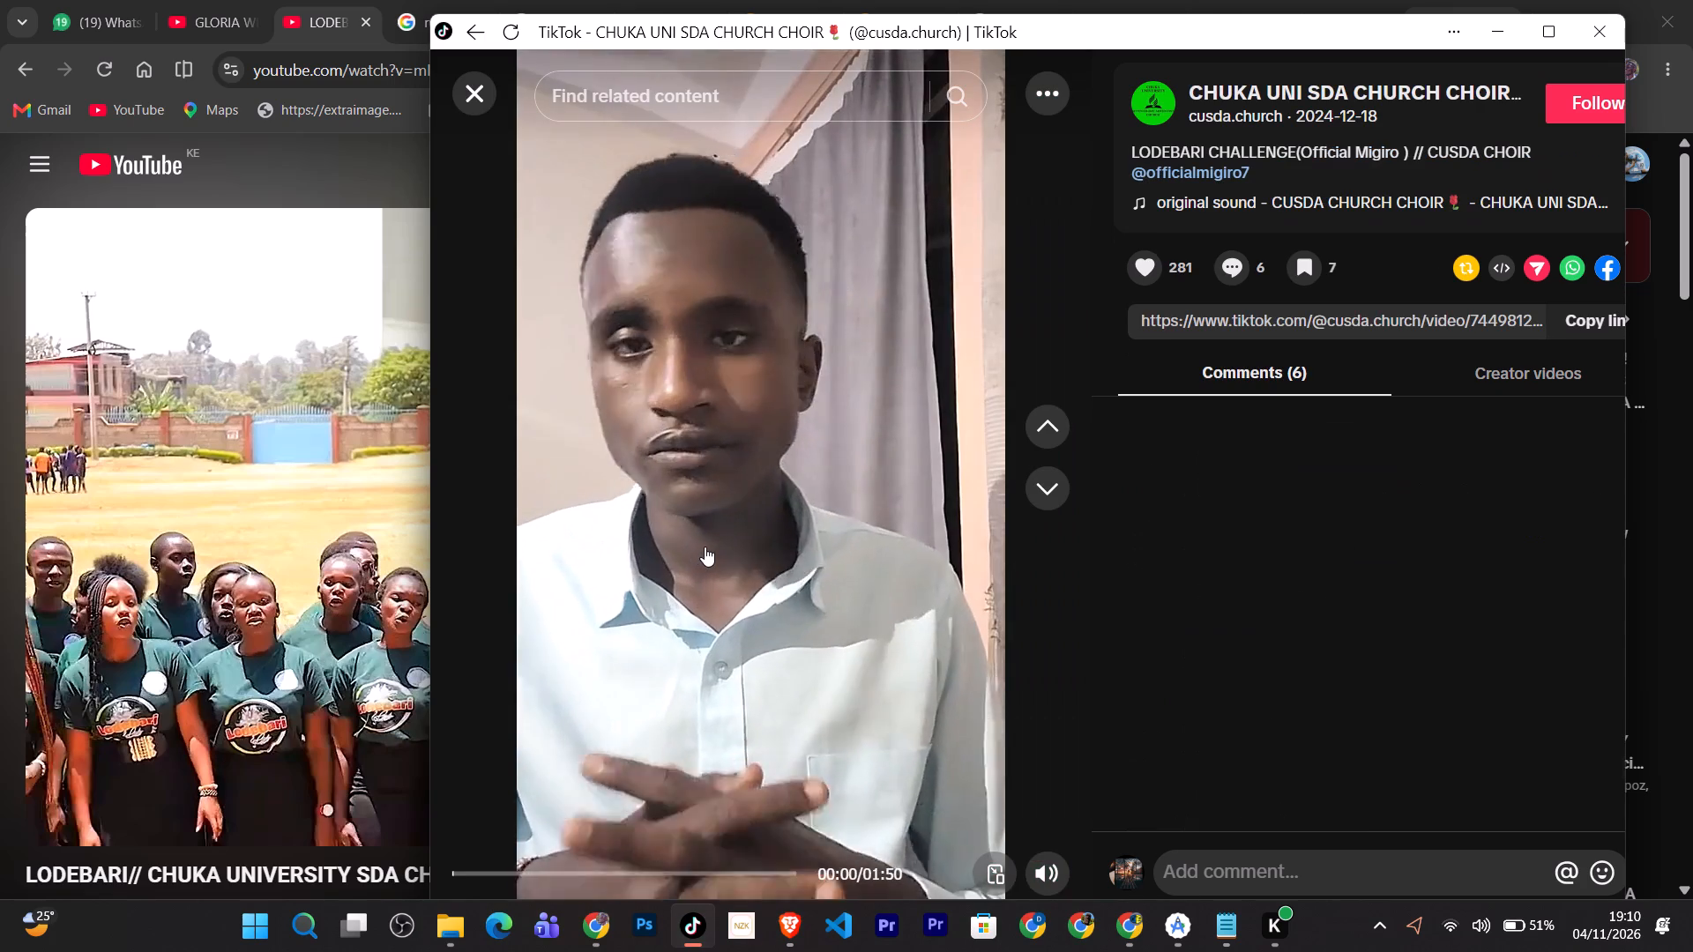
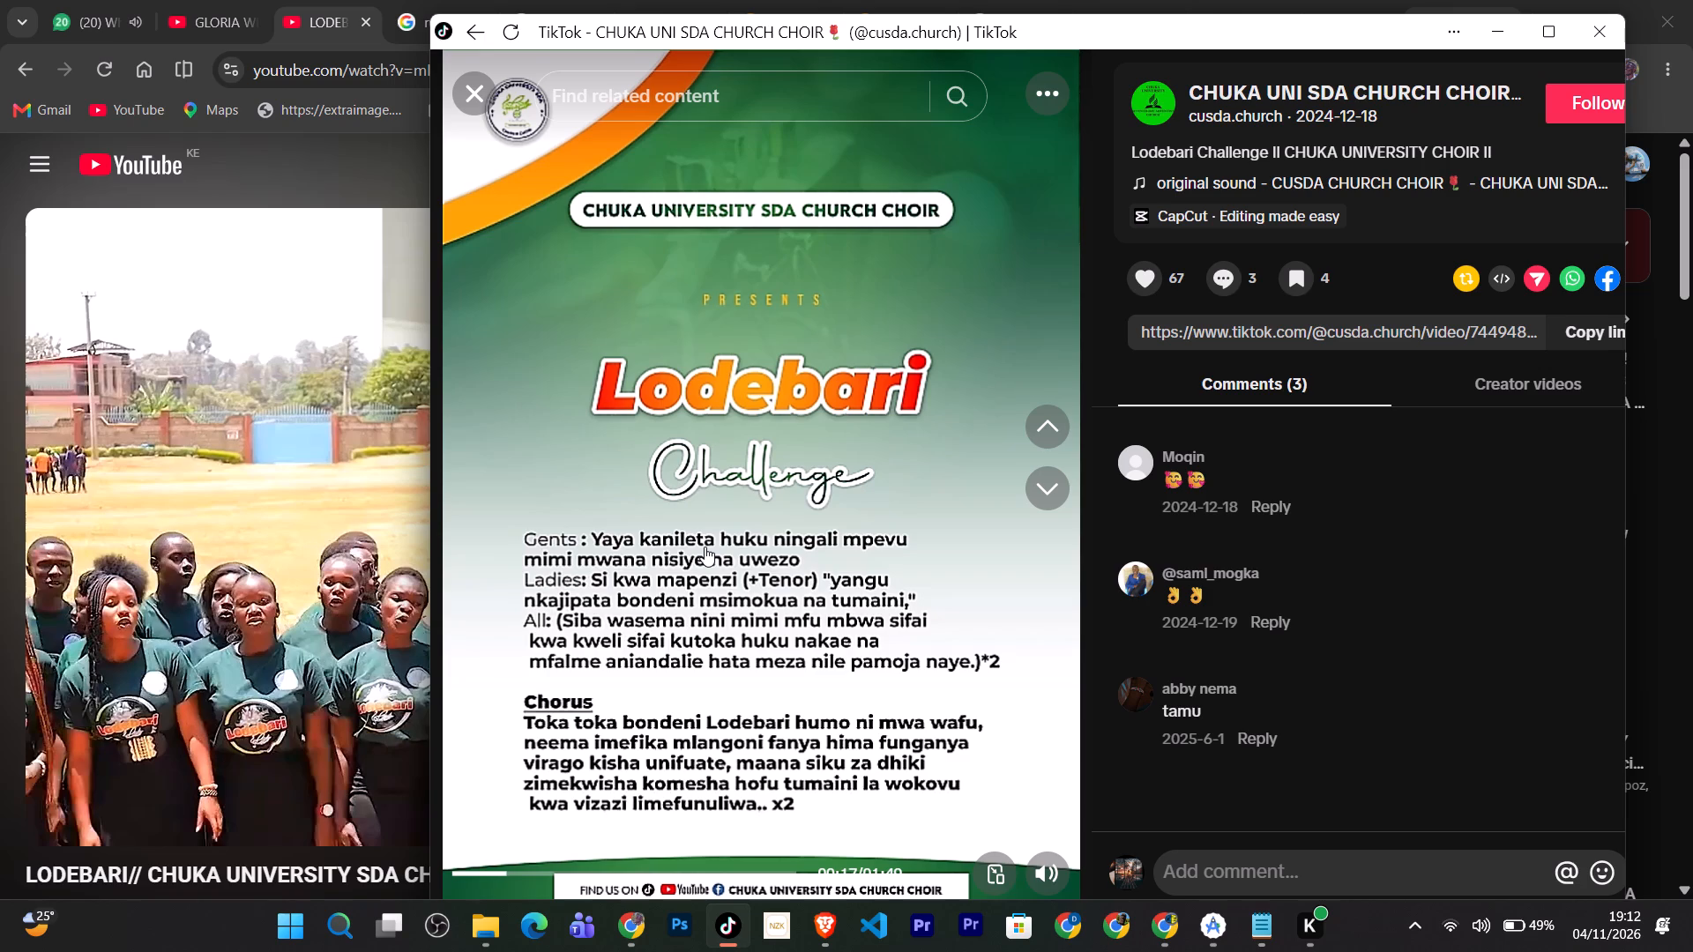
Download the green Lodebari Challenge lyrics video from the choir's TikTok profile.
{"action": "right_click", "coordinate": [665, 444]}
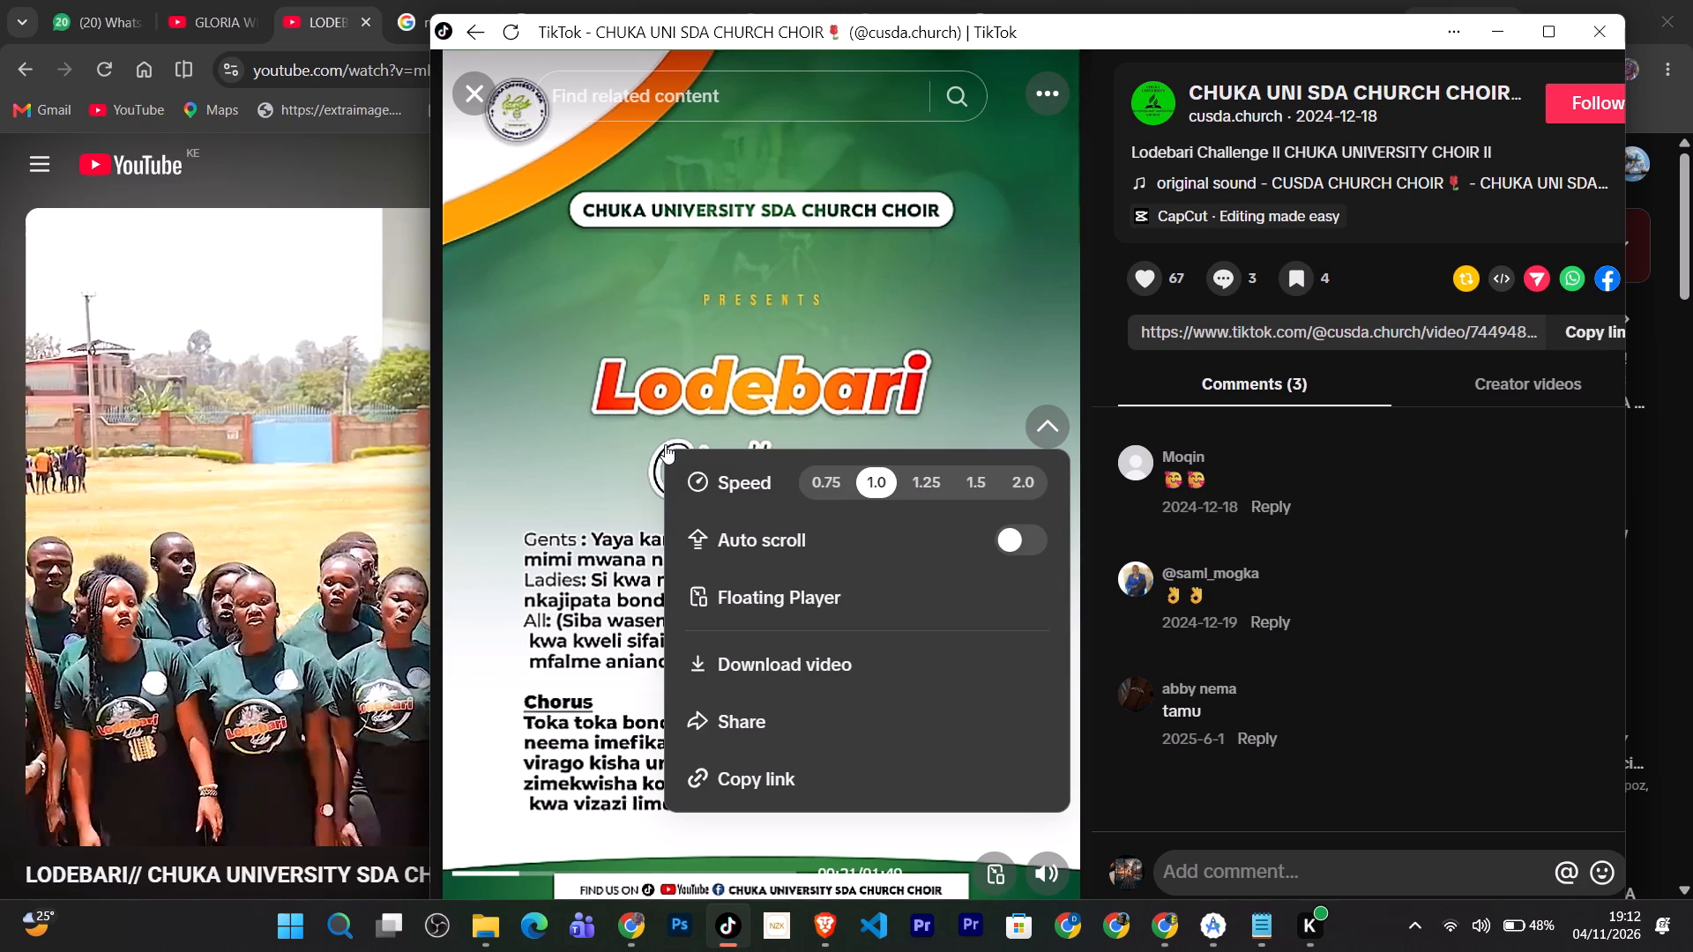
{"action": "left_click", "coordinate": [816, 668]}
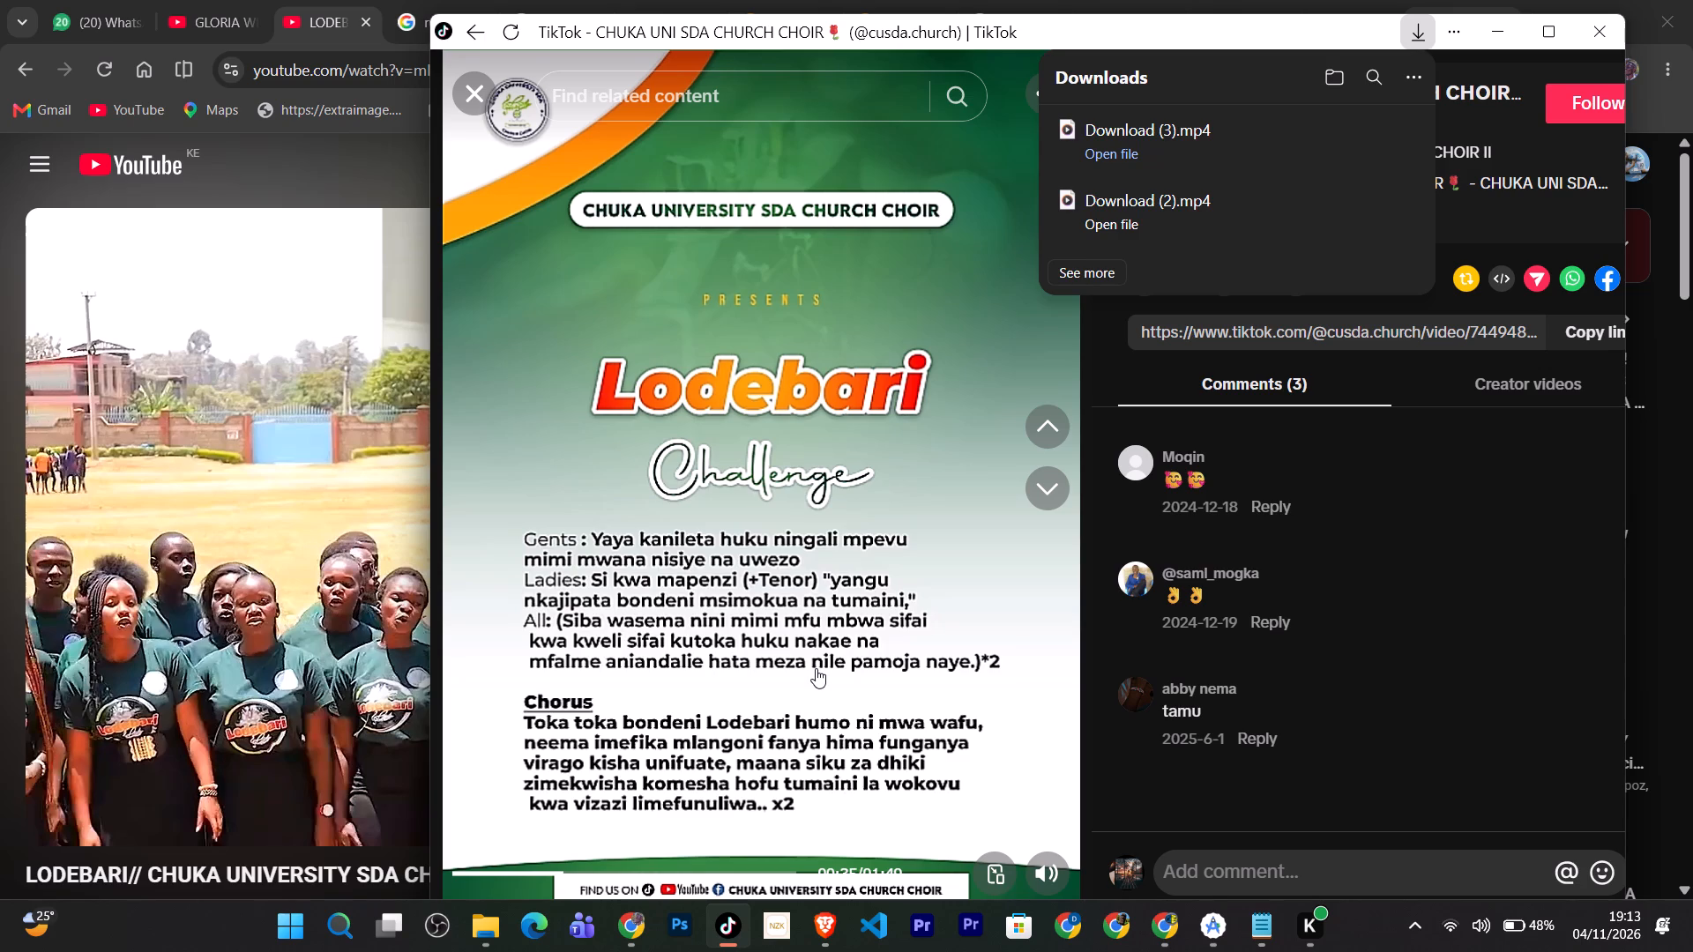
Look through the older choir videos that follow the Lodebari Challenge post, including the blue-dress performance and the "Good bye semester" clip.
{"action": "key", "text": "Down"}
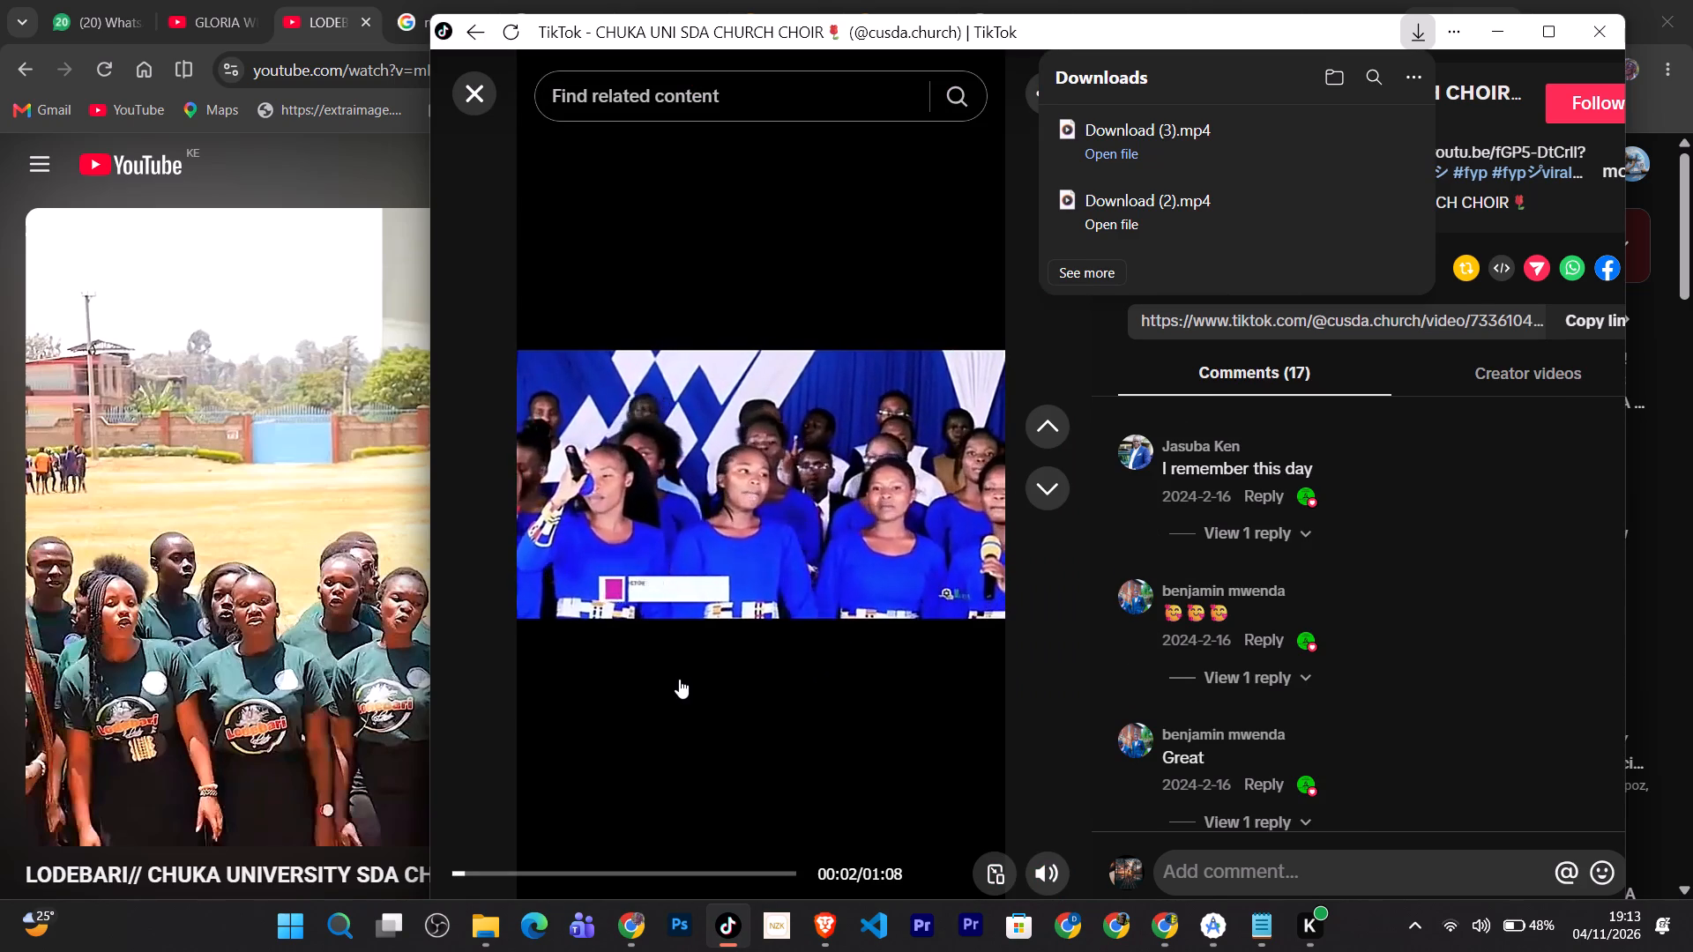
{"action": "key", "text": "Up"}
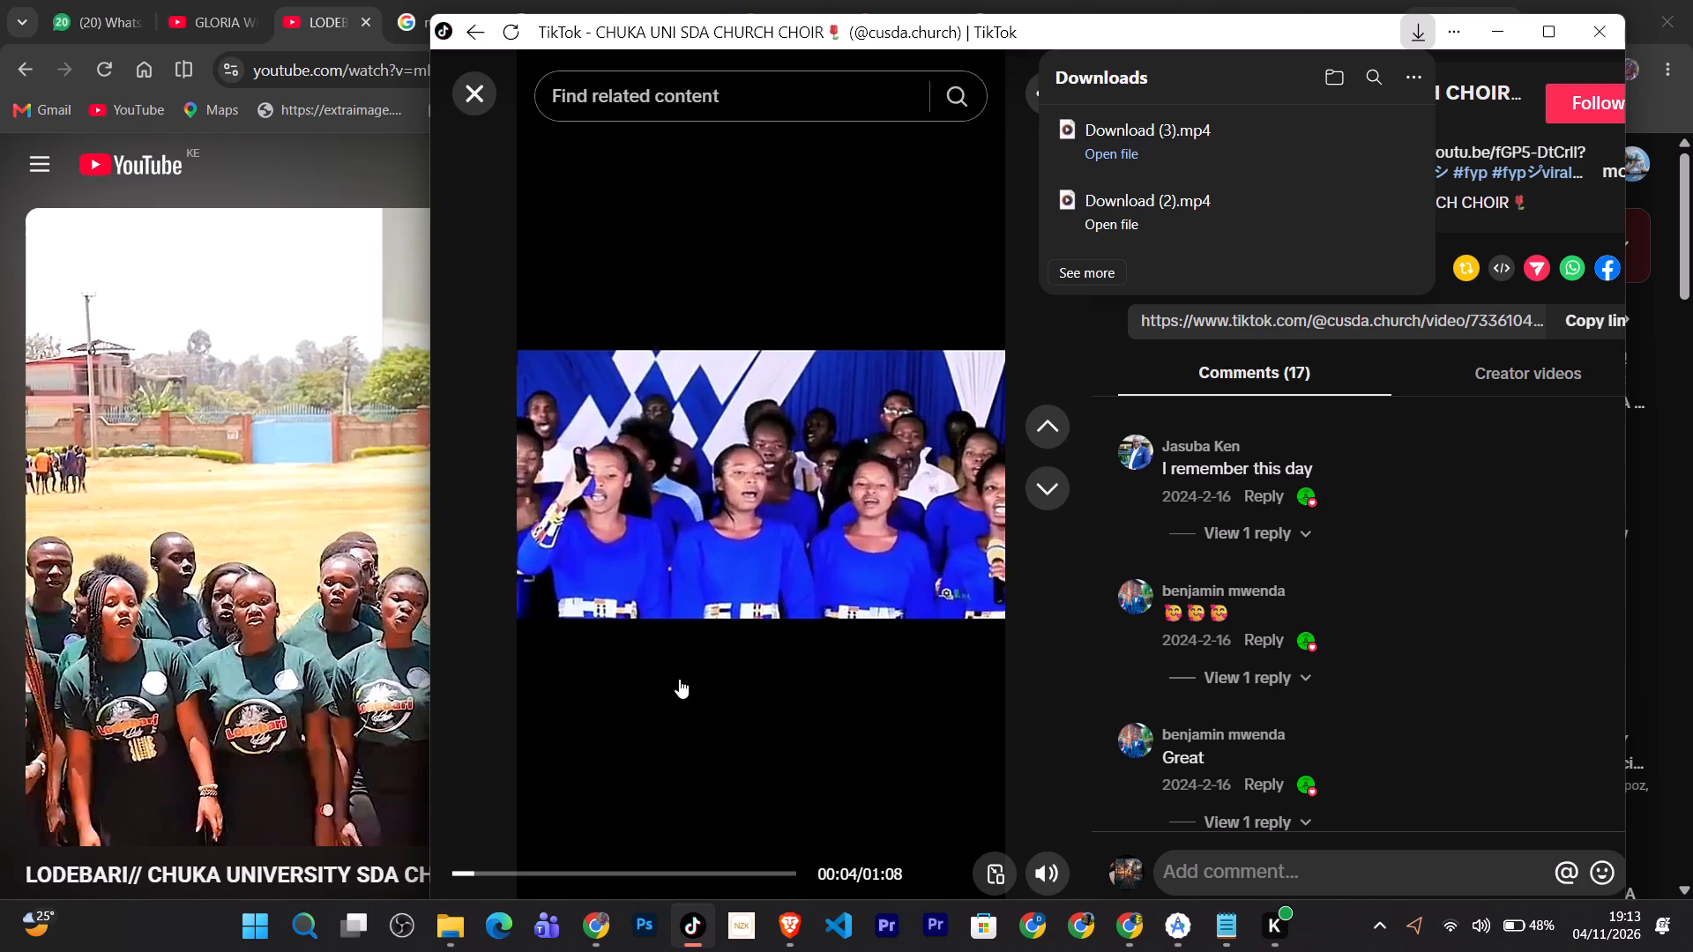
{"action": "key", "text": "Up"}
{"action": "key", "text": "Down"}
{"action": "key", "text": "Down"}
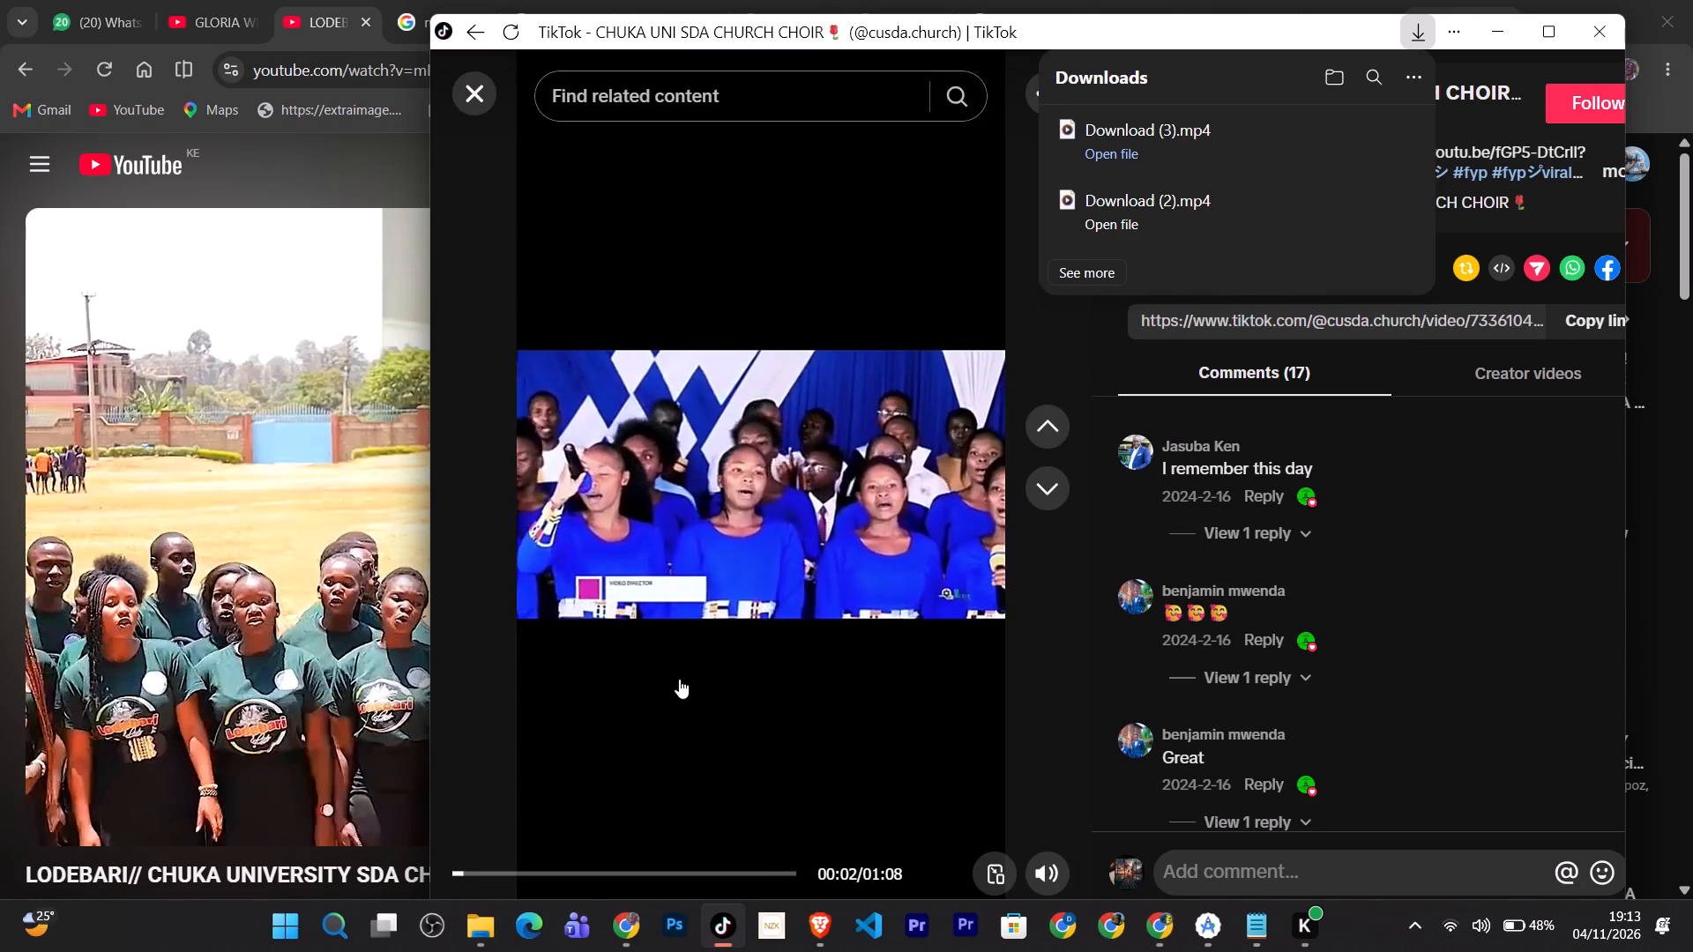
{"action": "key", "text": "Down"}
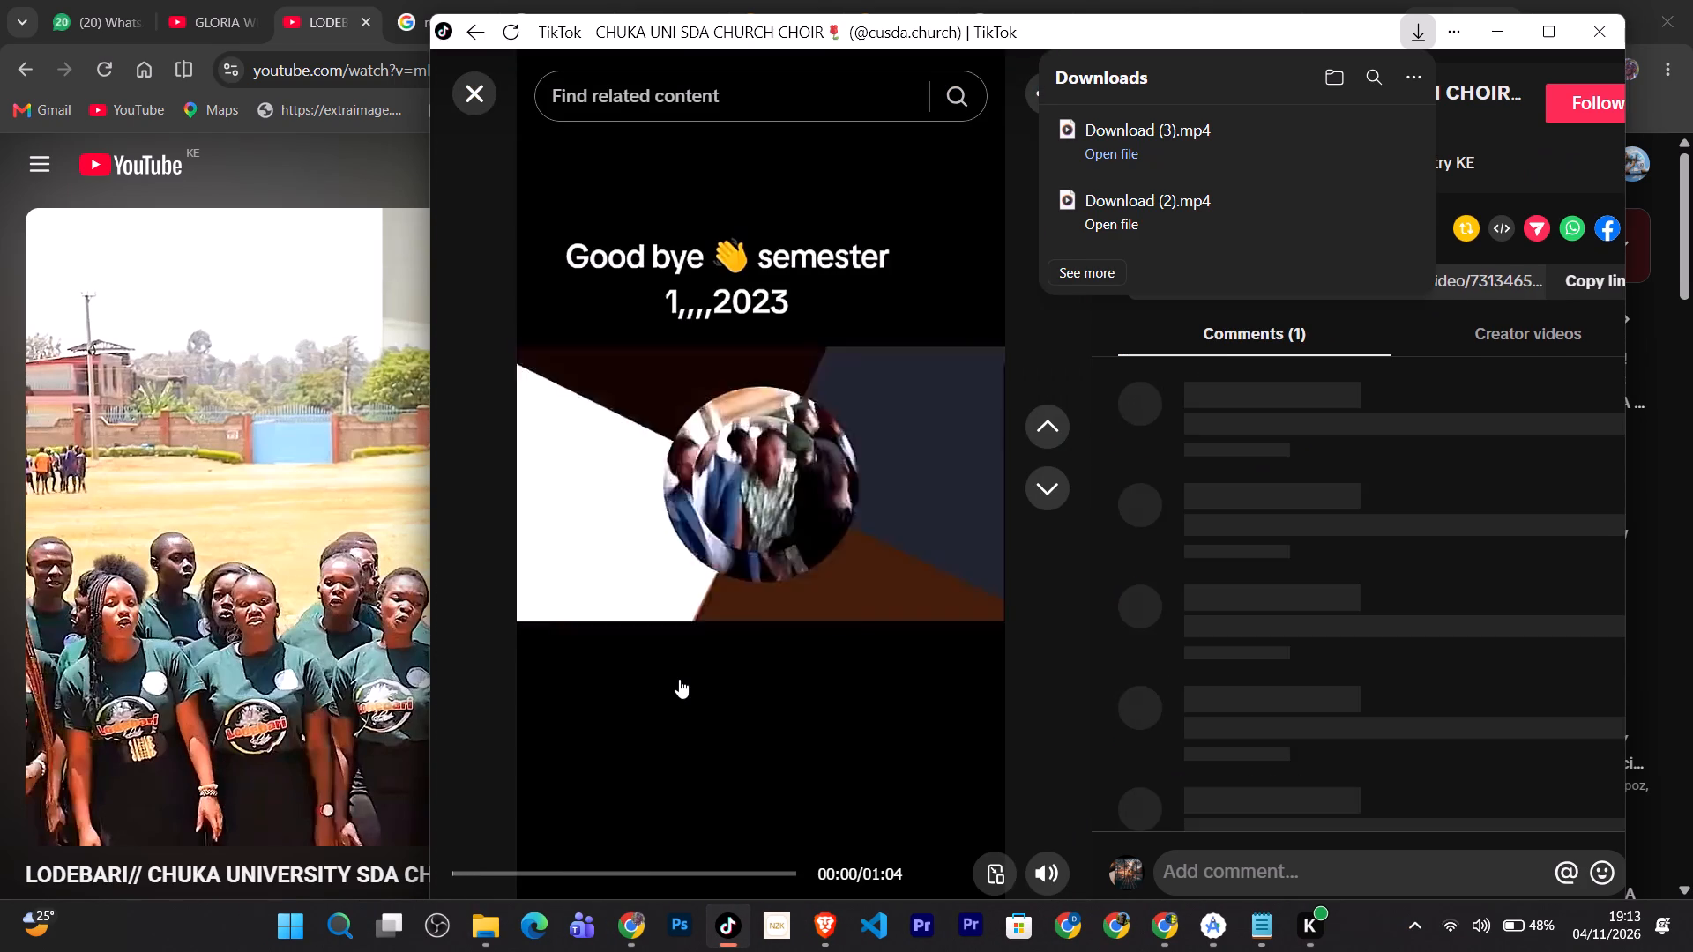
{"action": "key", "text": "Up"}
{"action": "key", "text": "Up"}
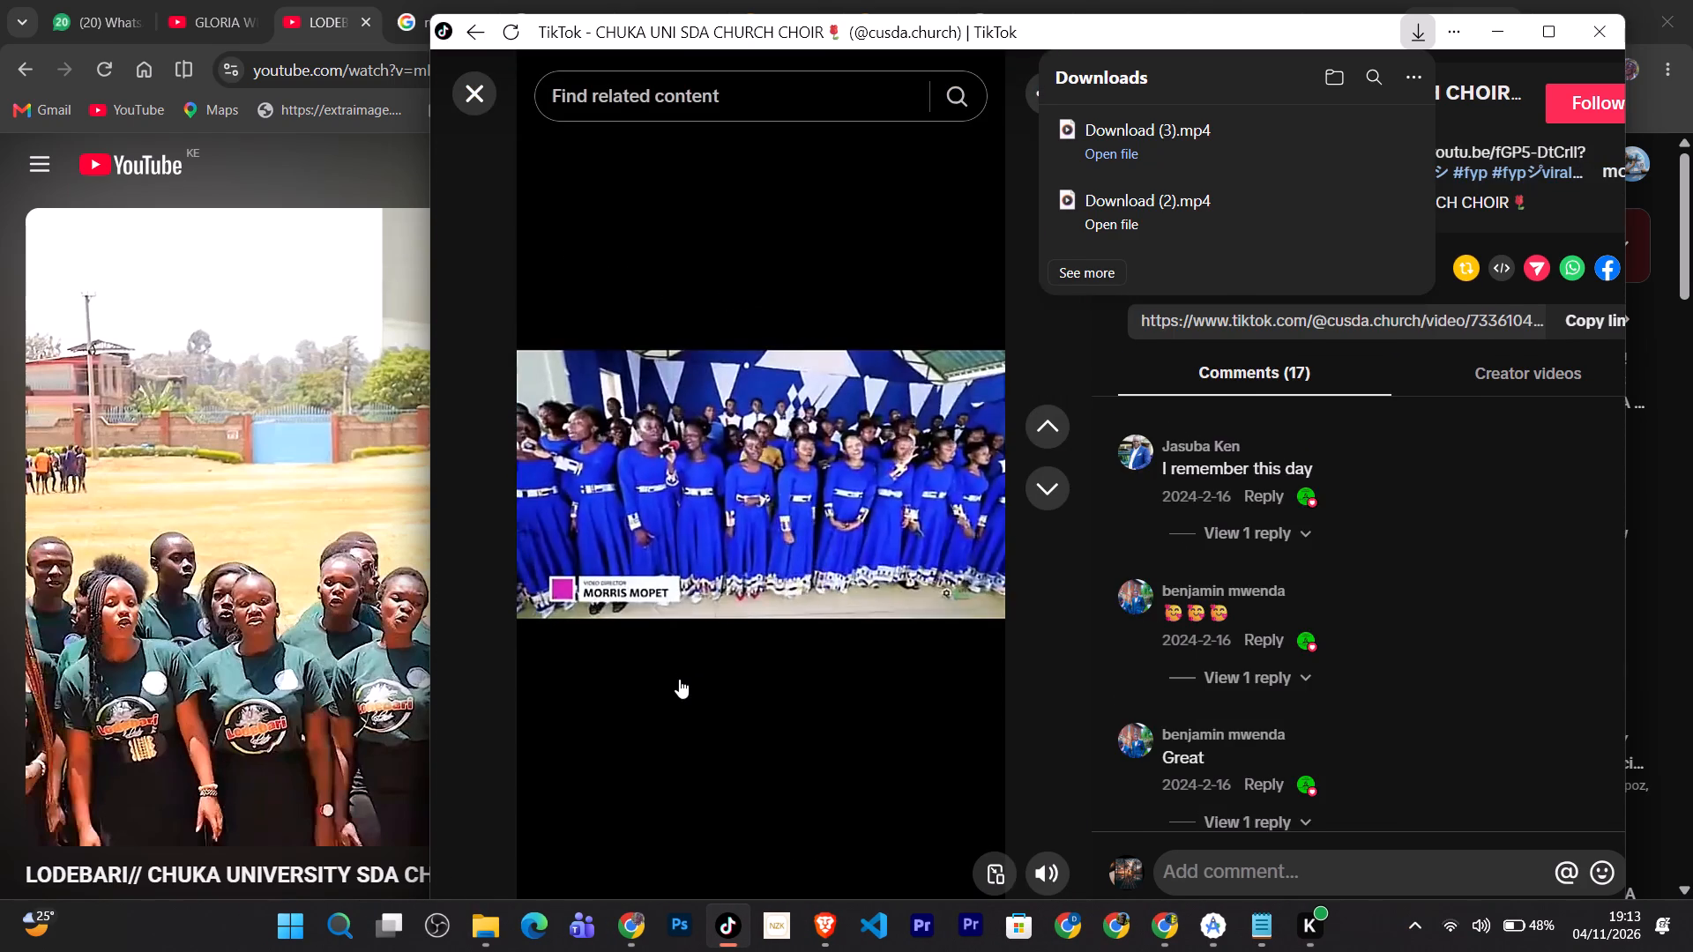
Go back past the Lodebari Challenge post and watch the choir's newer videos, up to the Lodebari Mega Unveiling poster photo.
{"action": "key", "text": "Up"}
{"action": "key", "text": "Up"}
{"action": "key", "text": "Up"}
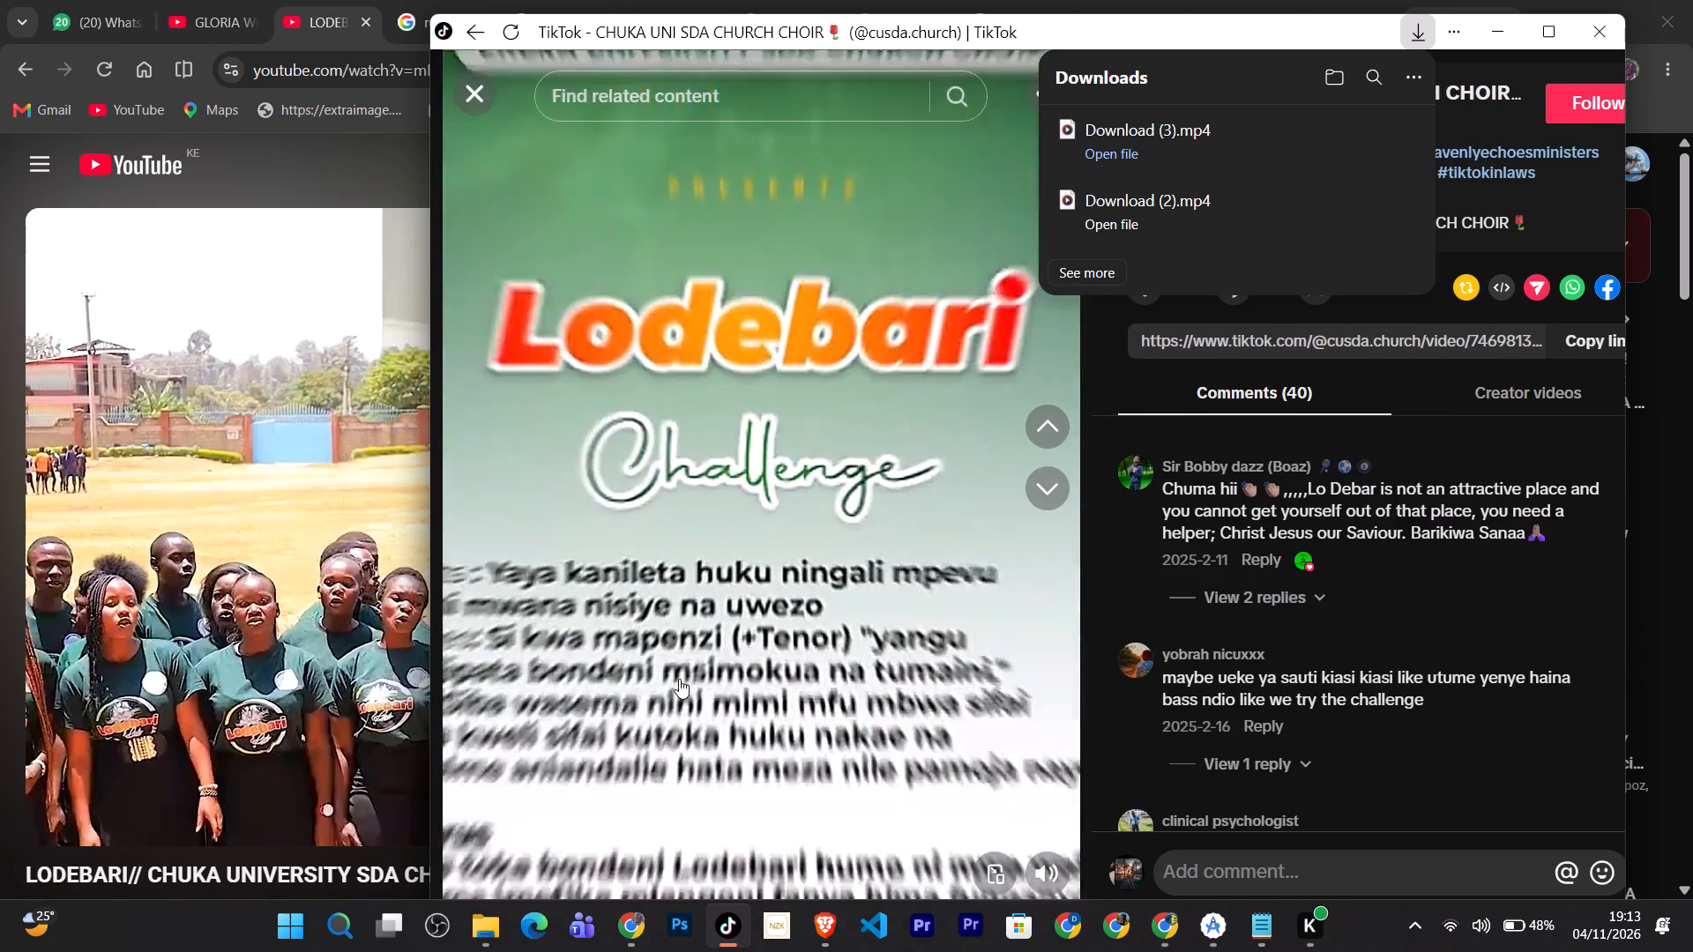
{"action": "key", "text": "Up"}
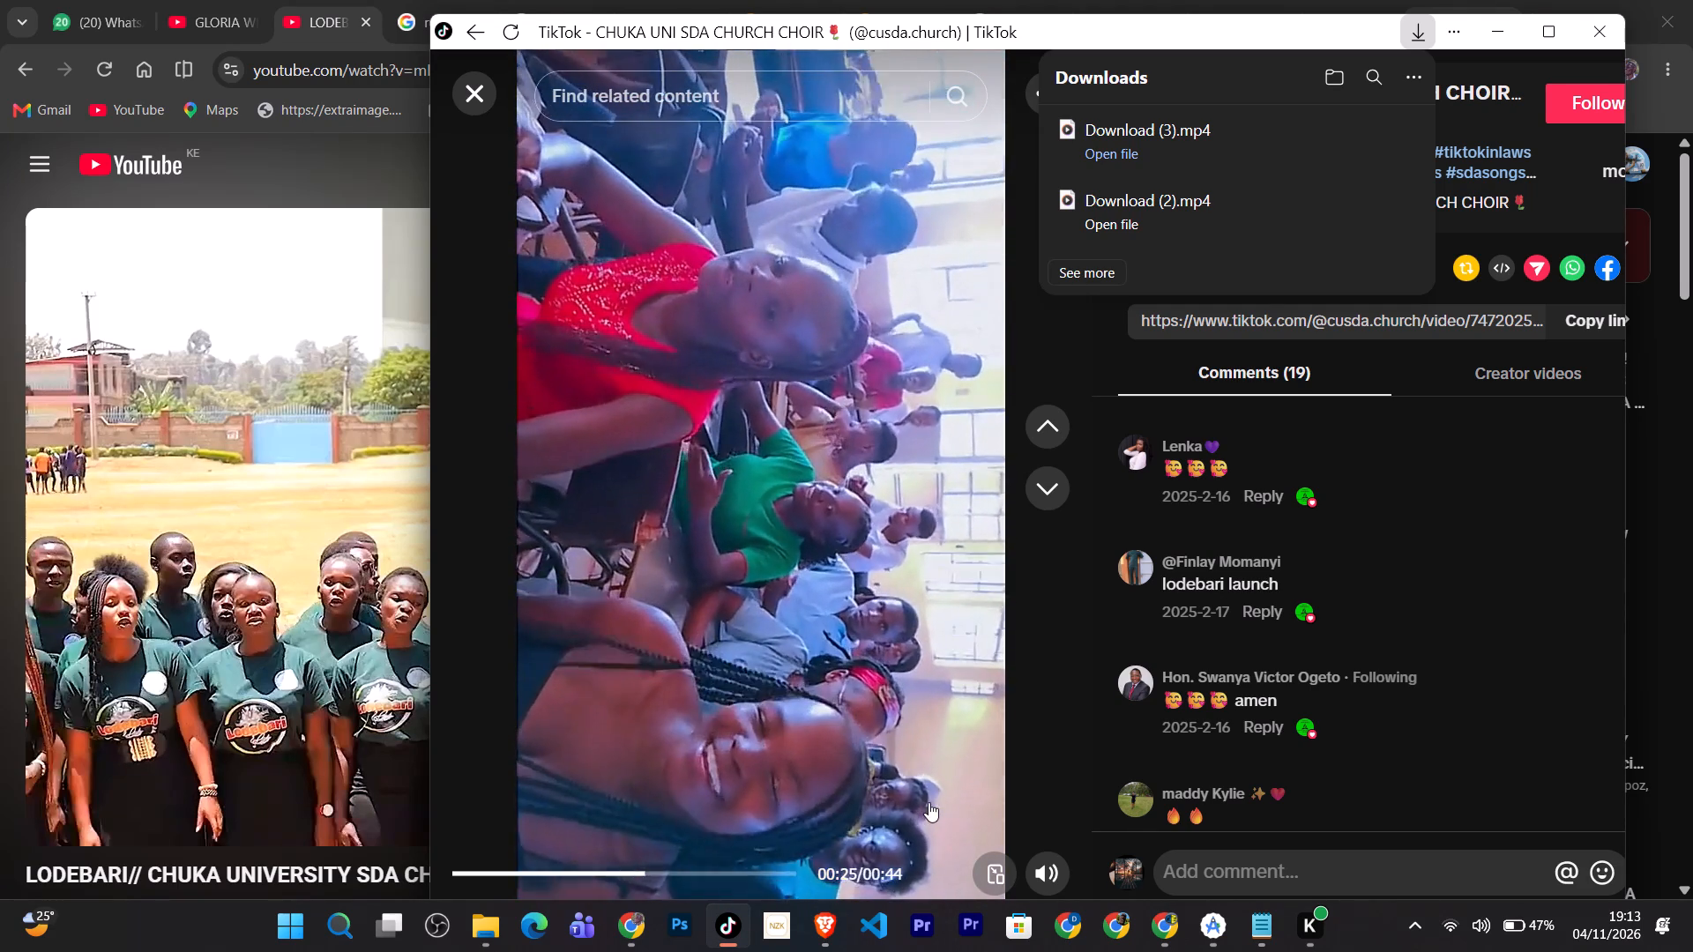
{"action": "key", "text": "Up"}
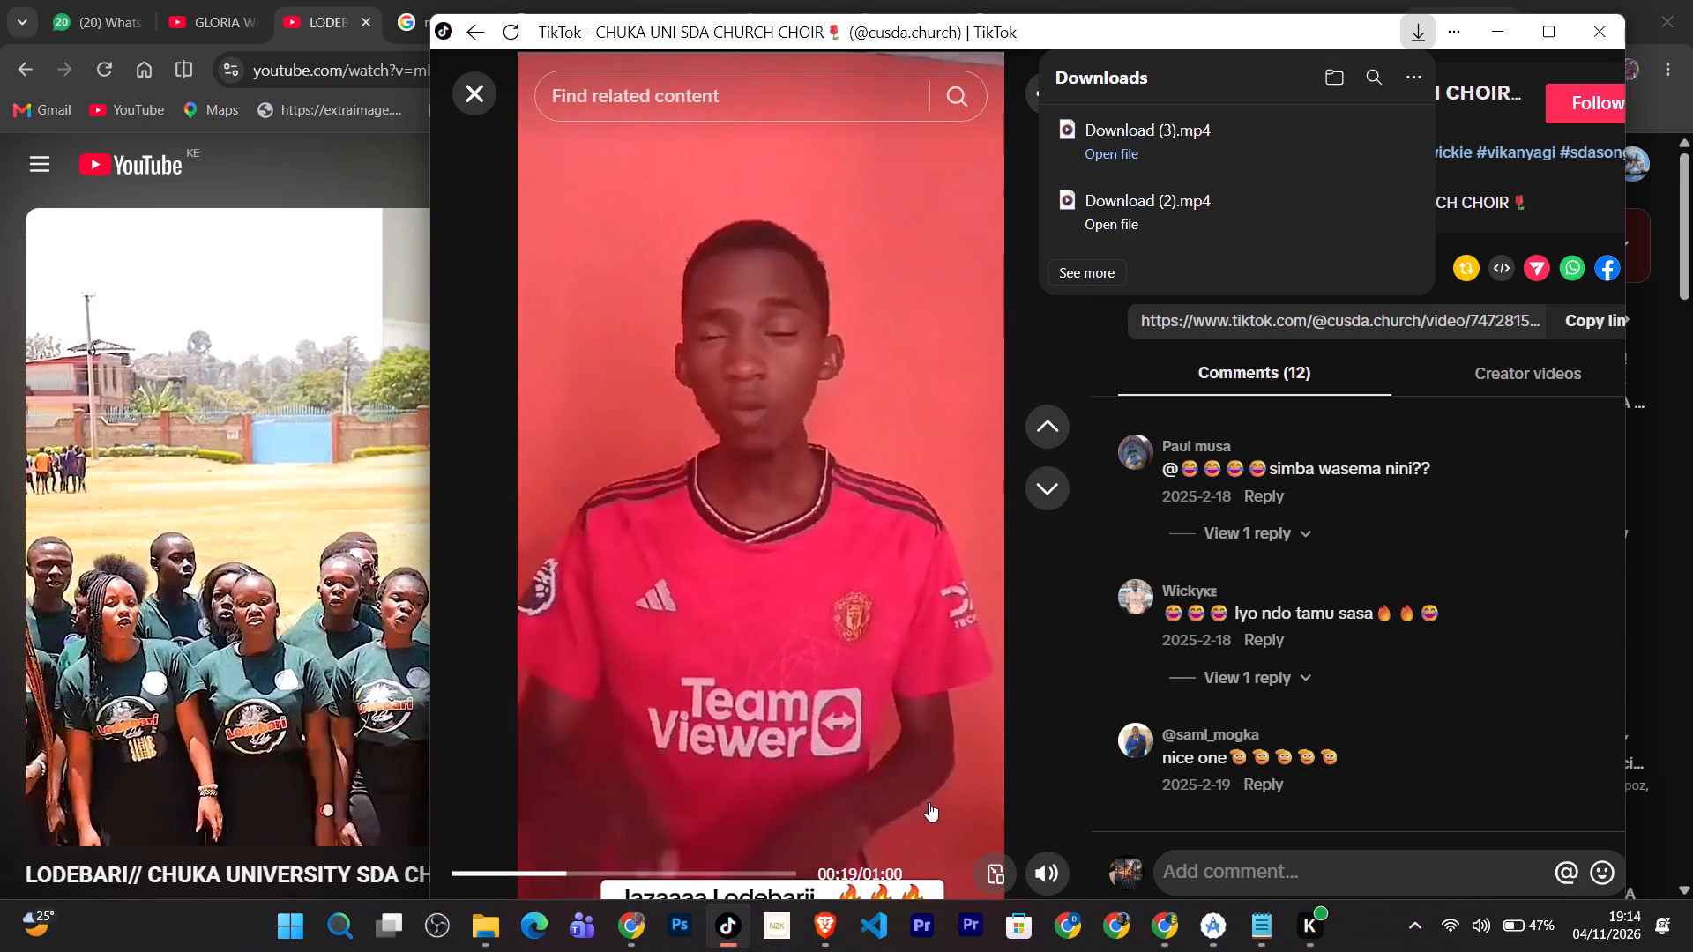
{"action": "key", "text": "space"}
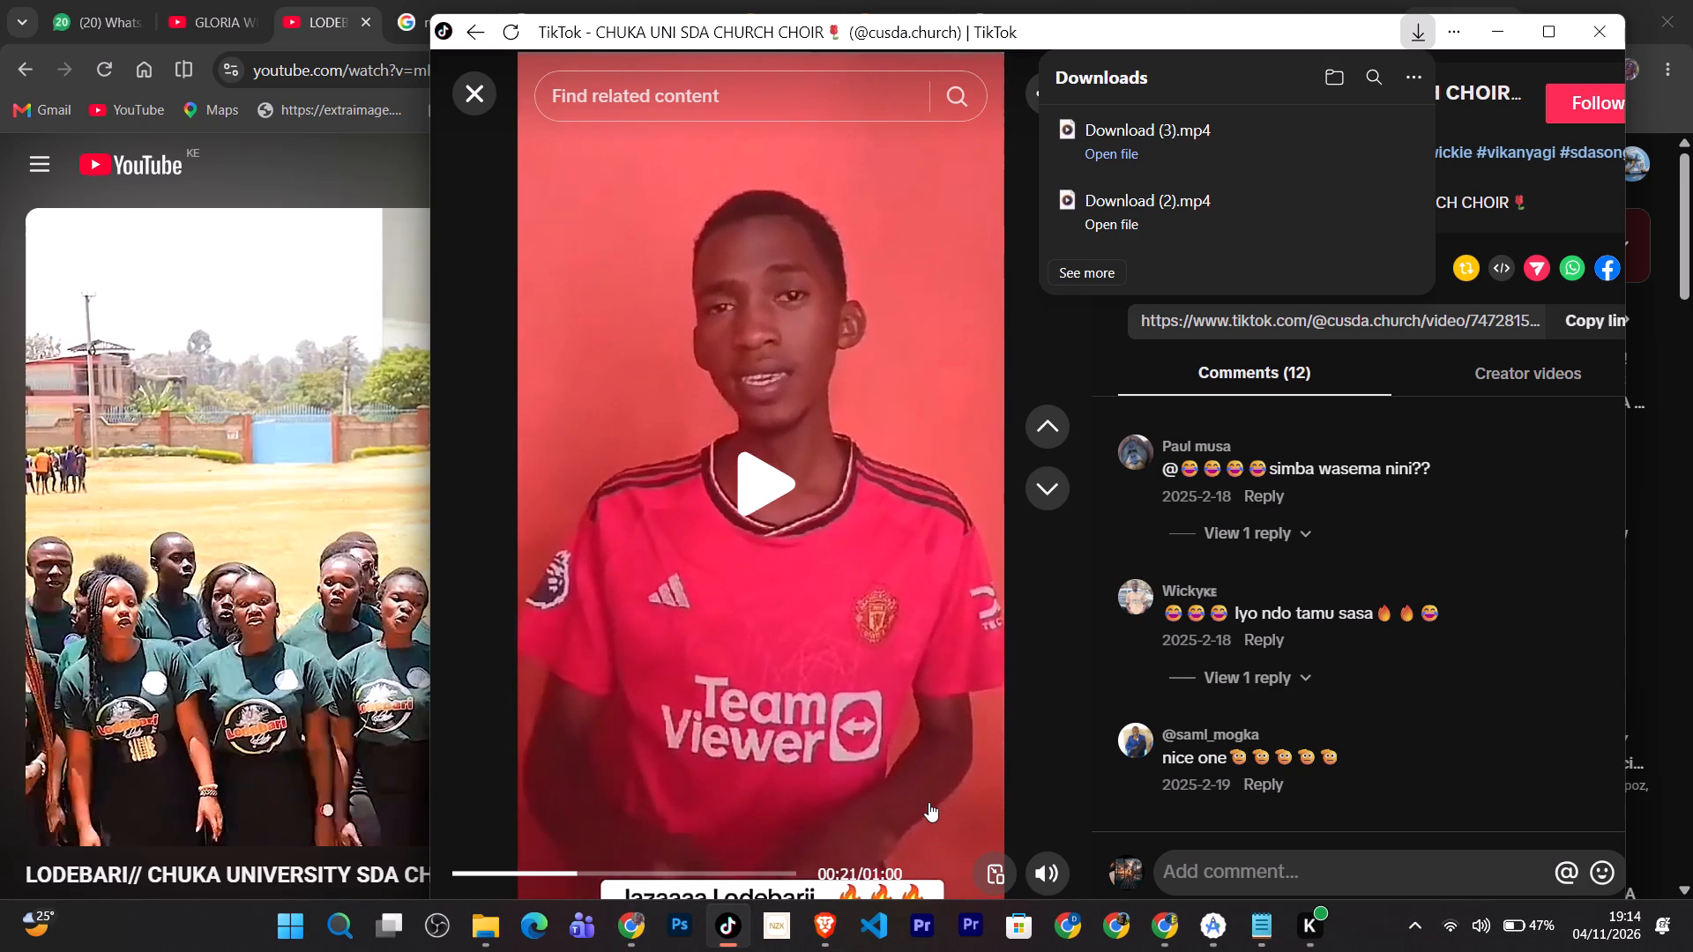
{"action": "key", "text": "space"}
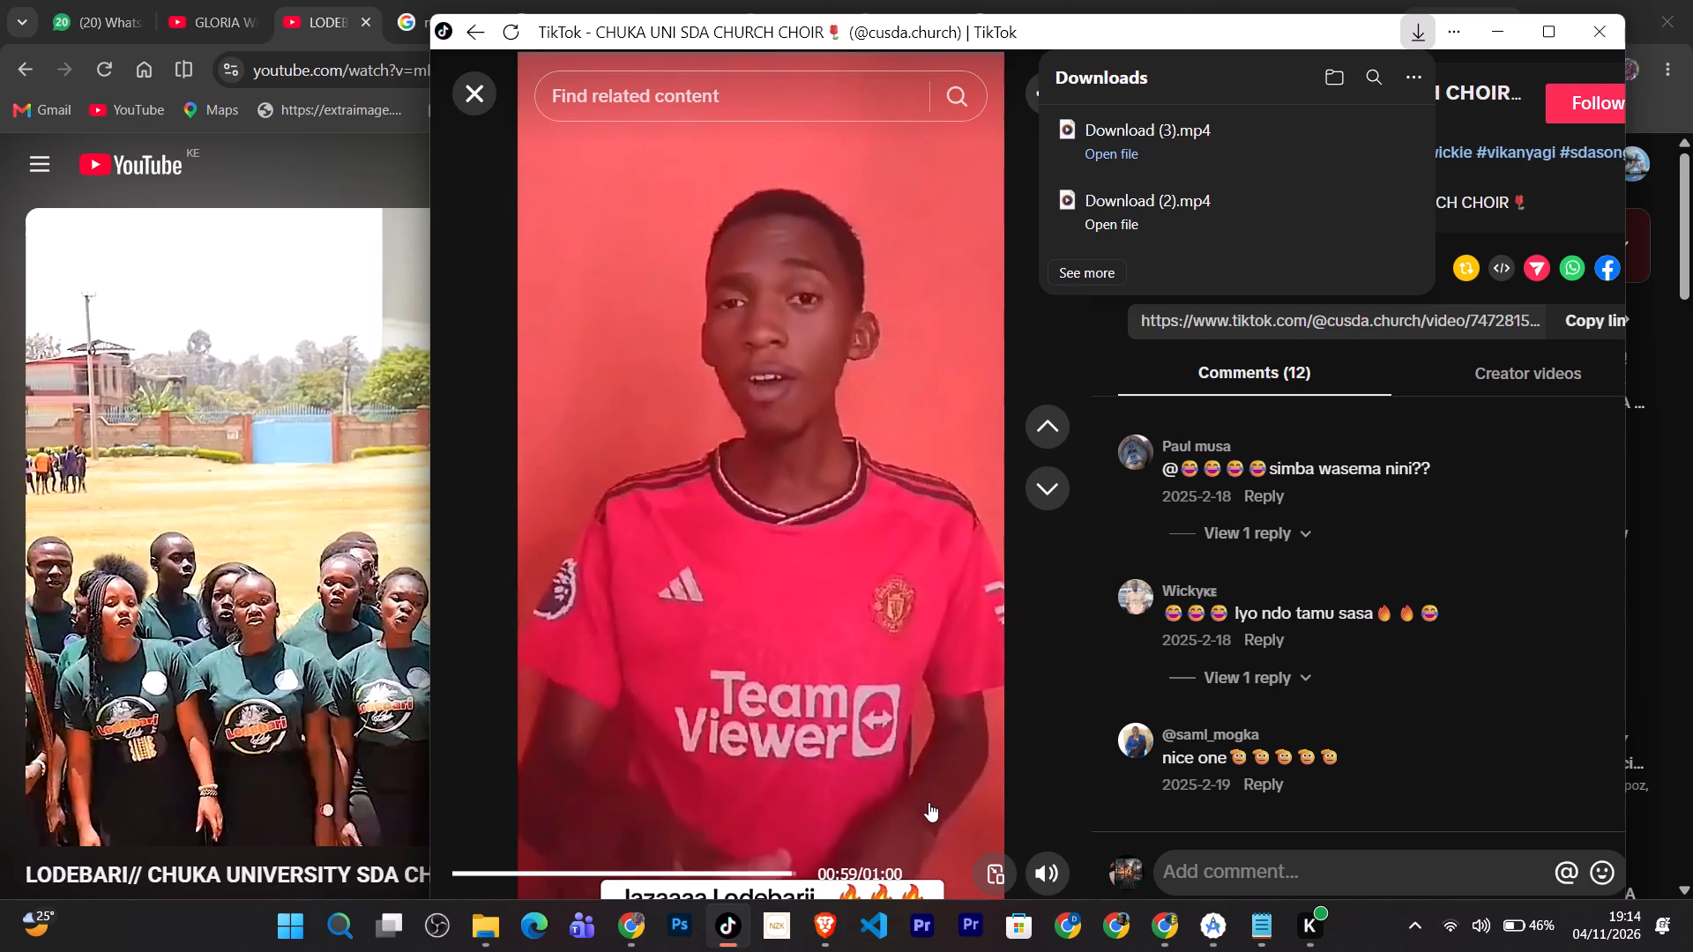
{"action": "key", "text": "Up"}
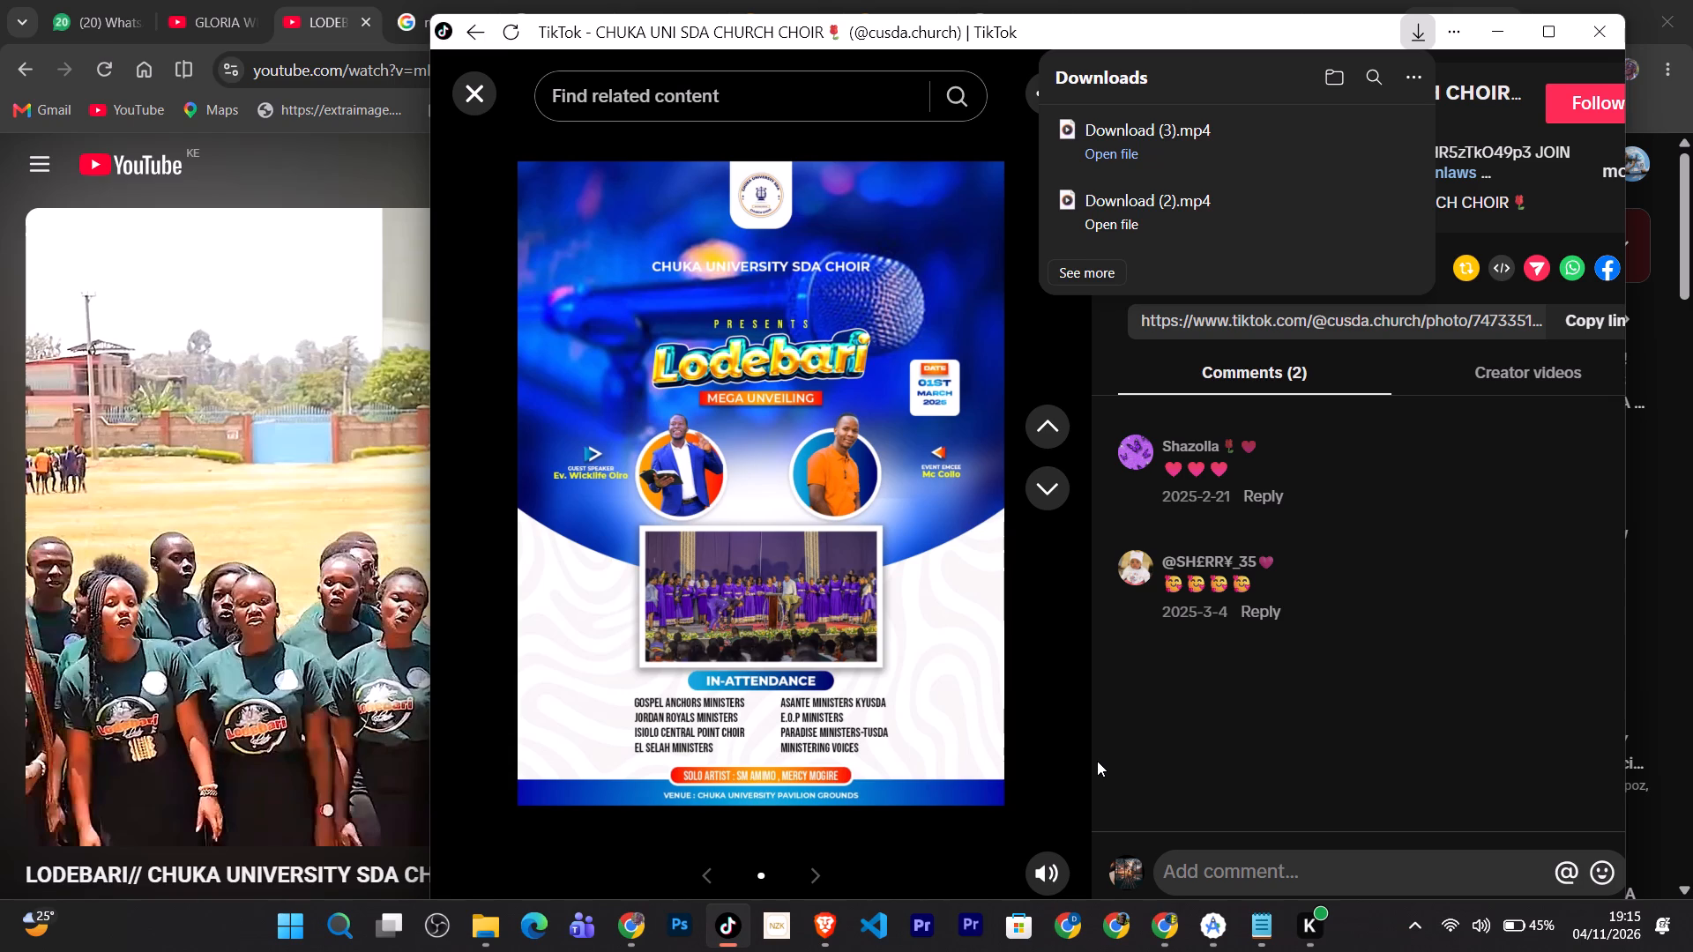
Check which sharing or saving options the Lodebari Mega Unveiling poster photo offers.
{"action": "right_click", "coordinate": [817, 528]}
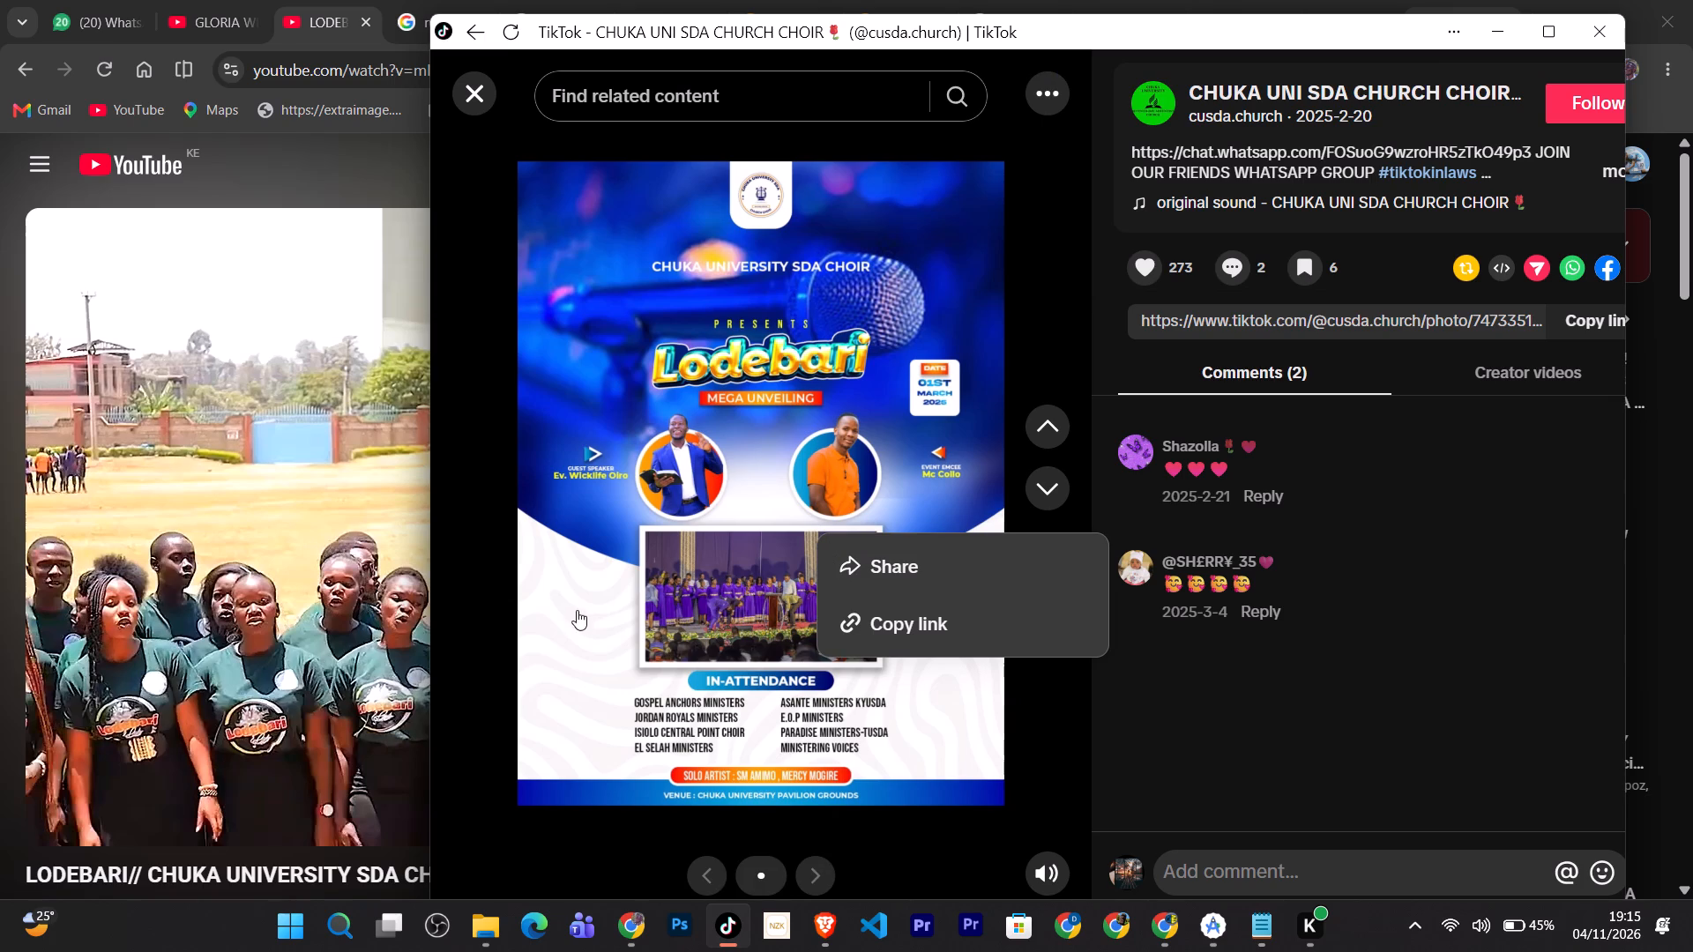
{"action": "left_click", "coordinate": [575, 539]}
{"action": "right_click", "coordinate": [581, 539]}
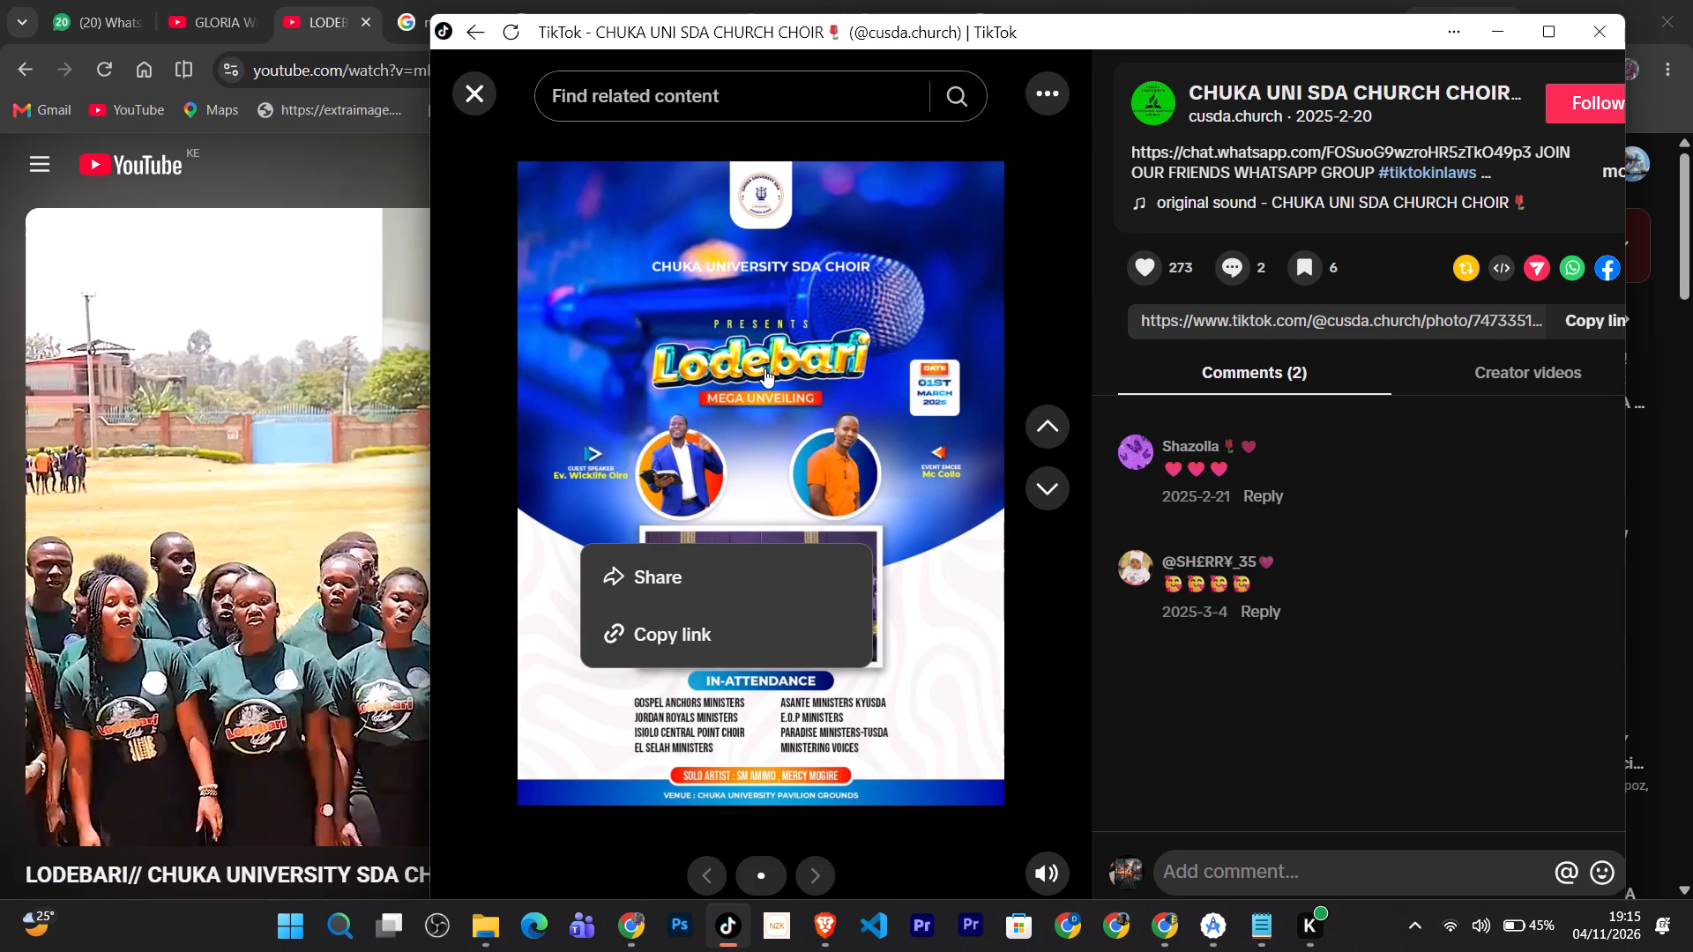
Browse the choir's newer posts from the Mega Unveiling poster video through the late February 2025 videos.
{"action": "key", "text": "Up"}
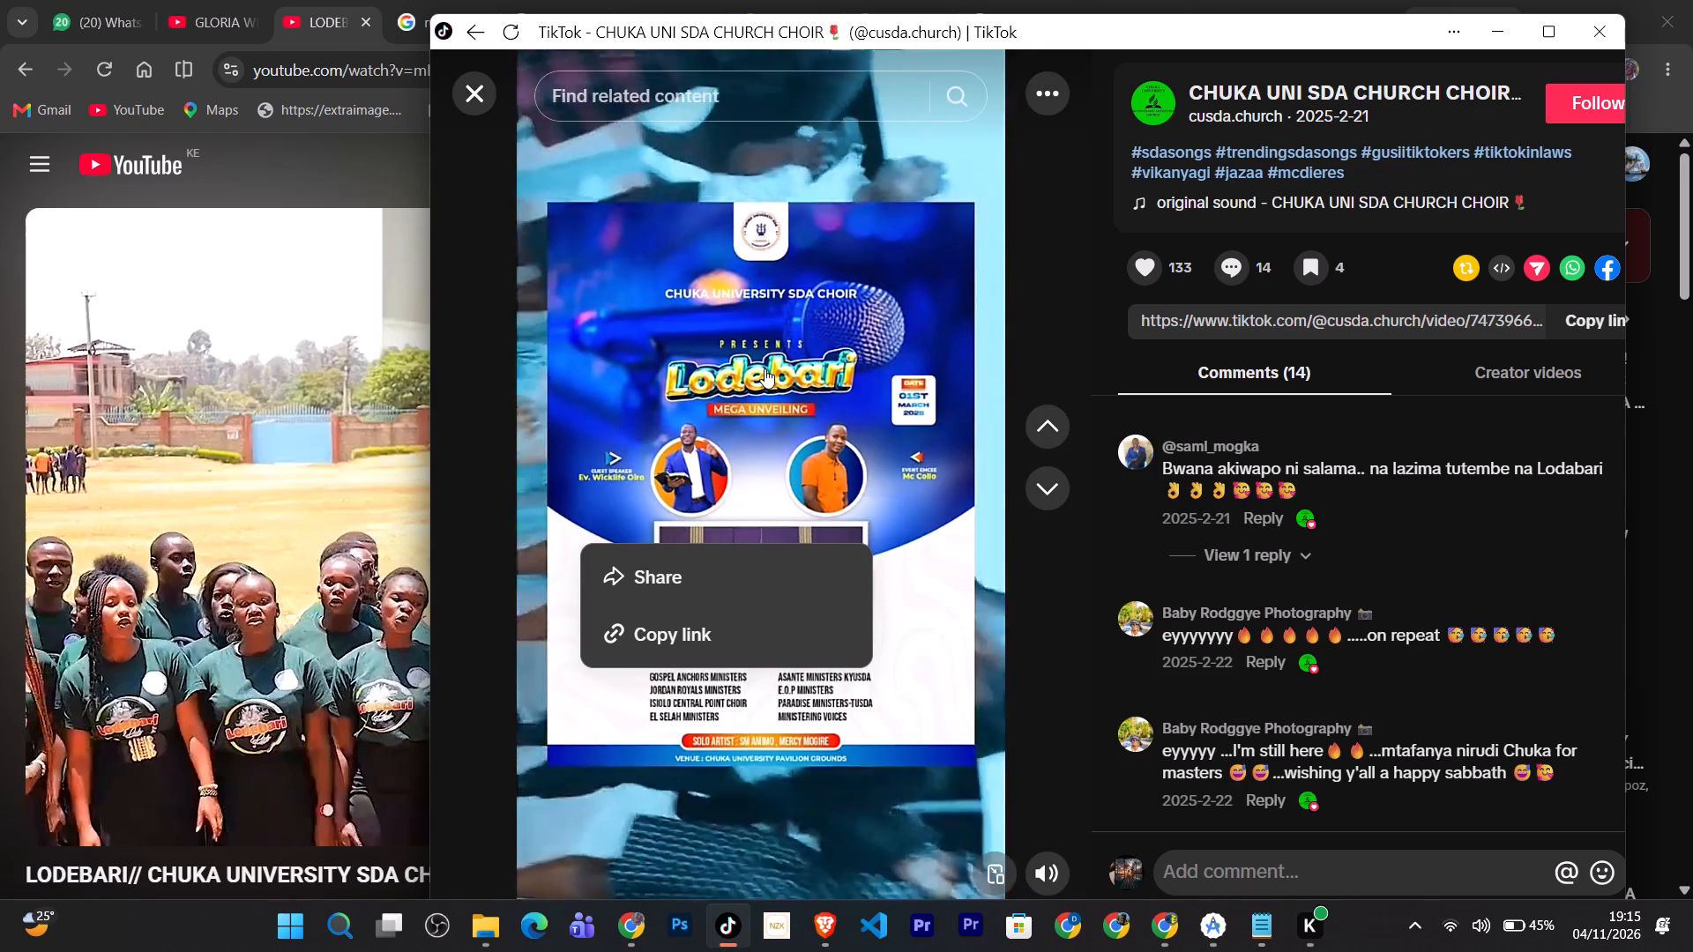
{"action": "left_click", "coordinate": [864, 333]}
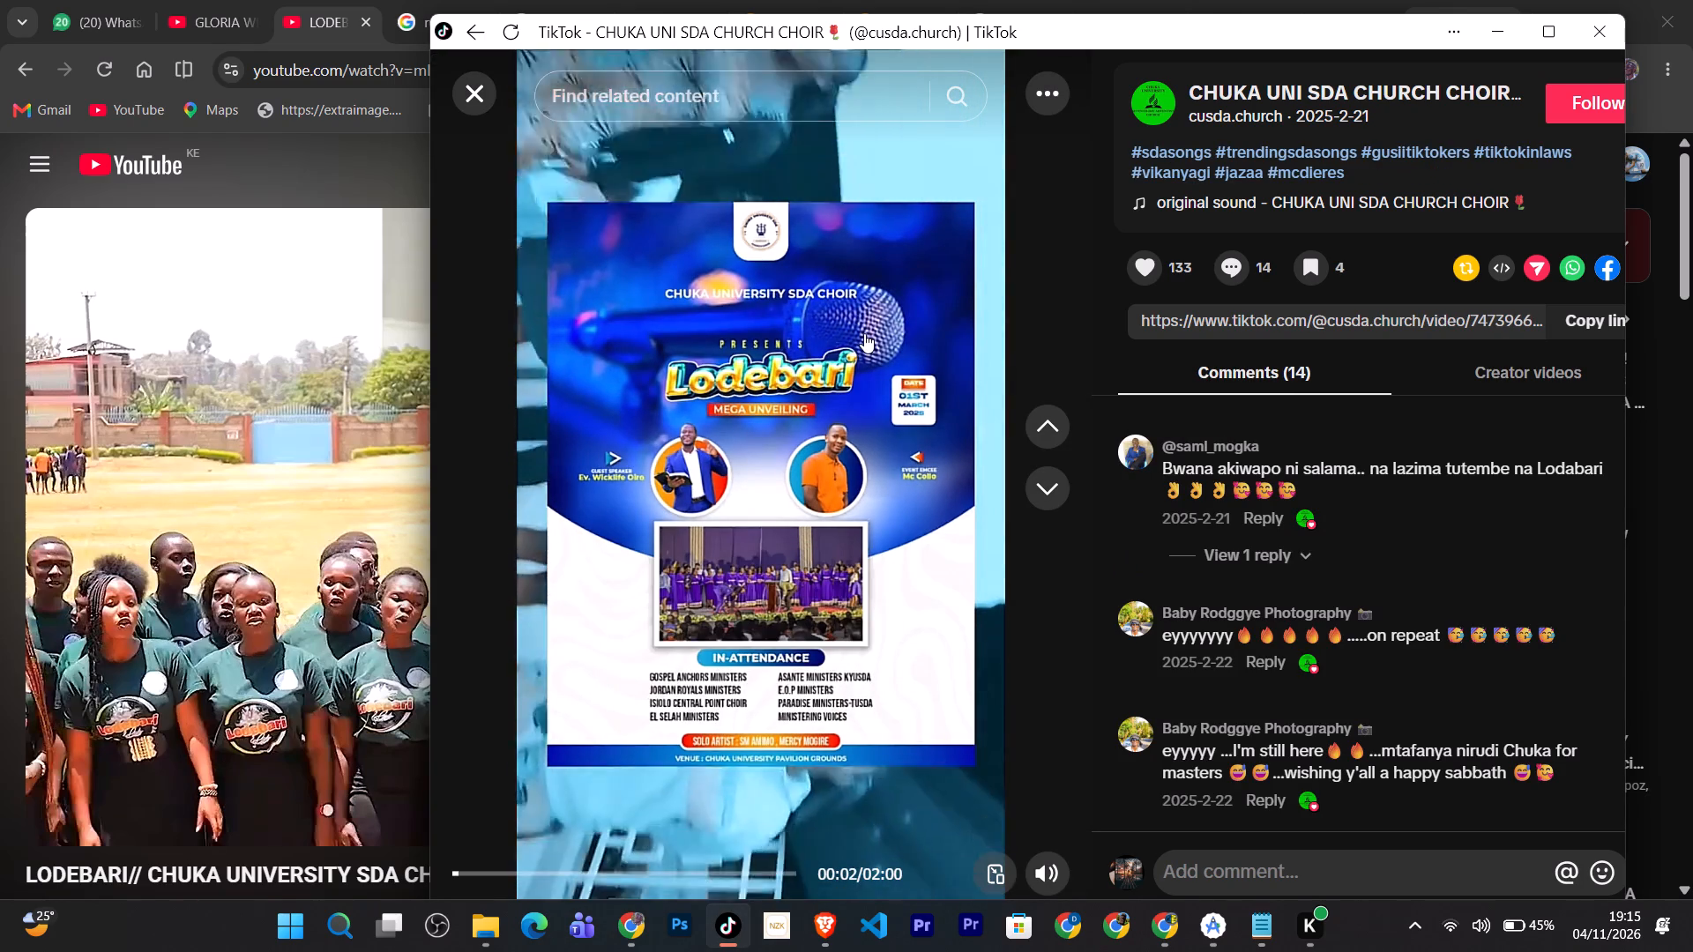
{"action": "key", "text": "Up"}
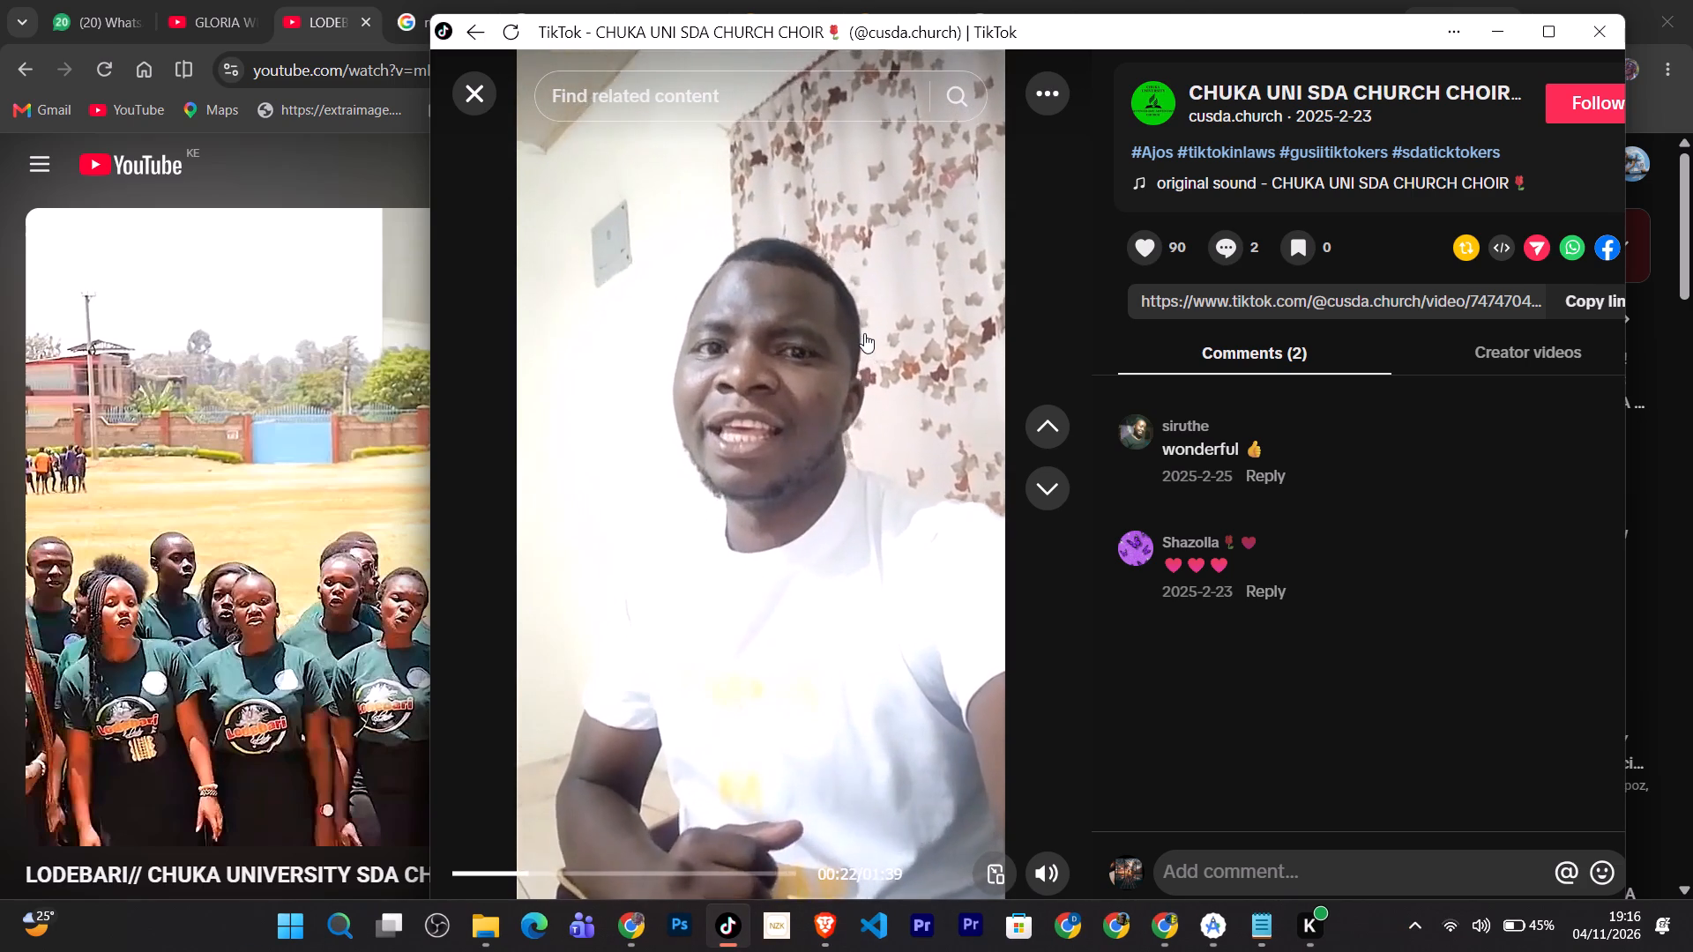
{"action": "key", "text": "Up"}
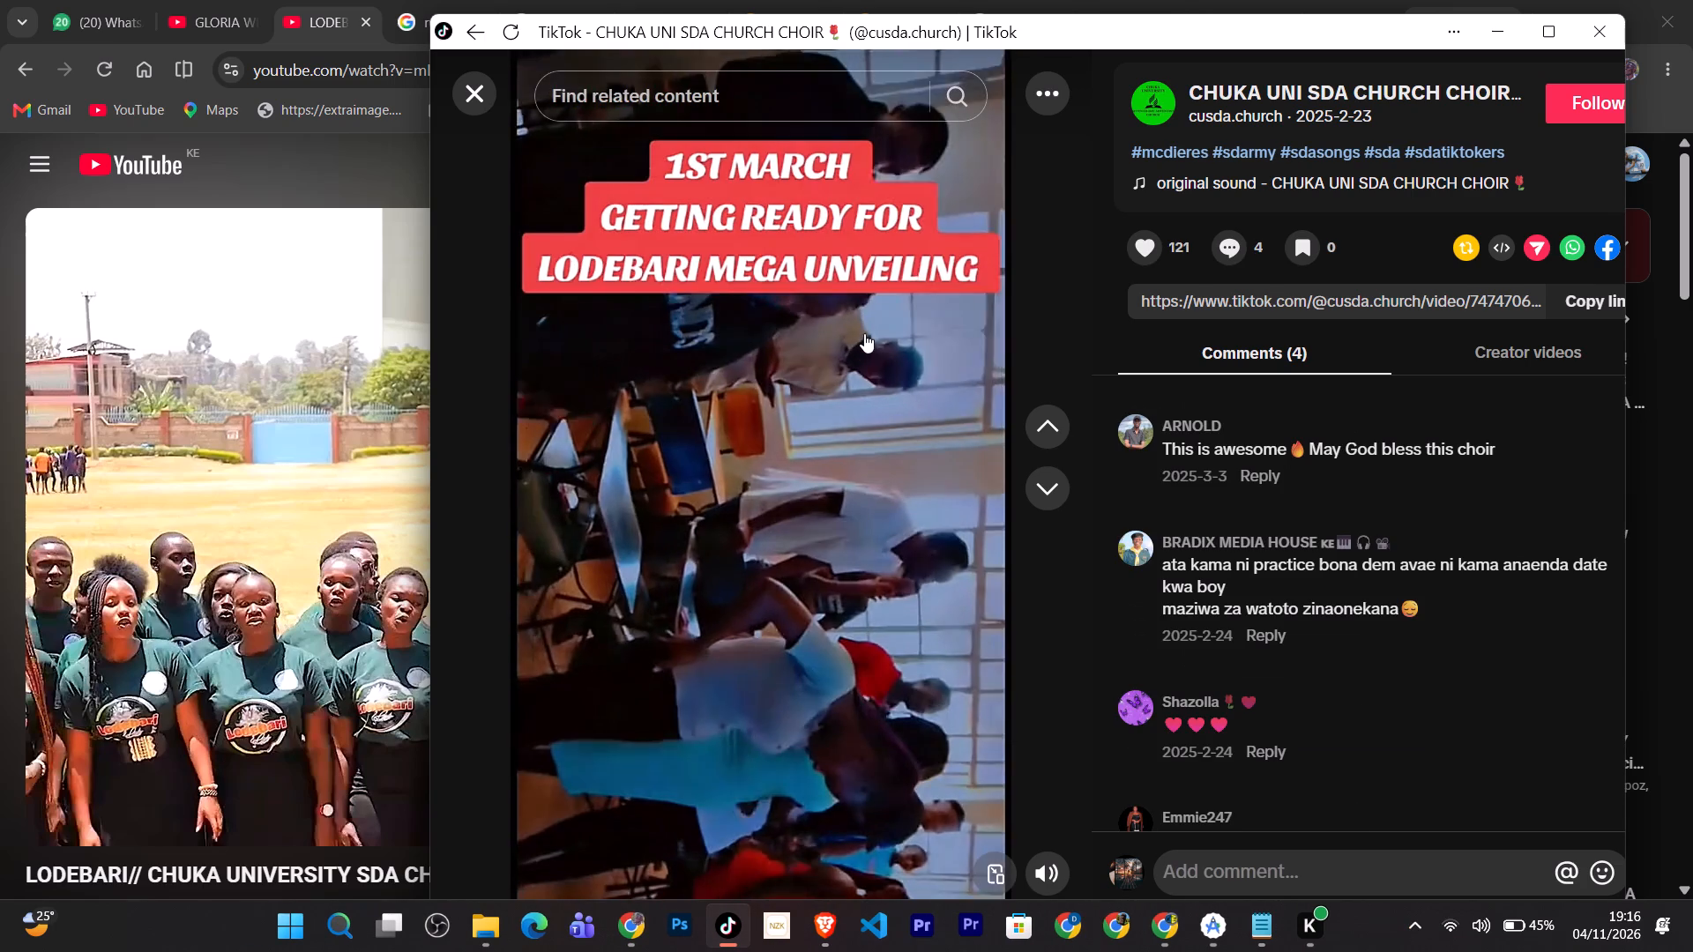
{"action": "key", "text": "Up"}
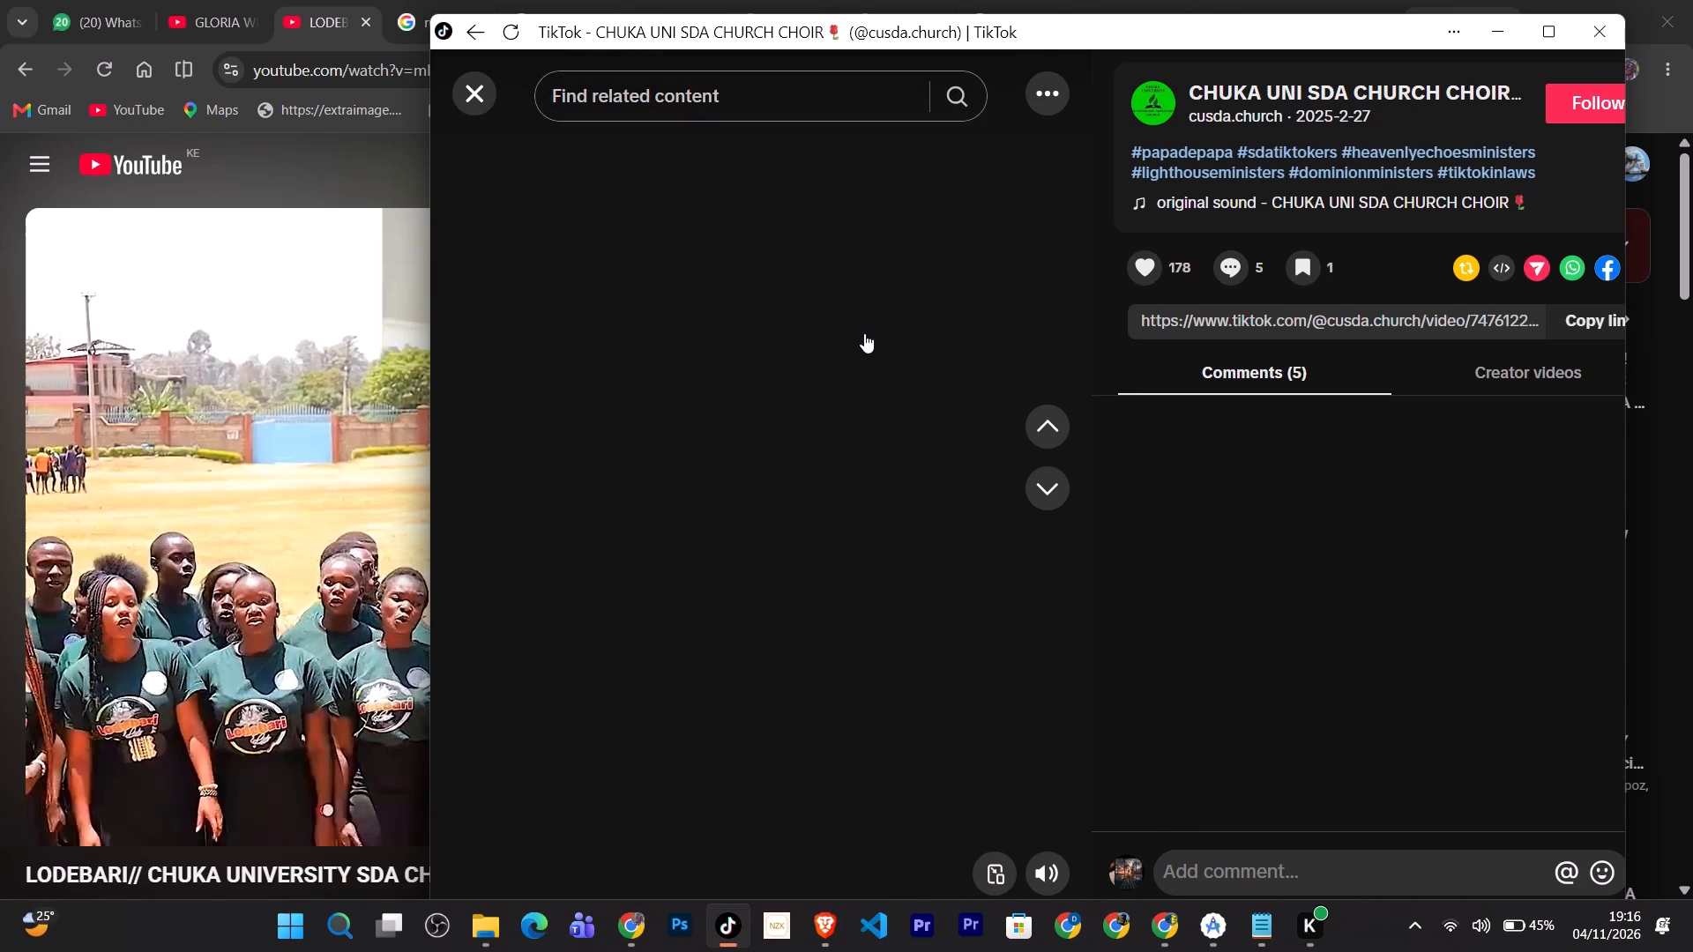
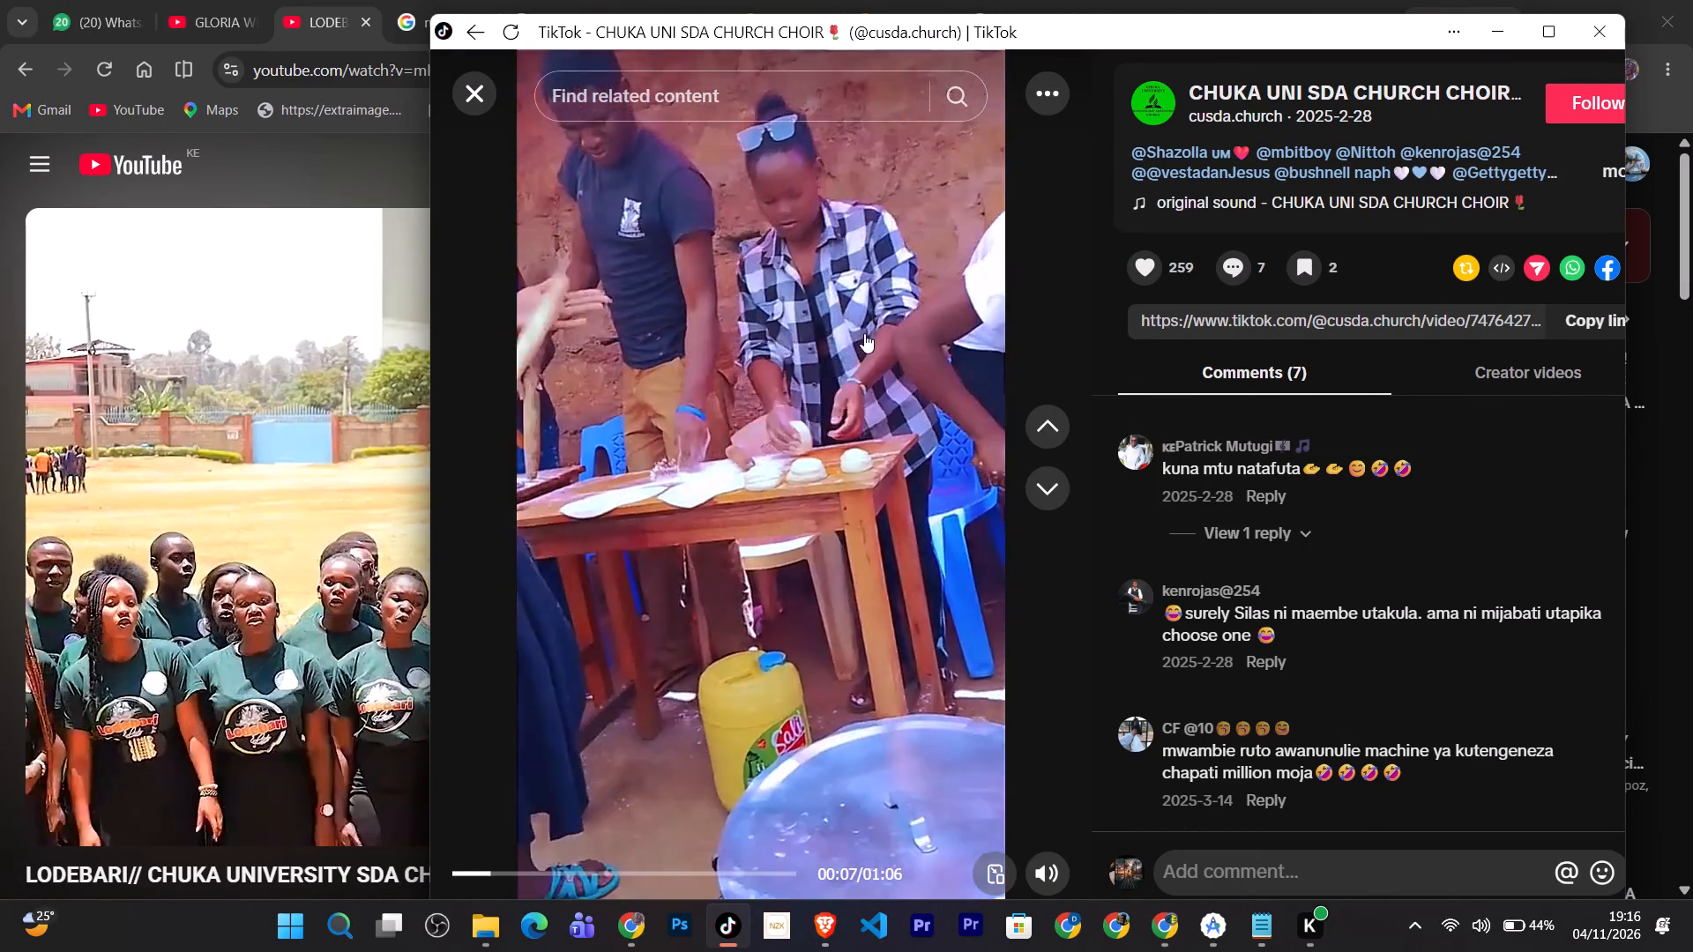
View the choir's next newer posts up to the Echoes of Praise Audio 06 Album launch poster, closing the post viewer at the end.
{"action": "key", "text": "Up"}
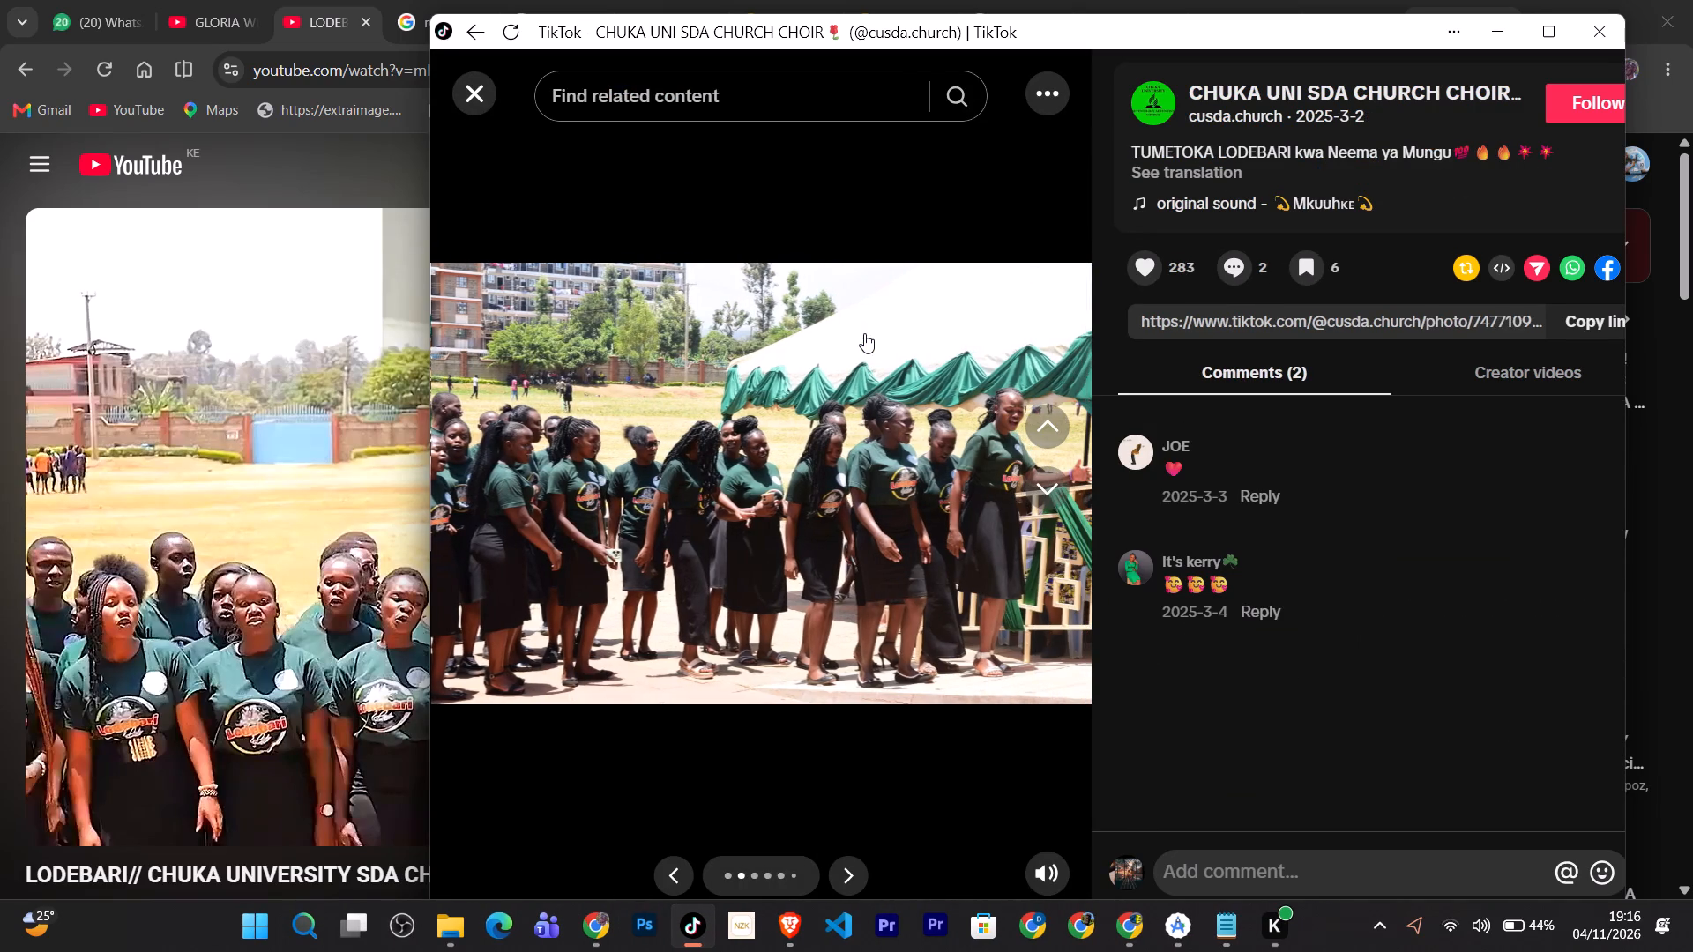
{"action": "key", "text": "Up"}
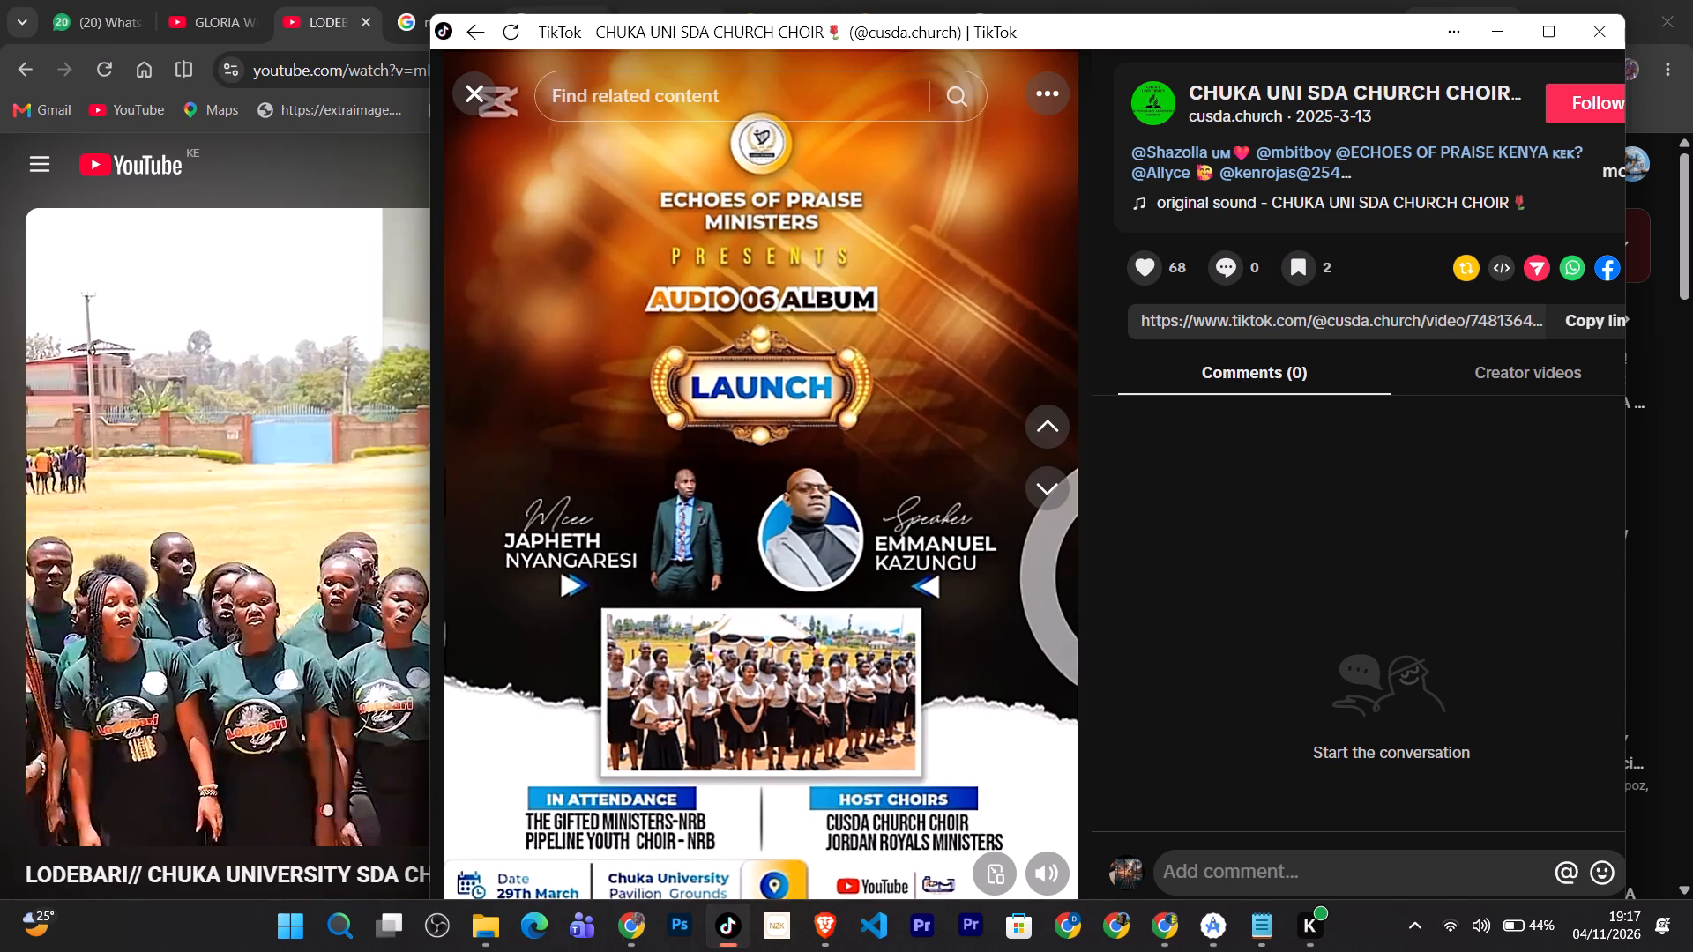
{"action": "left_click", "coordinate": [467, 84]}
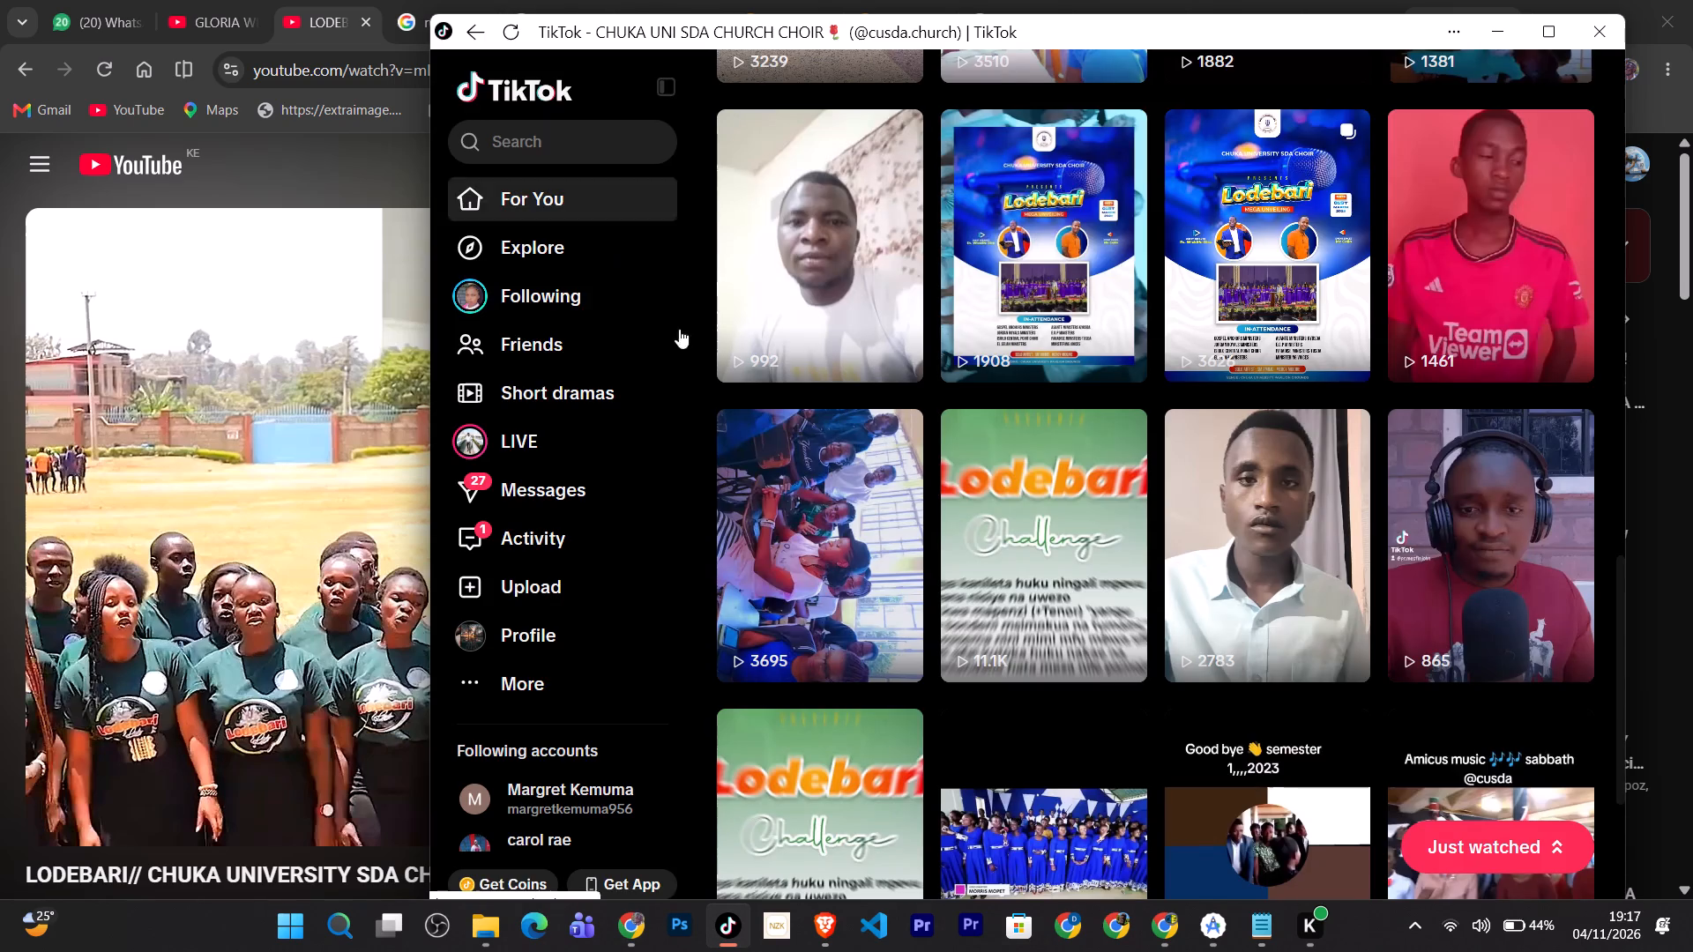
Look through the choir profile's video grid from the oldest to the latest posts, viewing the "LODEBARI OFFICIAL.... FRIDAY 5p.m" teaser.
{"action": "scroll", "coordinate": [1055, 616], "scroll_direction": "down", "scroll_amount": 15}
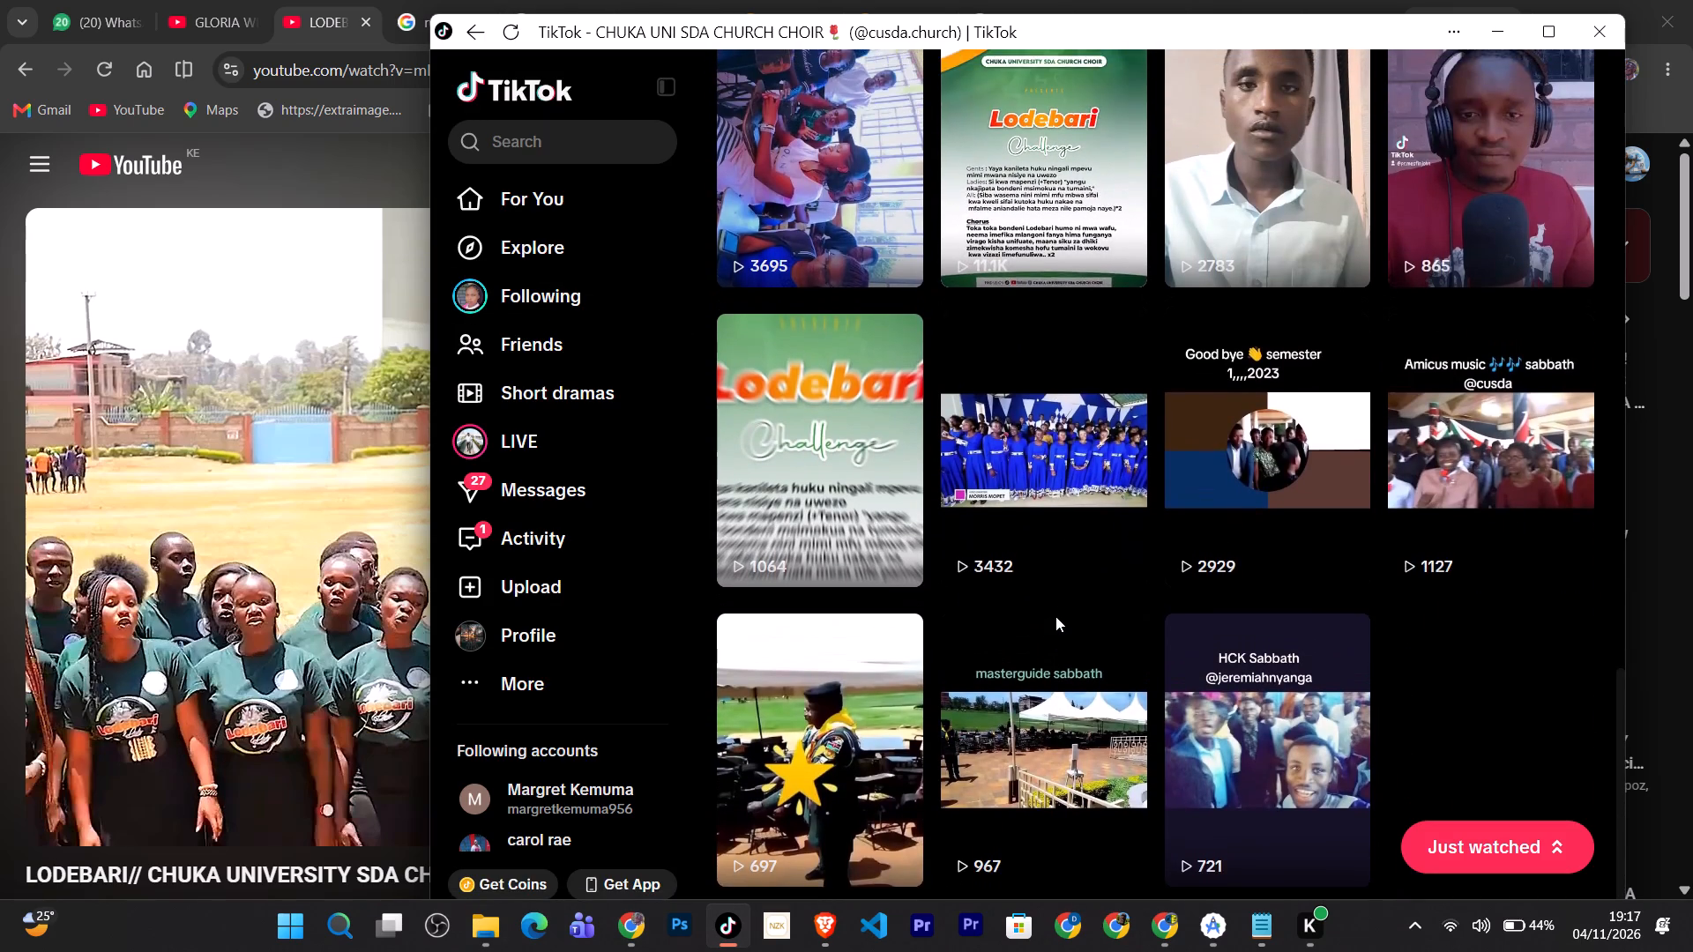
{"action": "scroll", "coordinate": [1055, 616], "scroll_direction": "down", "scroll_amount": 9}
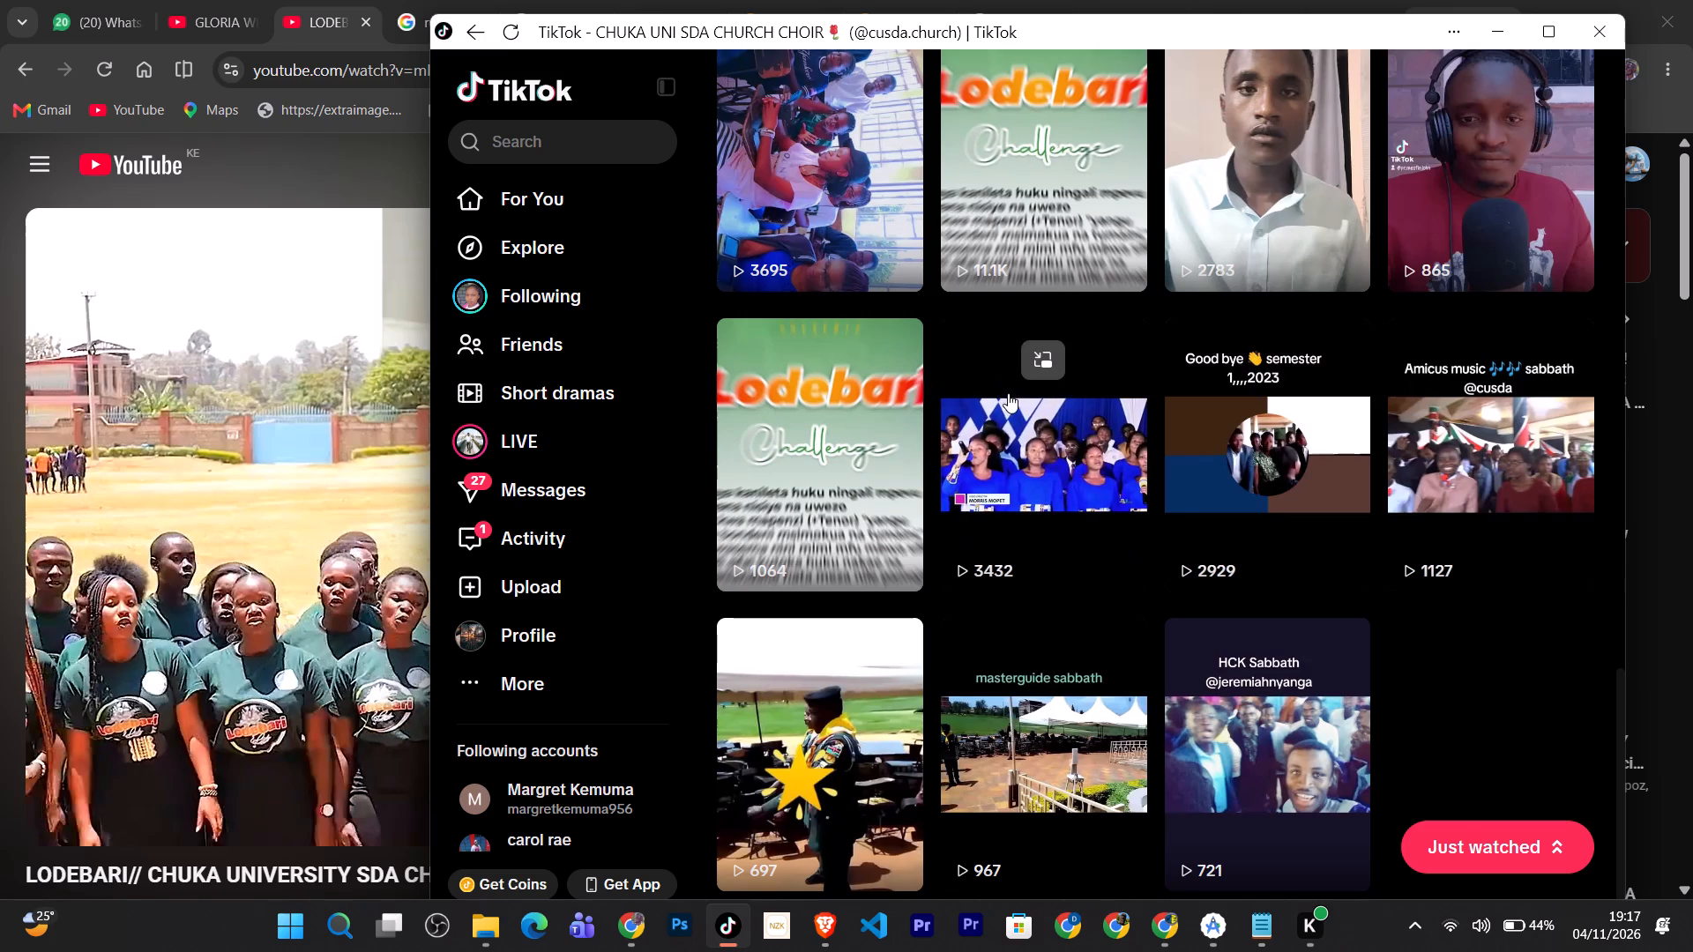
{"action": "scroll", "coordinate": [1164, 572], "scroll_direction": "down", "scroll_amount": 6}
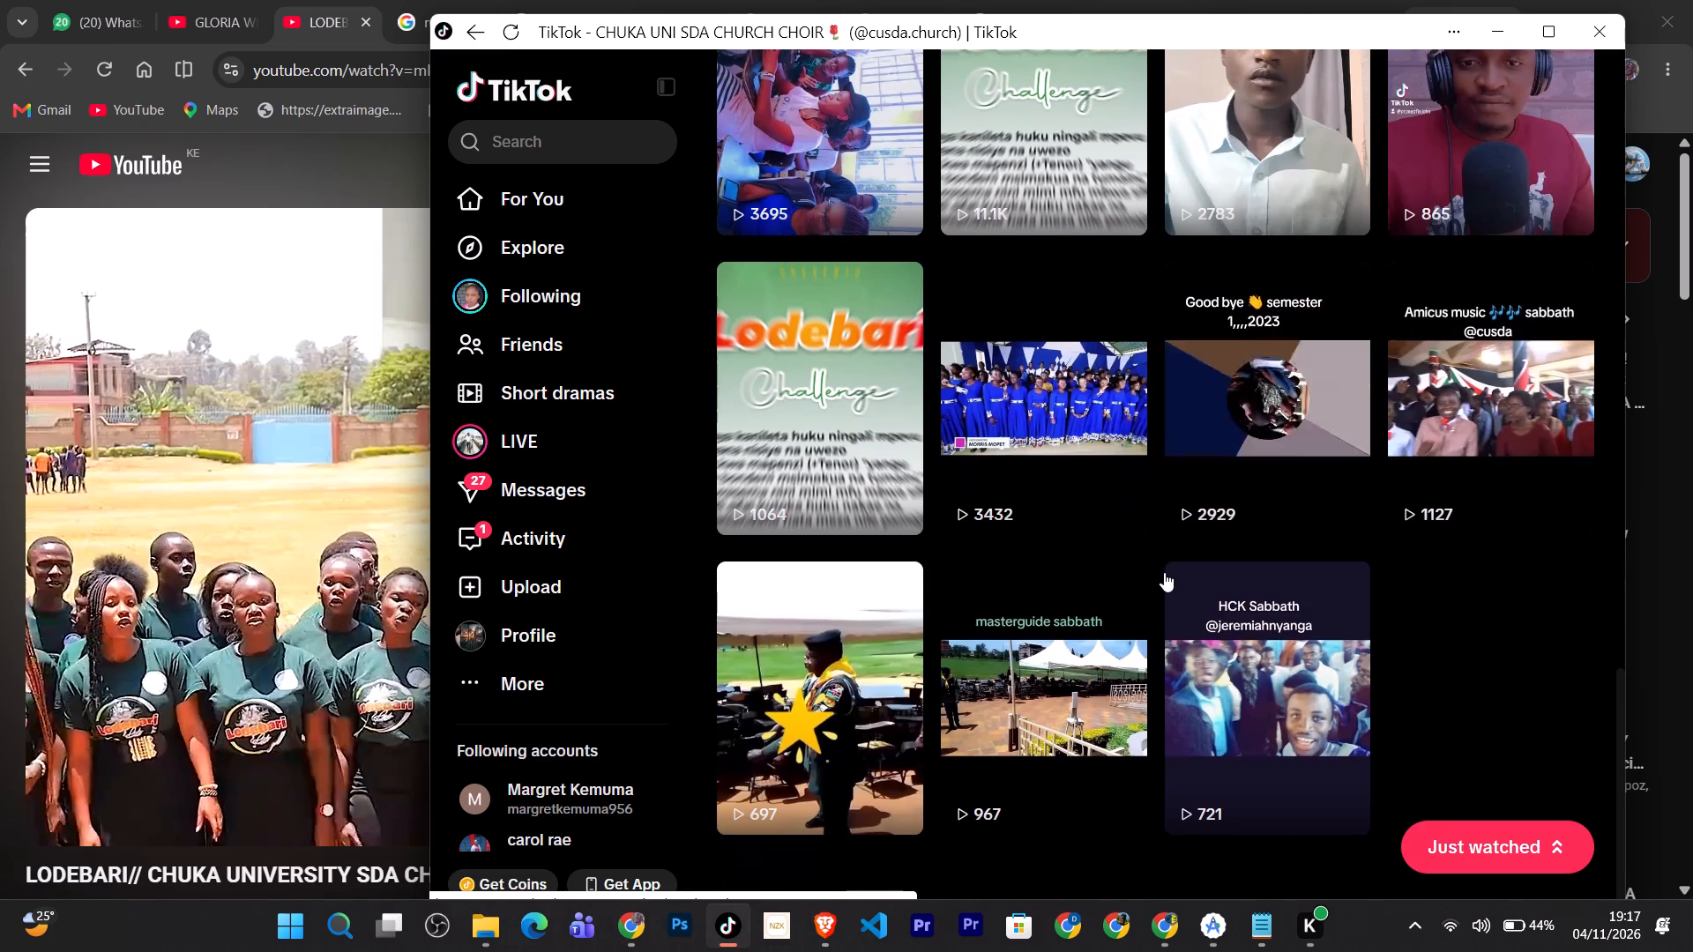
{"action": "scroll", "coordinate": [1164, 572], "scroll_direction": "down", "scroll_amount": 1}
{"action": "scroll", "coordinate": [1164, 572], "scroll_direction": "up", "scroll_amount": 8}
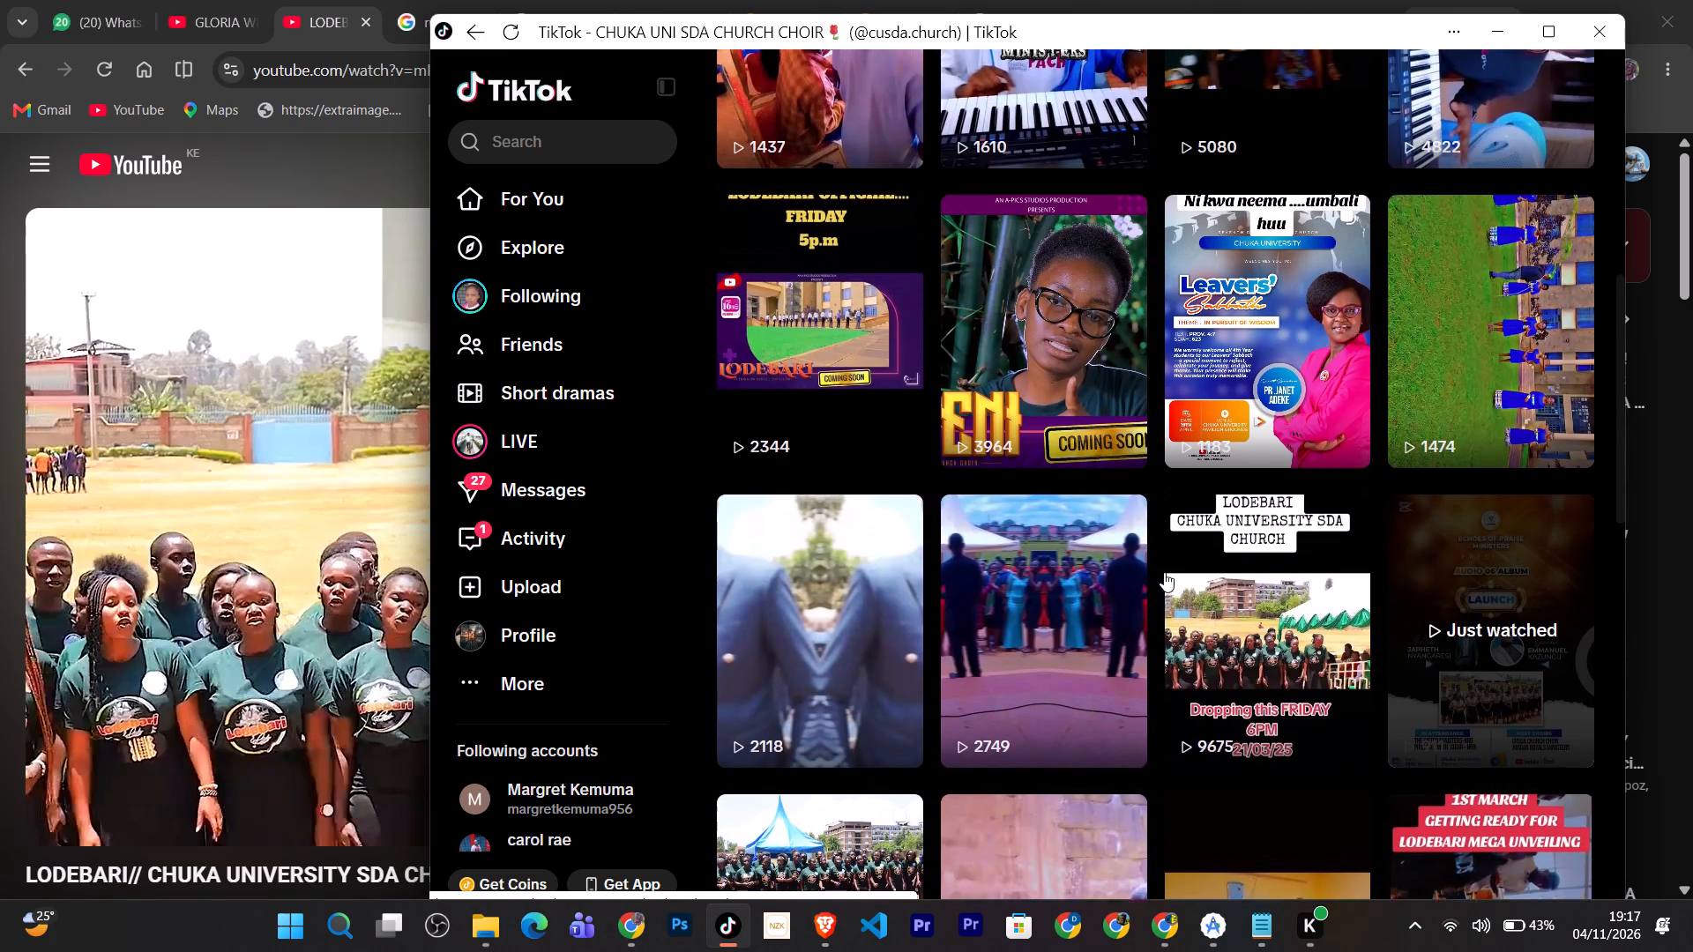
{"action": "scroll", "coordinate": [1164, 572], "scroll_direction": "up", "scroll_amount": 8}
{"action": "scroll", "coordinate": [1164, 572], "scroll_direction": "down", "scroll_amount": 2}
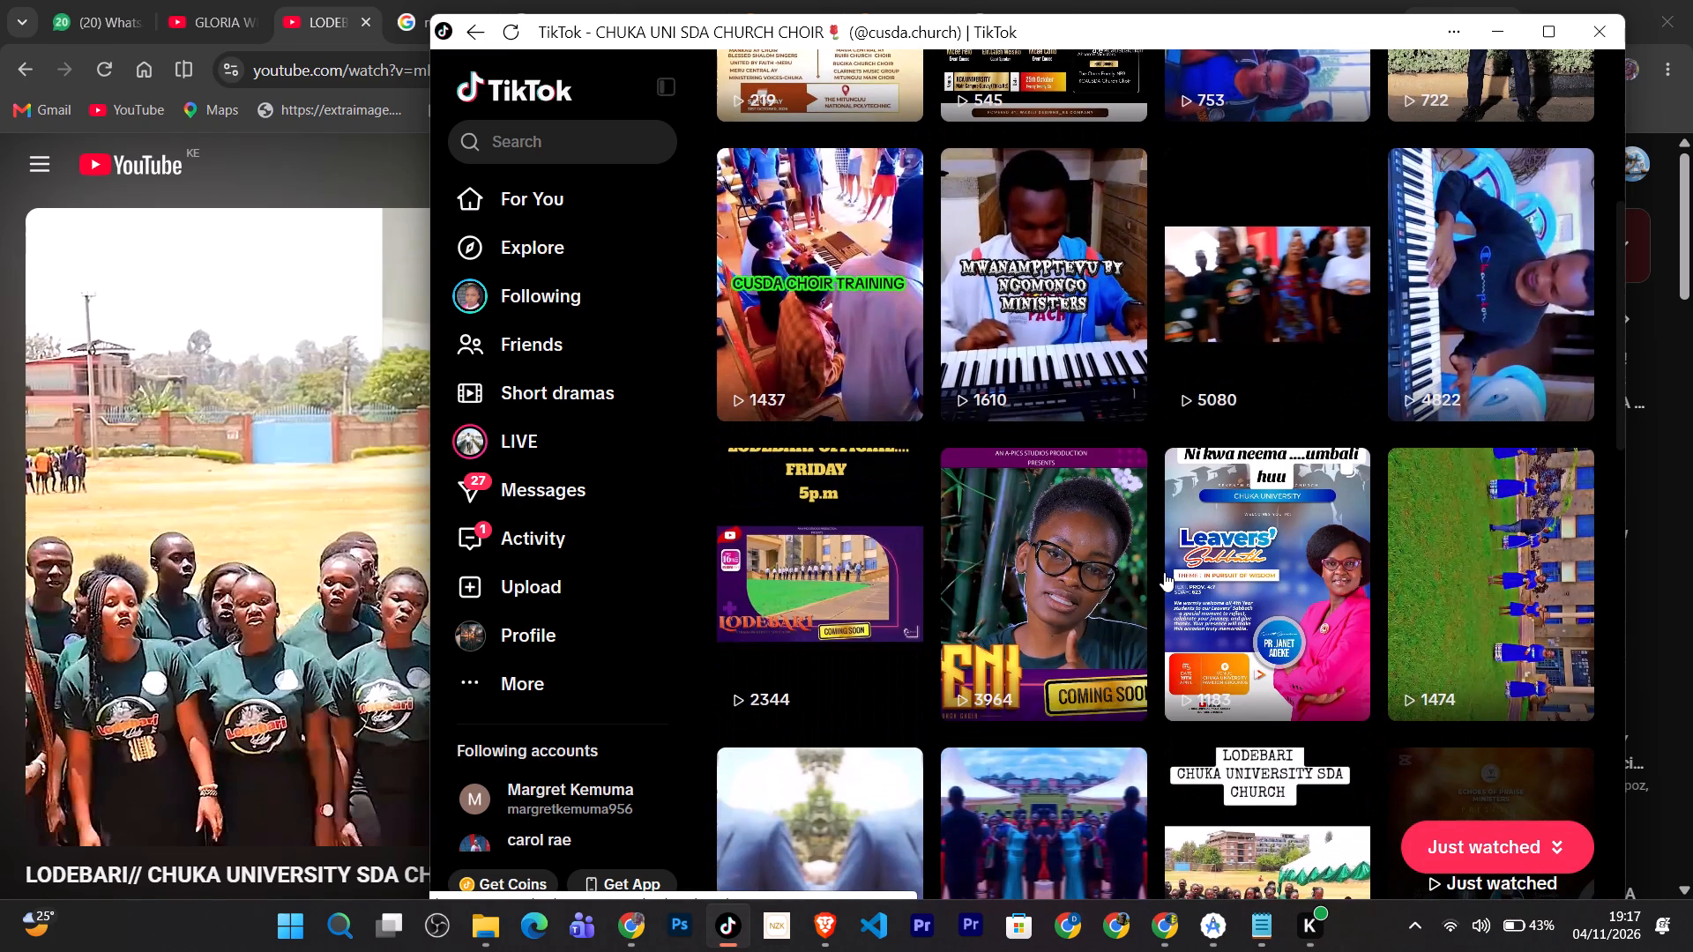
{"action": "scroll", "coordinate": [1164, 572], "scroll_direction": "down", "scroll_amount": 9}
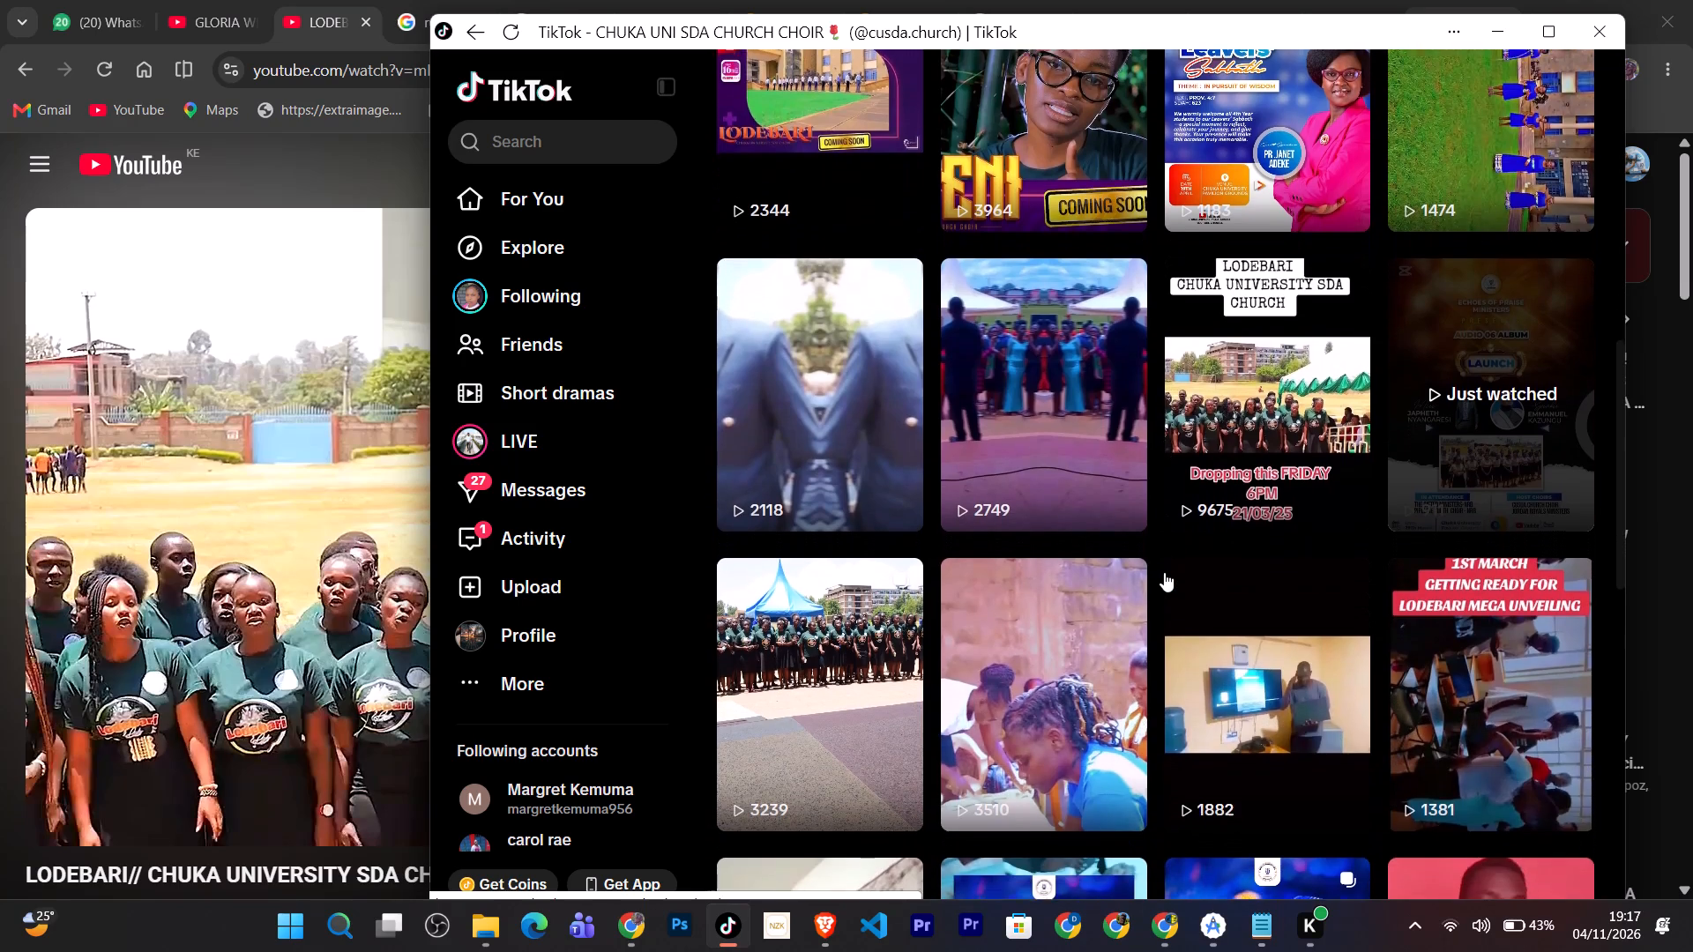
{"action": "scroll", "coordinate": [1164, 572], "scroll_direction": "up", "scroll_amount": 3}
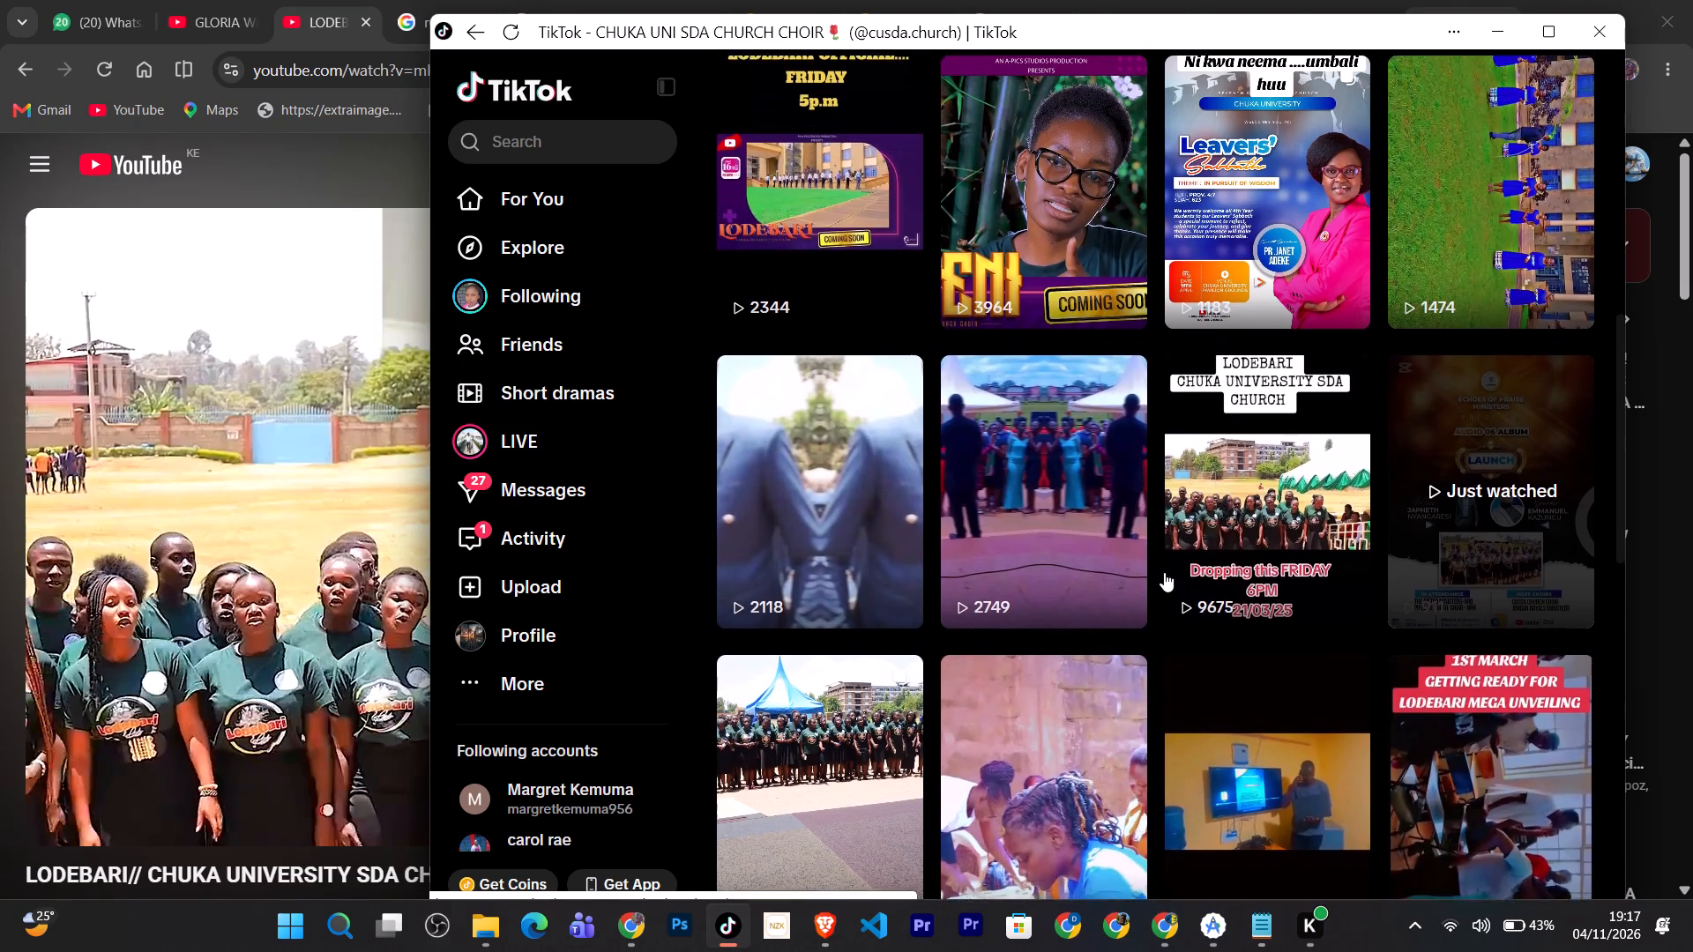
{"action": "scroll", "coordinate": [1164, 572], "scroll_direction": "up", "scroll_amount": 4}
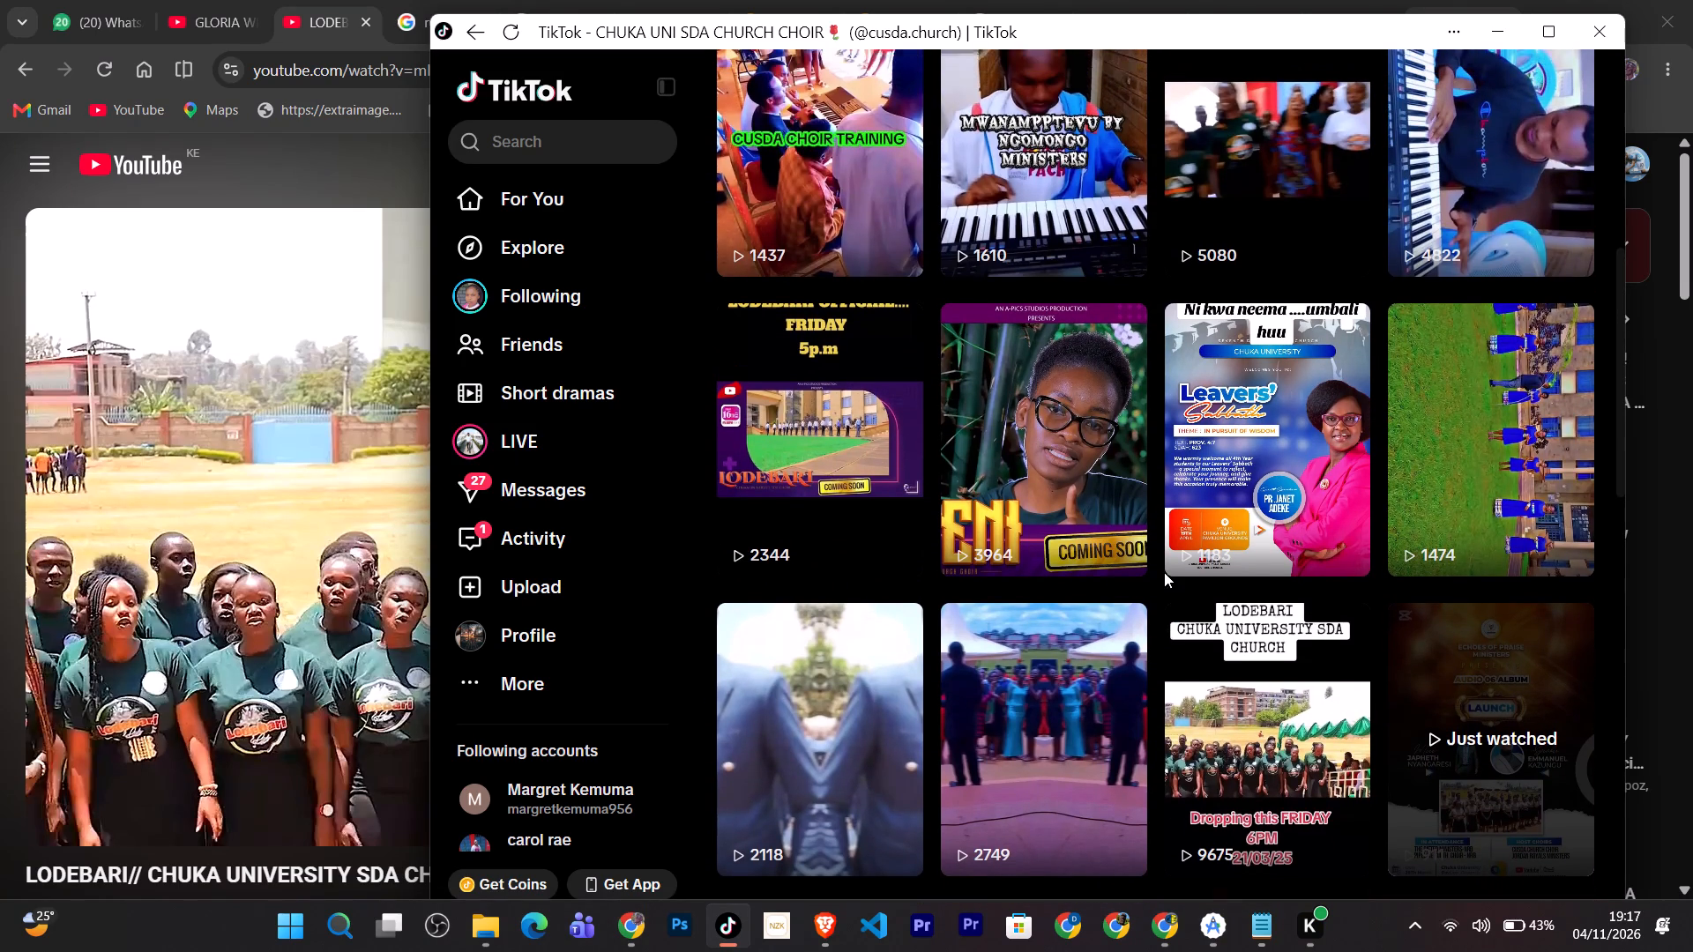
{"action": "scroll", "coordinate": [1164, 572], "scroll_direction": "up", "scroll_amount": 1}
{"action": "left_click", "coordinate": [867, 459]}
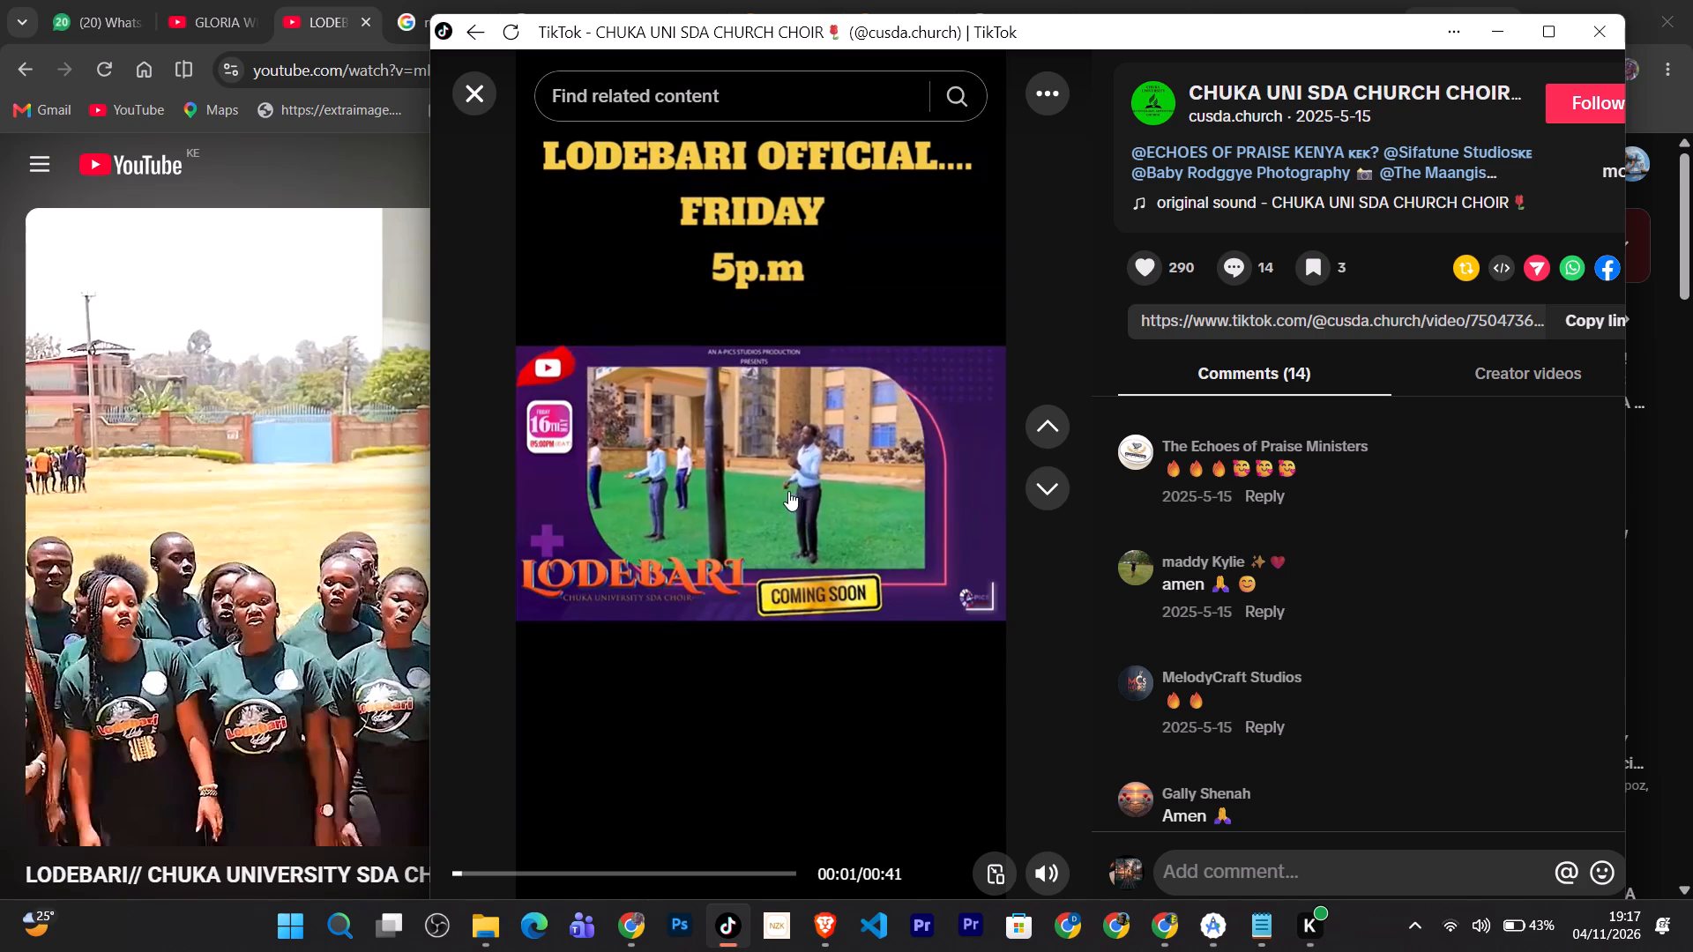
{"action": "left_click", "coordinate": [479, 99]}
{"action": "scroll", "coordinate": [891, 539], "scroll_direction": "up", "scroll_amount": 3}
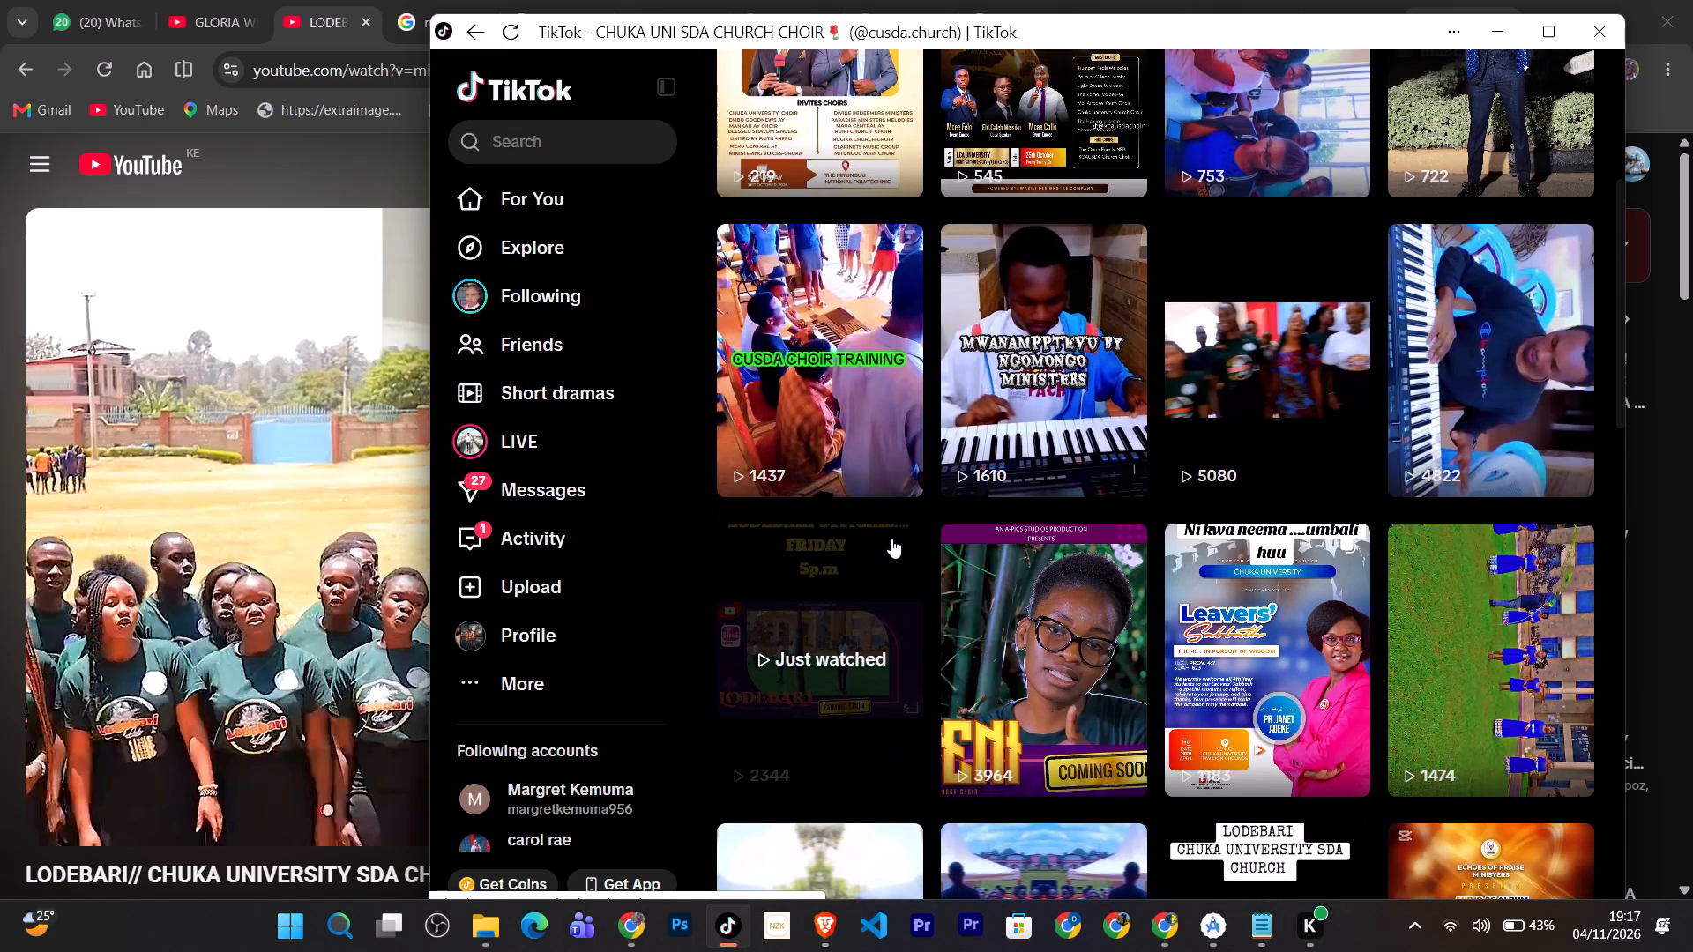
{"action": "scroll", "coordinate": [891, 539], "scroll_direction": "up", "scroll_amount": 2}
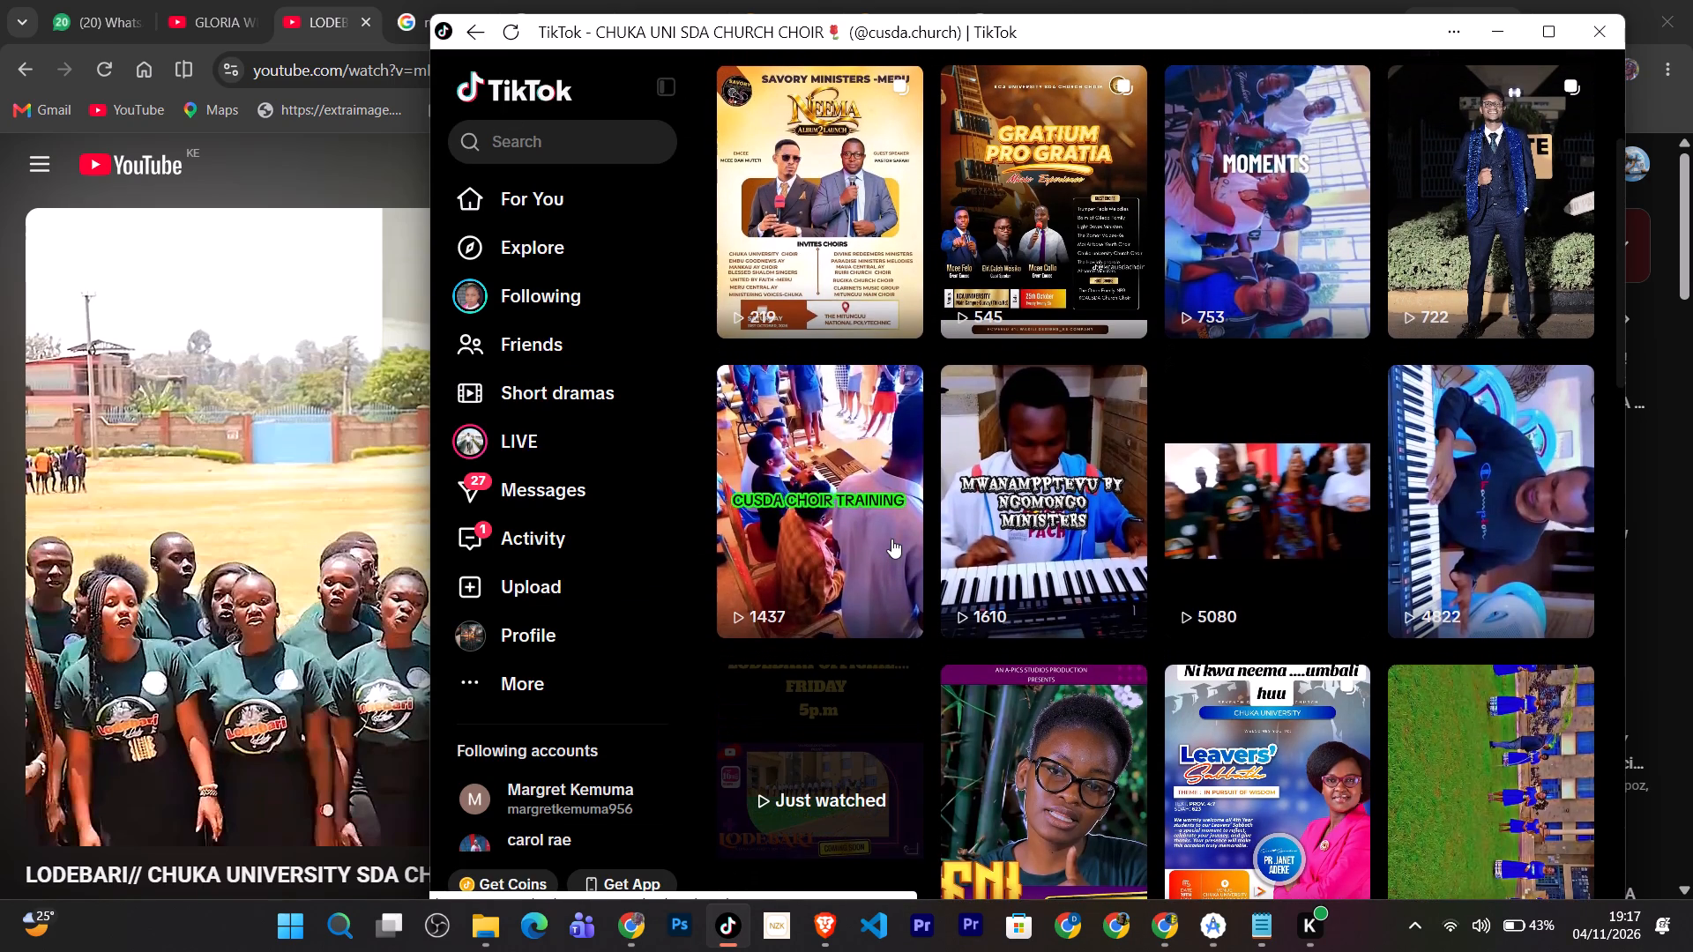
{"action": "scroll", "coordinate": [891, 539], "scroll_direction": "up", "scroll_amount": 9}
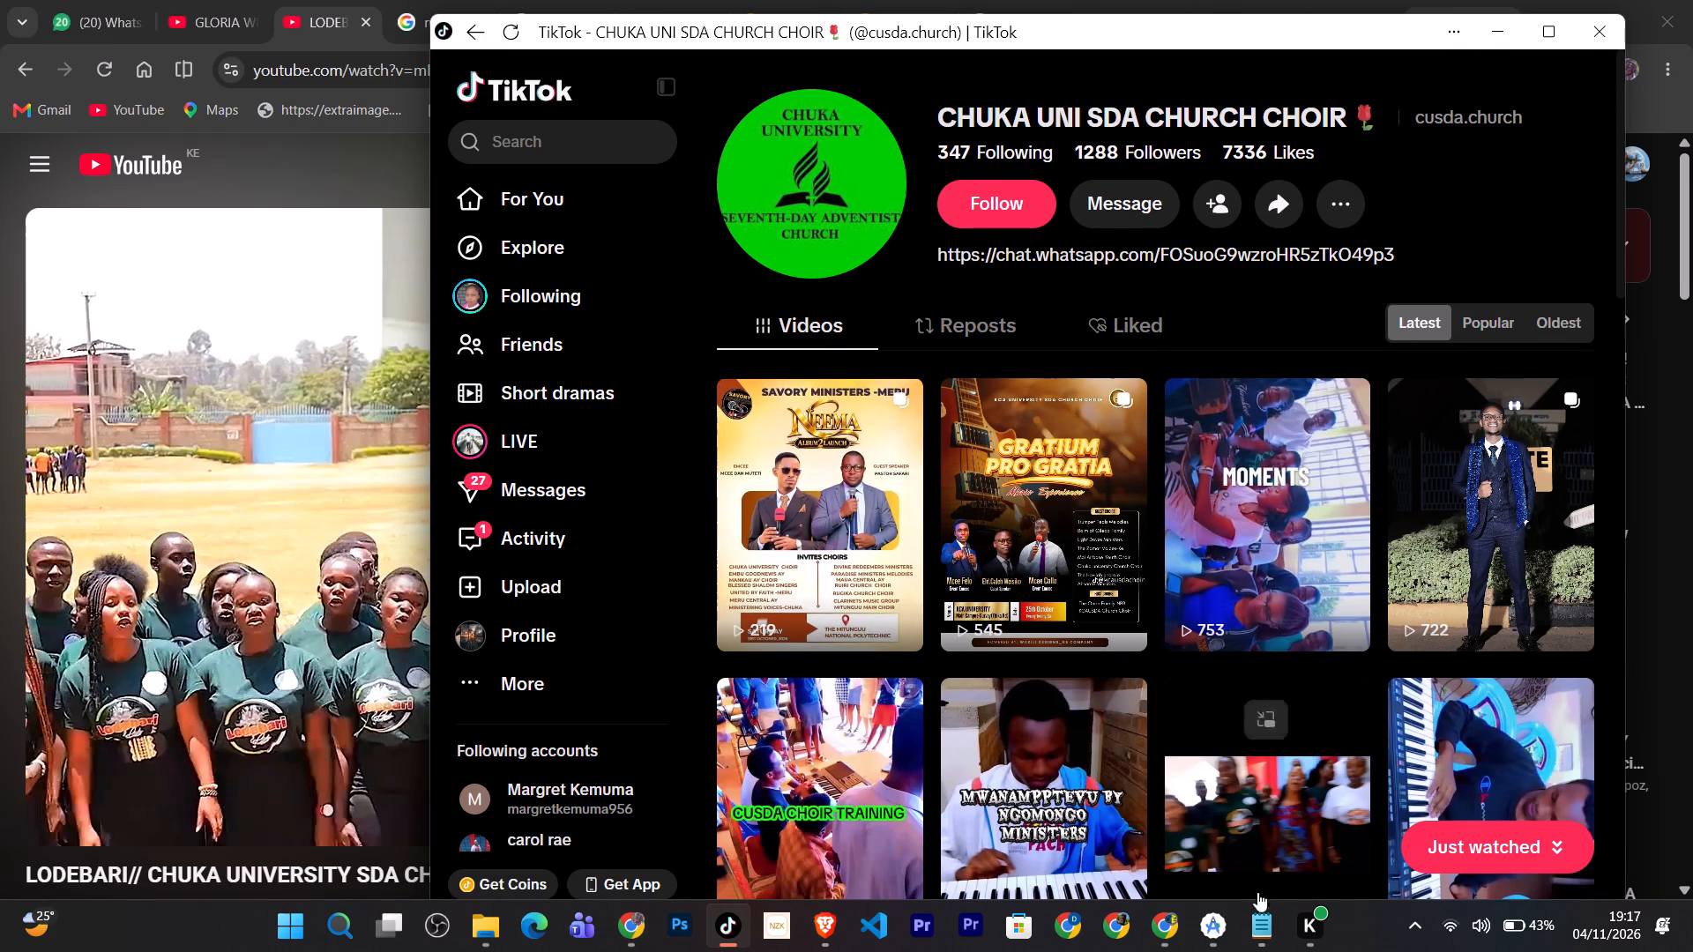
Switch to Chrome and search Google for "tiktok downloader hd" in a new tab.
{"action": "left_click", "coordinate": [644, 917]}
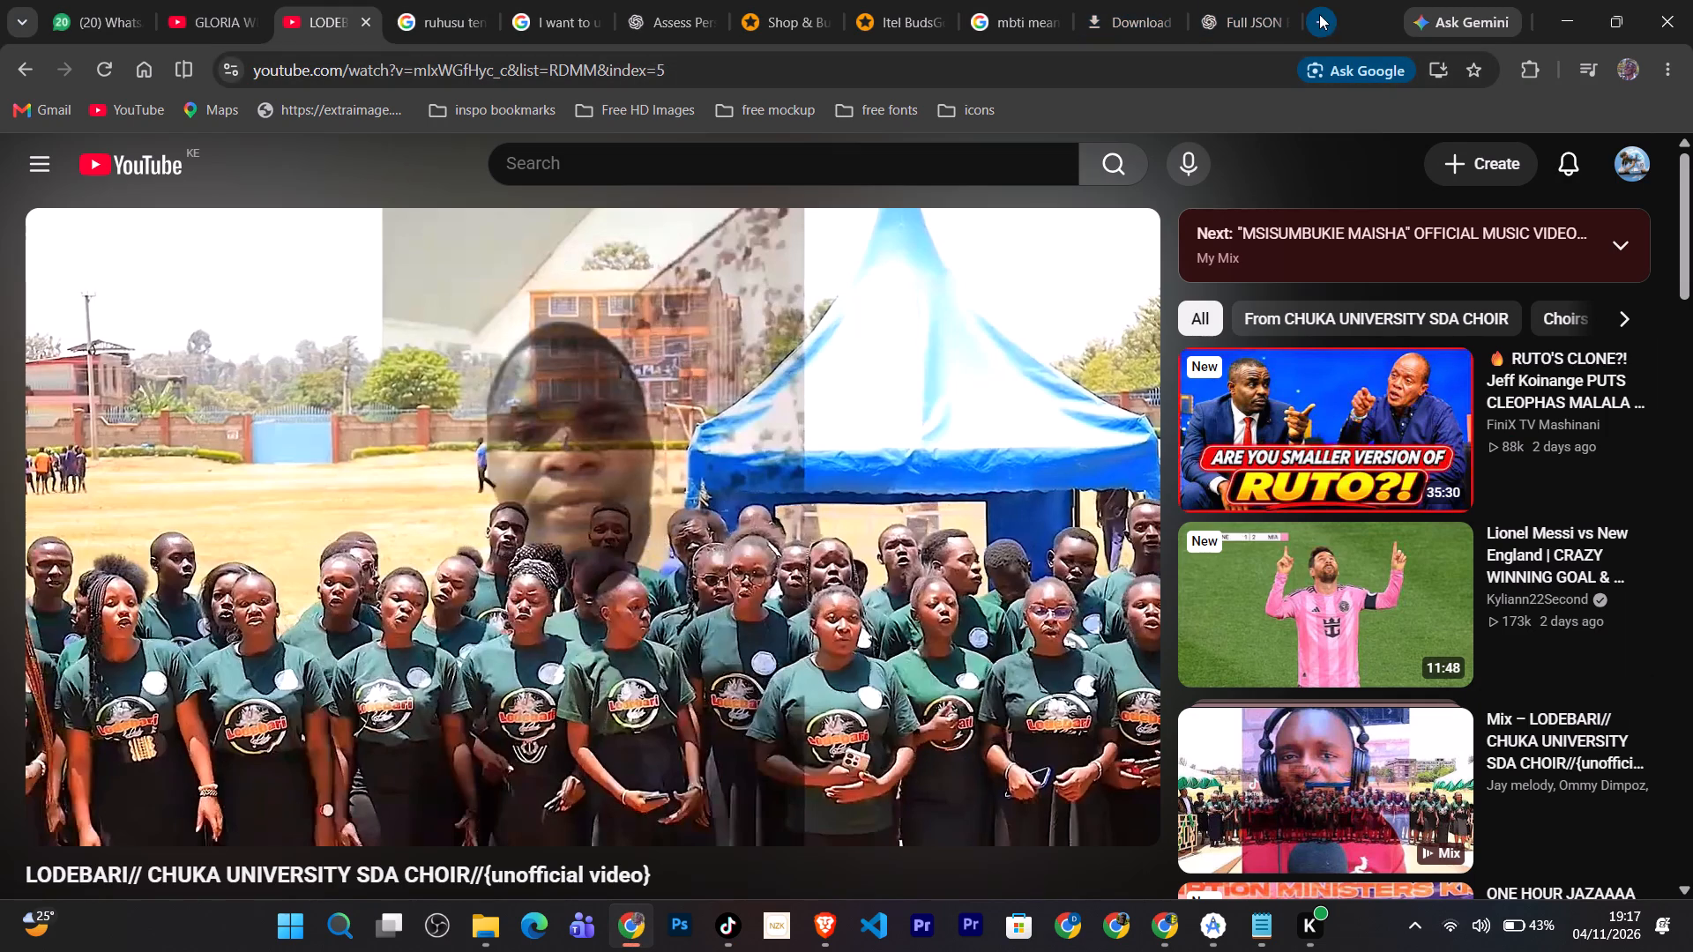
{"action": "left_click", "coordinate": [1322, 19]}
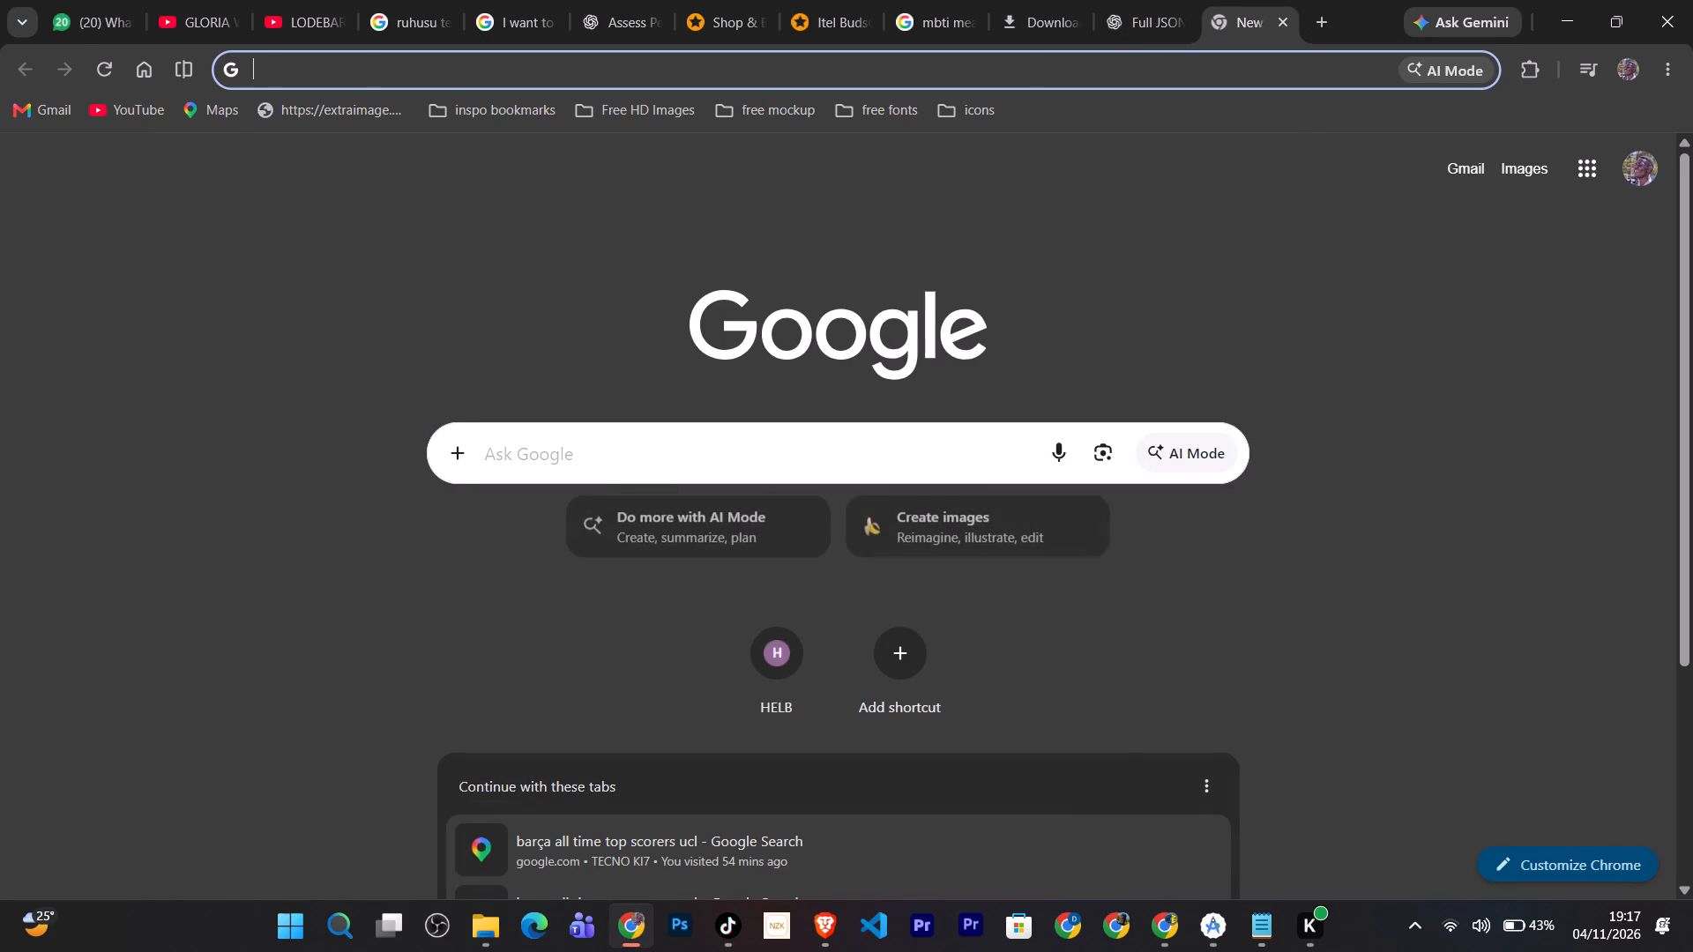
{"action": "left_click", "coordinate": [1022, 77]}
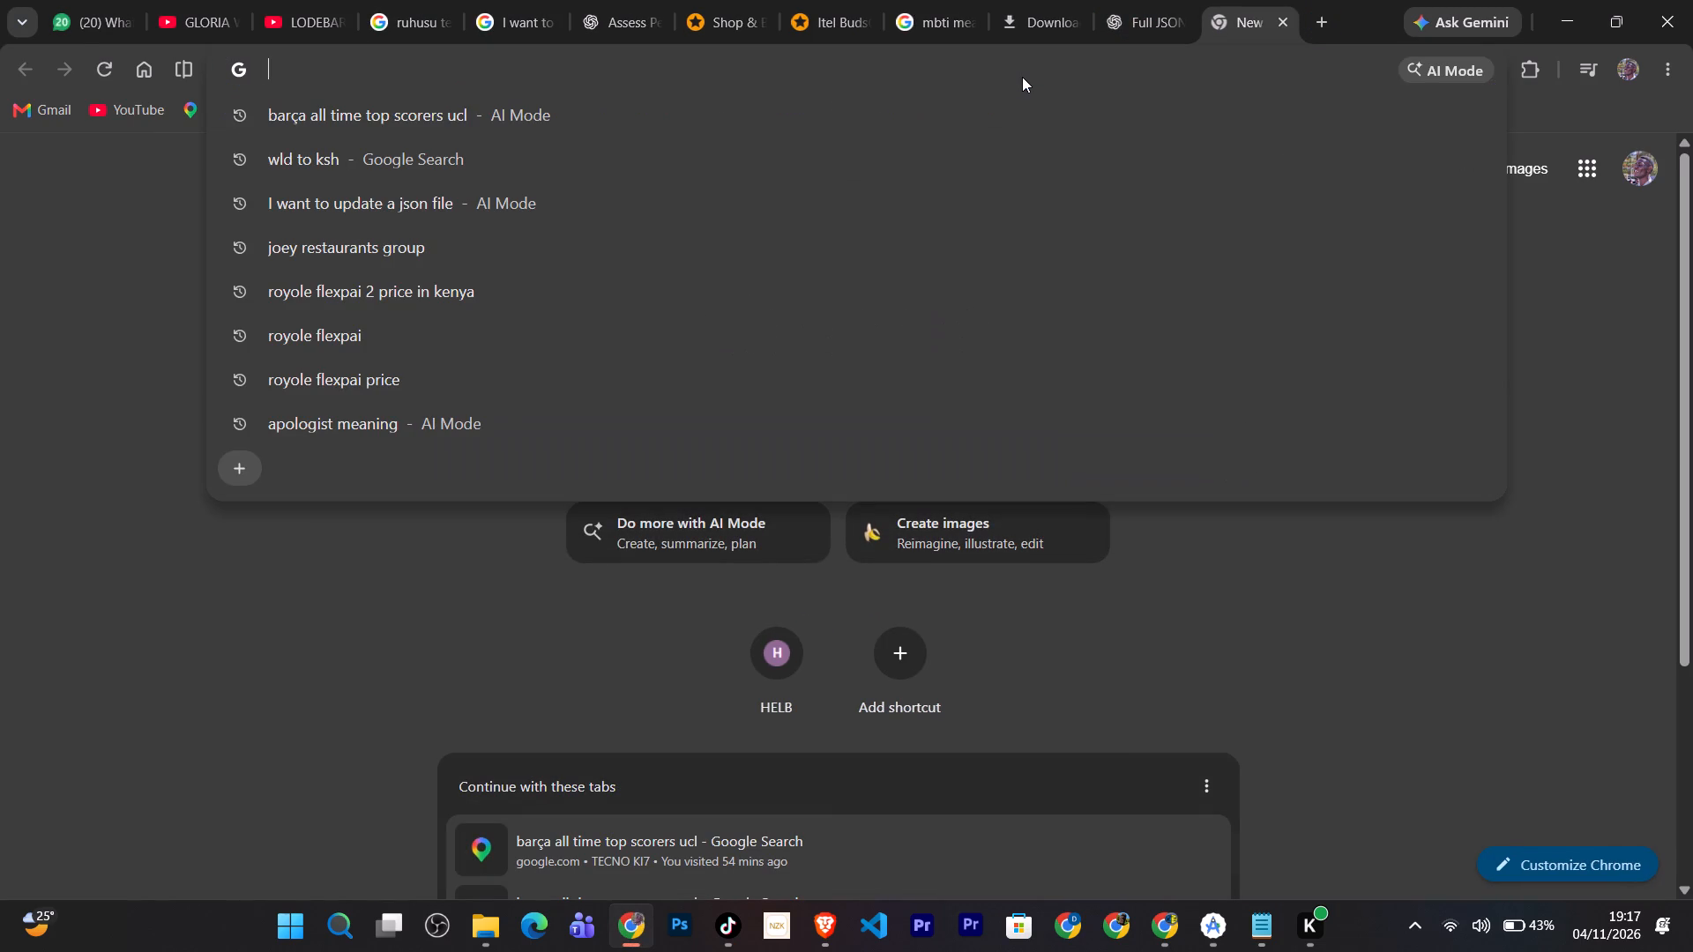
{"action": "key", "text": "d"}
{"action": "key", "text": "BackSpace"}
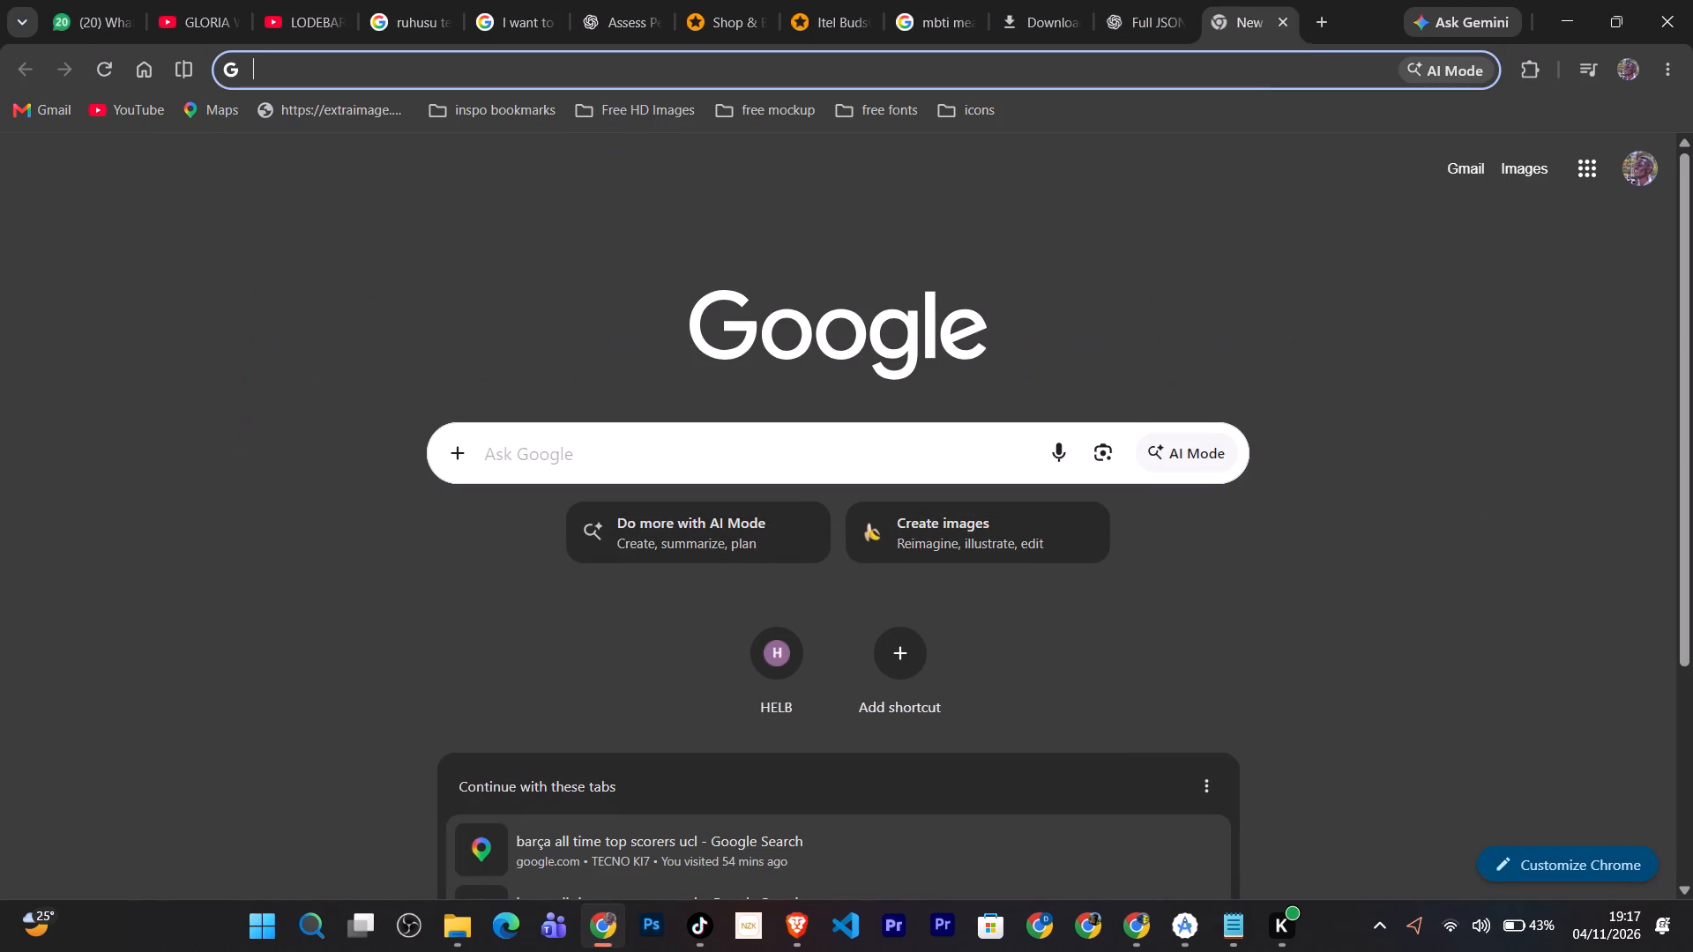
{"action": "key", "text": "y"}
{"action": "key", "text": "BackSpace"}
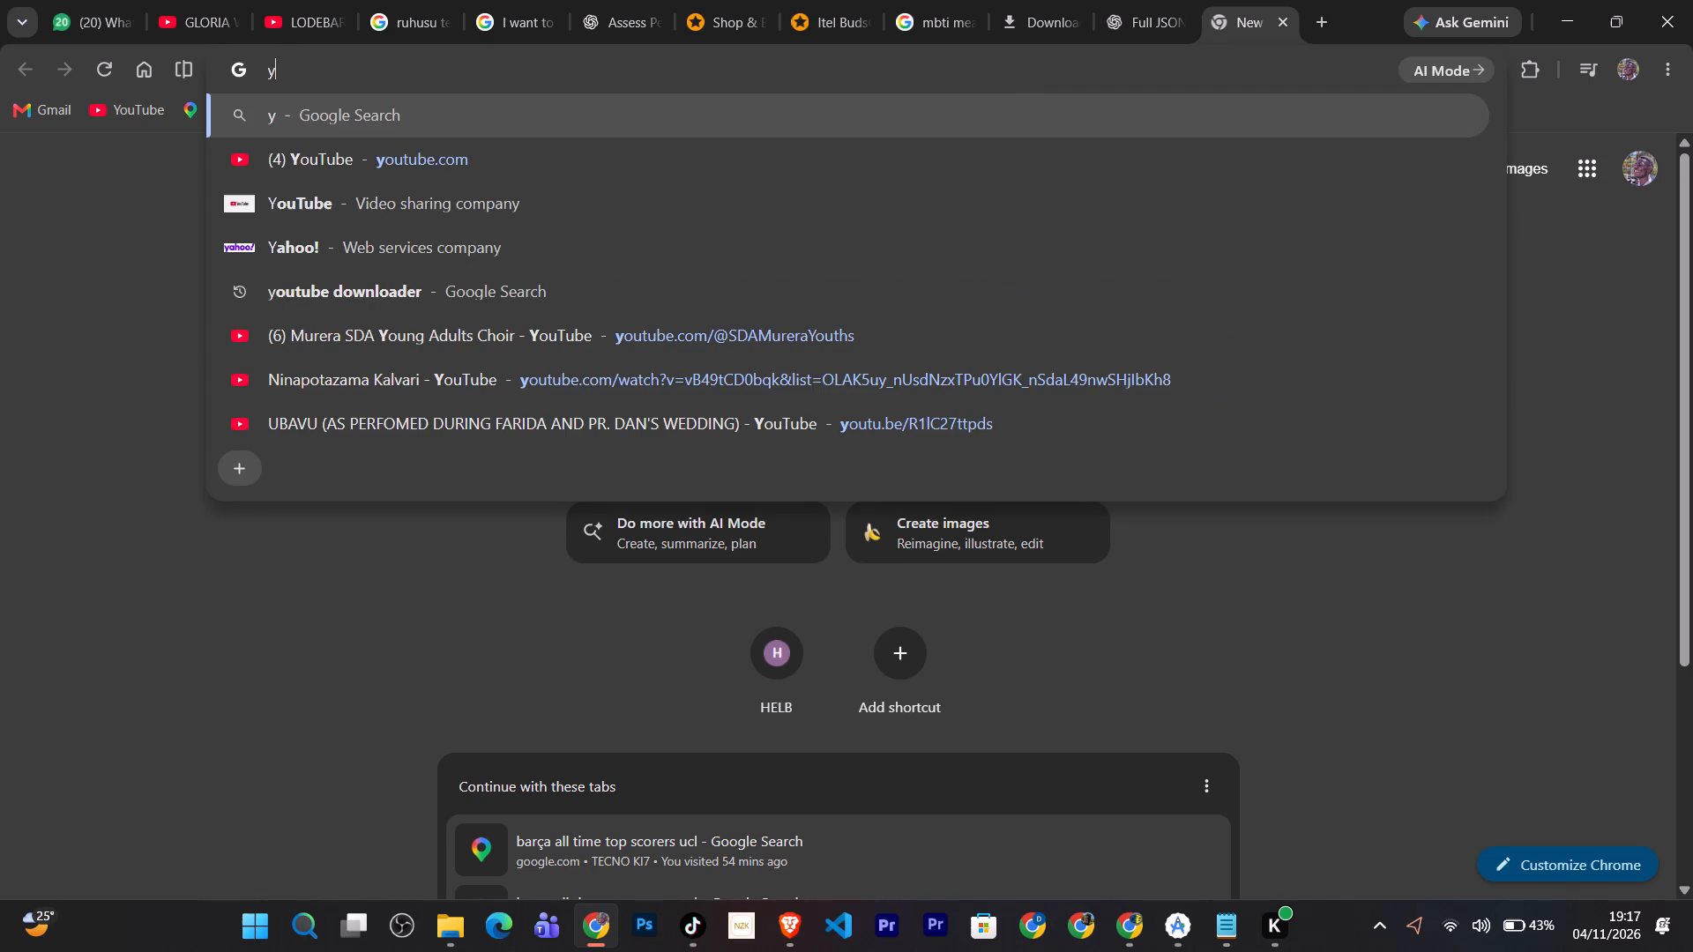
{"action": "type", "text": "tik"}
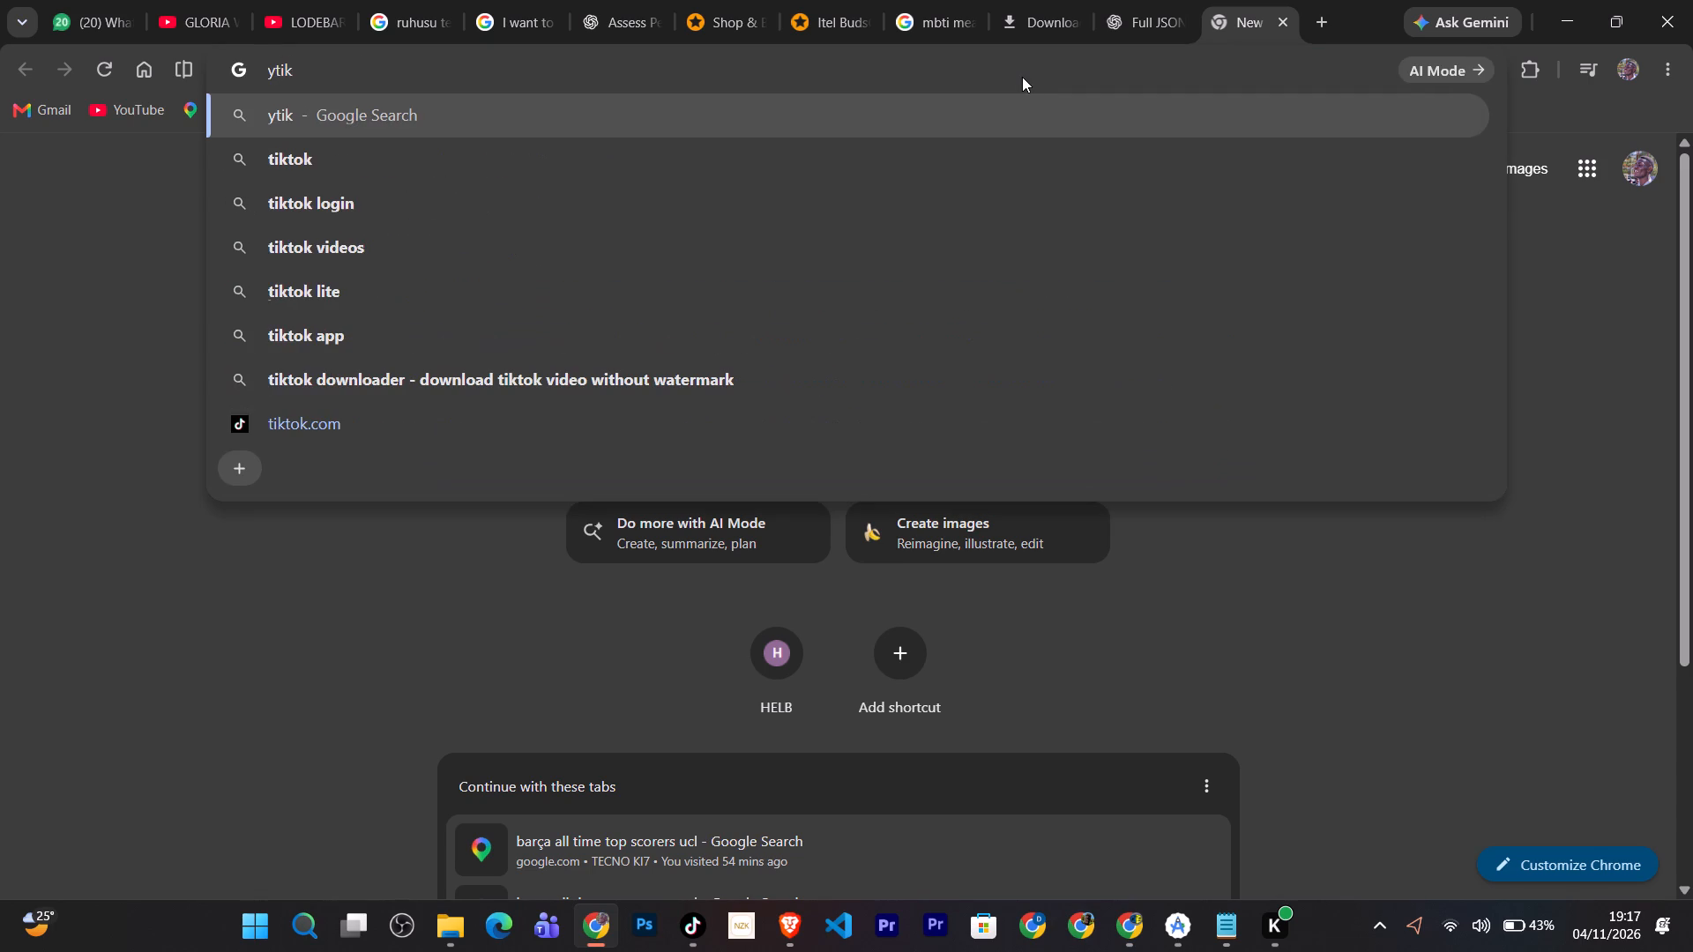
{"action": "key", "text": "BackSpace"}
{"action": "key", "text": "BackSpace"}
{"action": "key", "text": "BackSpace"}
{"action": "key", "text": "BackSpace"}
{"action": "type", "text": "tikt"}
{"action": "type", "text": "ok"}
{"action": "key", "text": "space"}
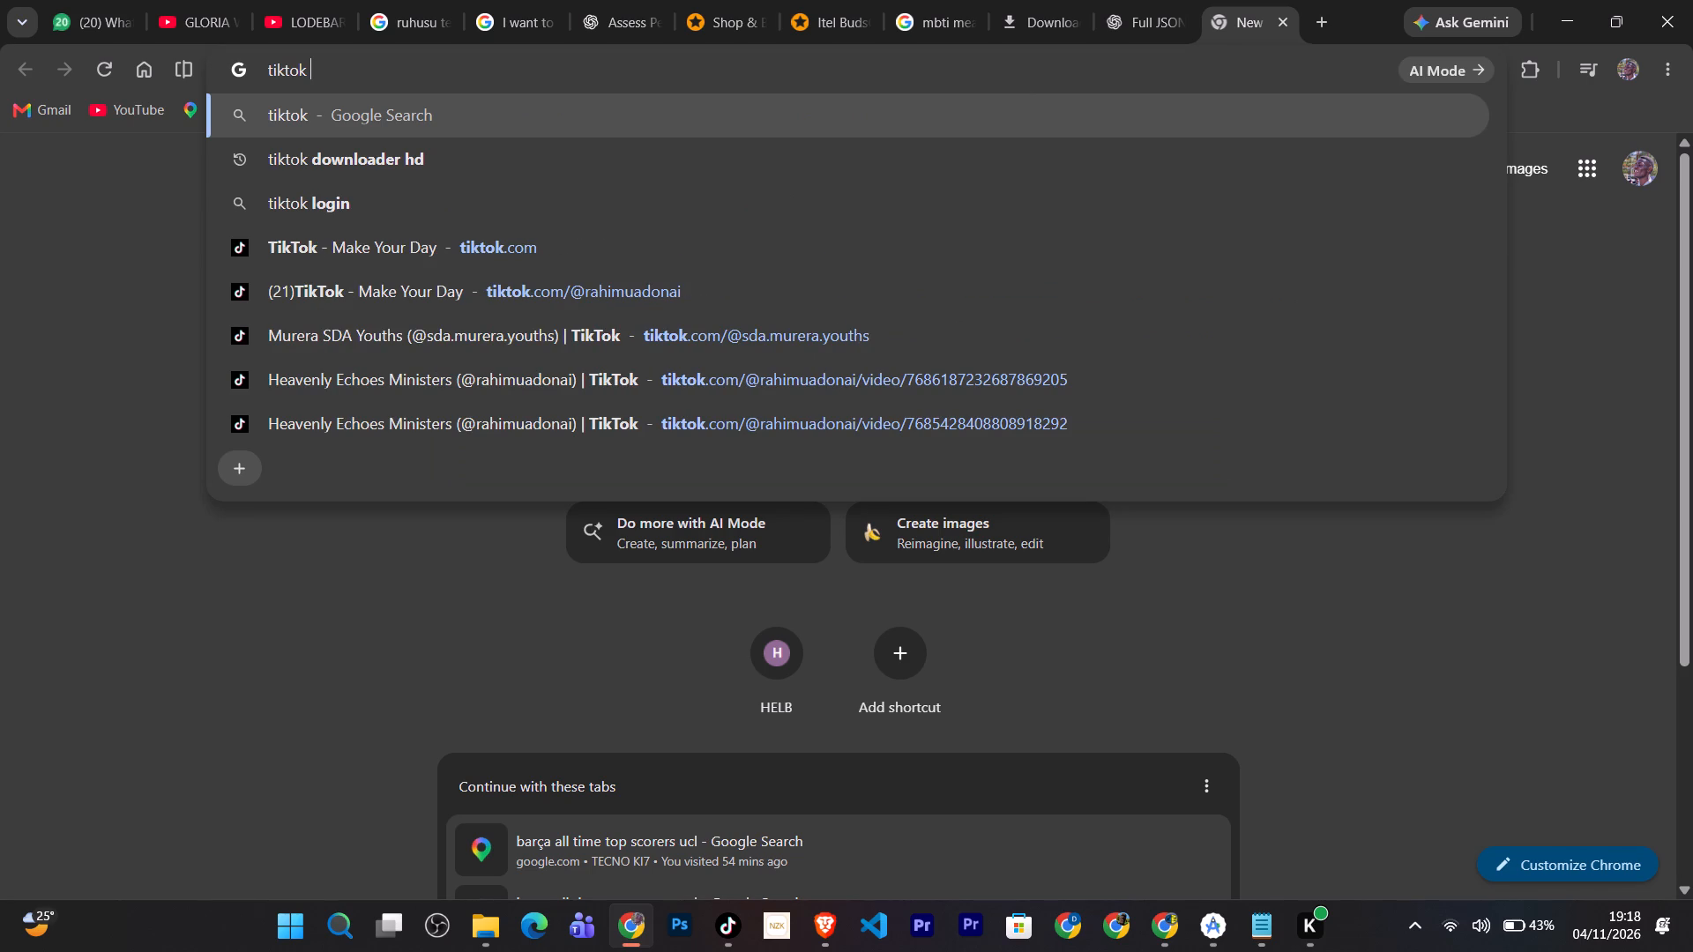
{"action": "left_click", "coordinate": [910, 139]}
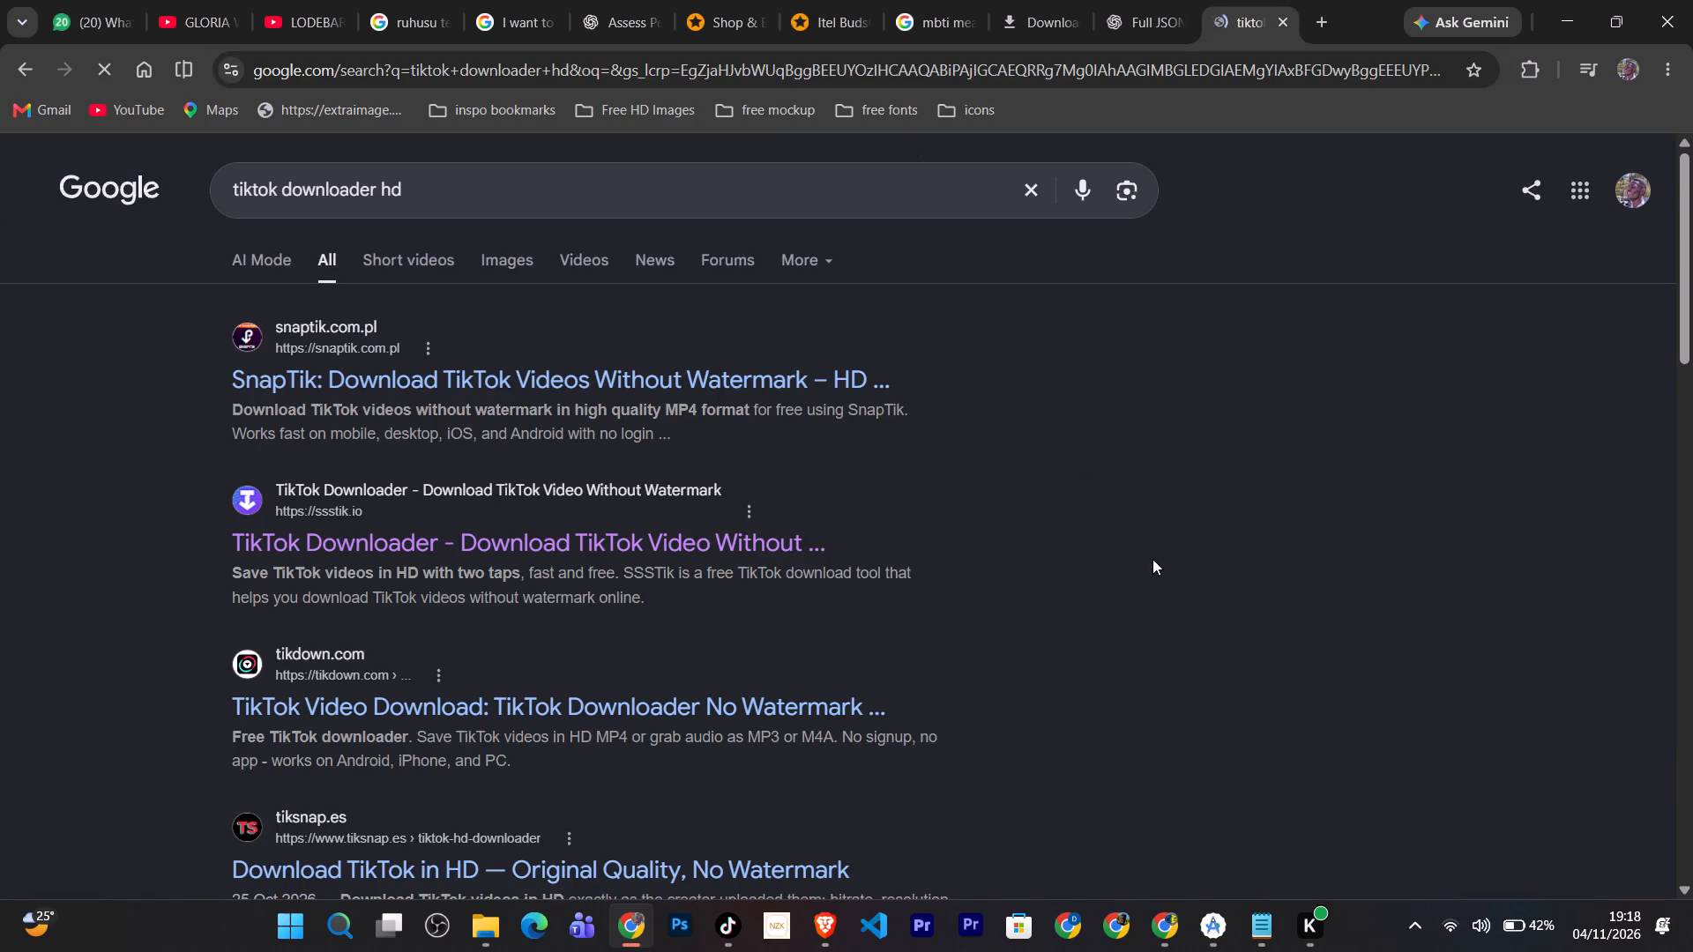
Switch back to TikTok and copy the link of the choir's Lodebari Mega Unveiling poster photo post.
{"action": "left_click", "coordinate": [726, 932]}
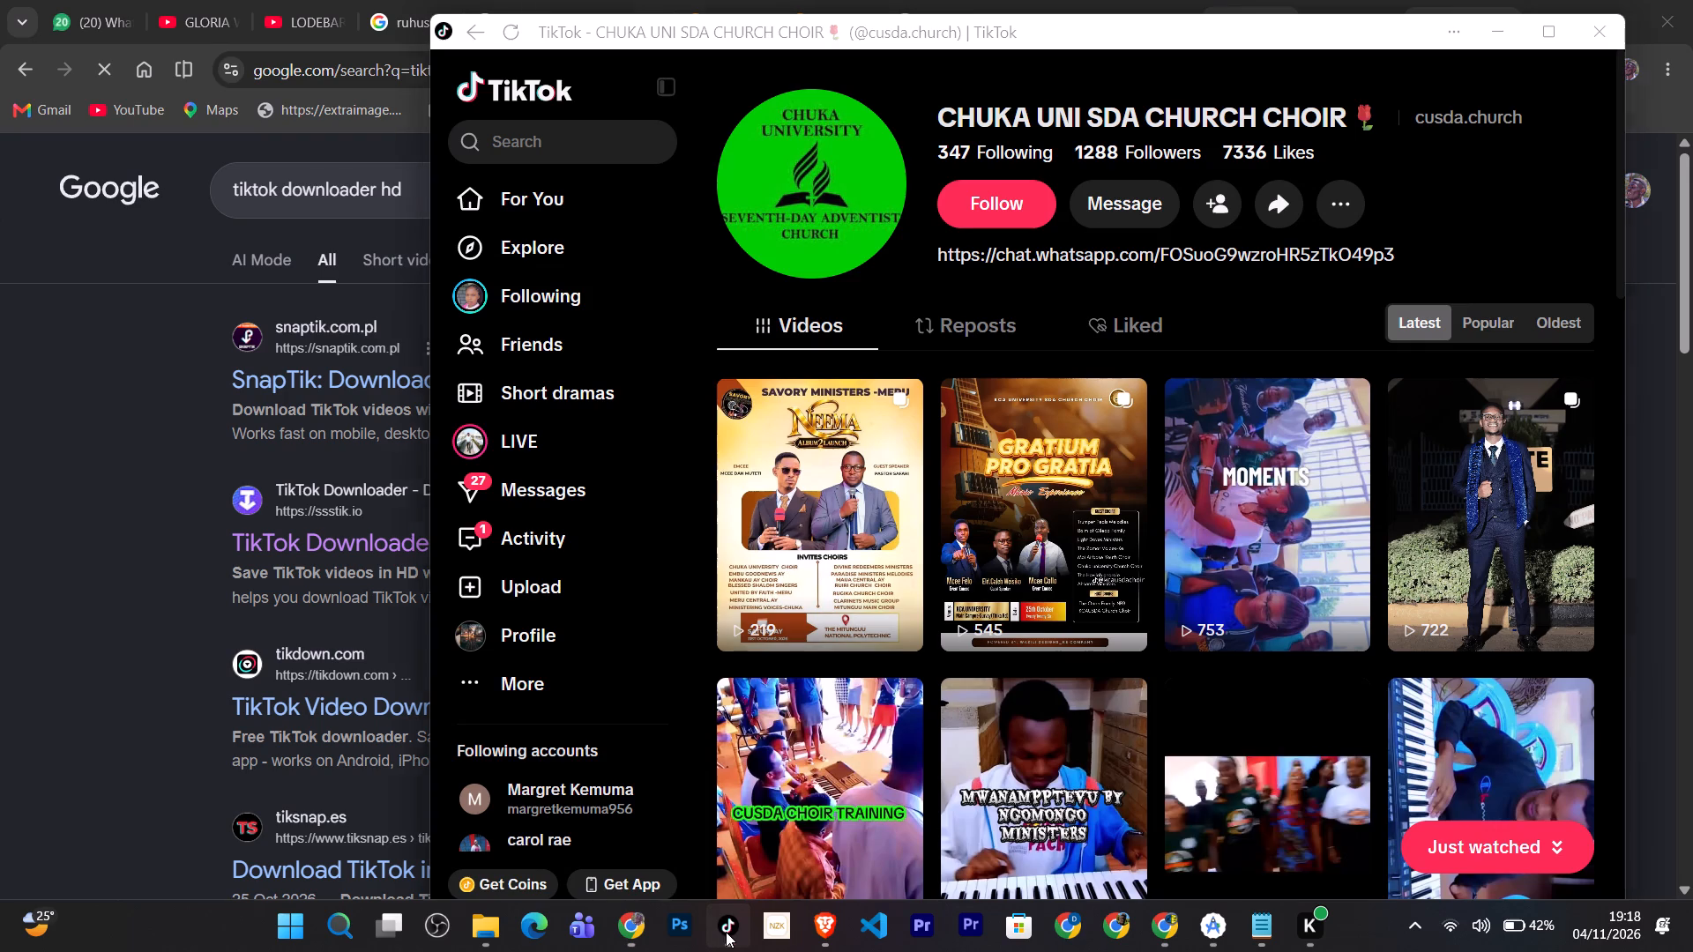
{"action": "scroll", "coordinate": [1190, 643], "scroll_direction": "down", "scroll_amount": 12}
{"action": "scroll", "coordinate": [1190, 643], "scroll_direction": "up", "scroll_amount": 1}
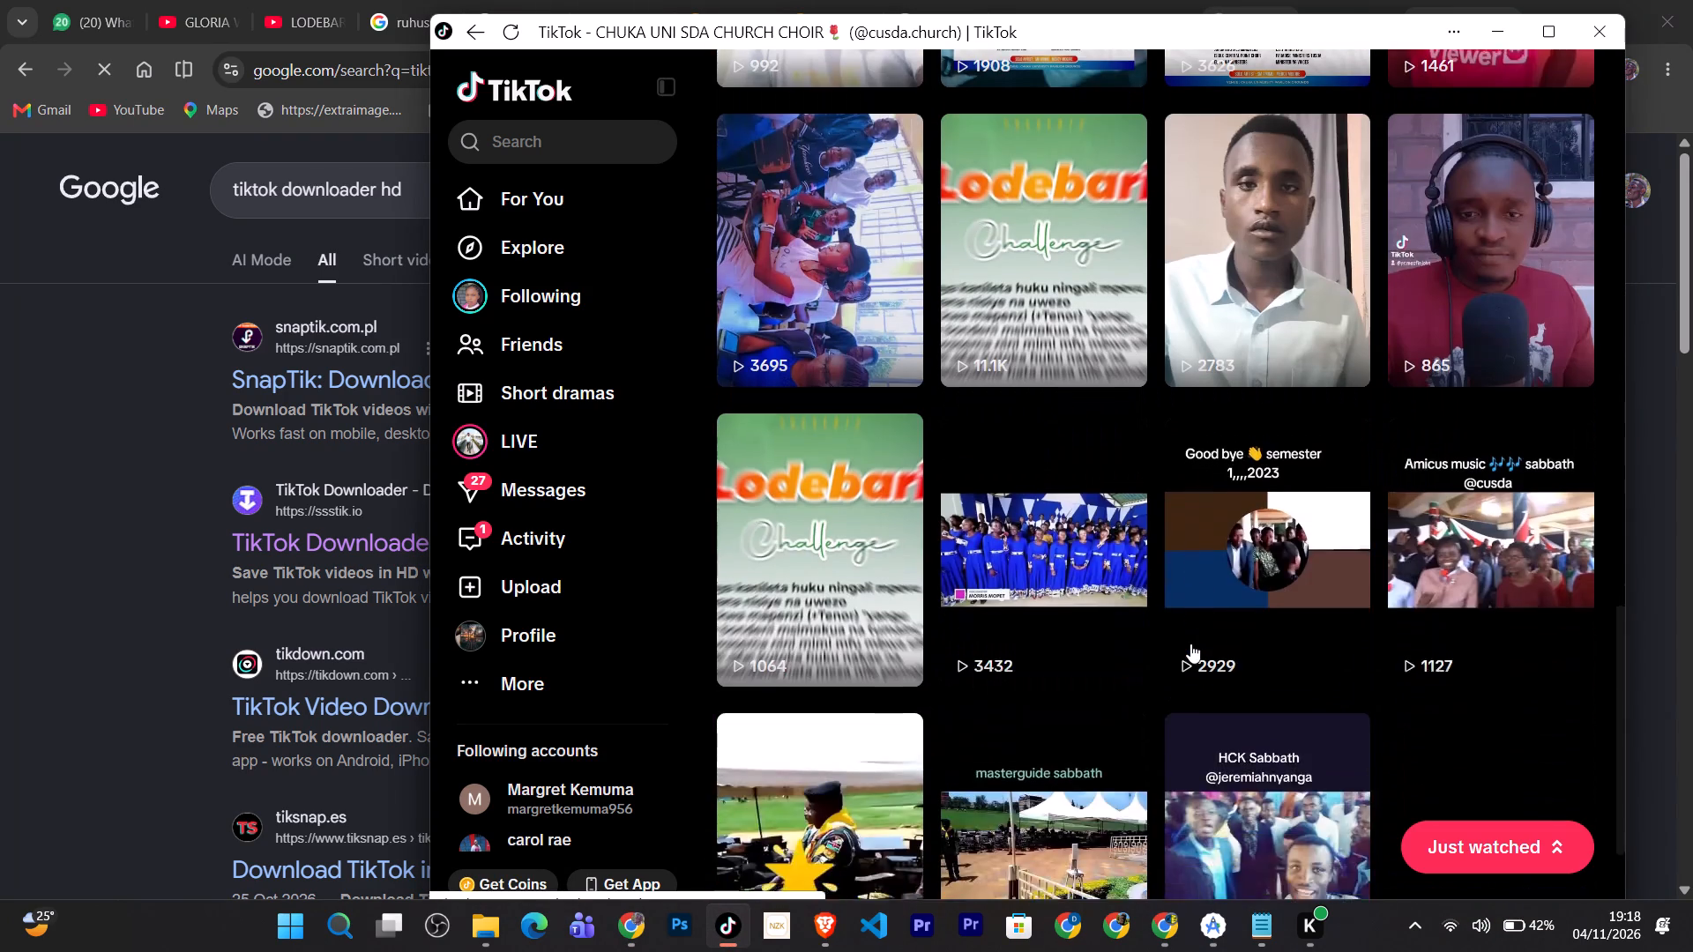
{"action": "scroll", "coordinate": [1190, 643], "scroll_direction": "up", "scroll_amount": 2}
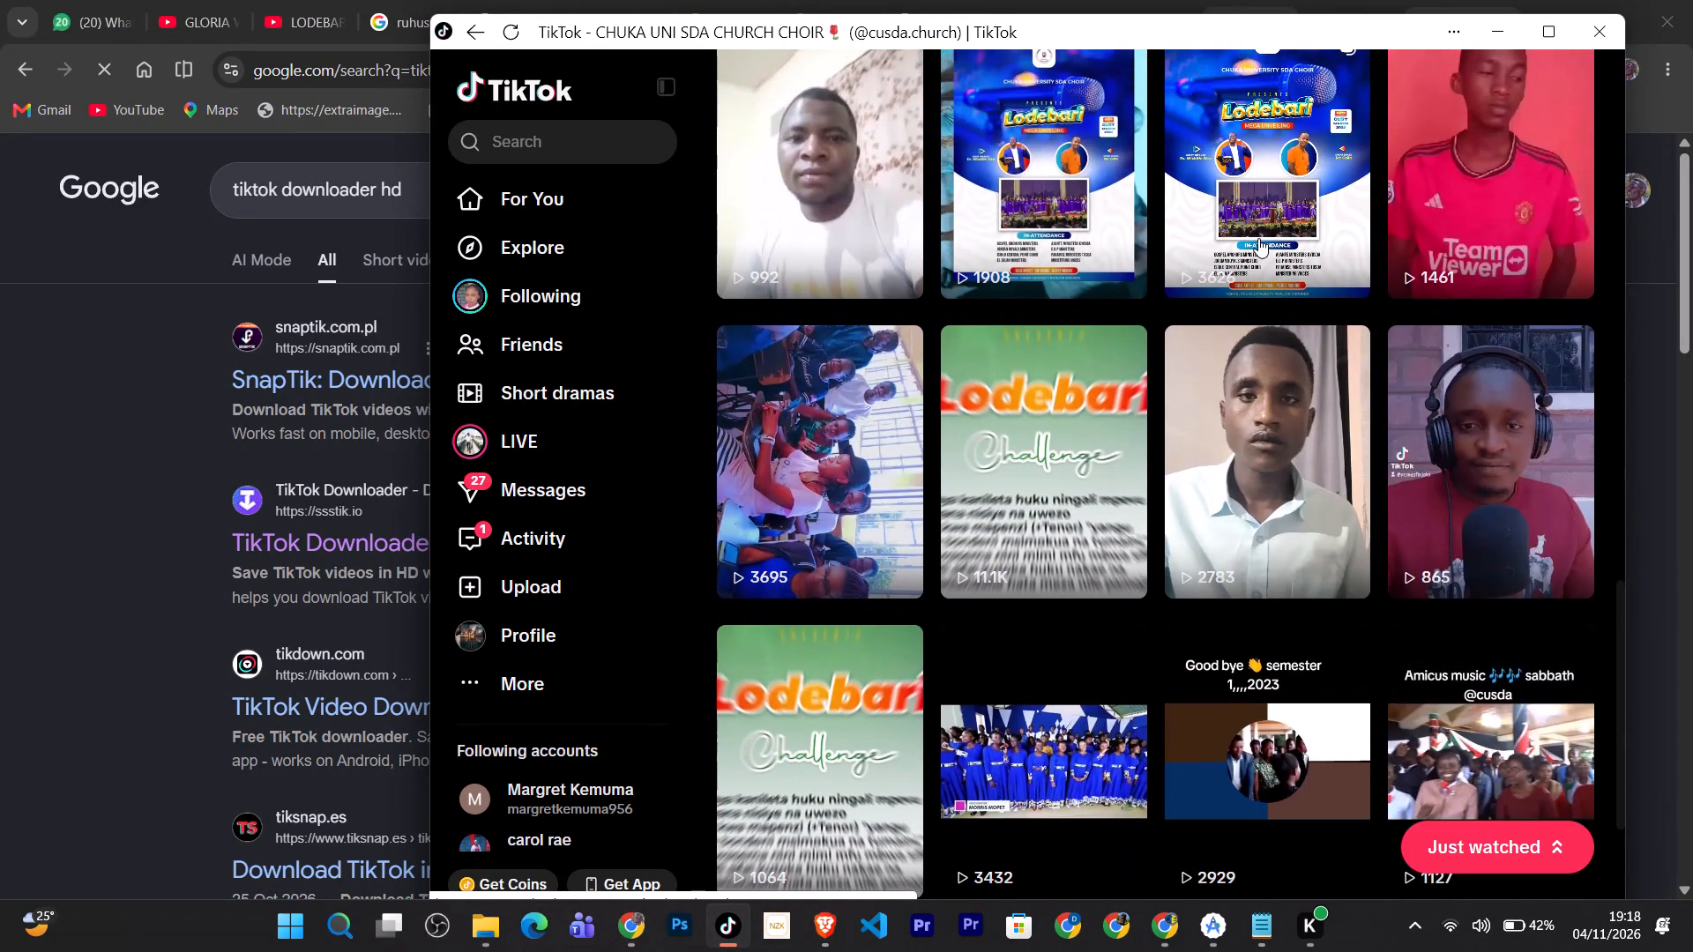
{"action": "left_click", "coordinate": [1264, 214]}
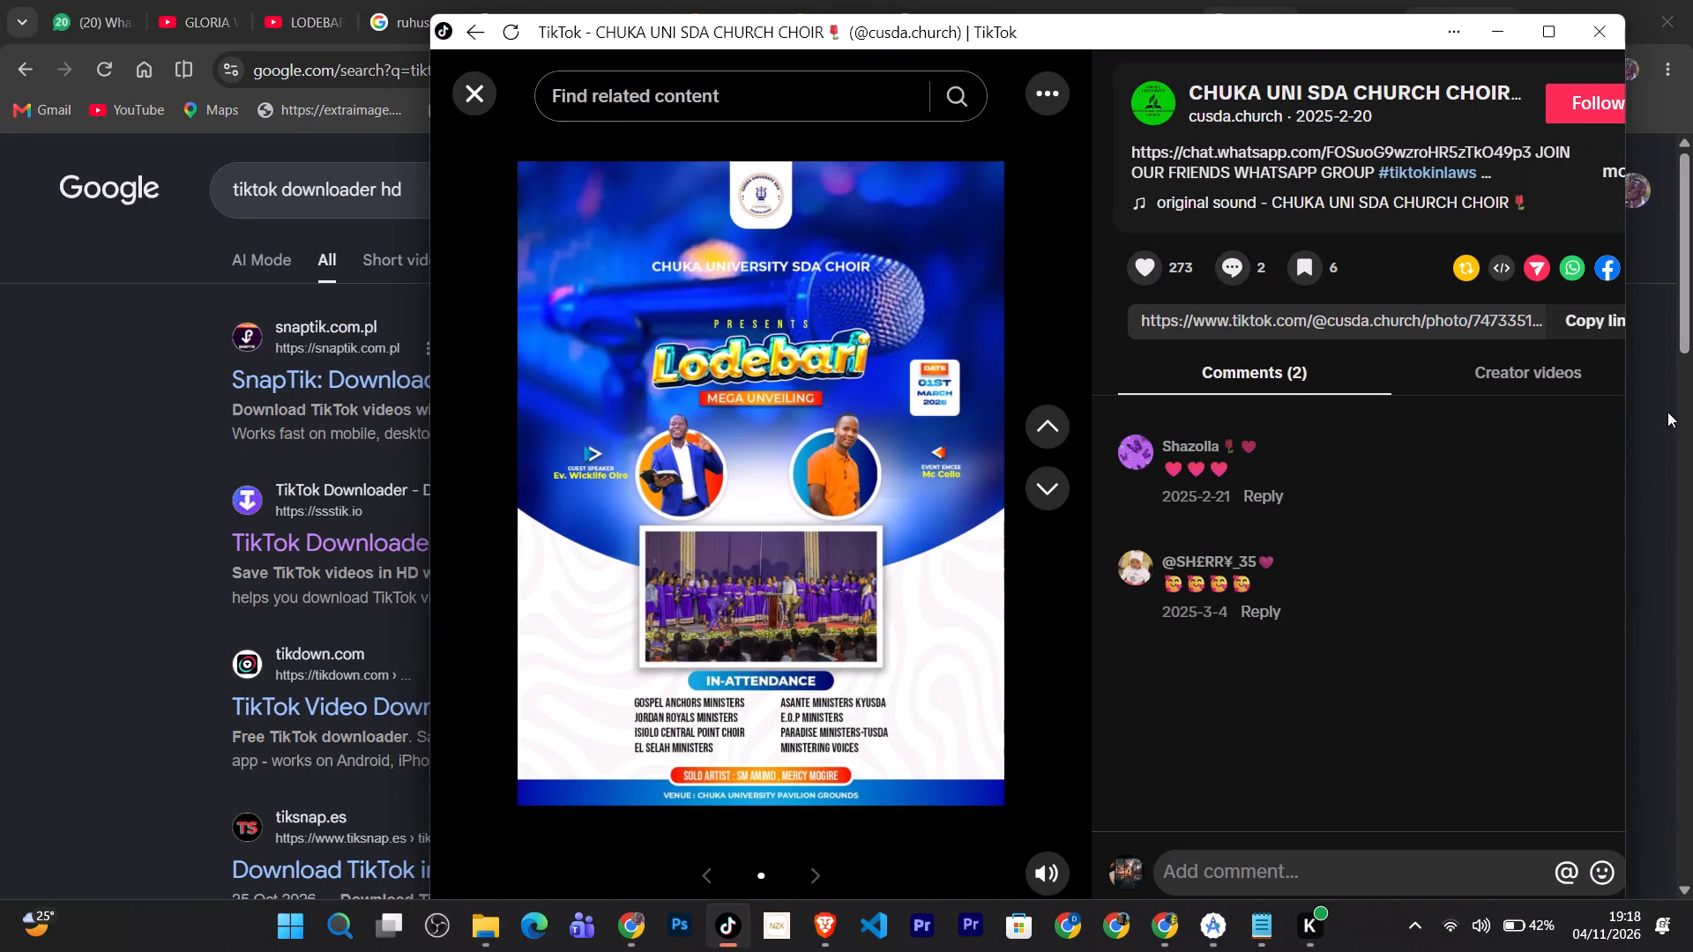
{"action": "left_click", "coordinate": [1600, 318]}
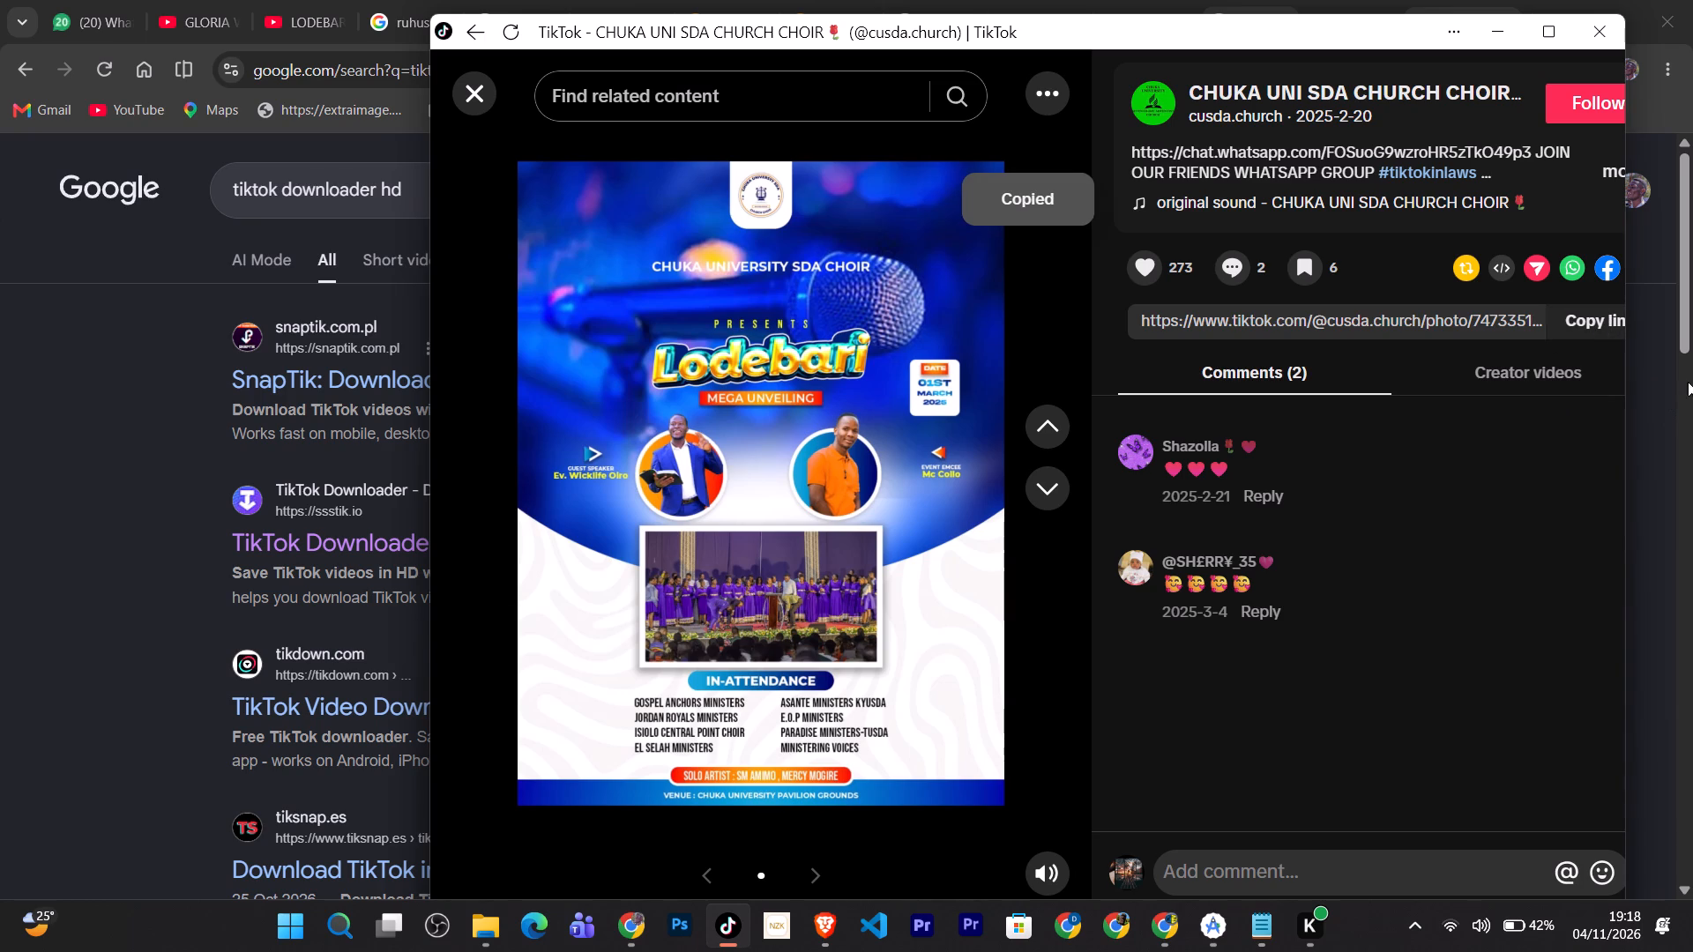
Return to Chrome, open the ssstik.io TikTok downloader from the search results, and submit the copied poster post link for download.
{"action": "left_click", "coordinate": [1639, 428]}
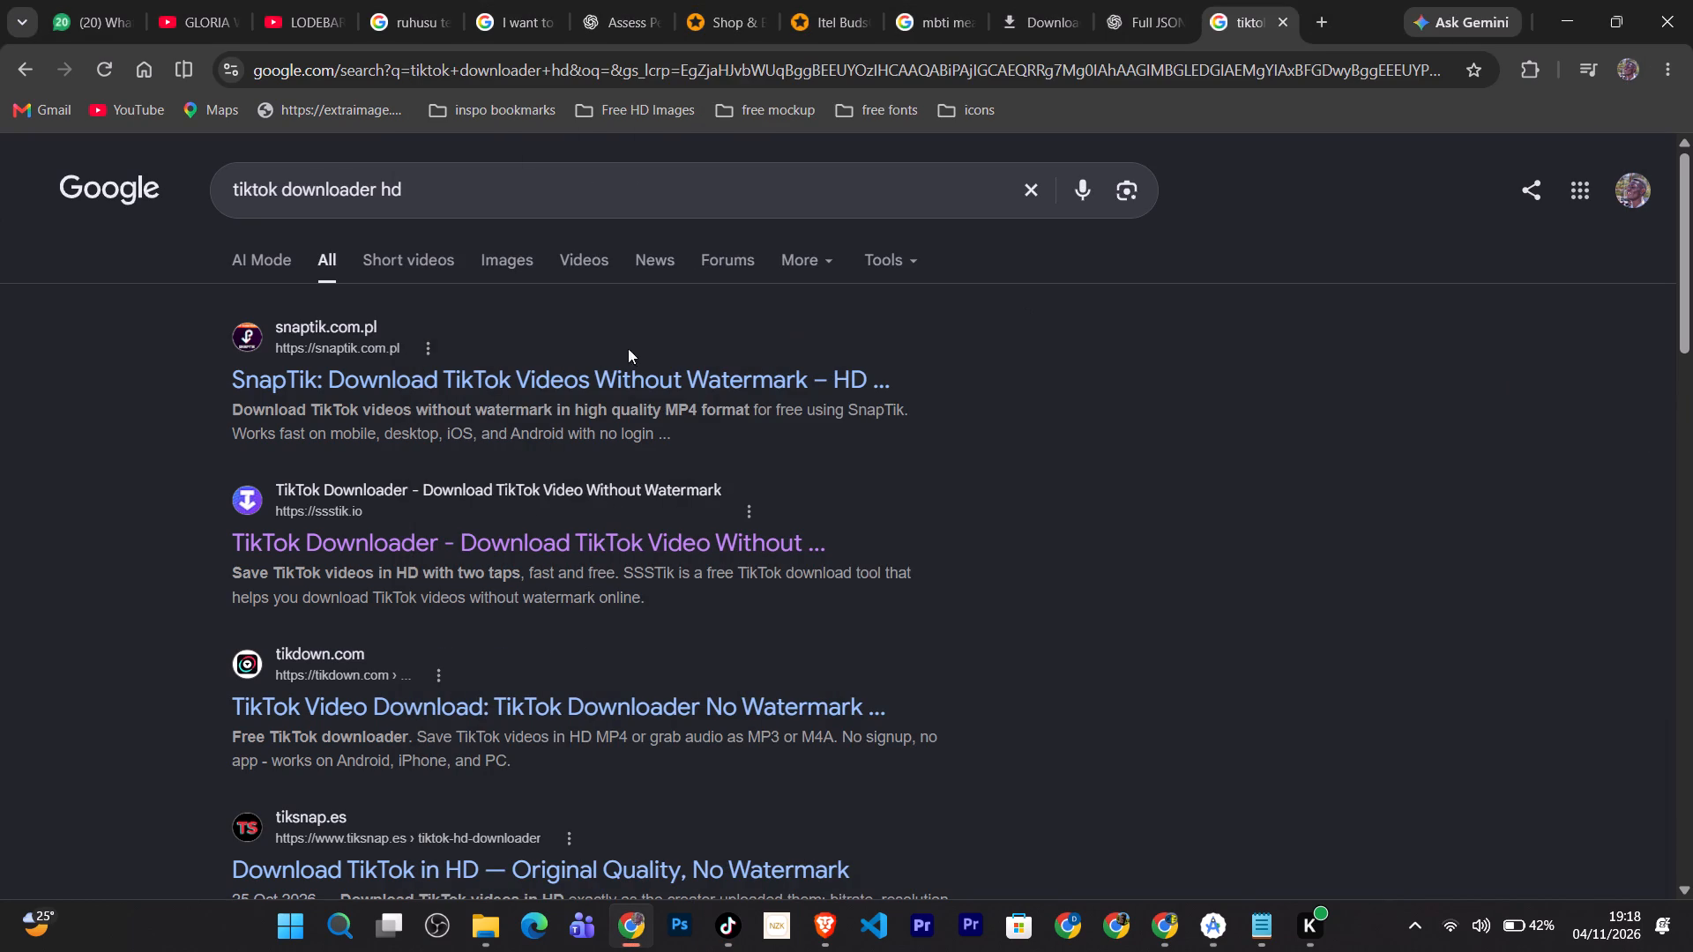
{"action": "left_click", "coordinate": [444, 530]}
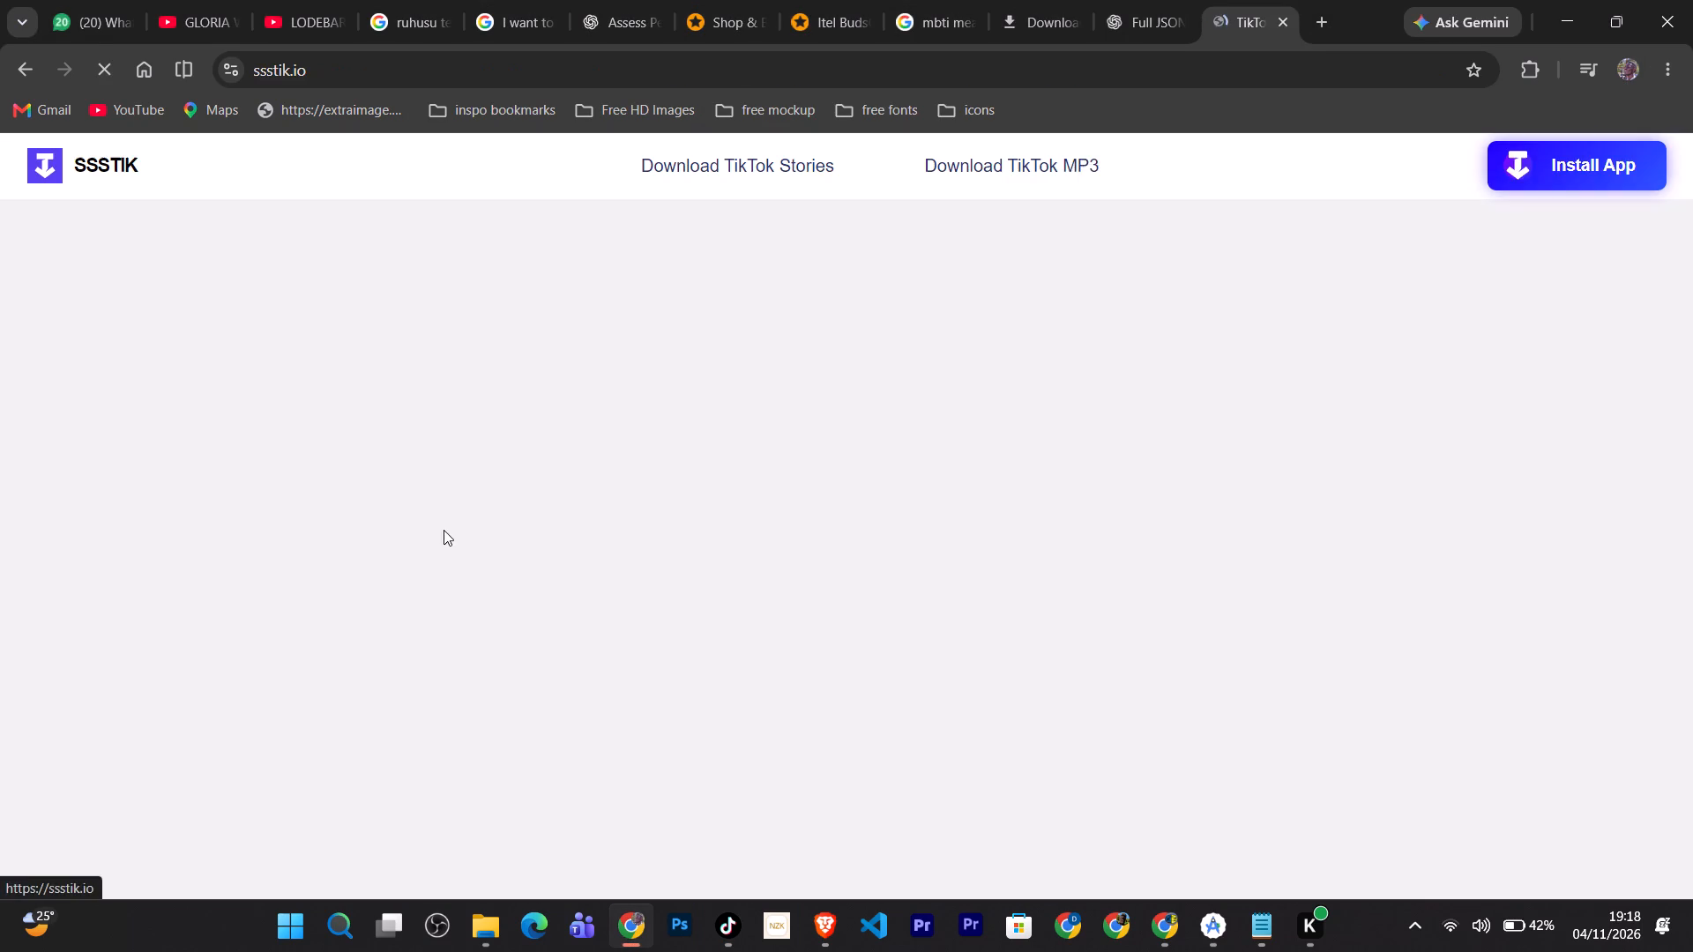
{"action": "left_click", "coordinate": [542, 346]}
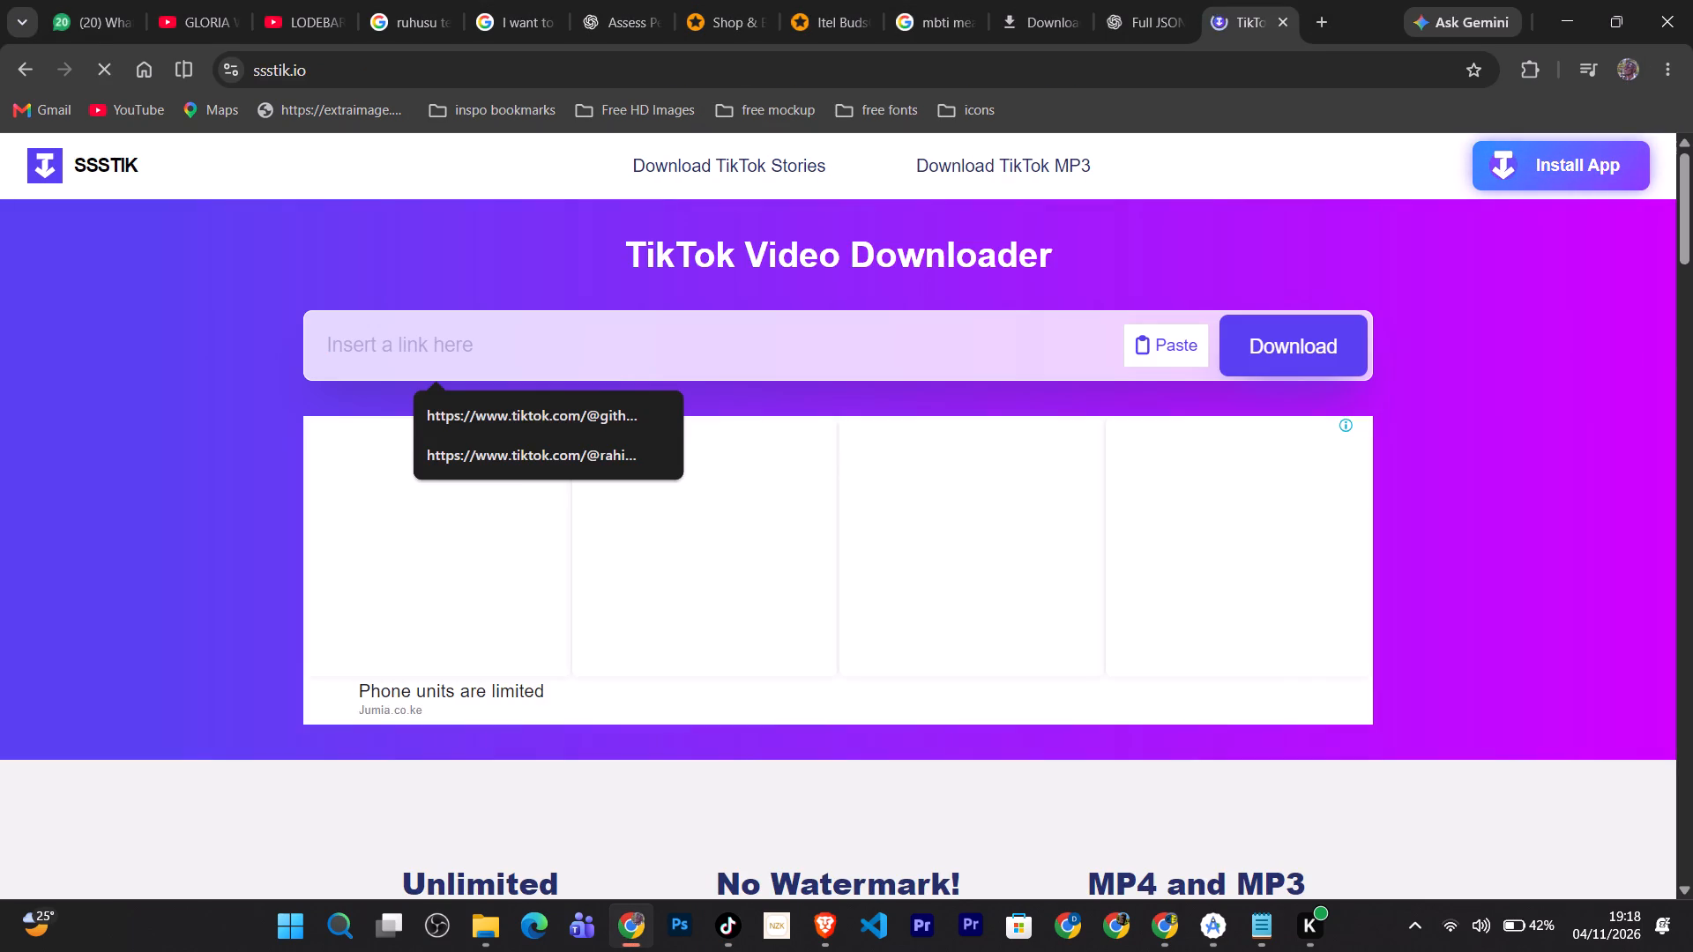
{"action": "key", "text": "ctrl+v"}
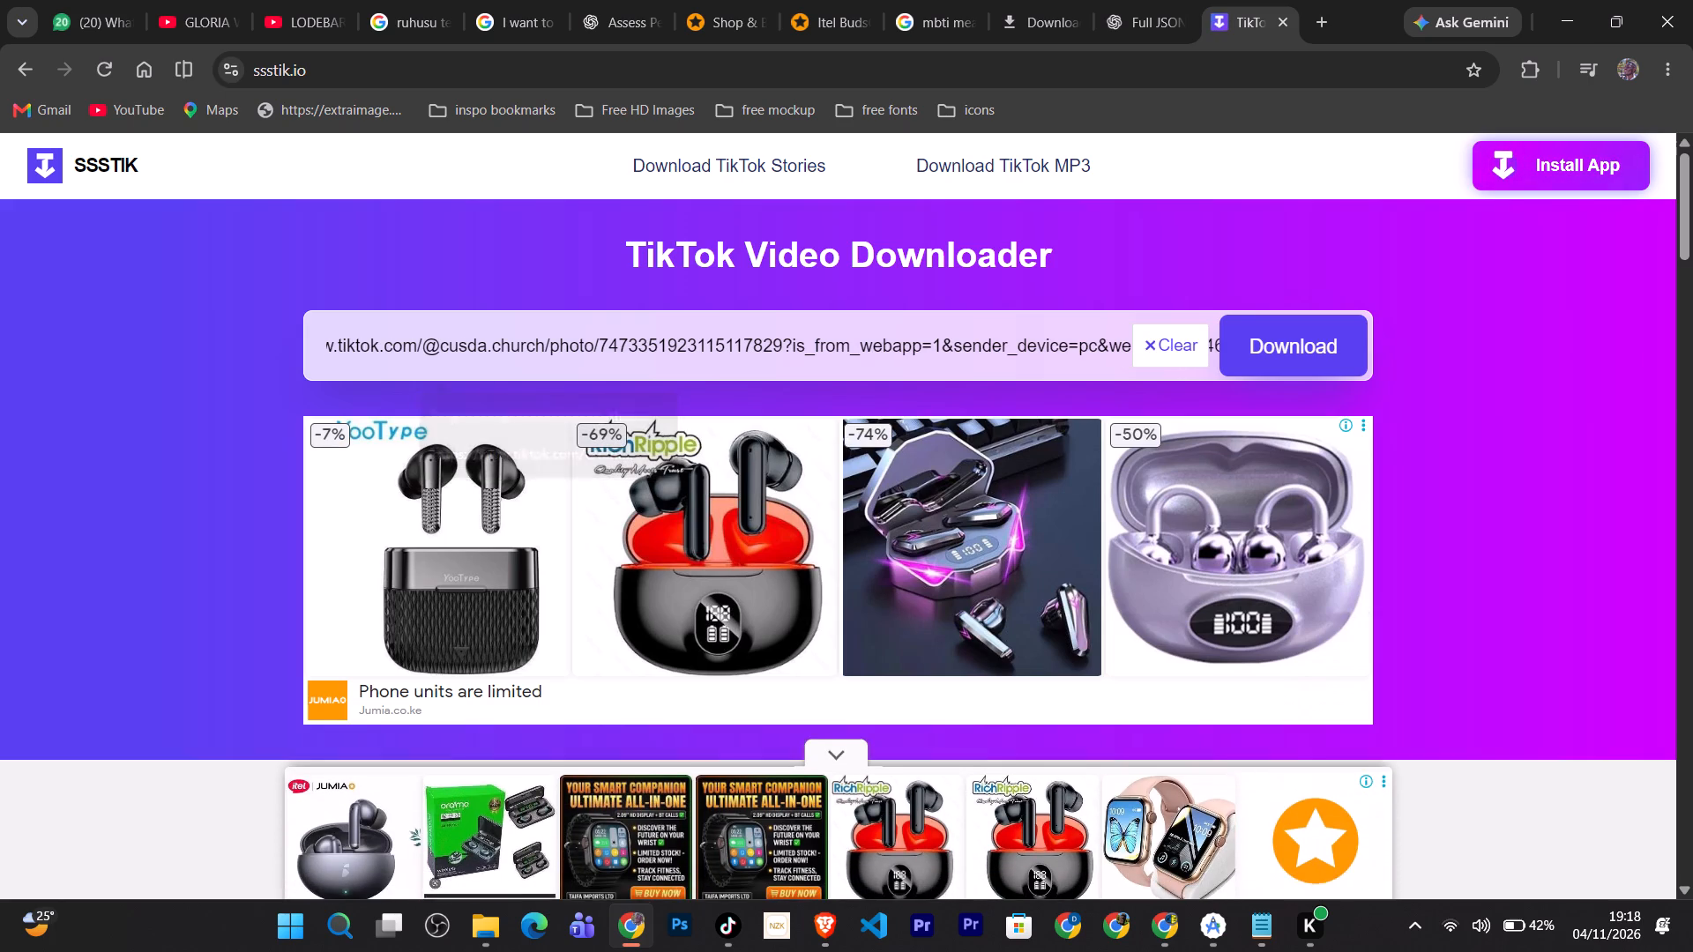
{"action": "left_click", "coordinate": [1285, 353]}
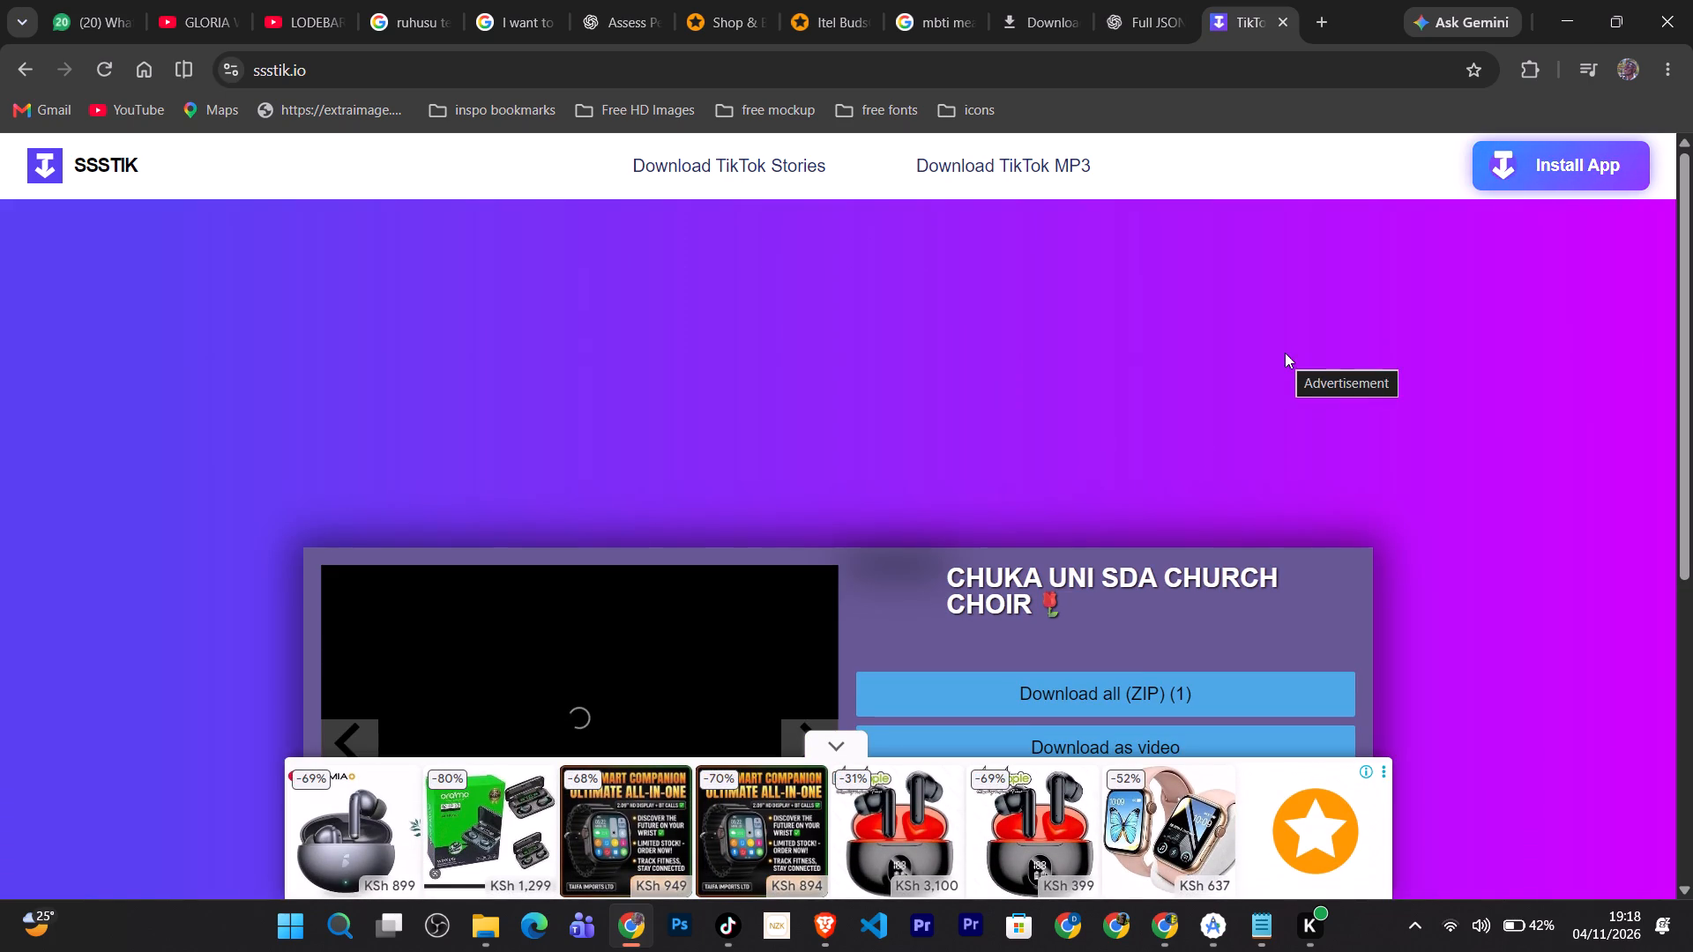
Download the Lodebari Mega Unveiling poster post's MP3 and save it in the Downloads folder under the suggested name.
{"action": "scroll", "coordinate": [1162, 488], "scroll_direction": "down", "scroll_amount": 3}
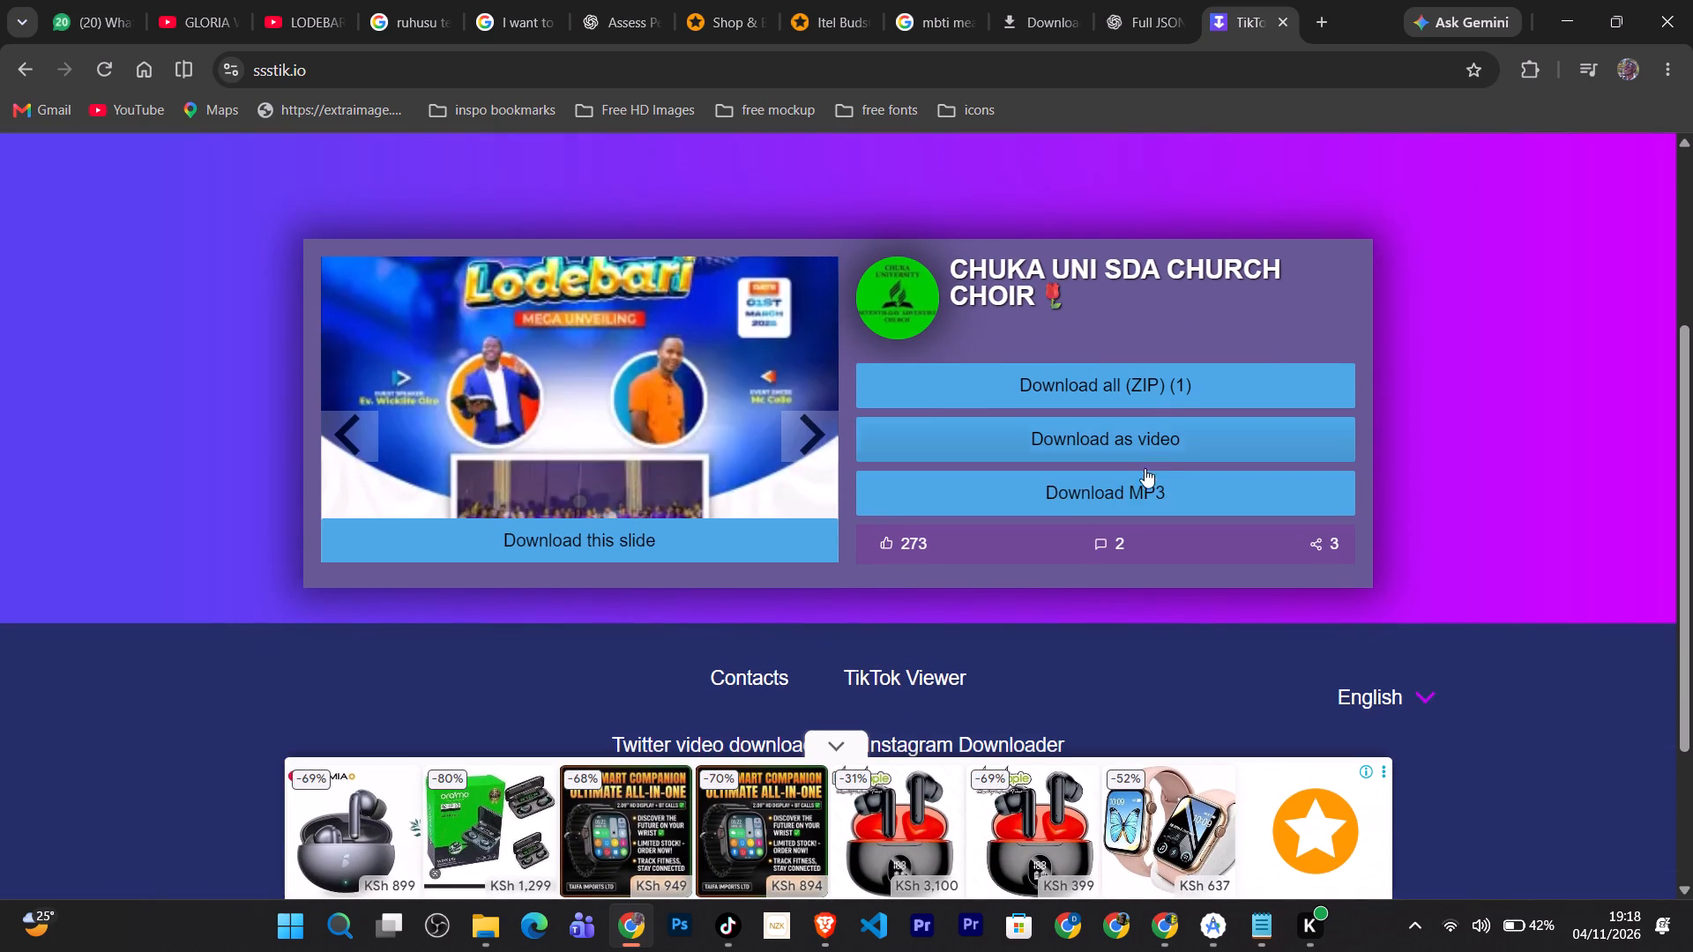
{"action": "left_click", "coordinate": [1130, 502]}
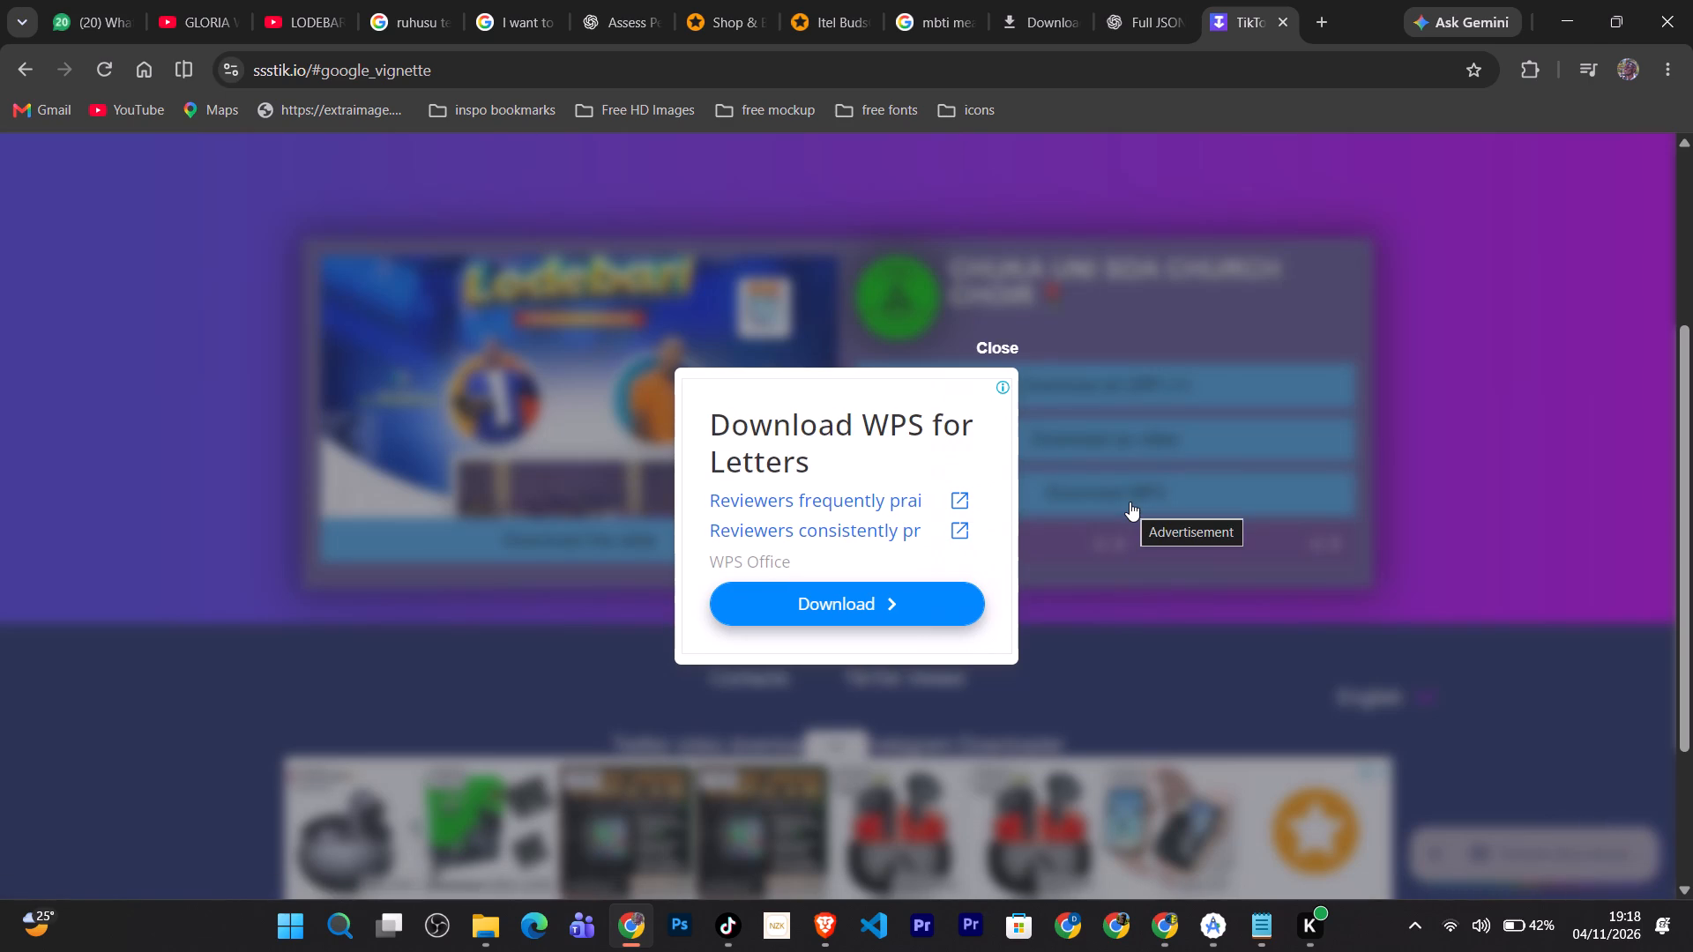
{"action": "left_click", "coordinate": [1001, 351]}
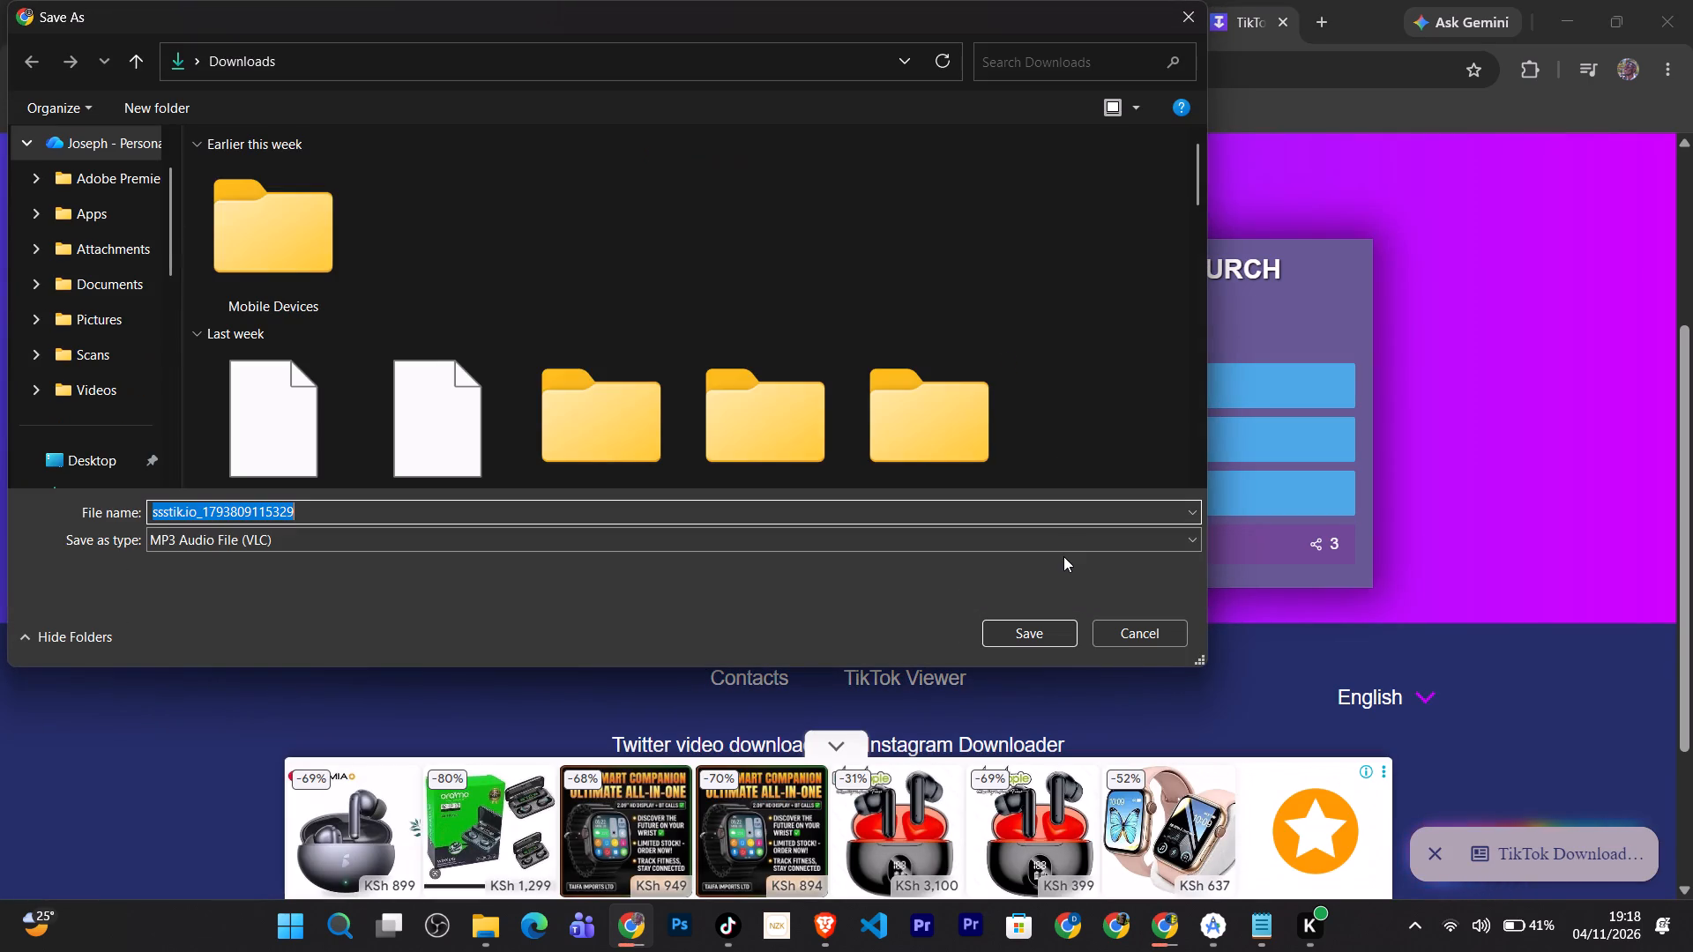
{"action": "left_click", "coordinate": [1025, 643]}
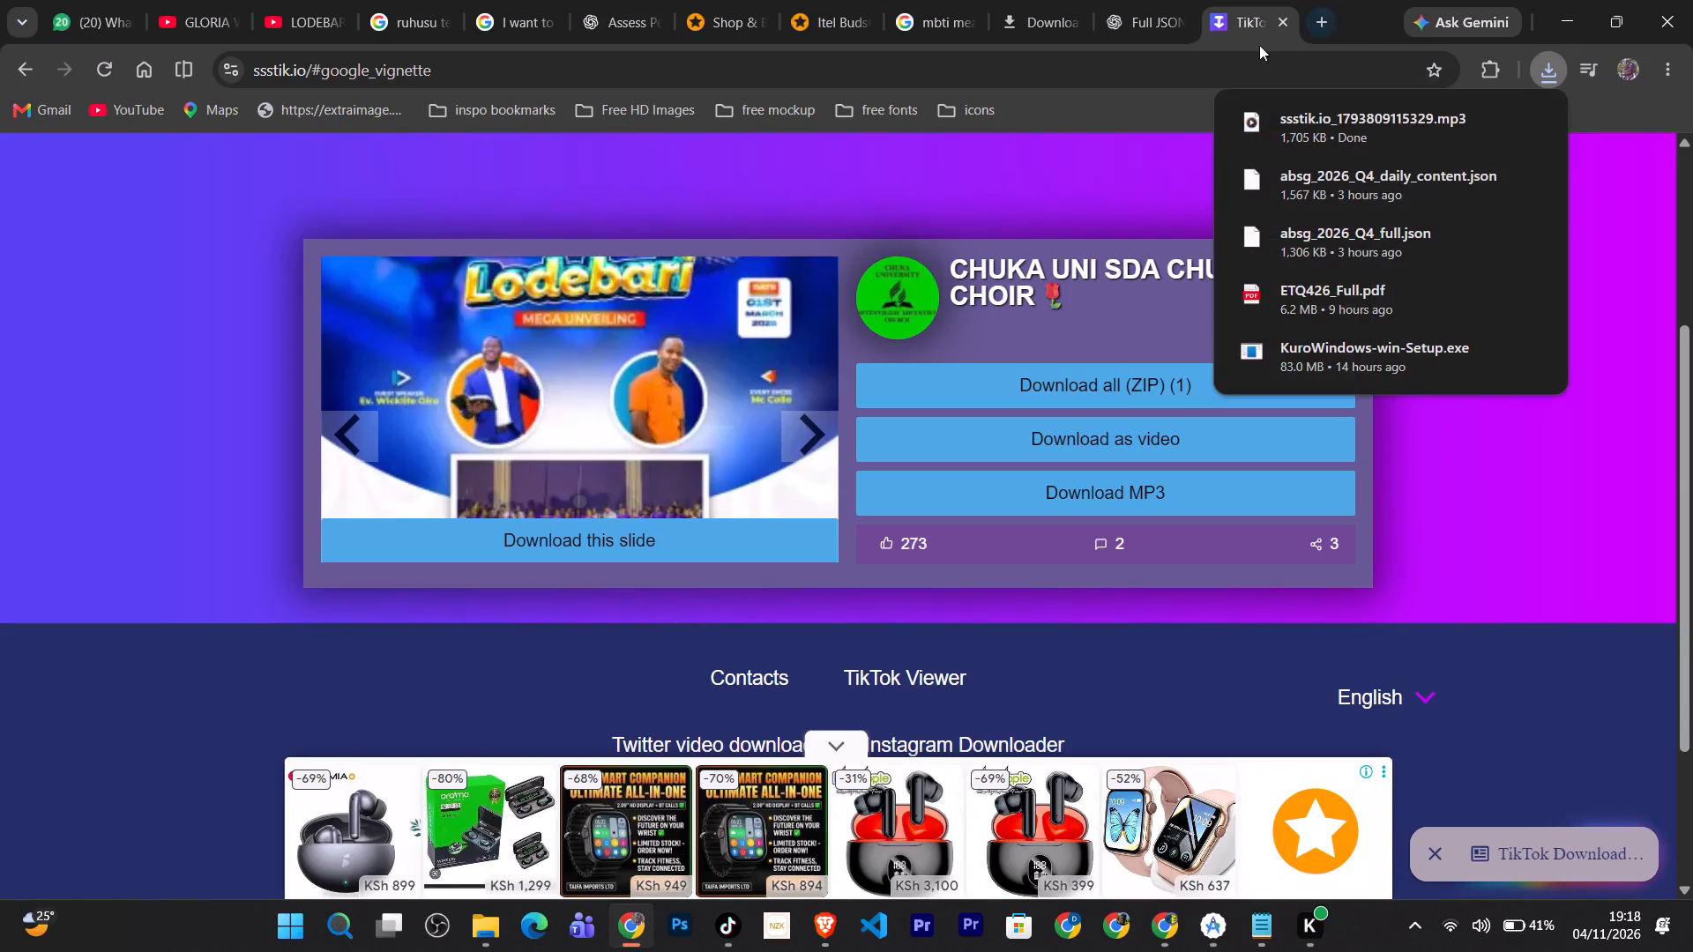
Search Google for "mp4 to mp3 converter free" and open FreeConvert's MP4 to MP3 Converter from the results.
{"action": "left_click", "coordinate": [954, 76]}
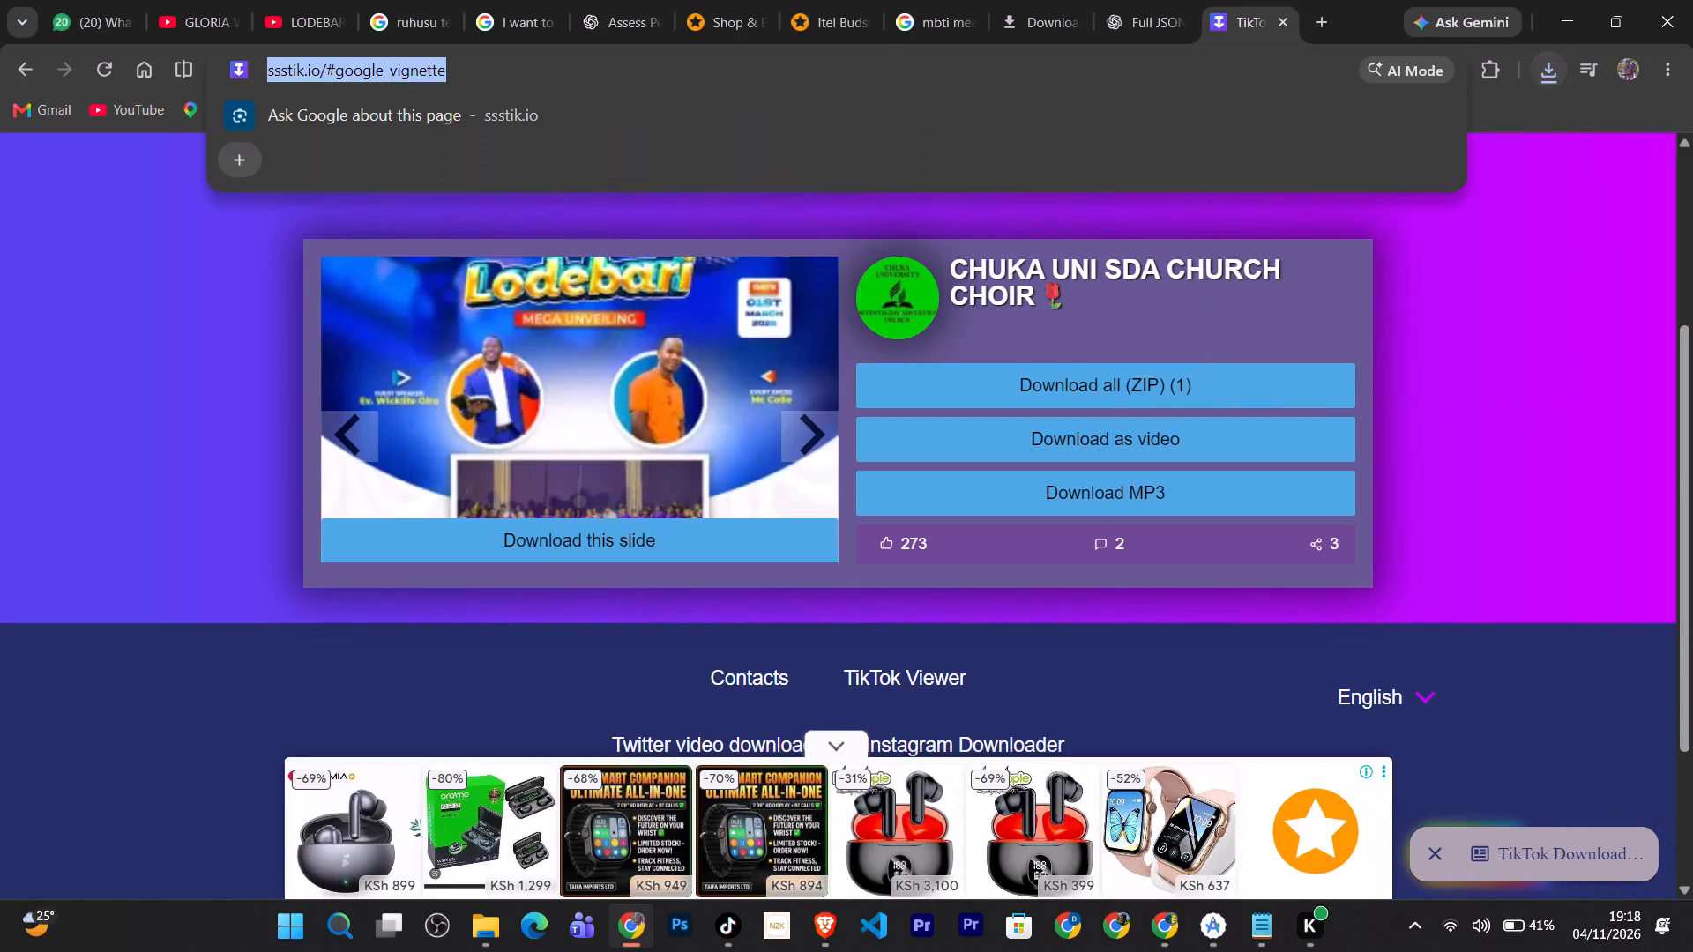
{"action": "type", "text": "mp"}
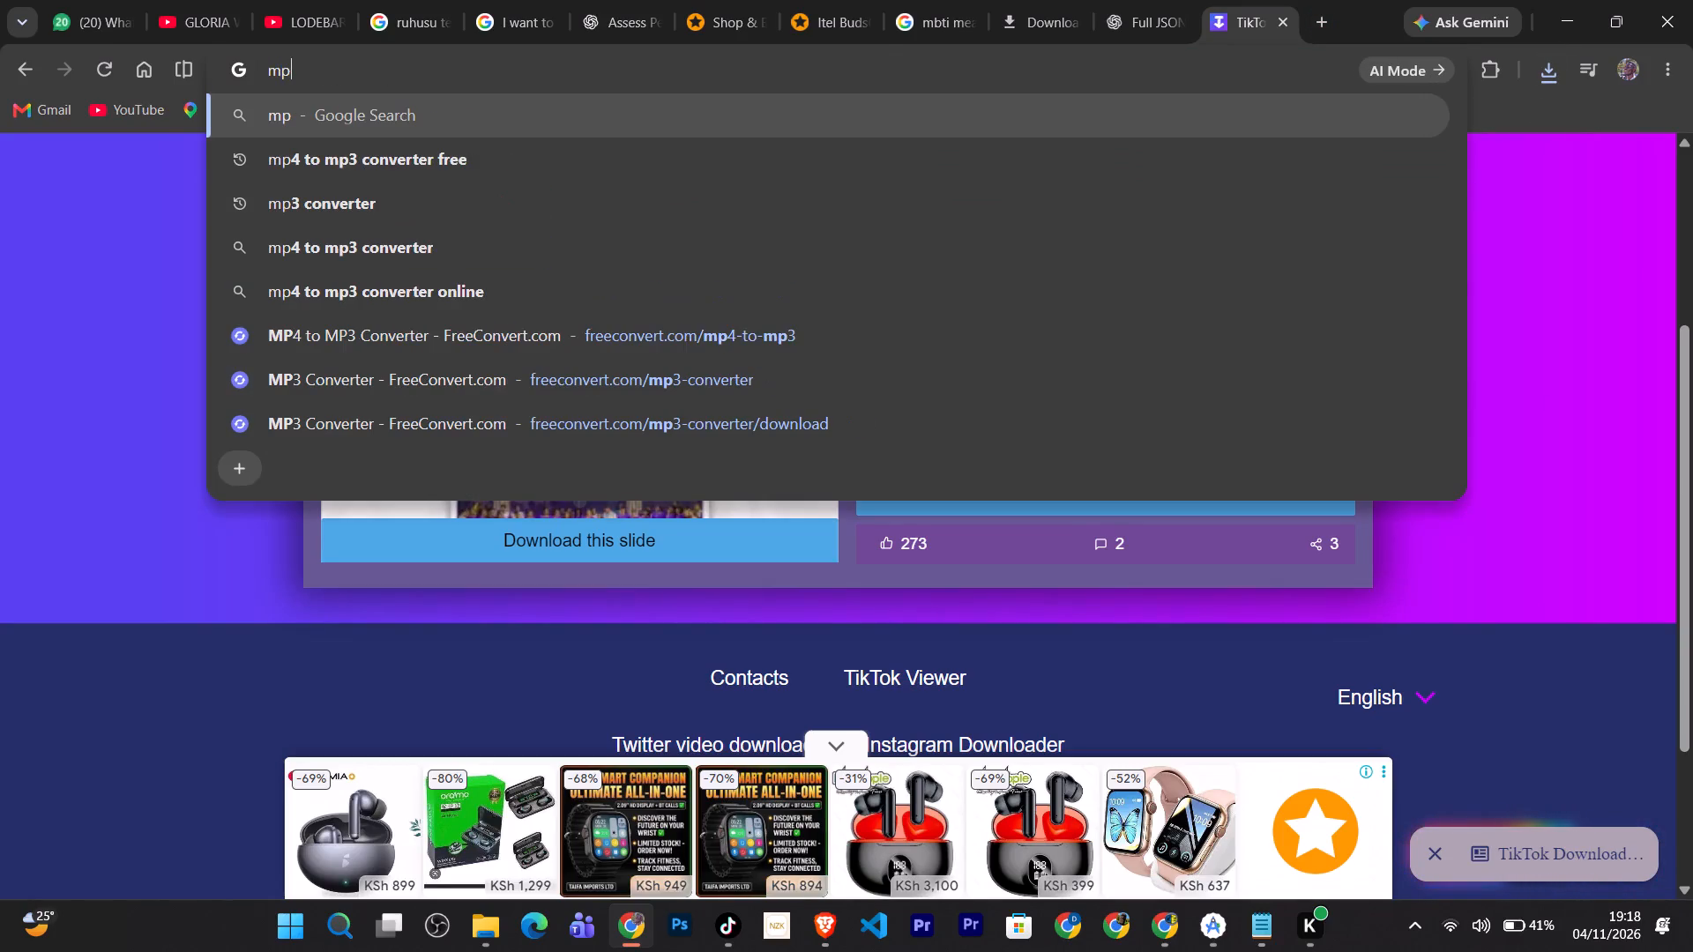
{"action": "key", "text": "3"}
{"action": "key", "text": "BackSpace"}
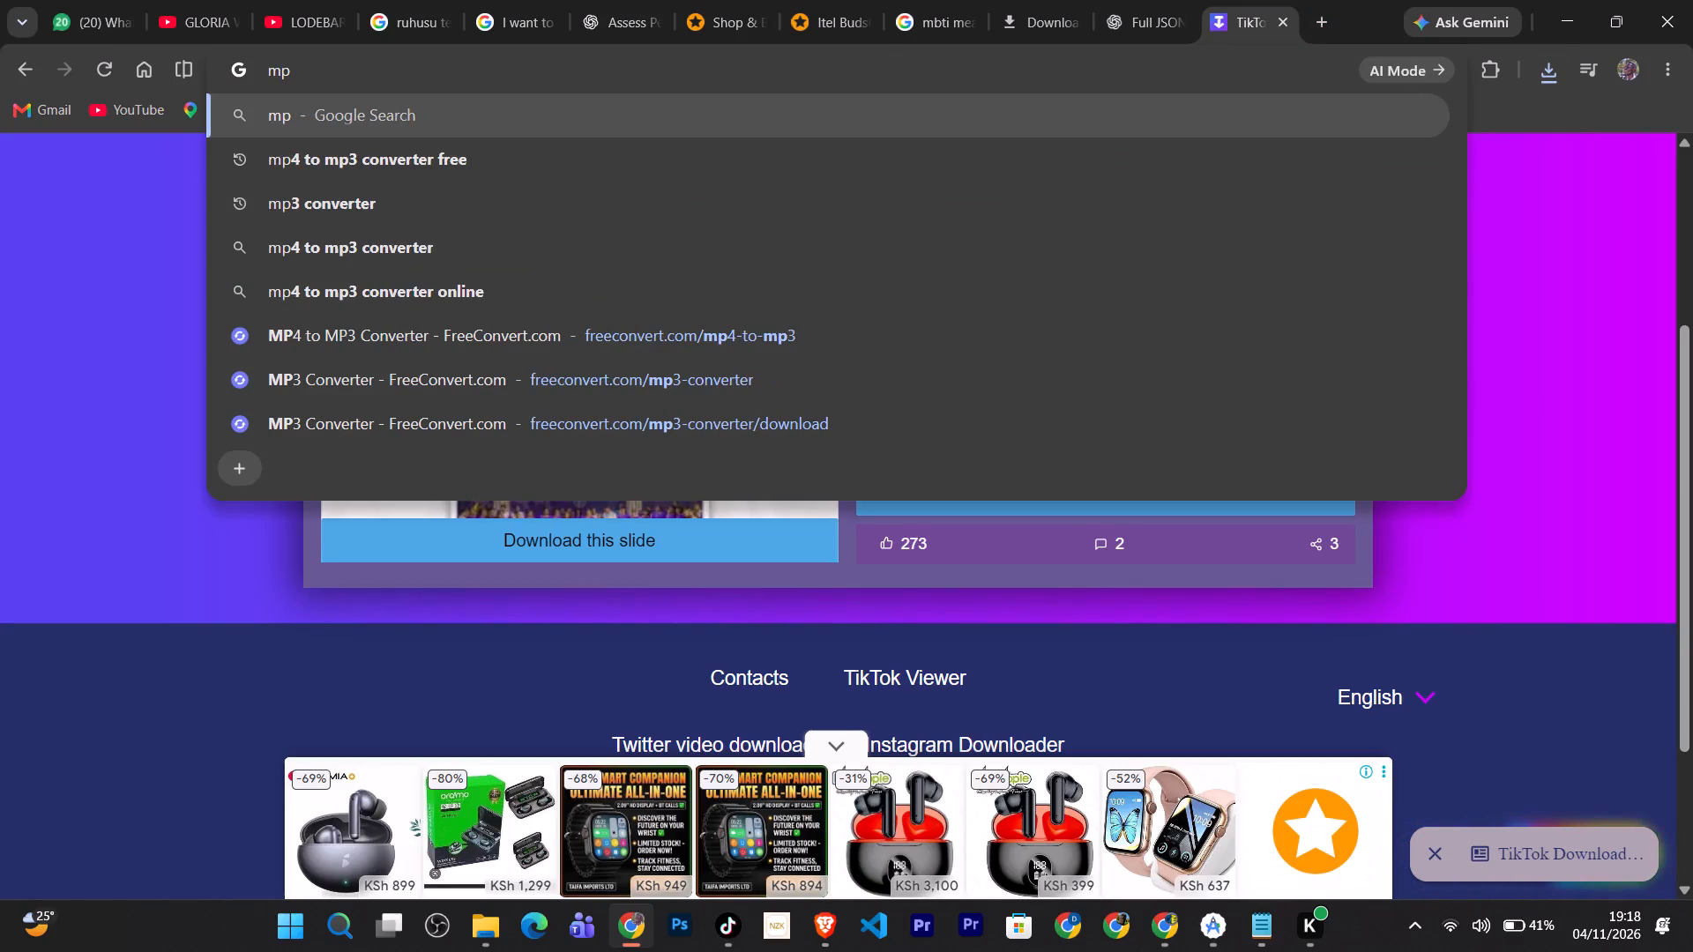
{"action": "key", "text": "4"}
{"action": "left_click", "coordinate": [858, 158]}
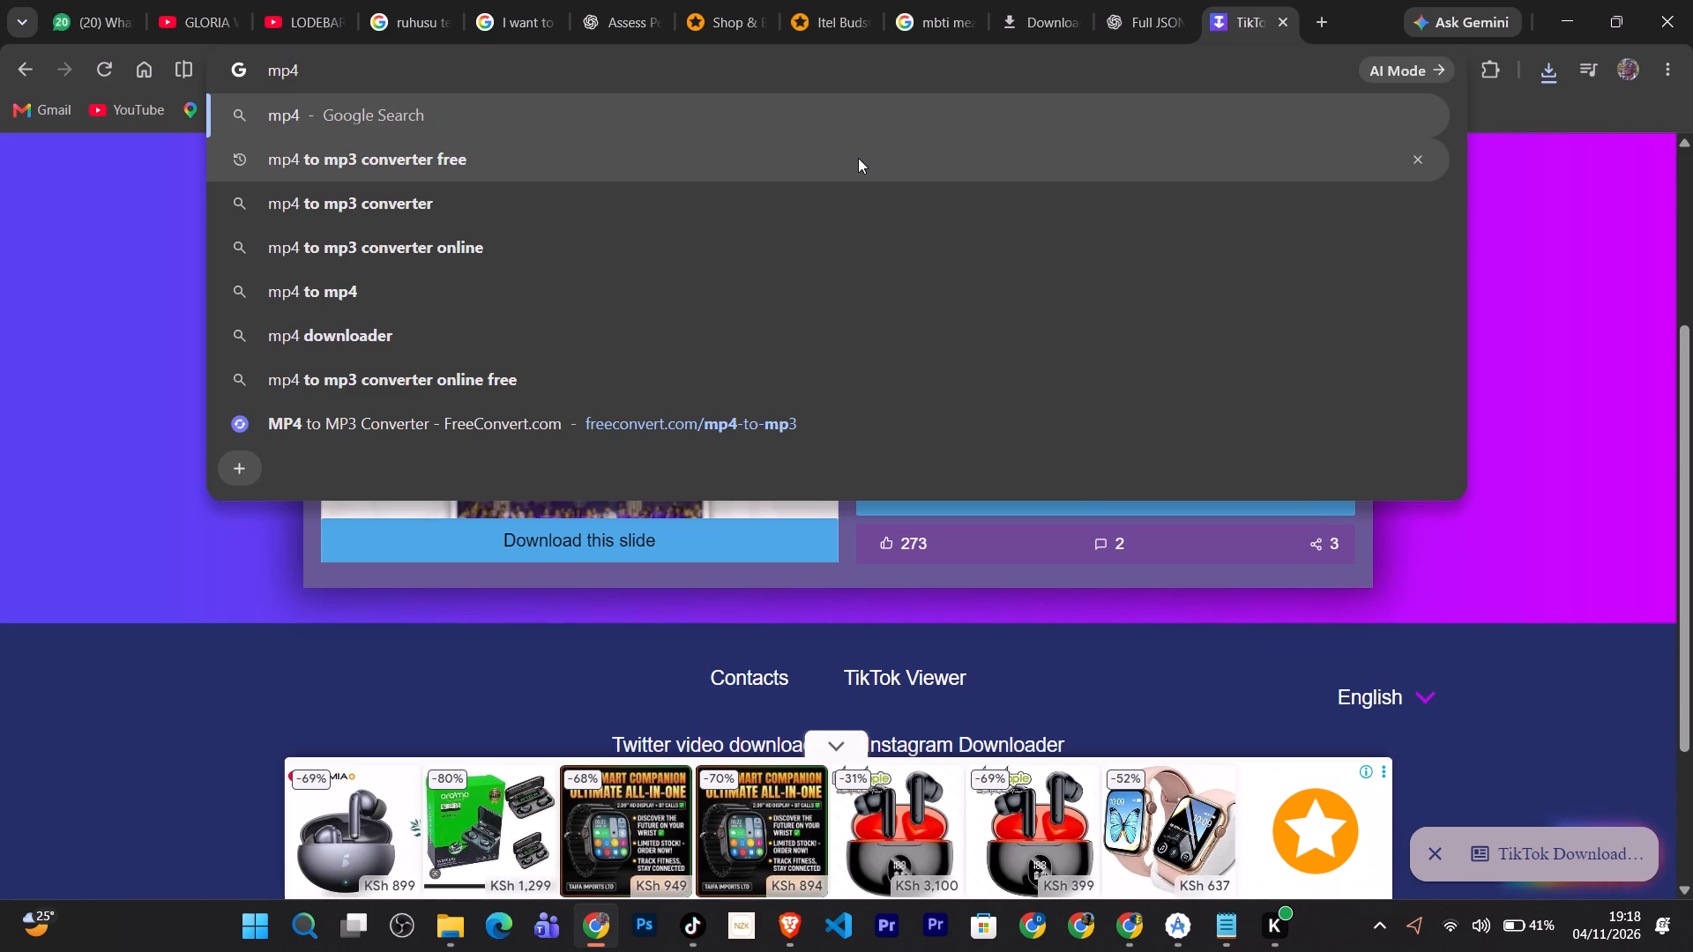
{"action": "left_click", "coordinate": [371, 357]}
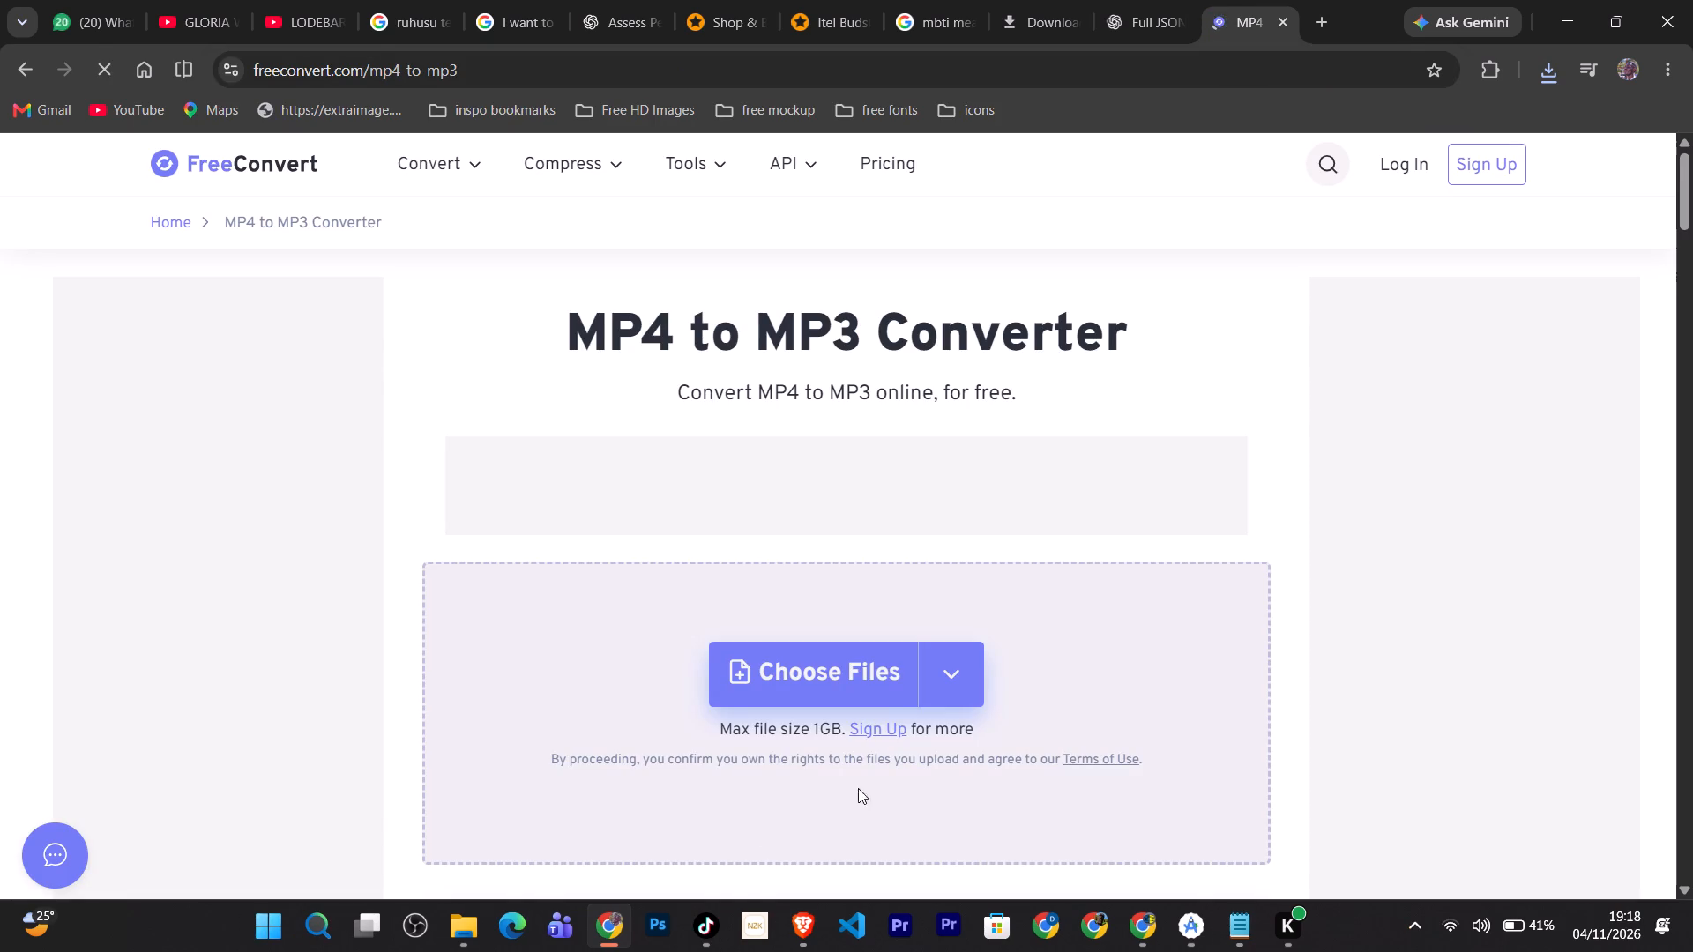
Convert the Download (3) video from the Downloads folder to MP3 and save the result there under the suggested name.
{"action": "left_click", "coordinate": [851, 684]}
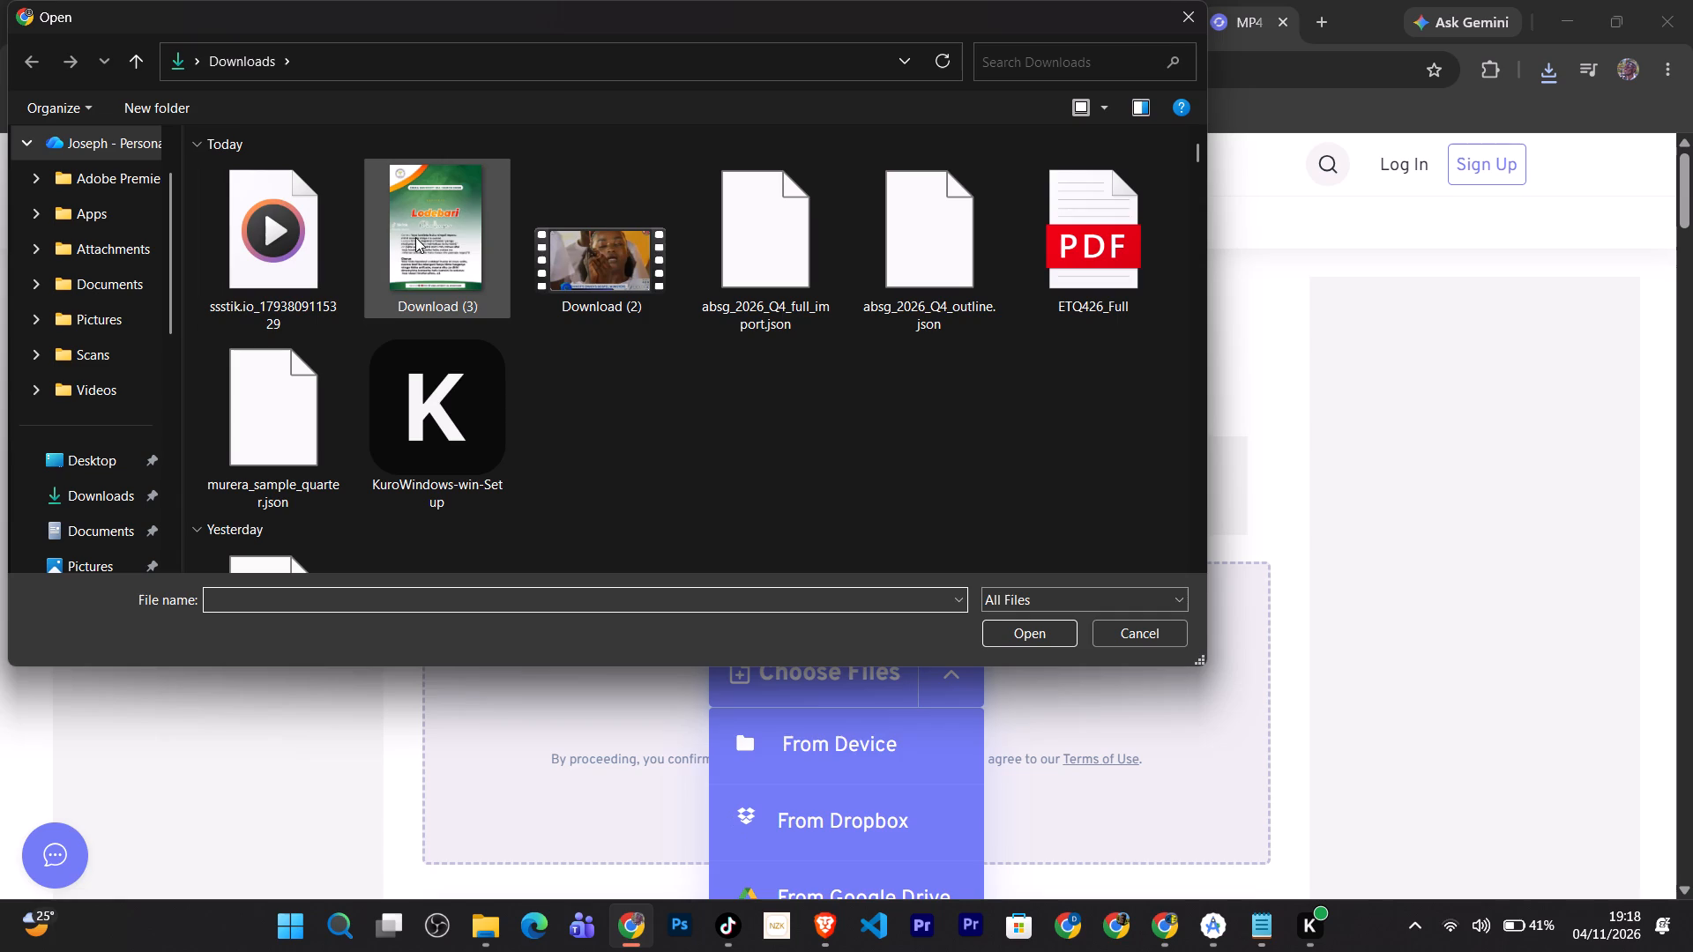
{"action": "left_click", "coordinate": [451, 225]}
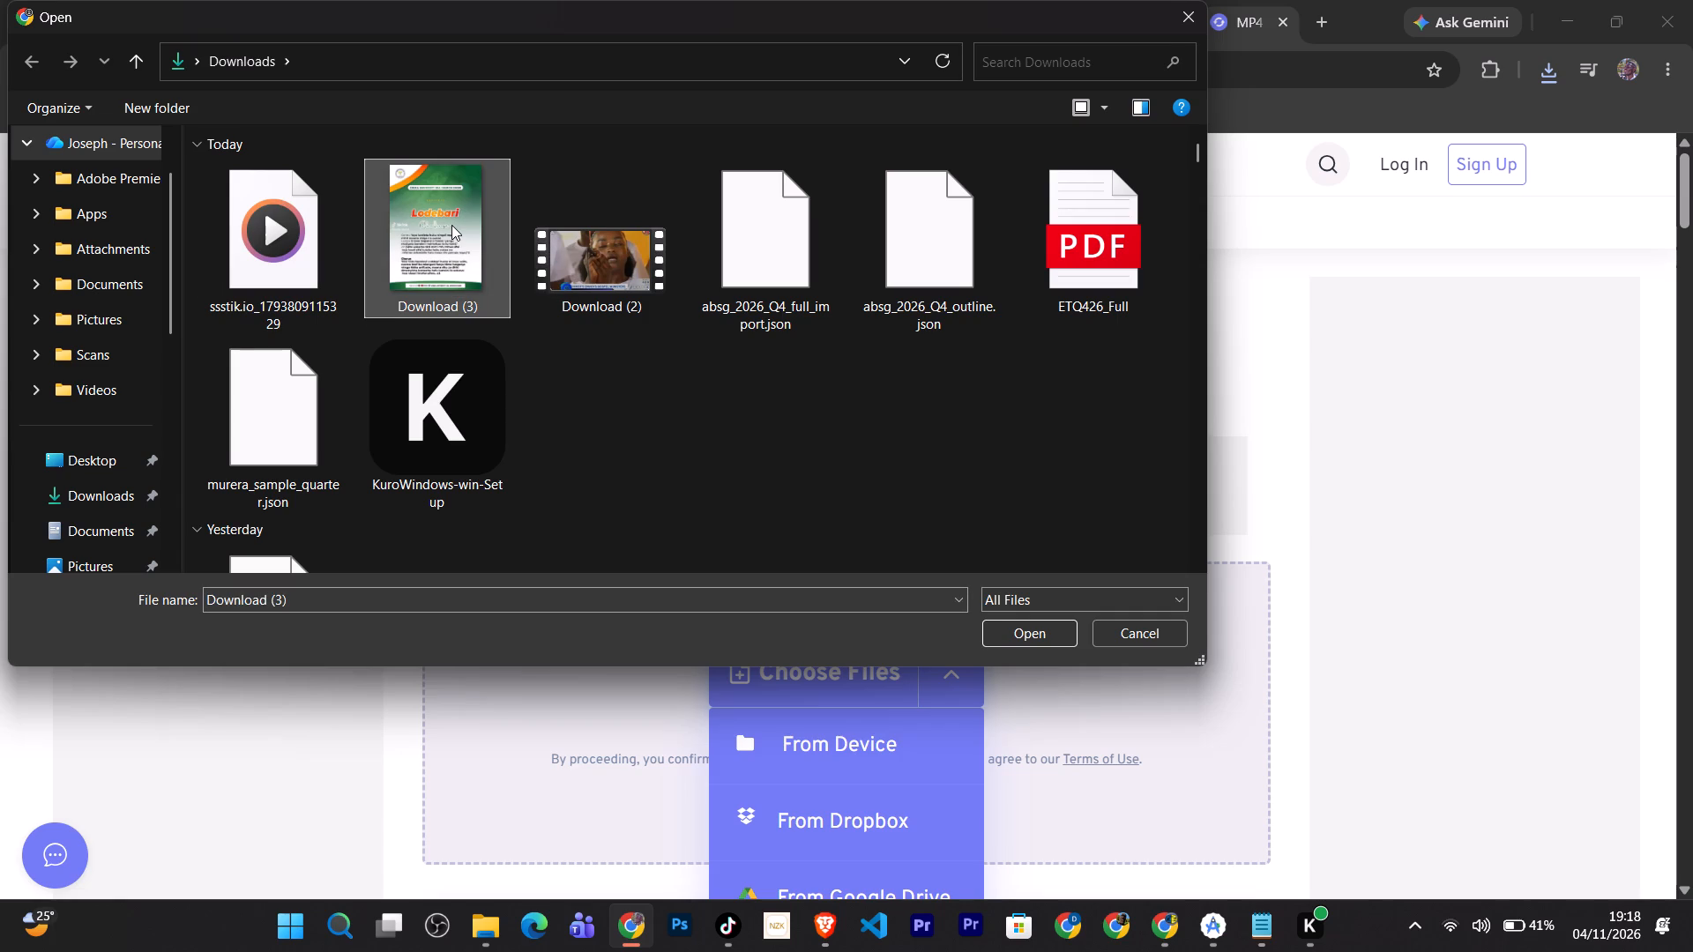
{"action": "left_click", "coordinate": [1029, 636]}
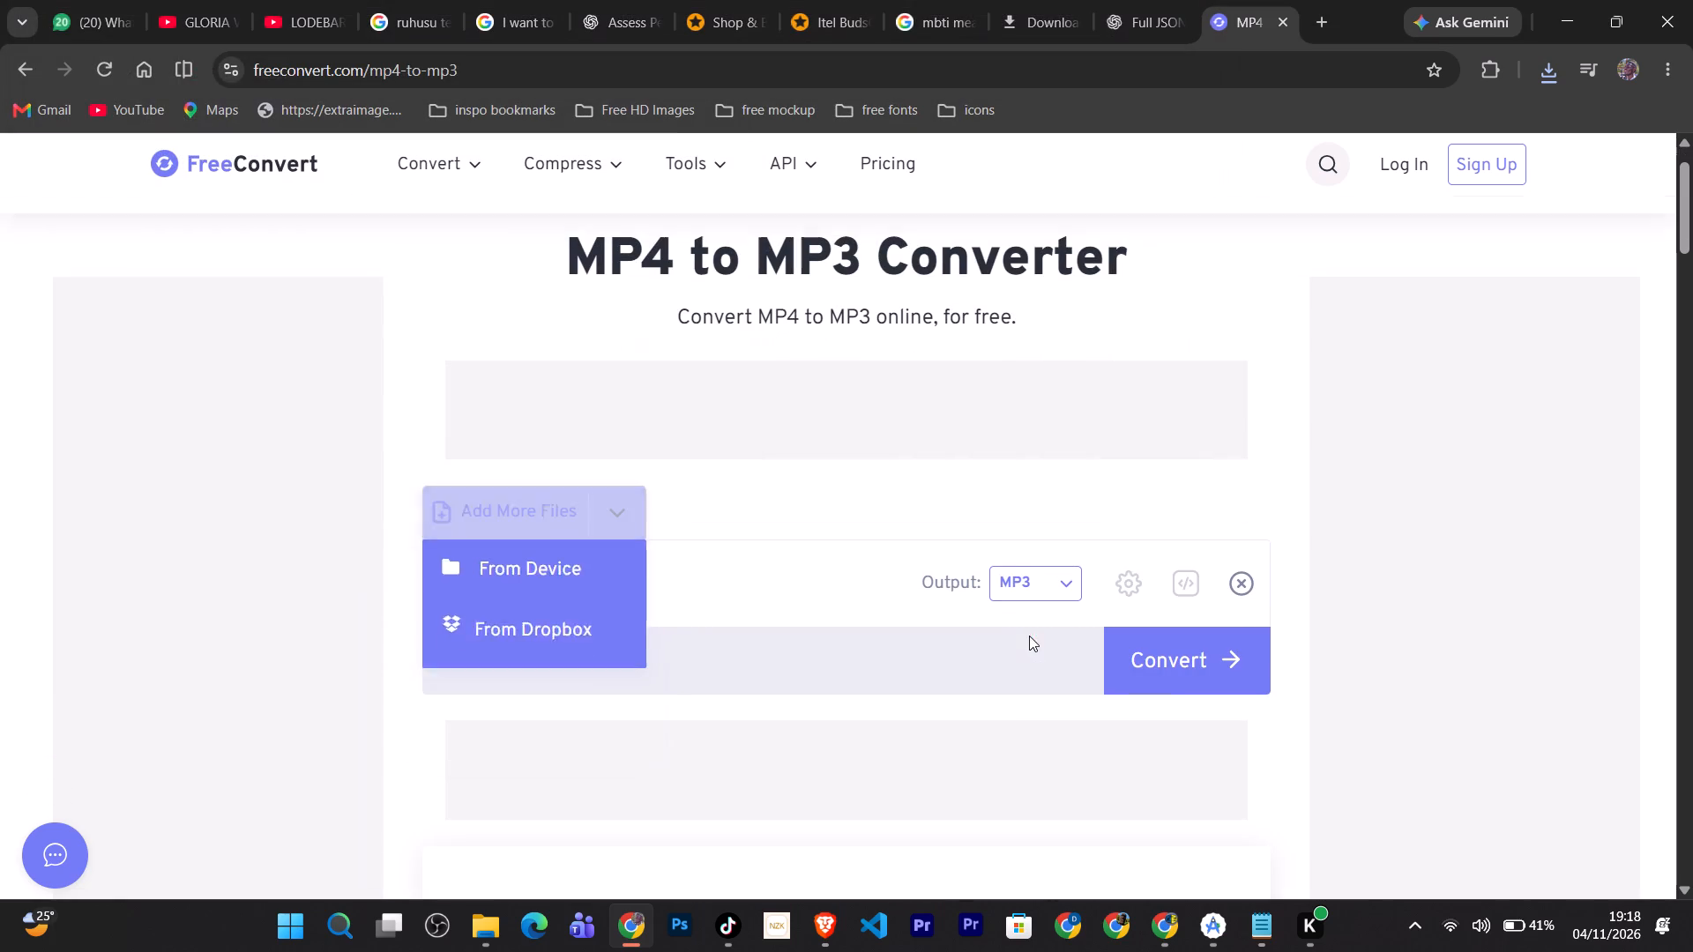
{"action": "left_click", "coordinate": [1170, 672]}
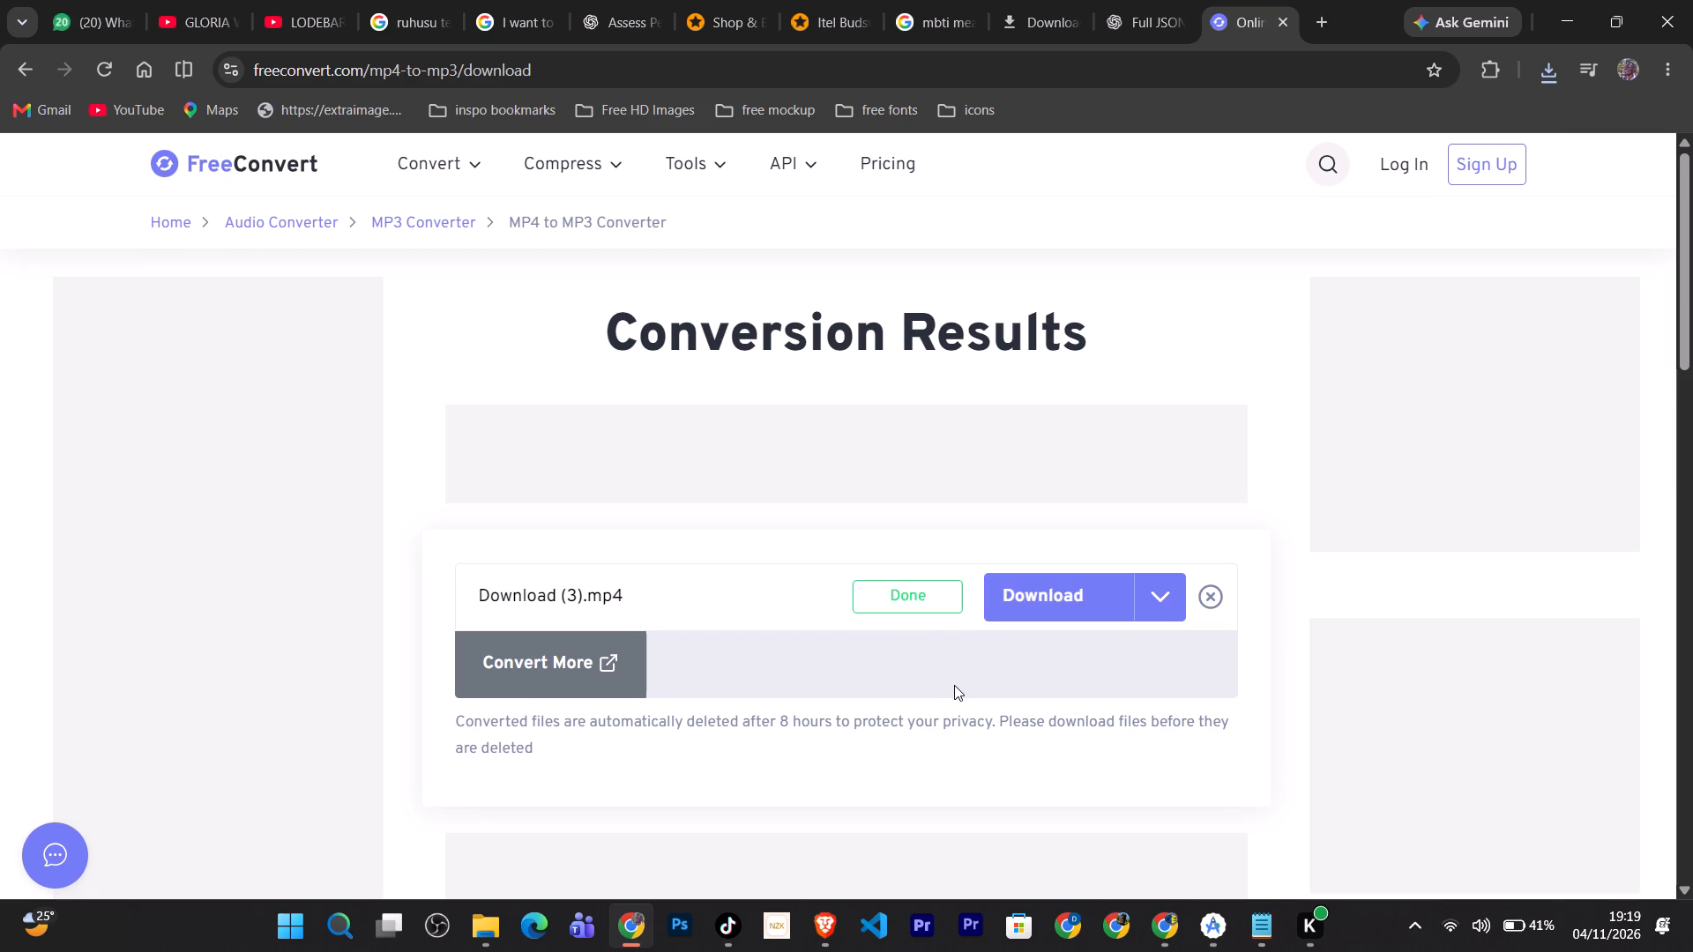
{"action": "left_click", "coordinate": [1048, 589]}
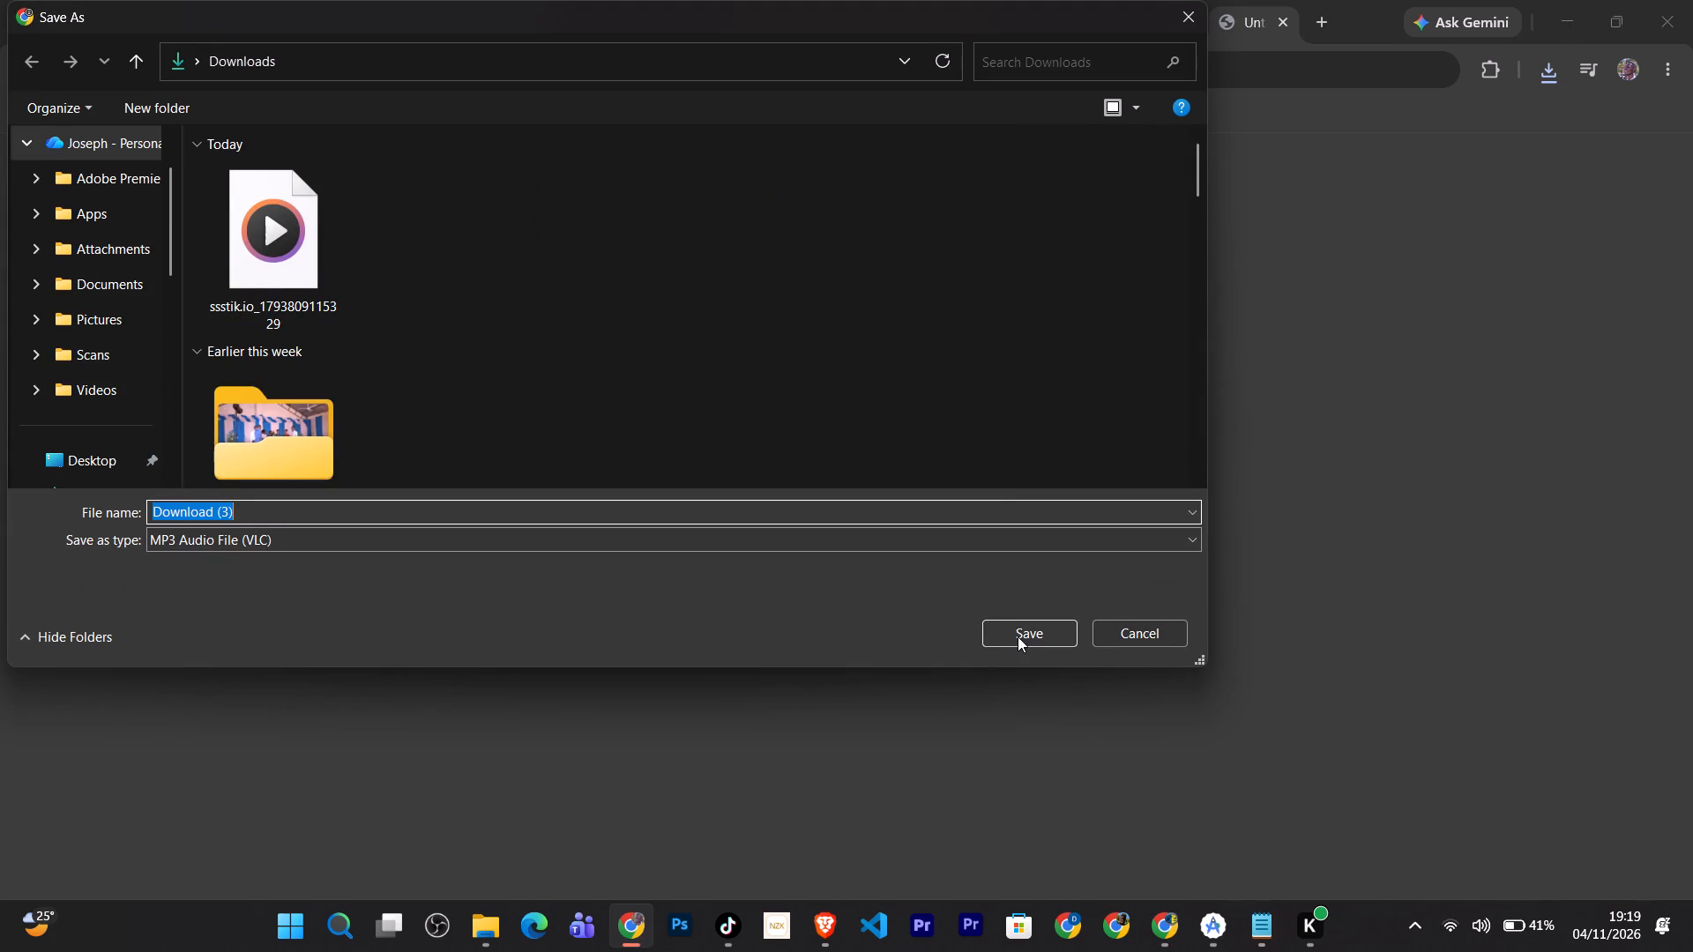
{"action": "left_click", "coordinate": [1023, 637]}
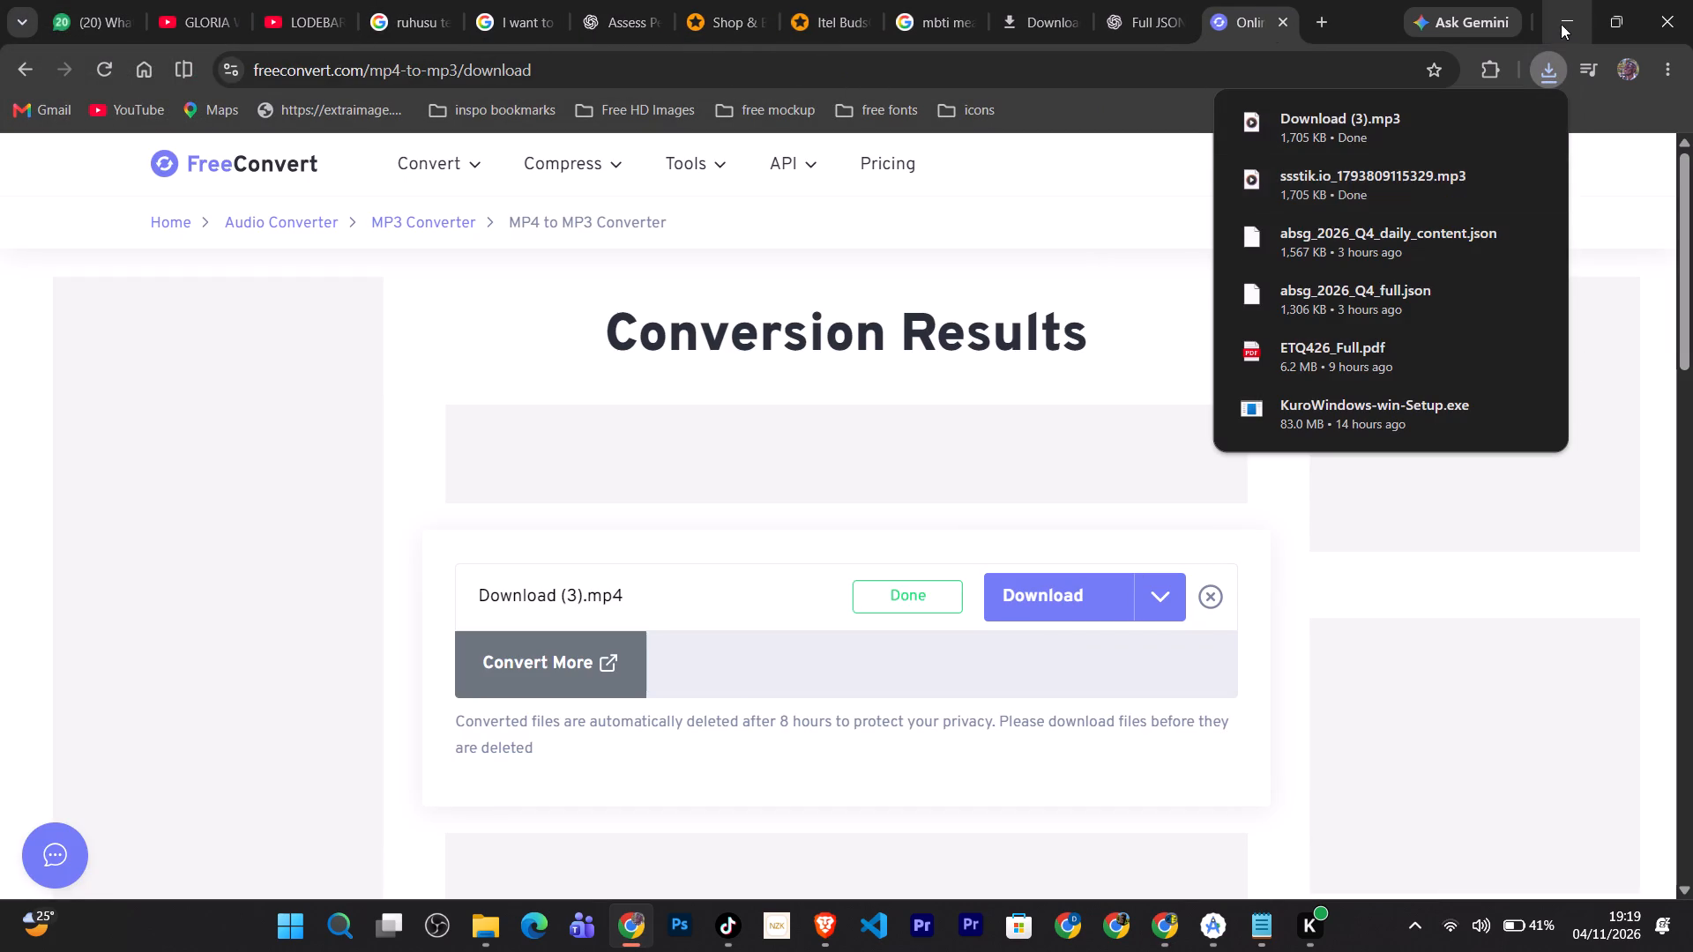
Switch back to TikTok and pause the choir's Lodebari Mega Unveiling poster post.
{"action": "left_click", "coordinate": [1562, 22]}
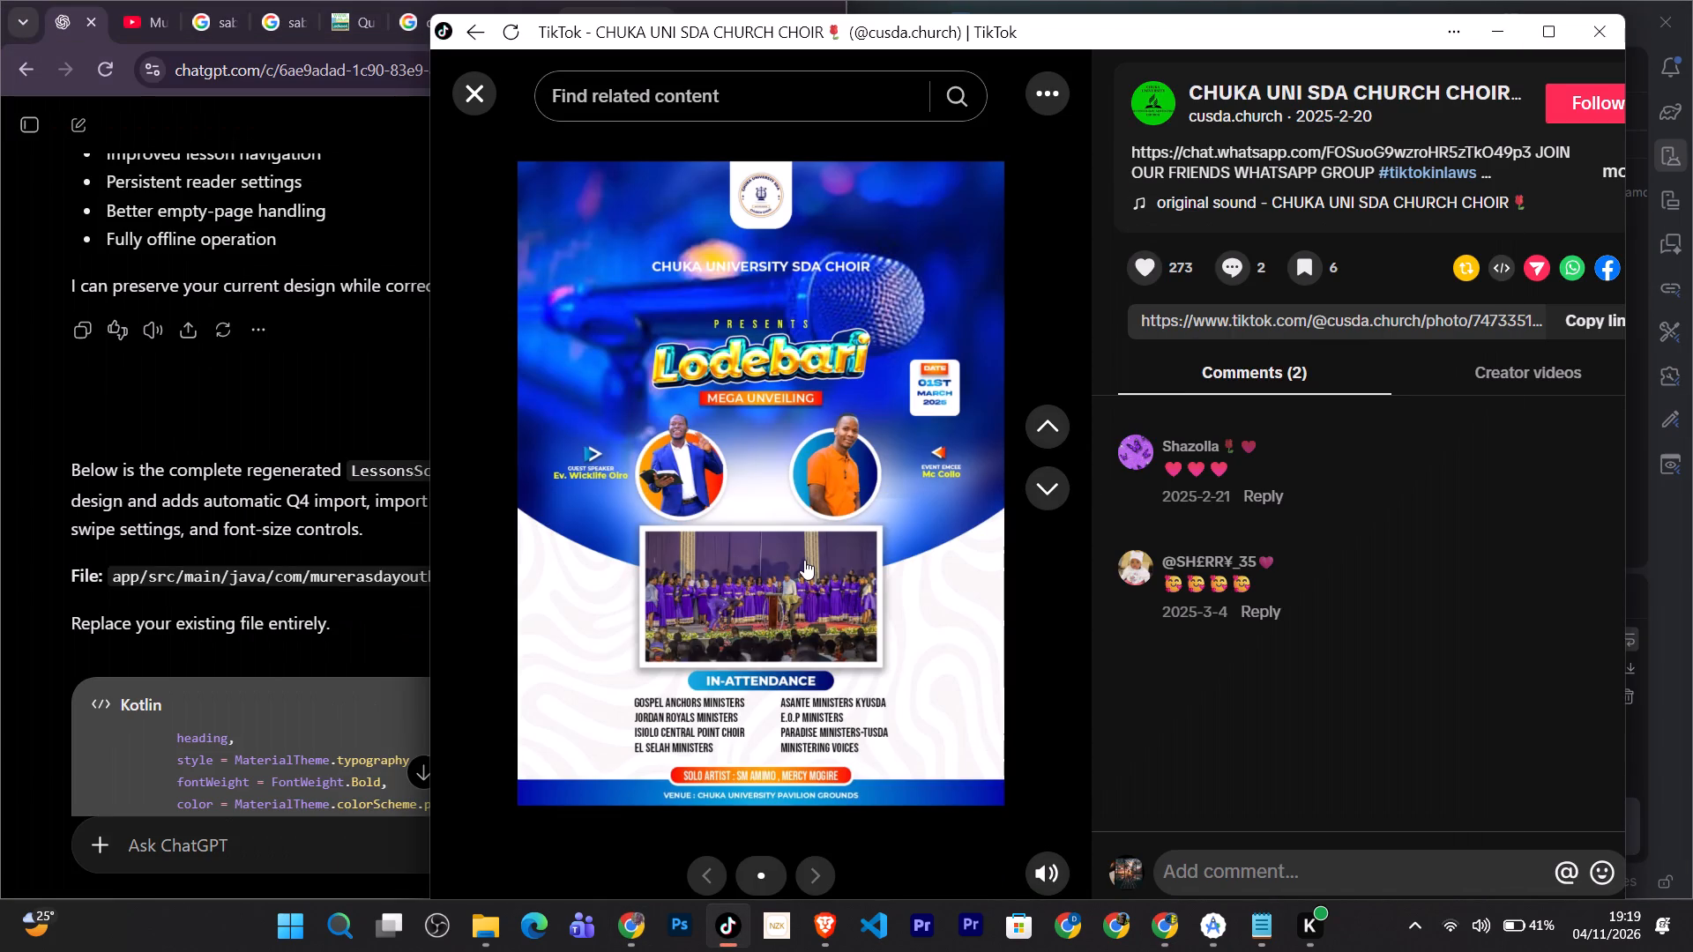
{"action": "left_click", "coordinate": [804, 560]}
{"action": "left_click", "coordinate": [804, 560]}
{"action": "key", "text": "space"}
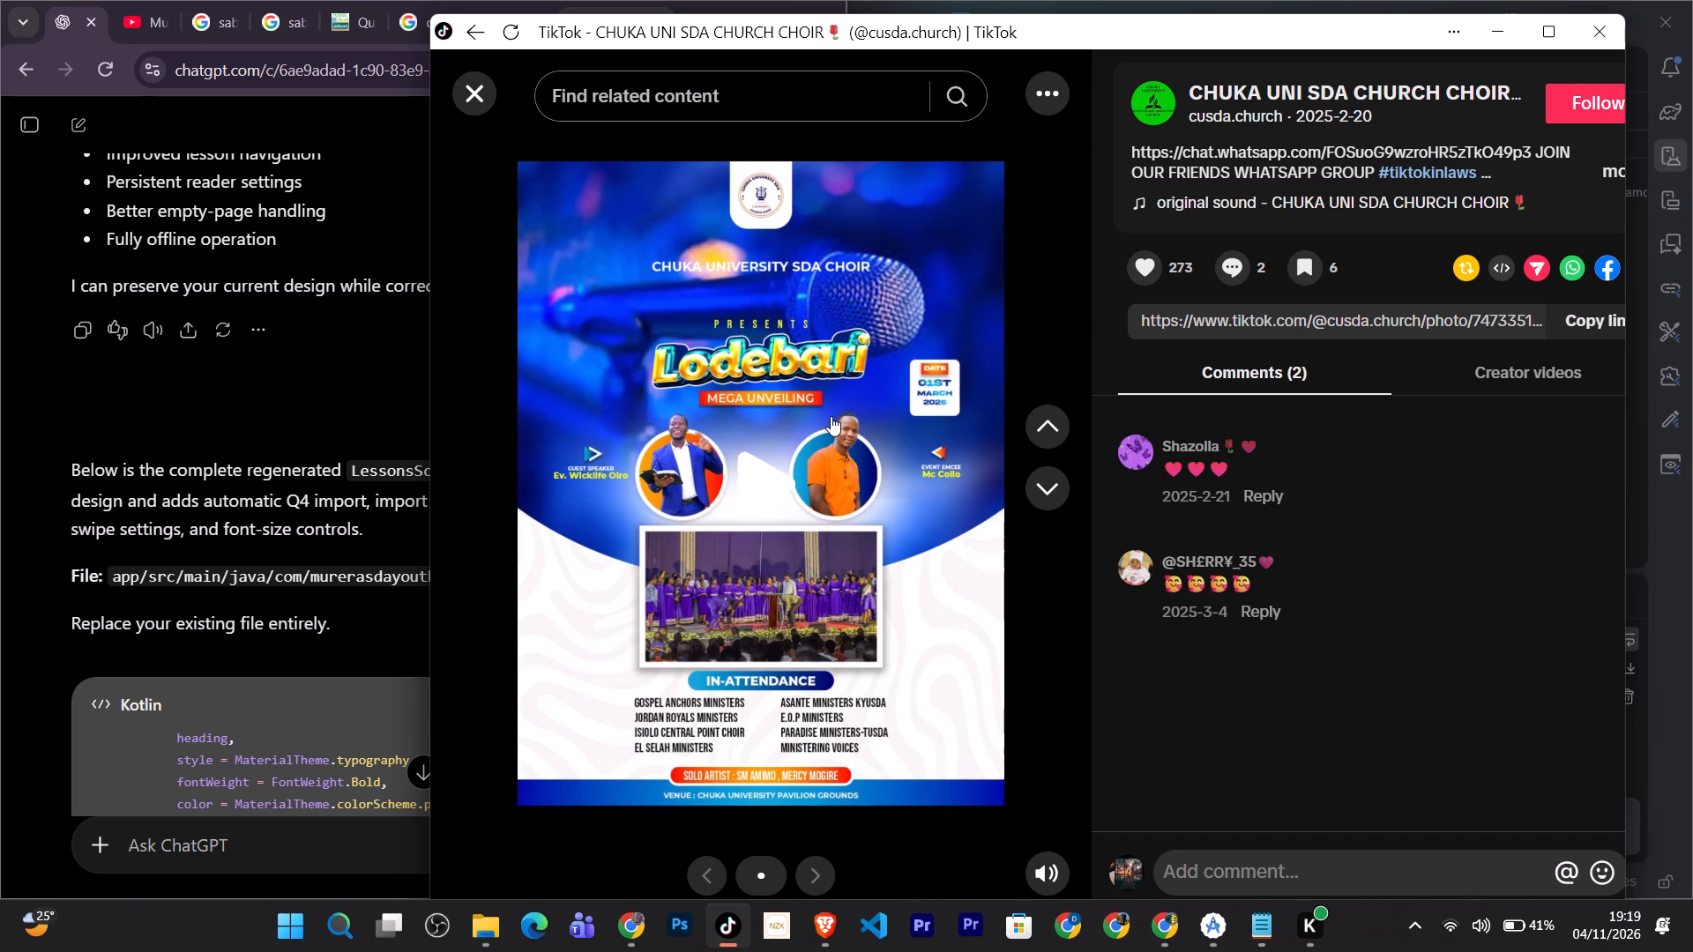
Minimize the TikTok, Android Studio, File Explorer and Notepad windows to clear the desktop.
{"action": "left_click", "coordinate": [1515, 23]}
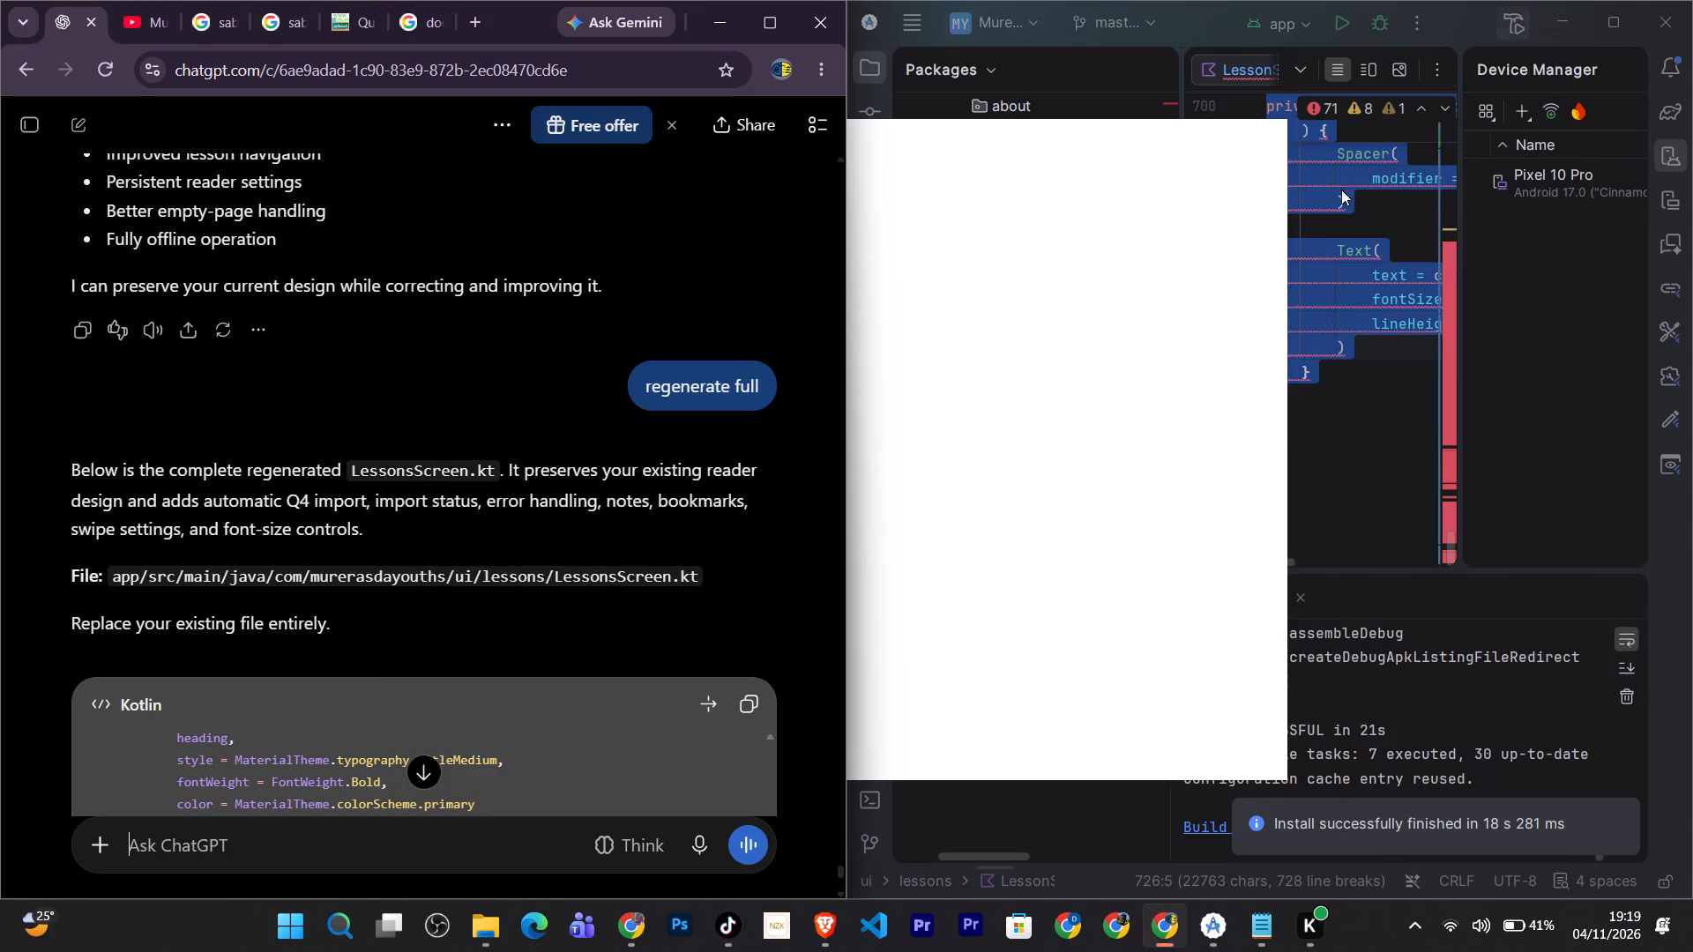
{"action": "left_click", "coordinate": [1584, 12]}
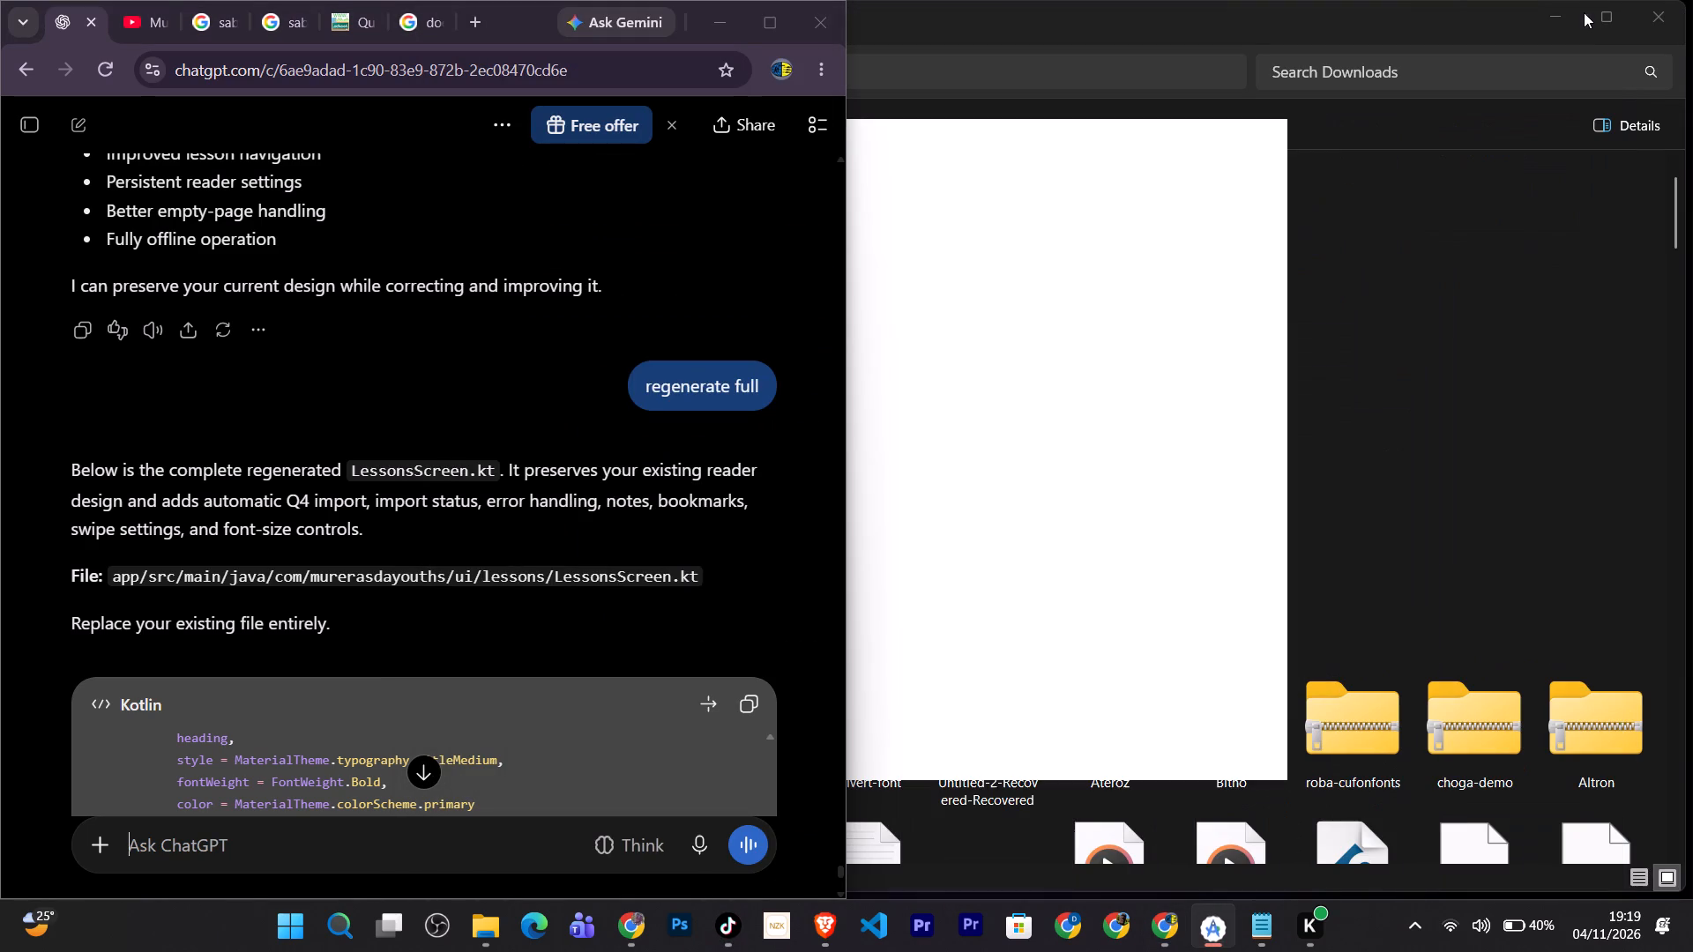
{"action": "left_click", "coordinate": [1562, 19]}
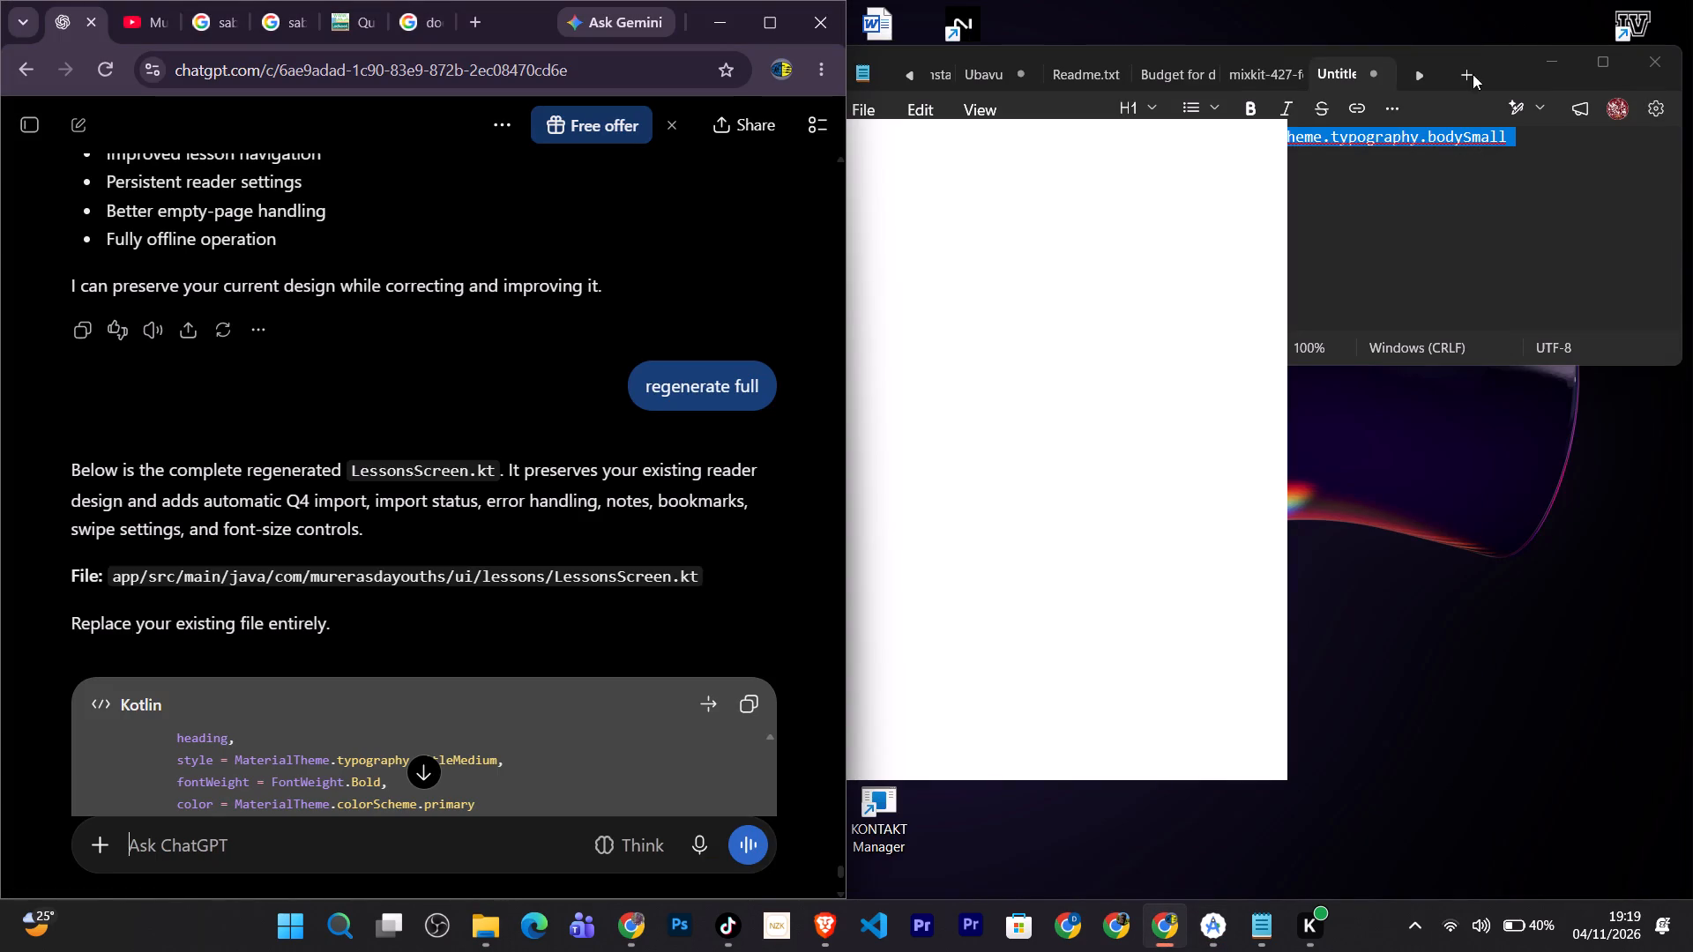
{"action": "left_click", "coordinate": [1549, 60]}
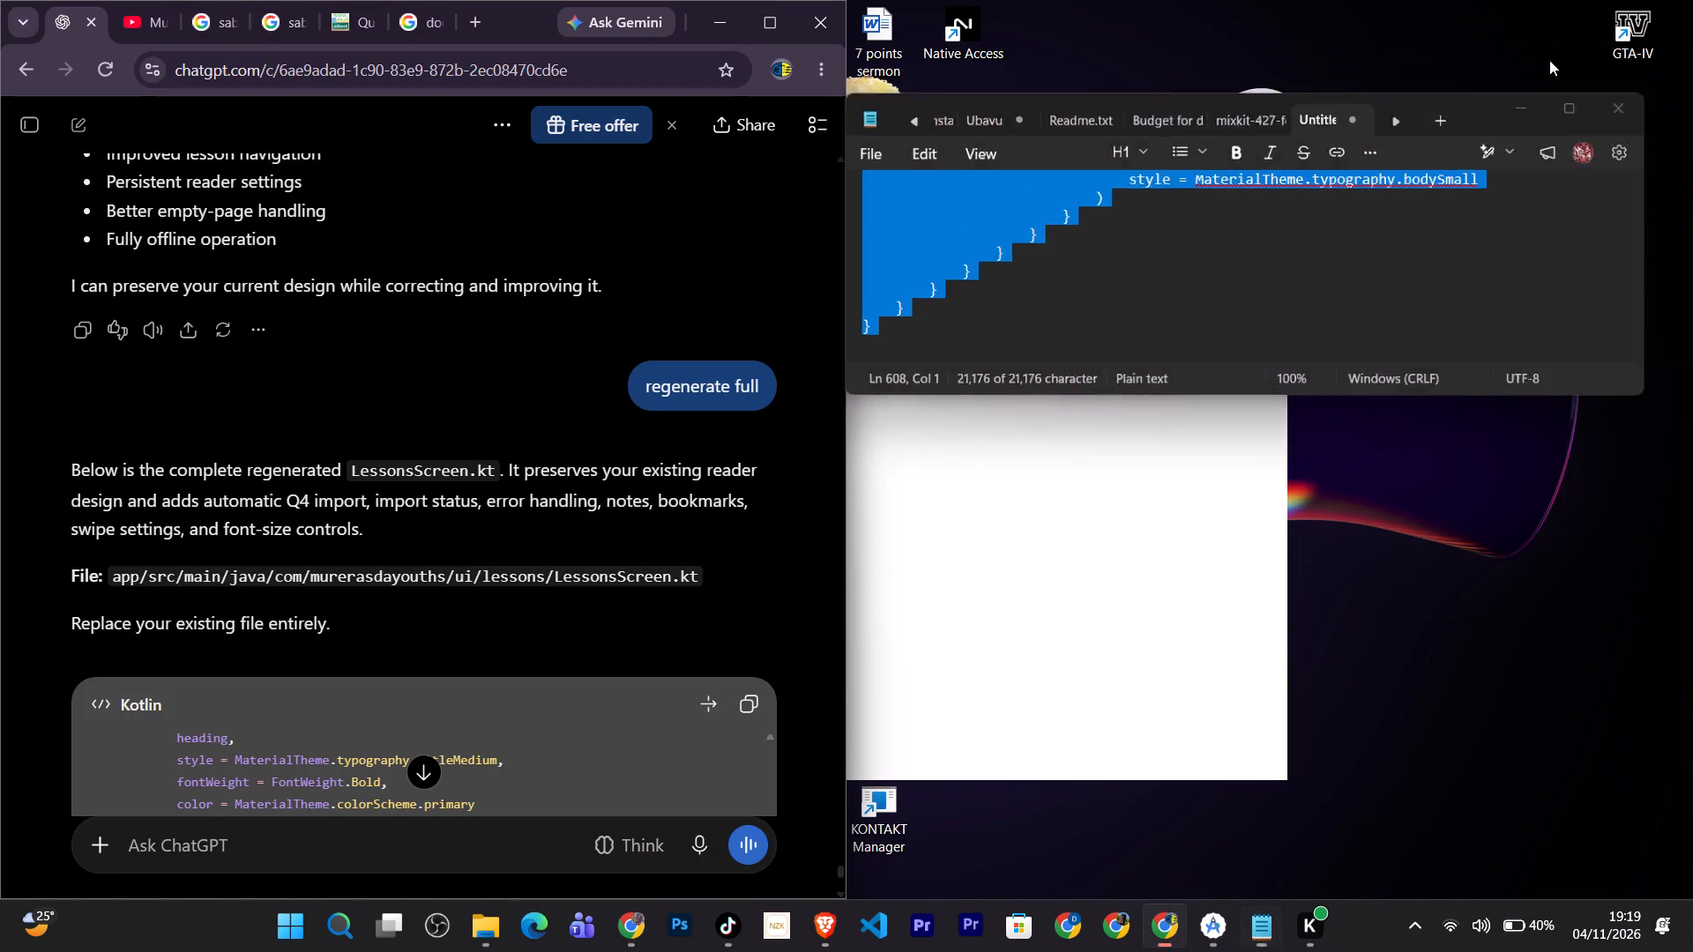
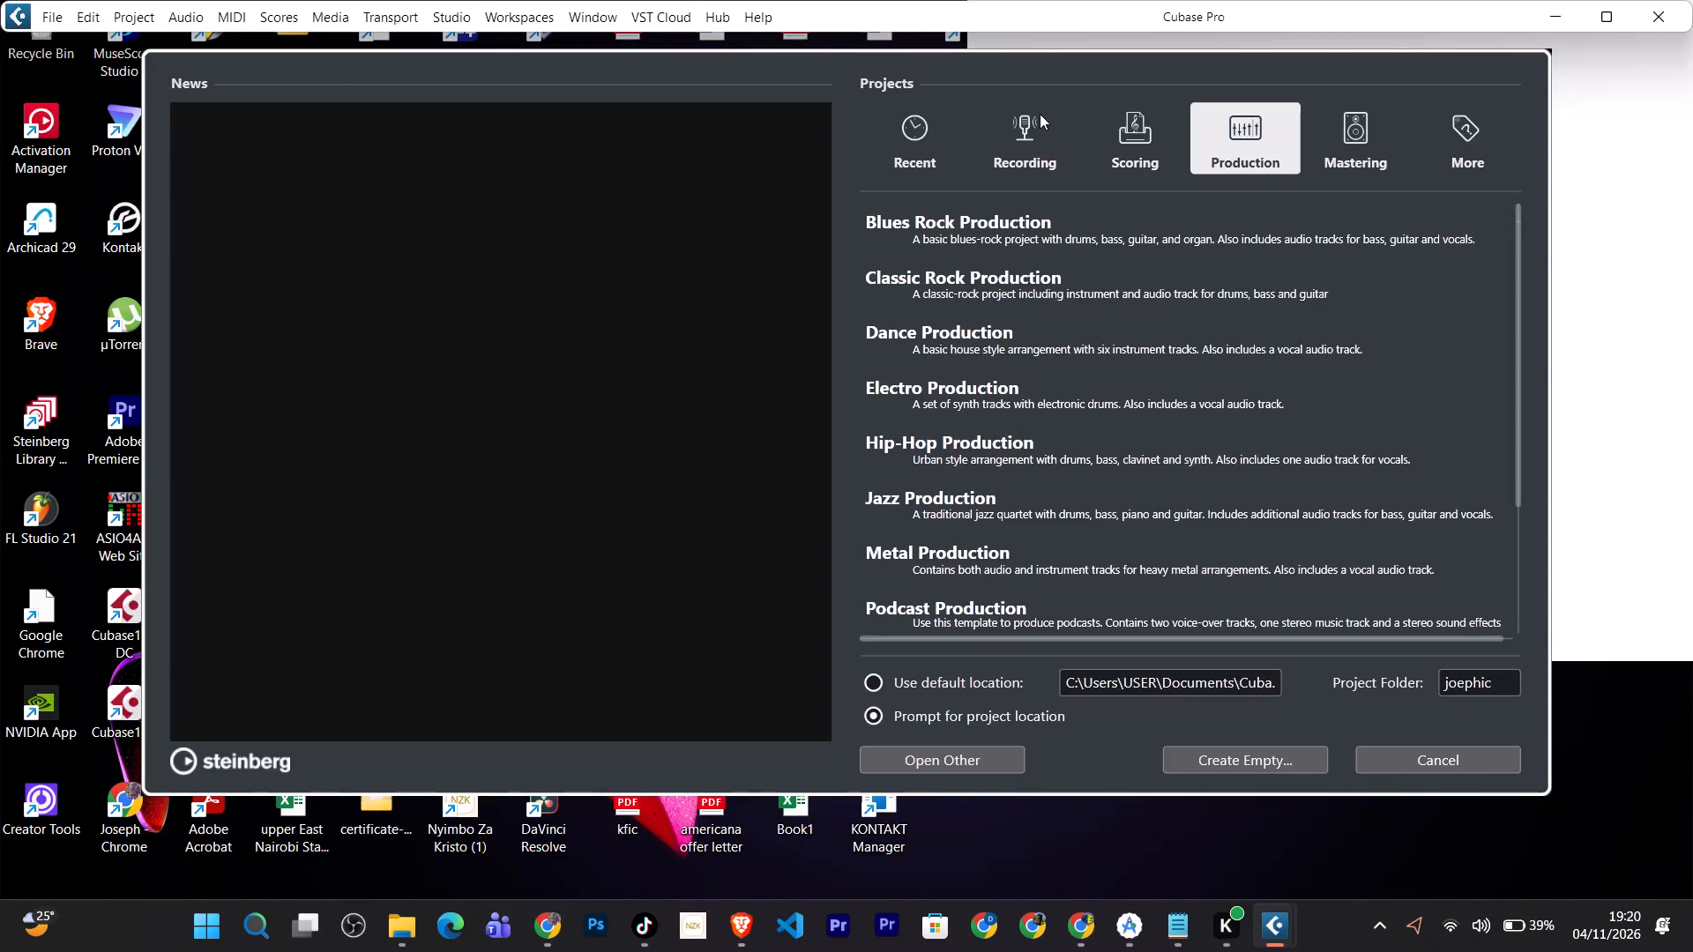
Create an empty Cubase project with the Downloads folder as its project folder.
{"action": "left_click", "coordinate": [1040, 111]}
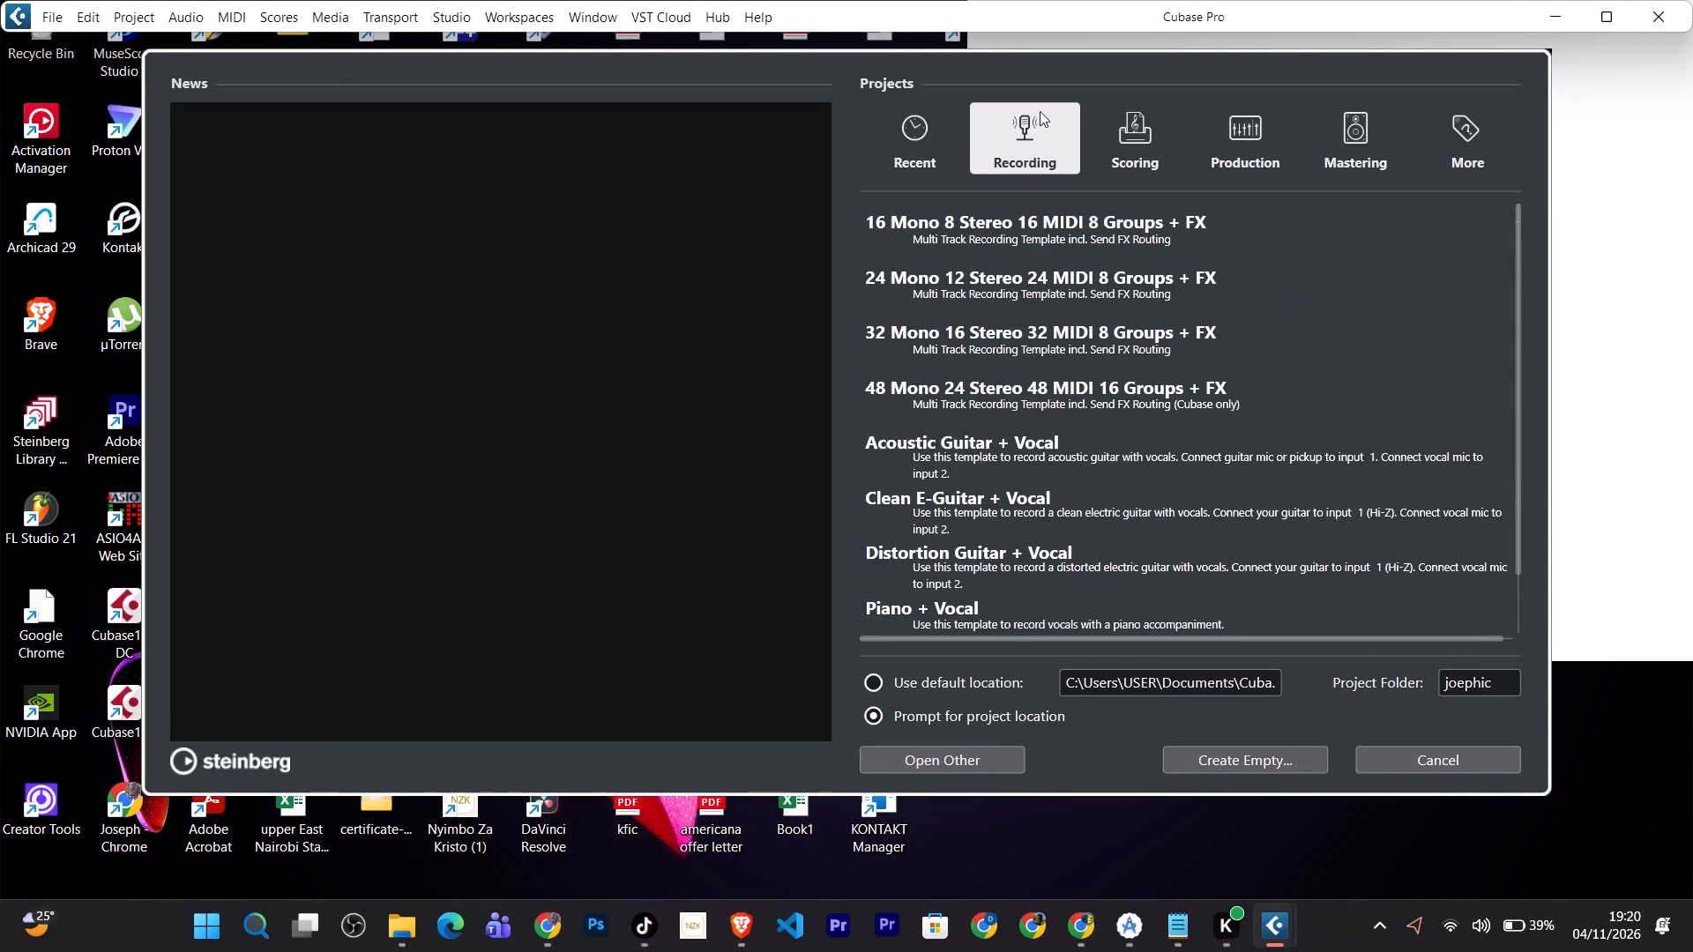
{"action": "left_click", "coordinate": [1281, 763]}
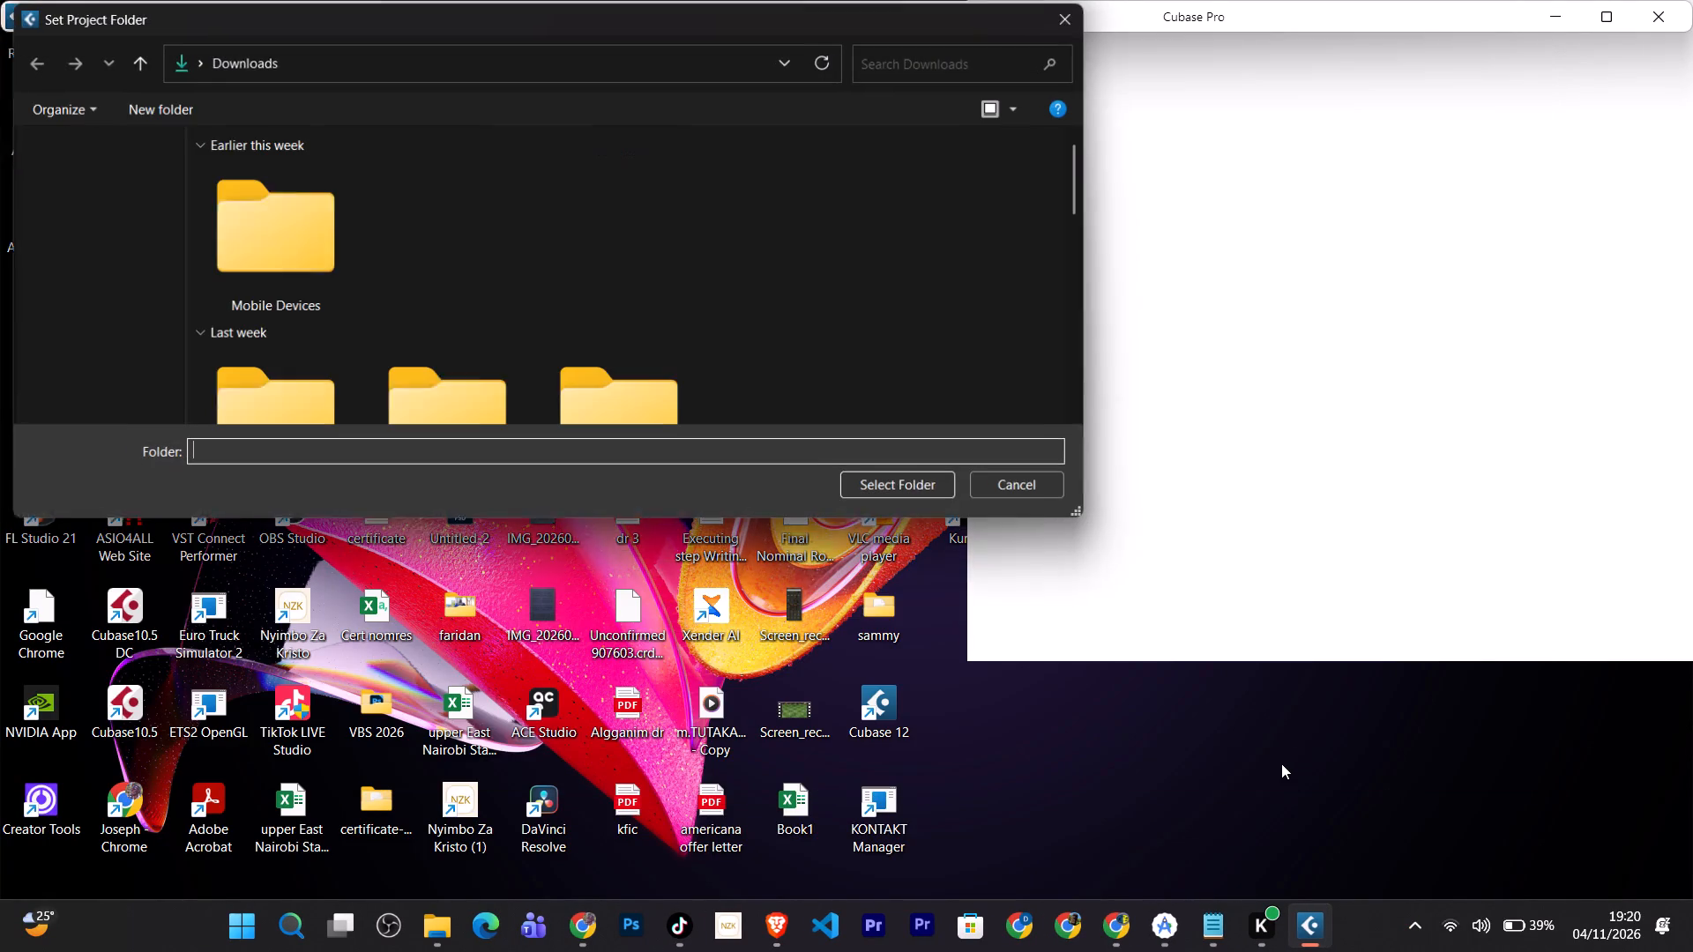
{"action": "left_click", "coordinate": [906, 490]}
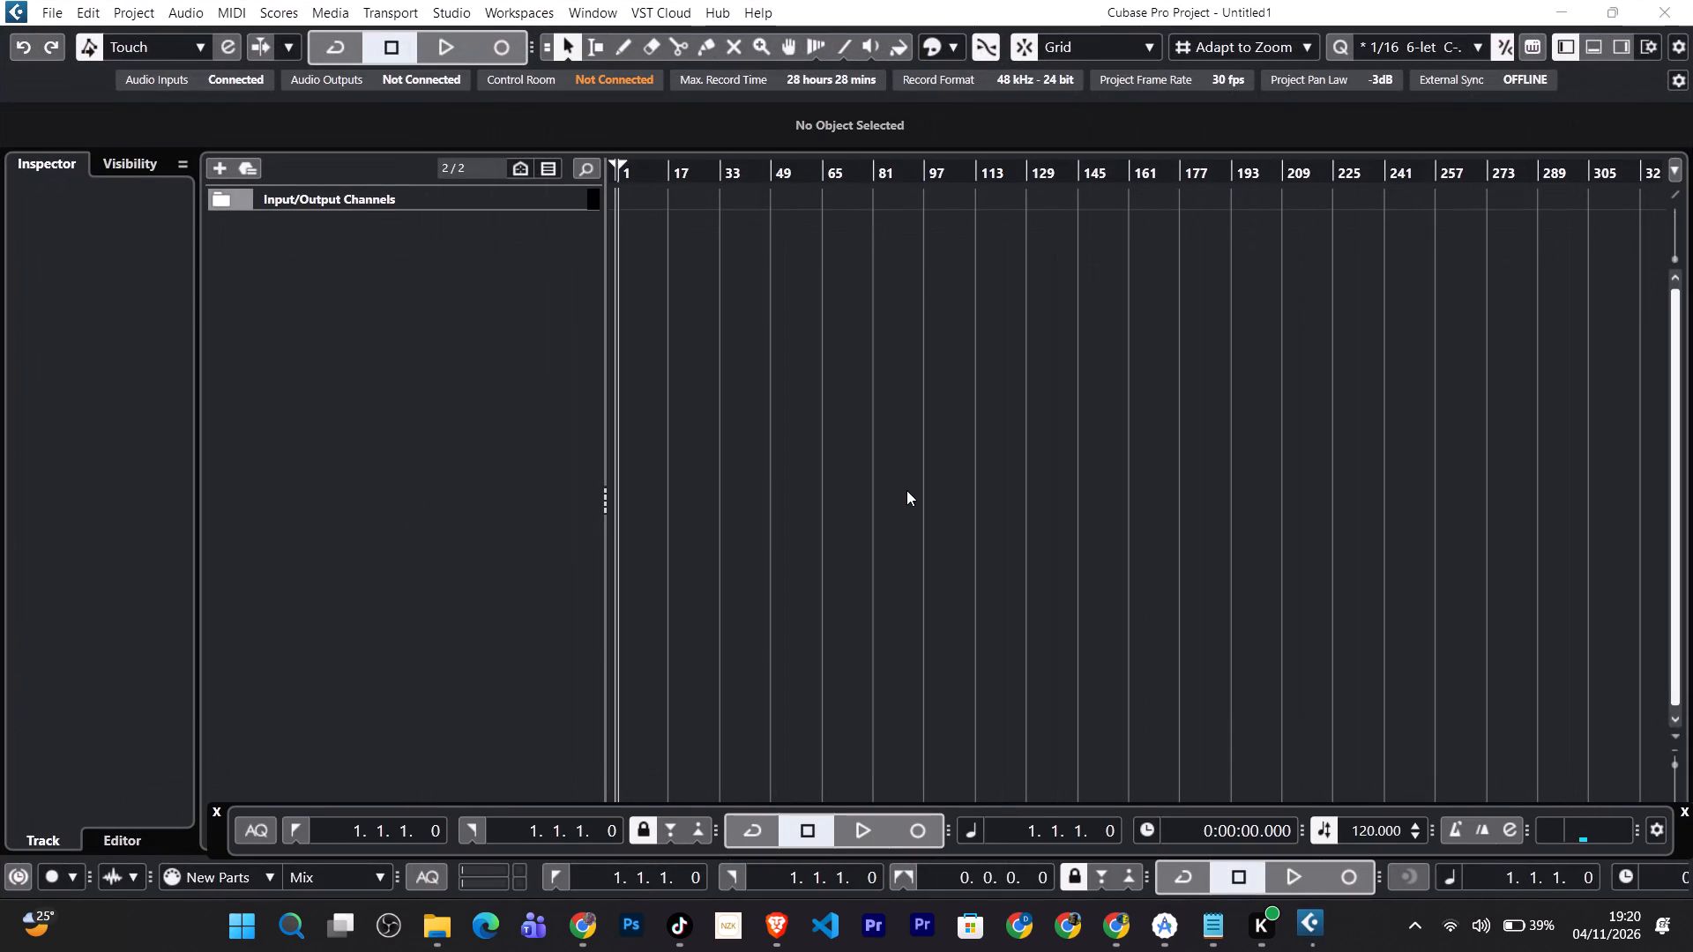
{"action": "left_click", "coordinate": [55, 10]}
{"action": "left_click", "coordinate": [119, 319]}
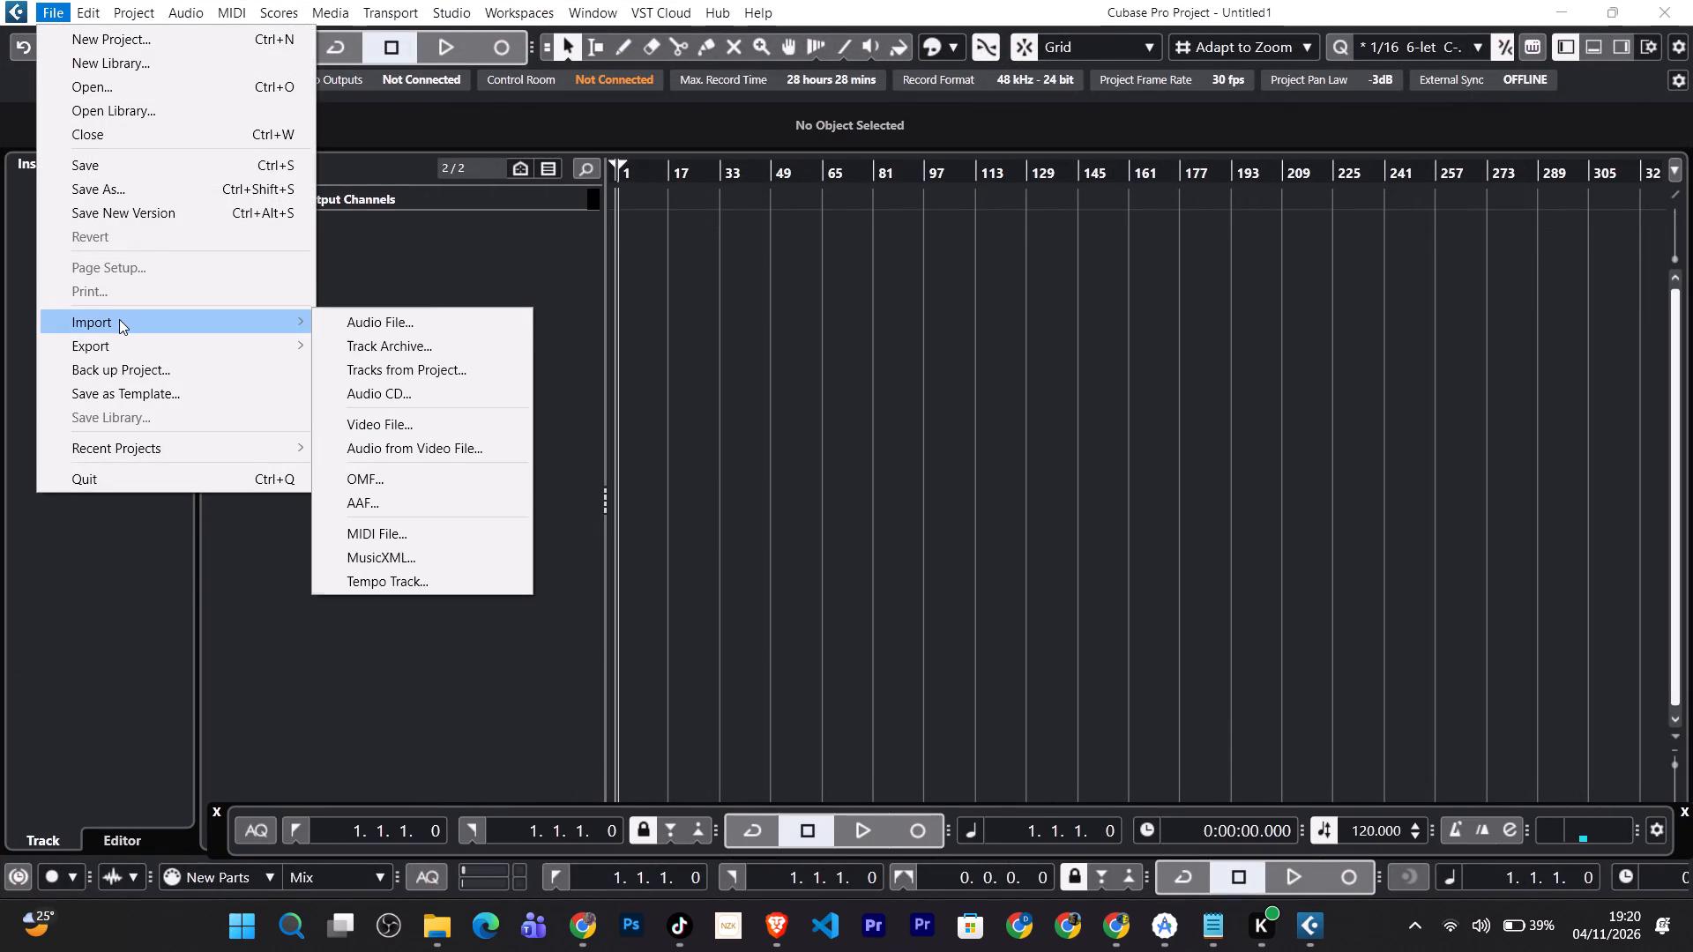
{"action": "left_click", "coordinate": [449, 320]}
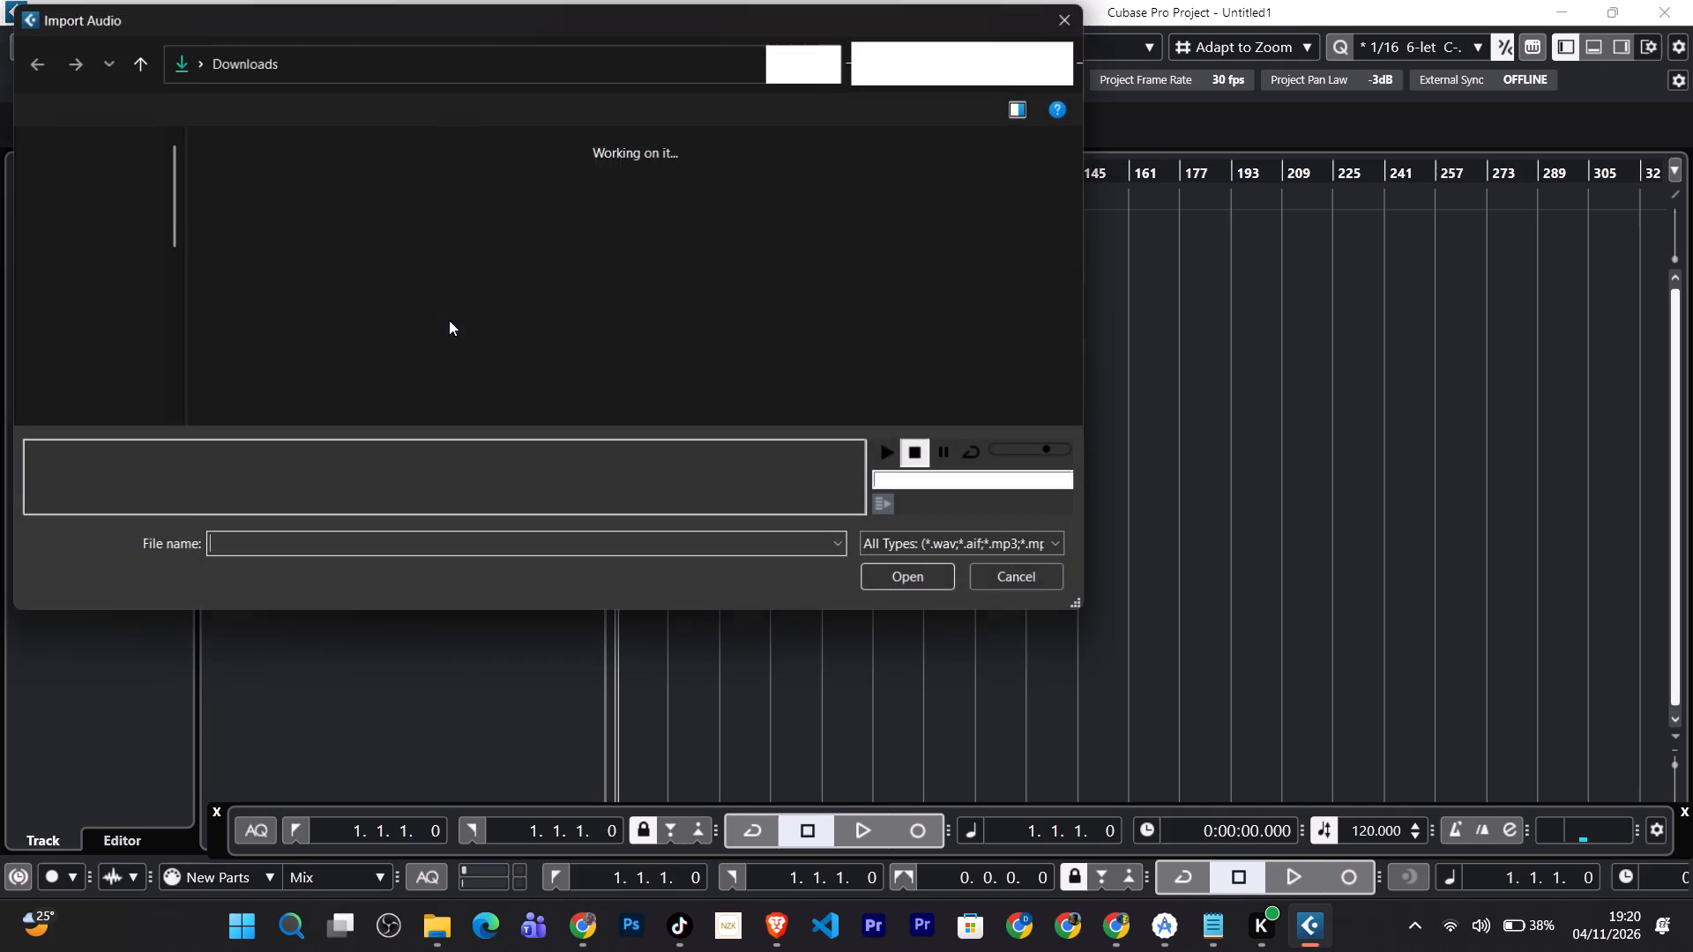
{"action": "left_click", "coordinate": [469, 264]}
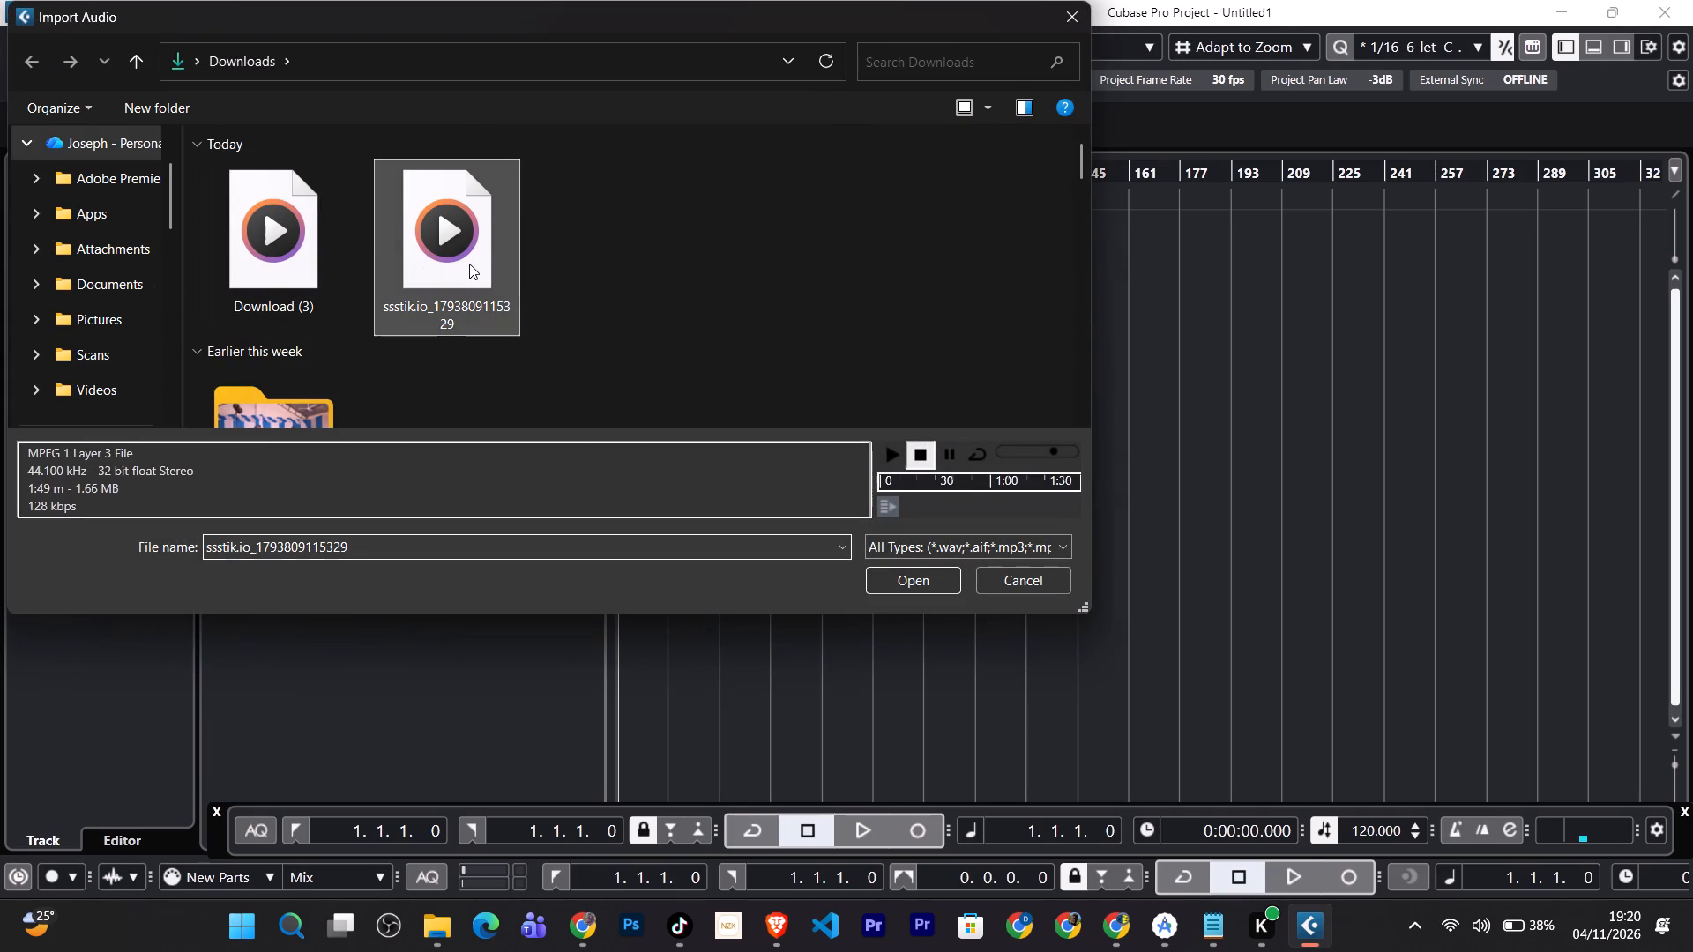
{"action": "double_click", "coordinate": [325, 232], "text": "ctrl"}
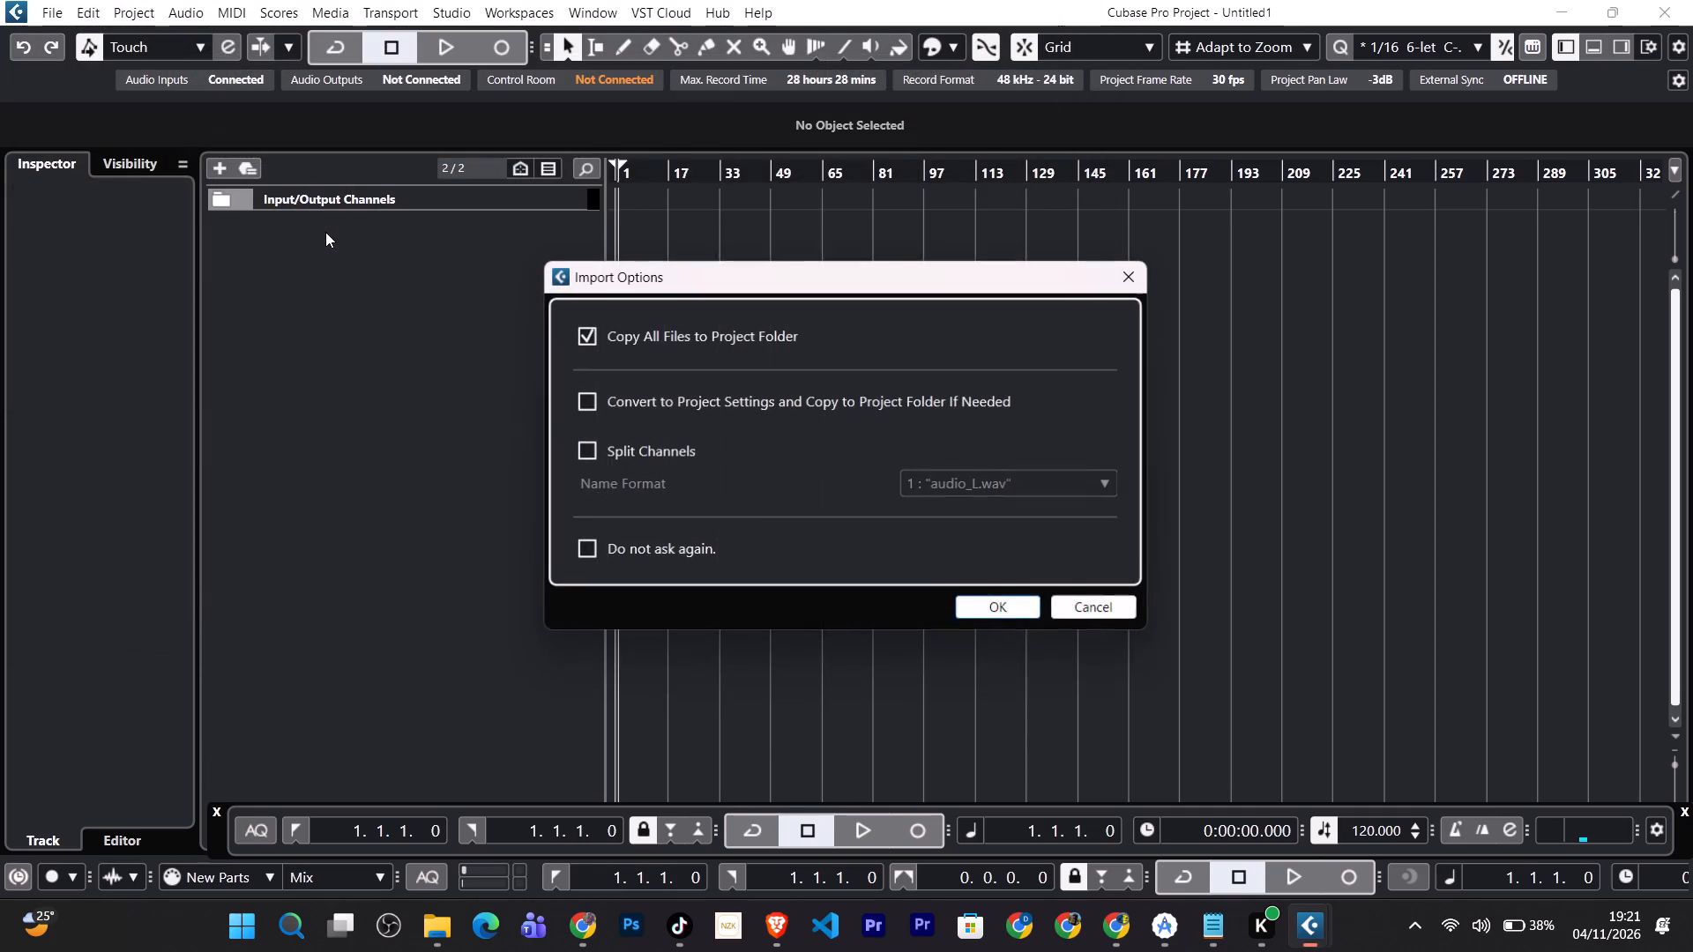
{"action": "left_click", "coordinate": [994, 614]}
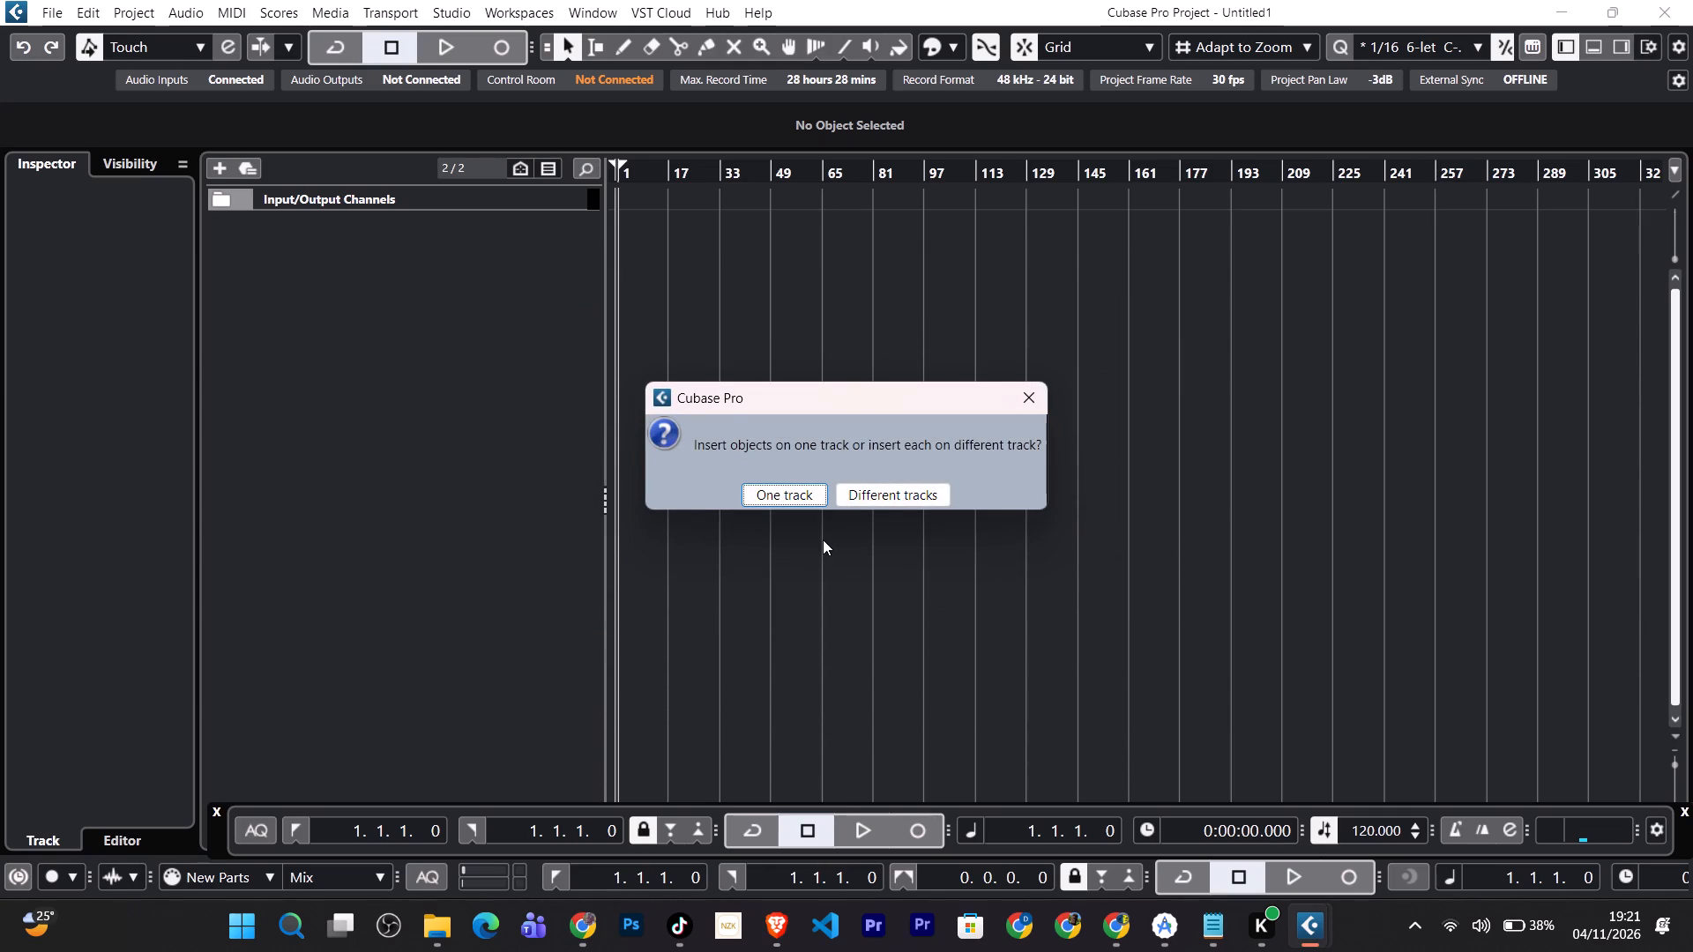
{"action": "left_click", "coordinate": [900, 498]}
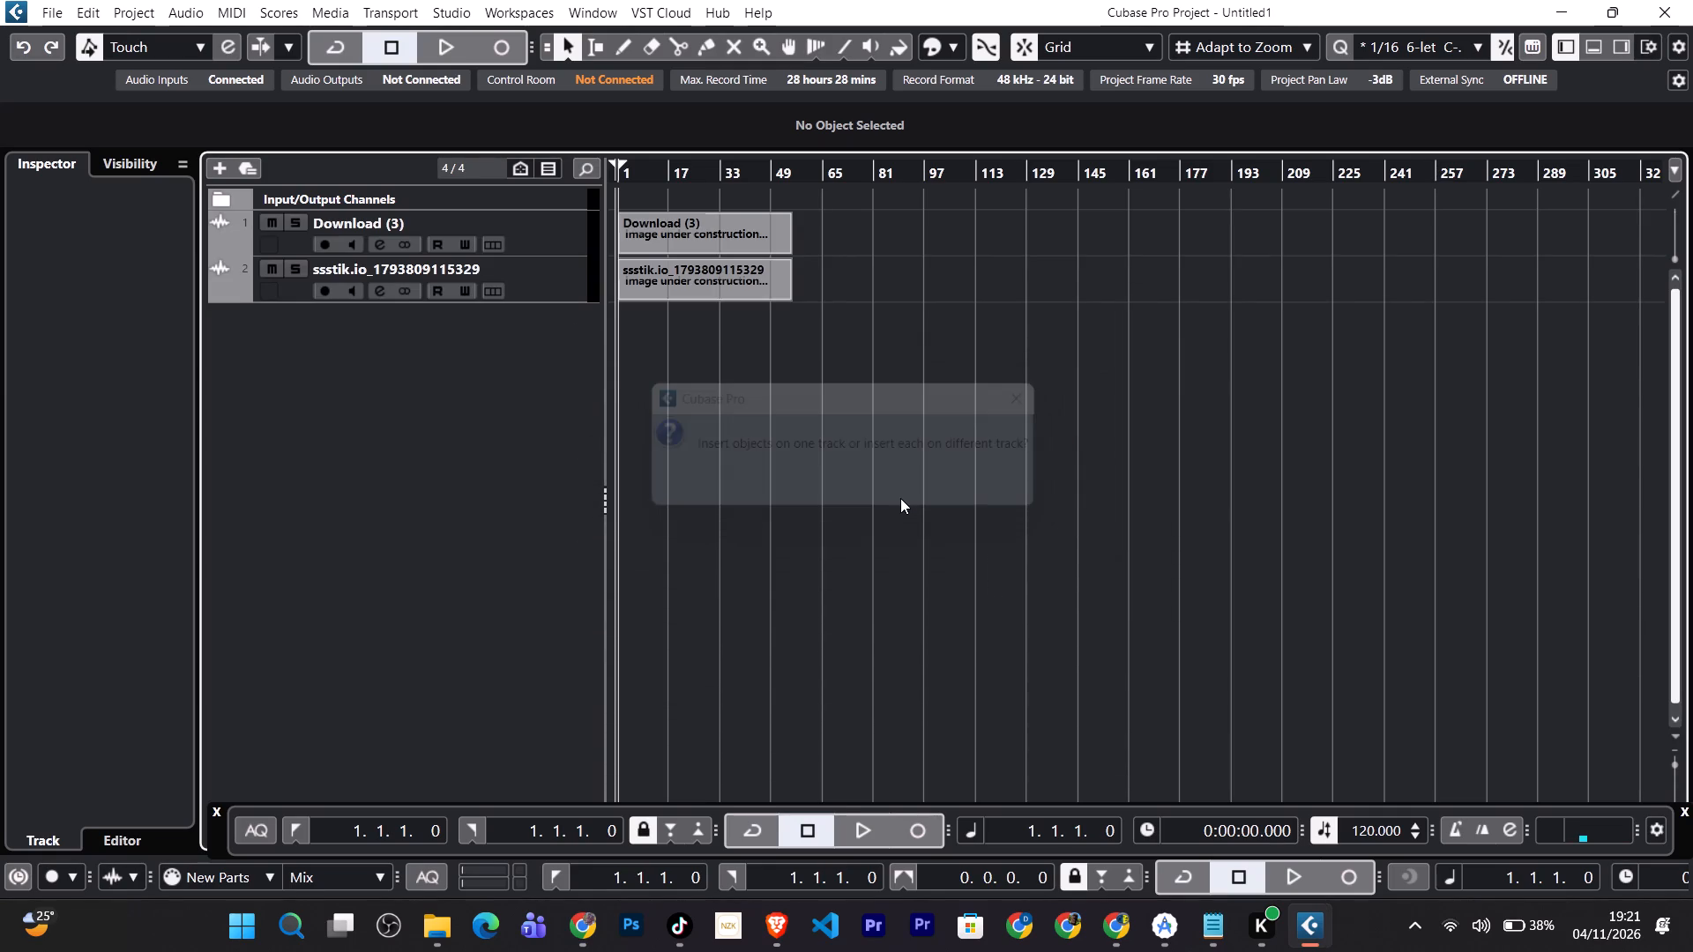
Briefly play back the two imported tracks to check the sound, and stop.
{"action": "key", "text": "space"}
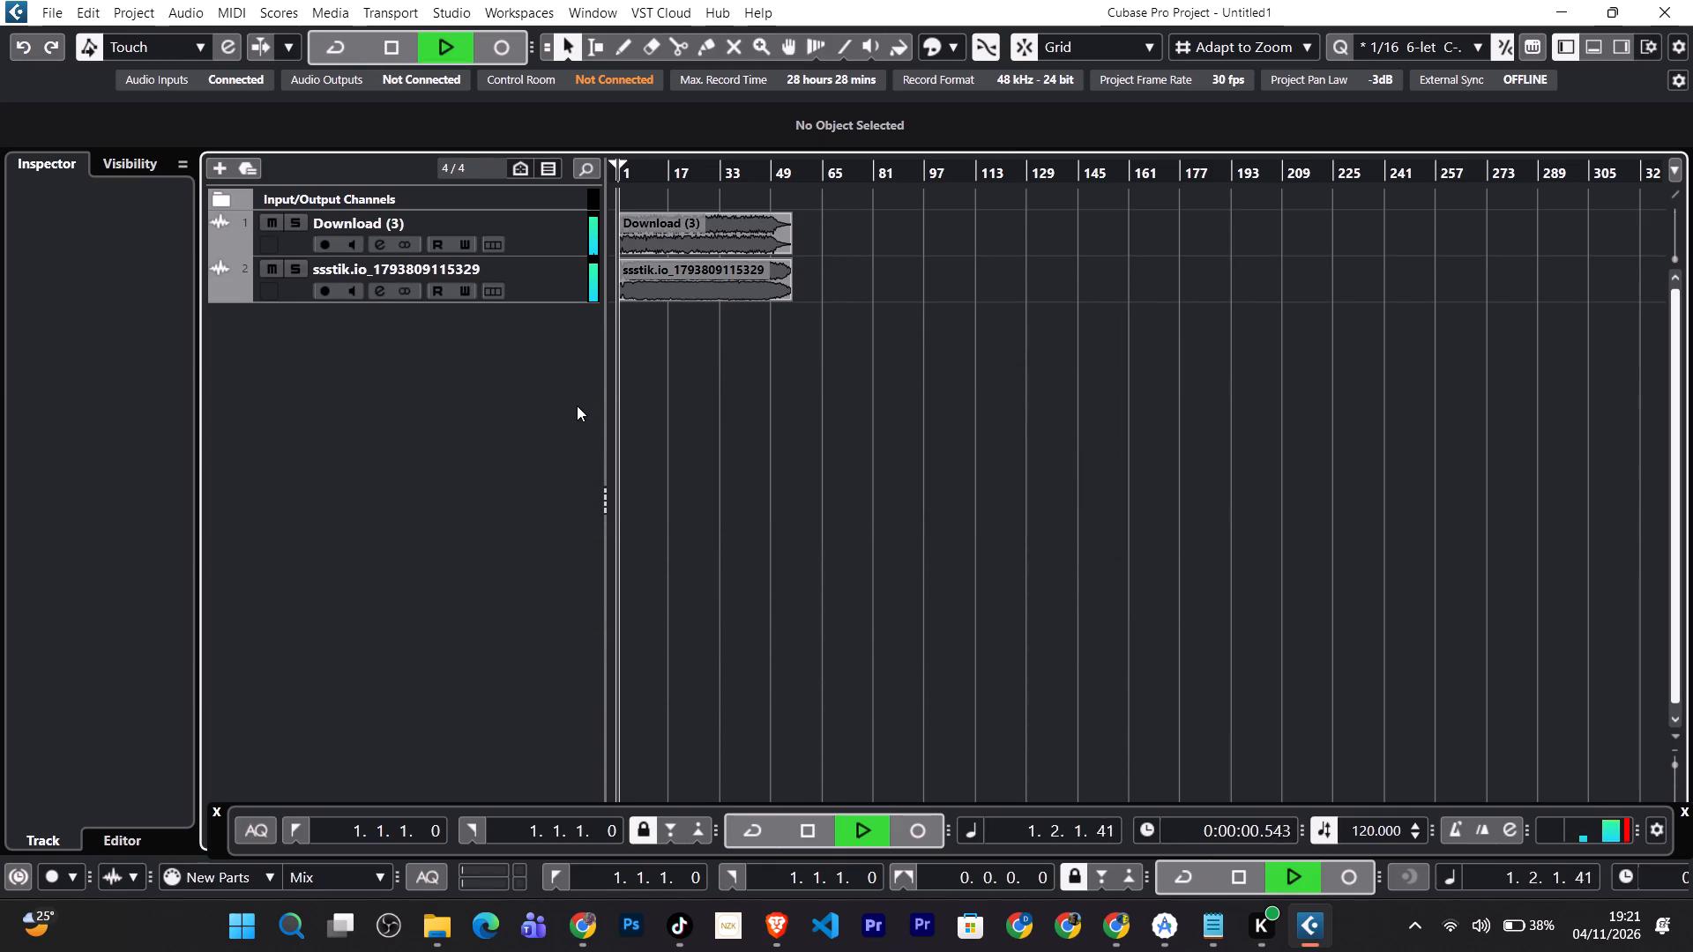
{"action": "key", "text": "space"}
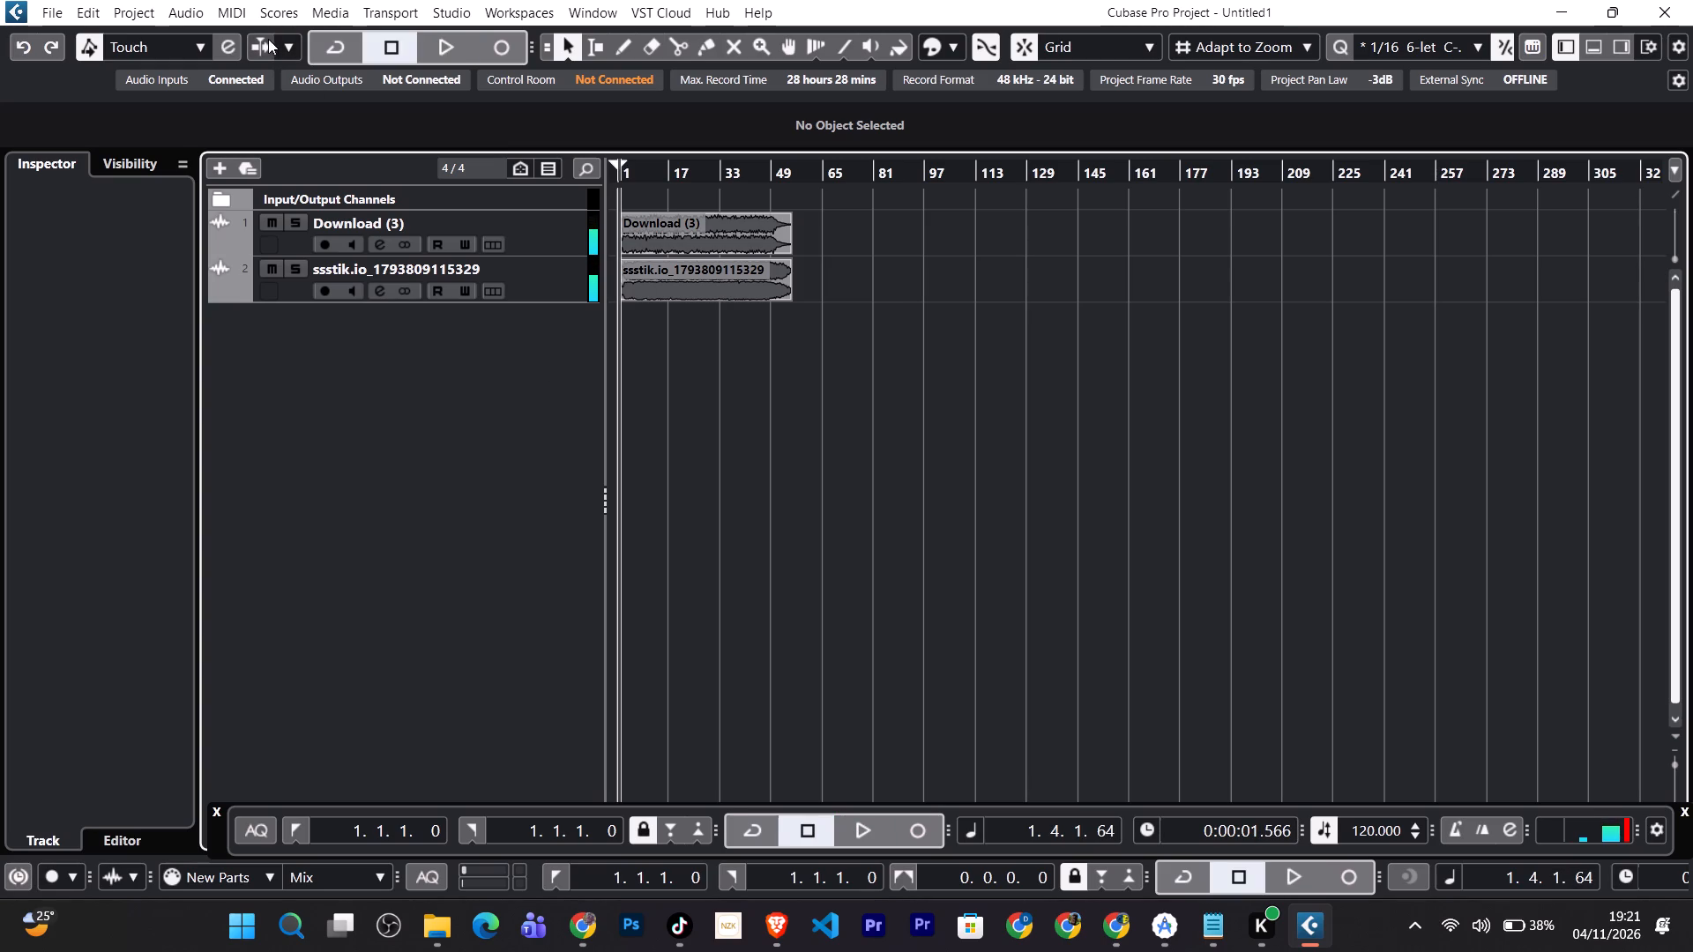
In Audio Connections, assign the UMC ASIO Driver as the audio device of the Stereo Out output bus.
{"action": "left_click", "coordinate": [447, 16]}
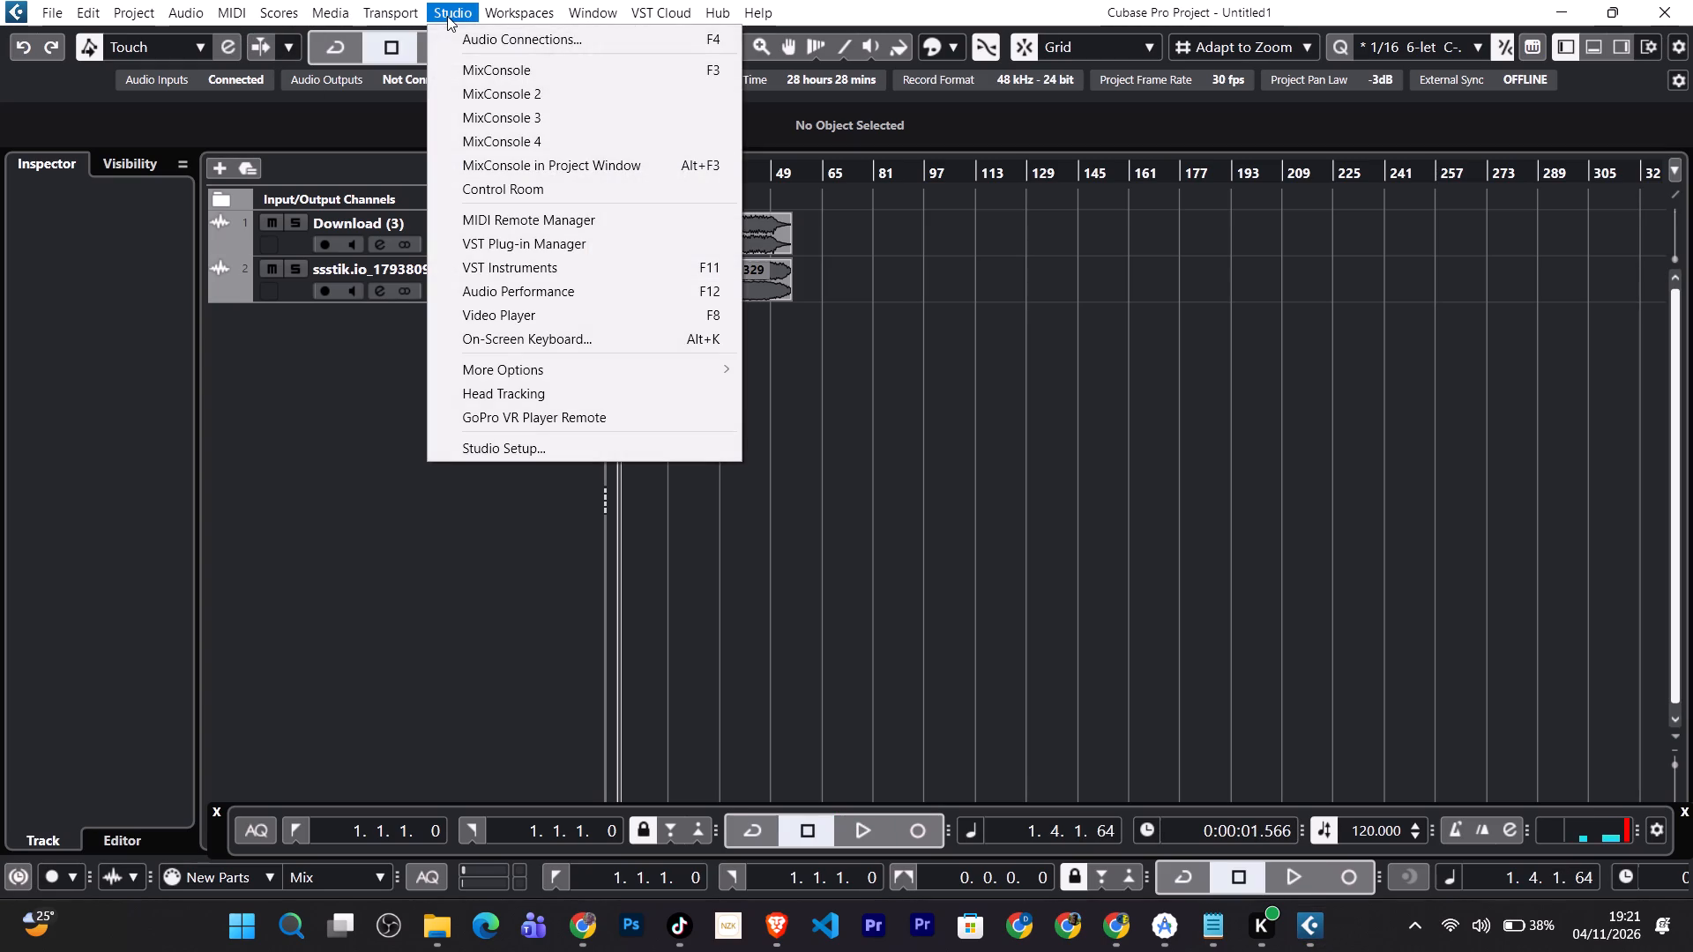
{"action": "left_click", "coordinate": [505, 41]}
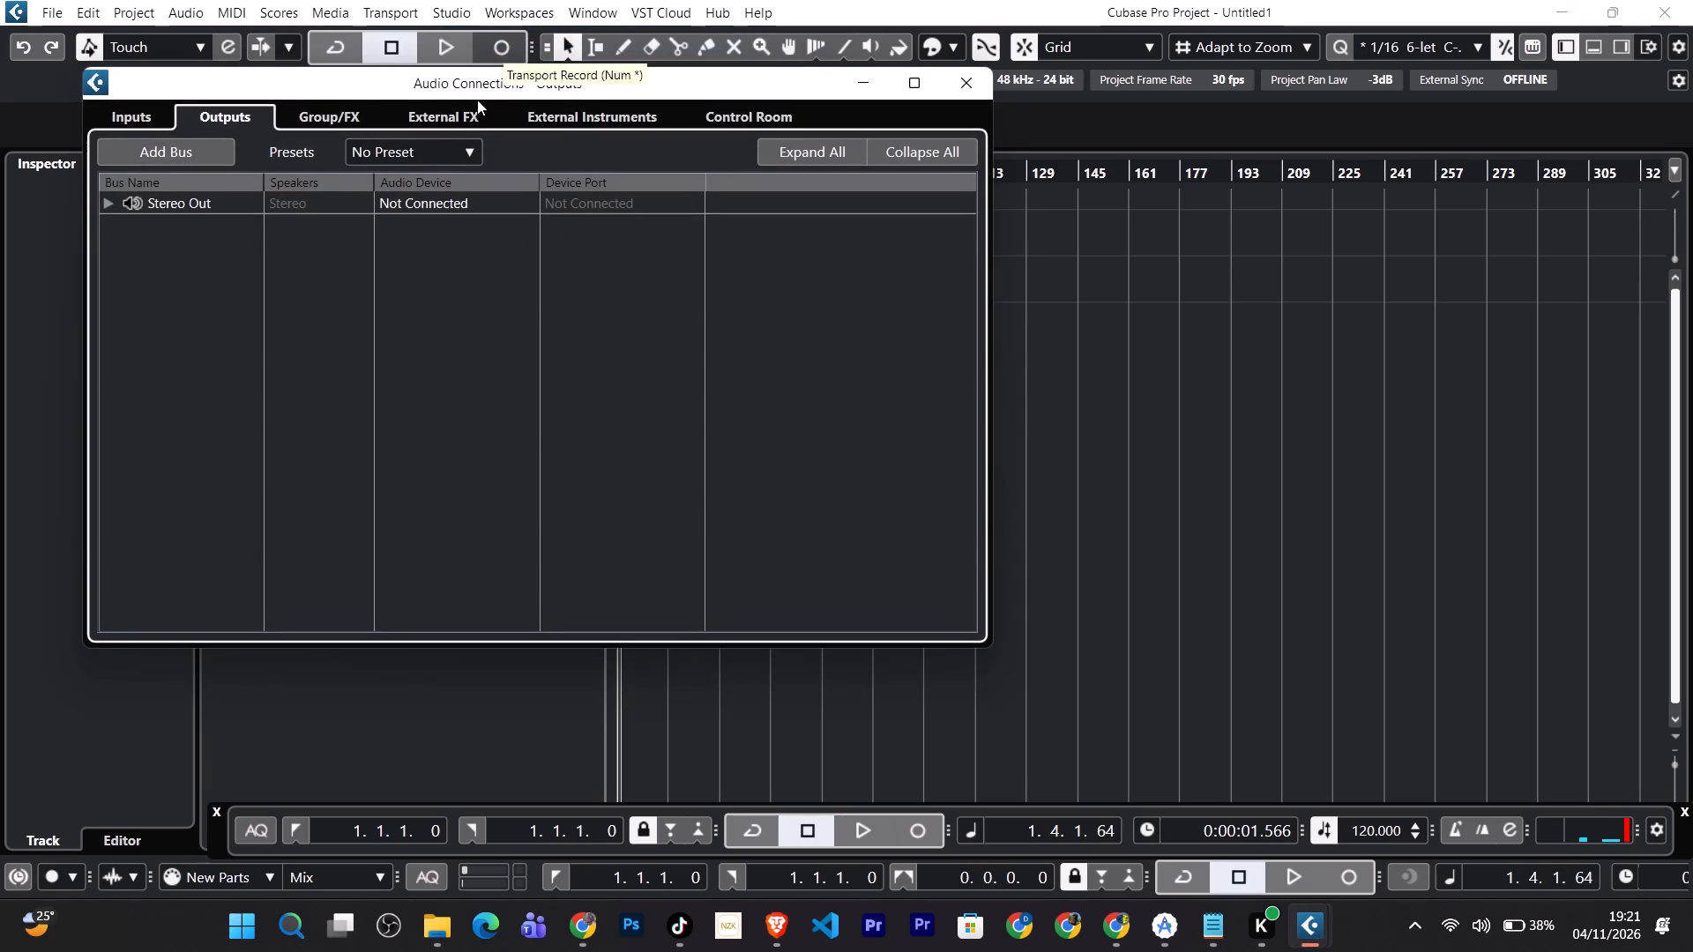
{"action": "left_click", "coordinate": [399, 147]}
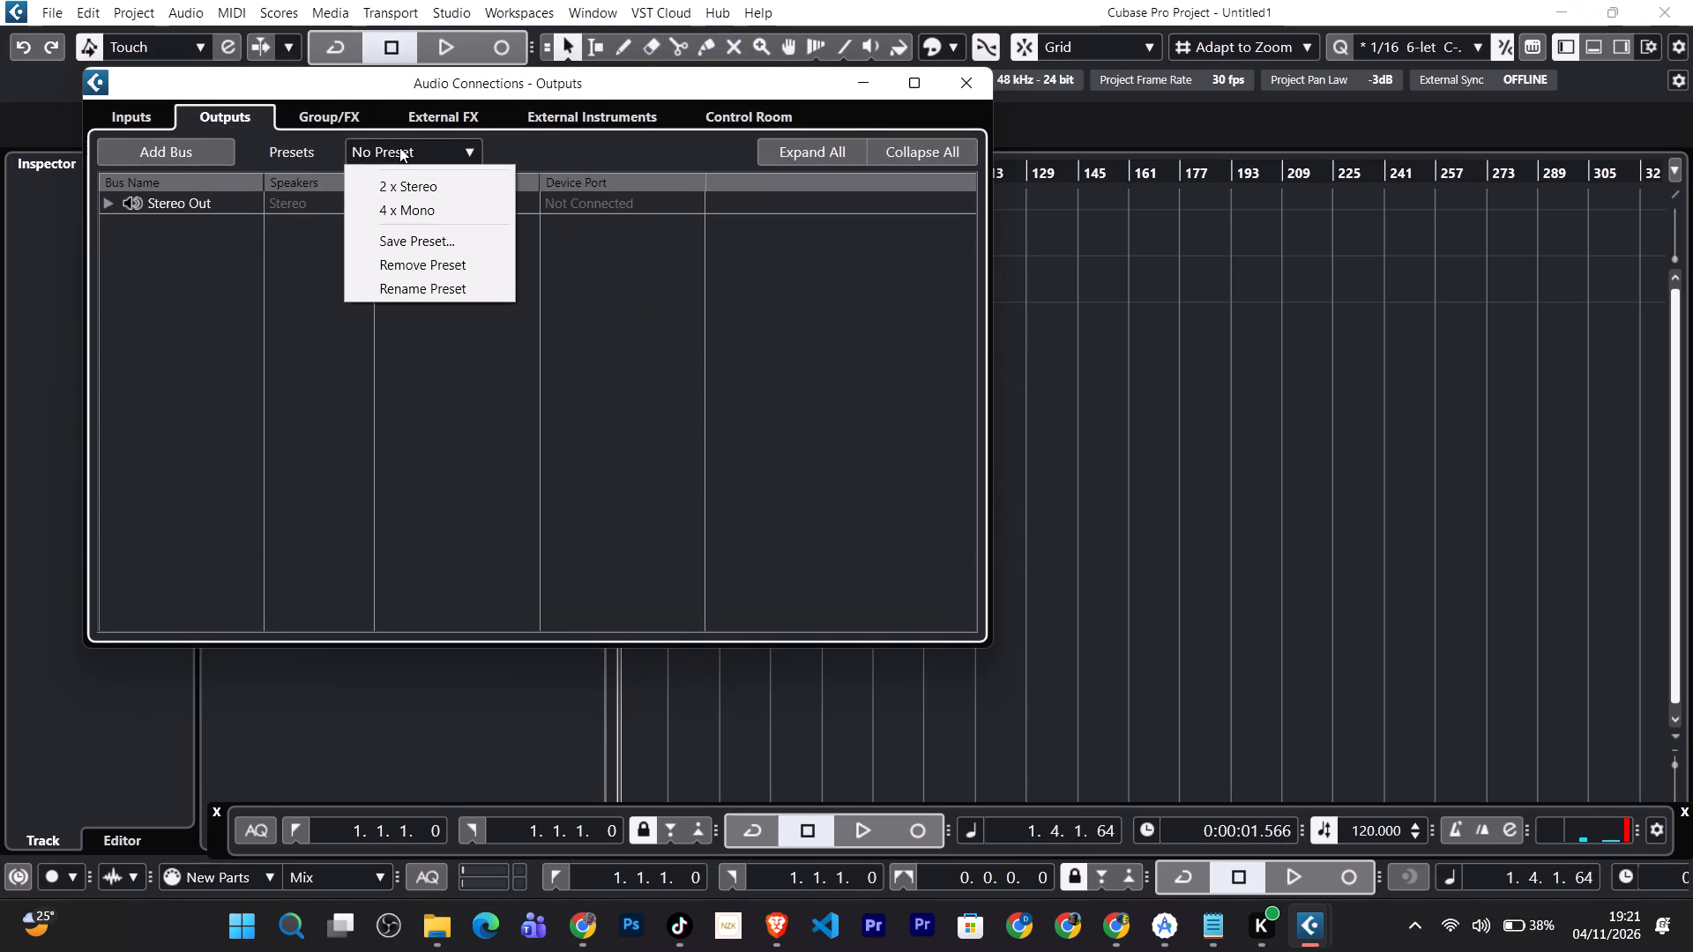
{"action": "left_click", "coordinate": [399, 147]}
{"action": "left_click", "coordinate": [138, 115]}
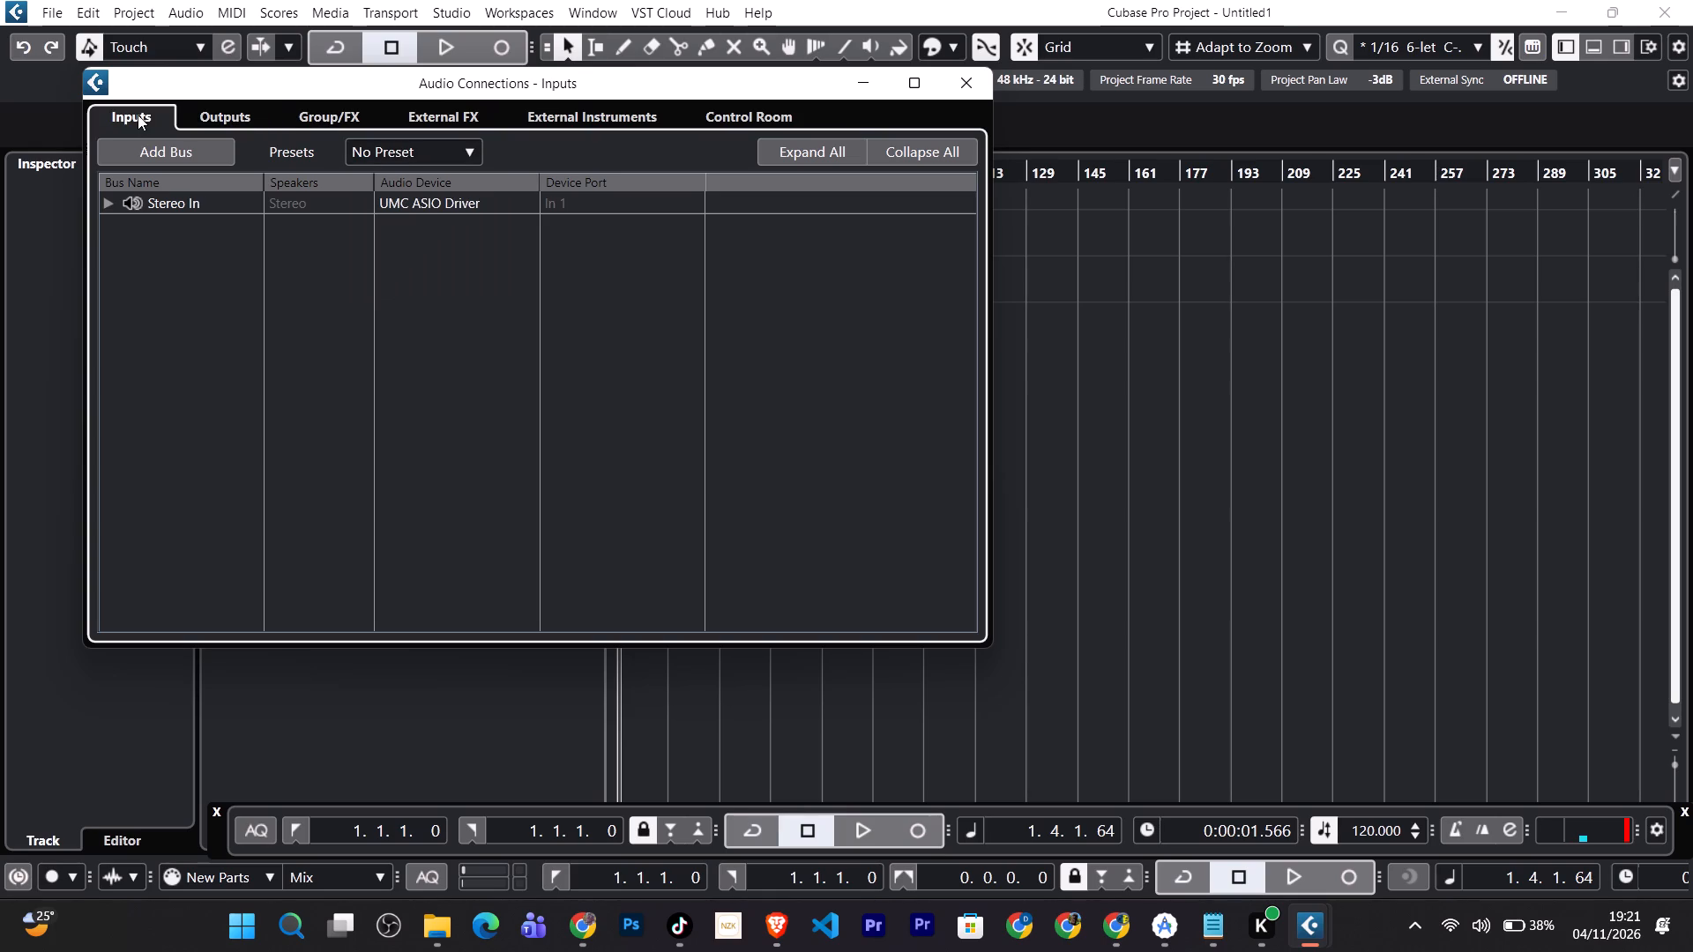
{"action": "left_click", "coordinate": [224, 113]}
{"action": "left_click", "coordinate": [426, 203]}
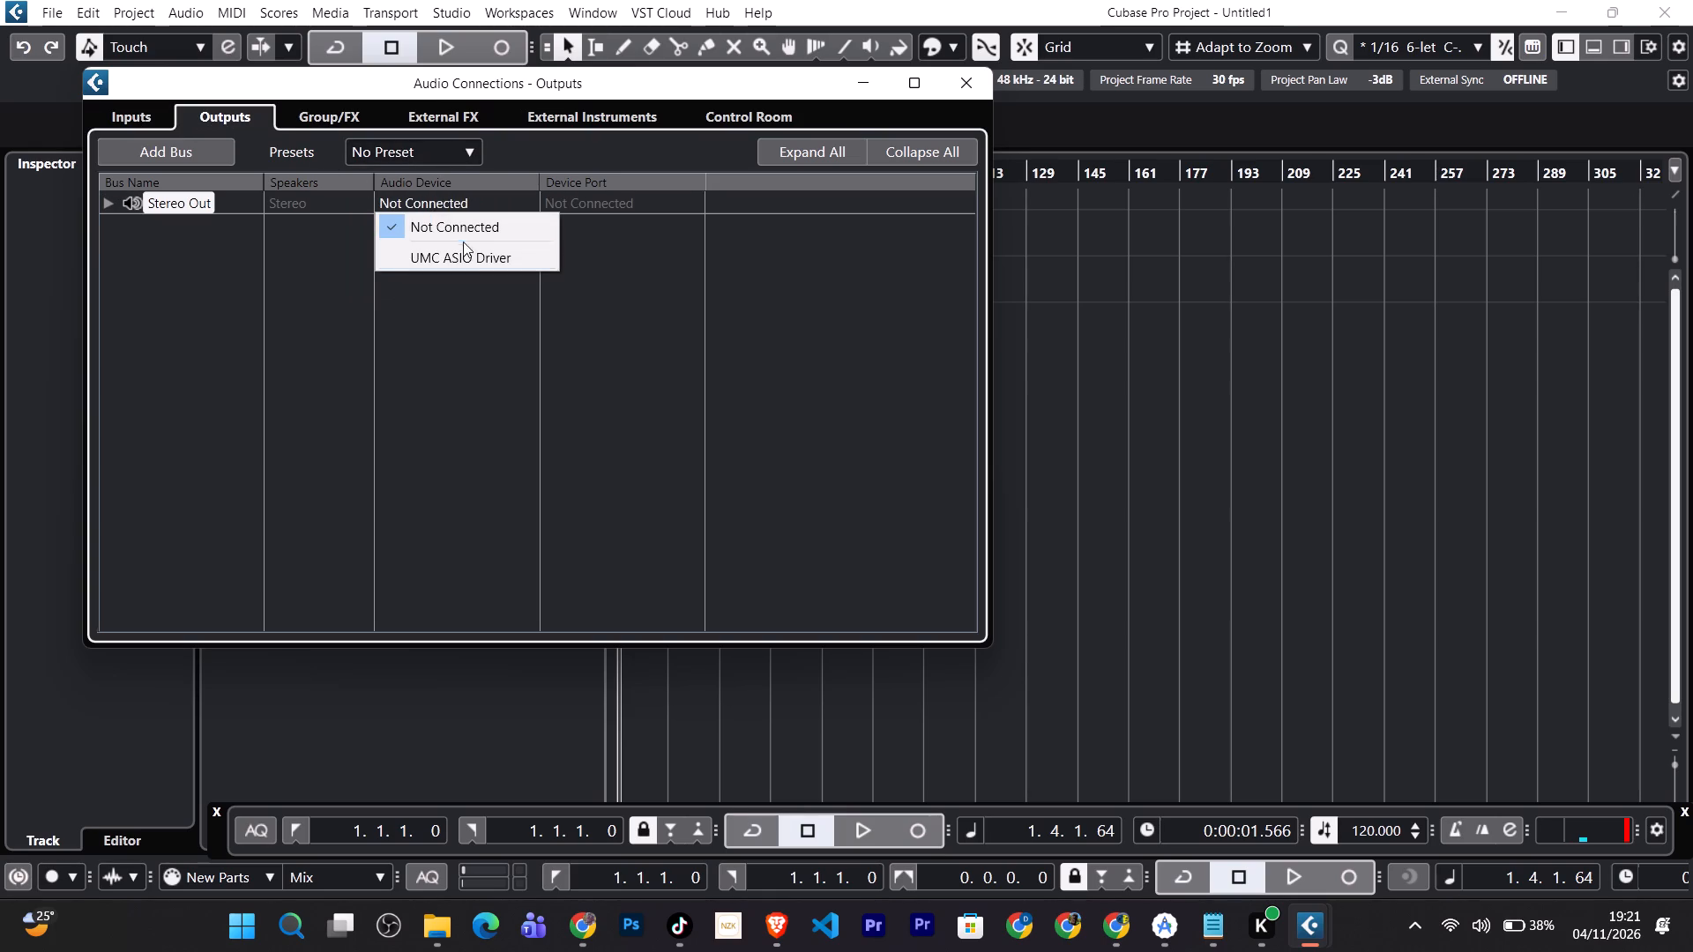
{"action": "left_click", "coordinate": [474, 257]}
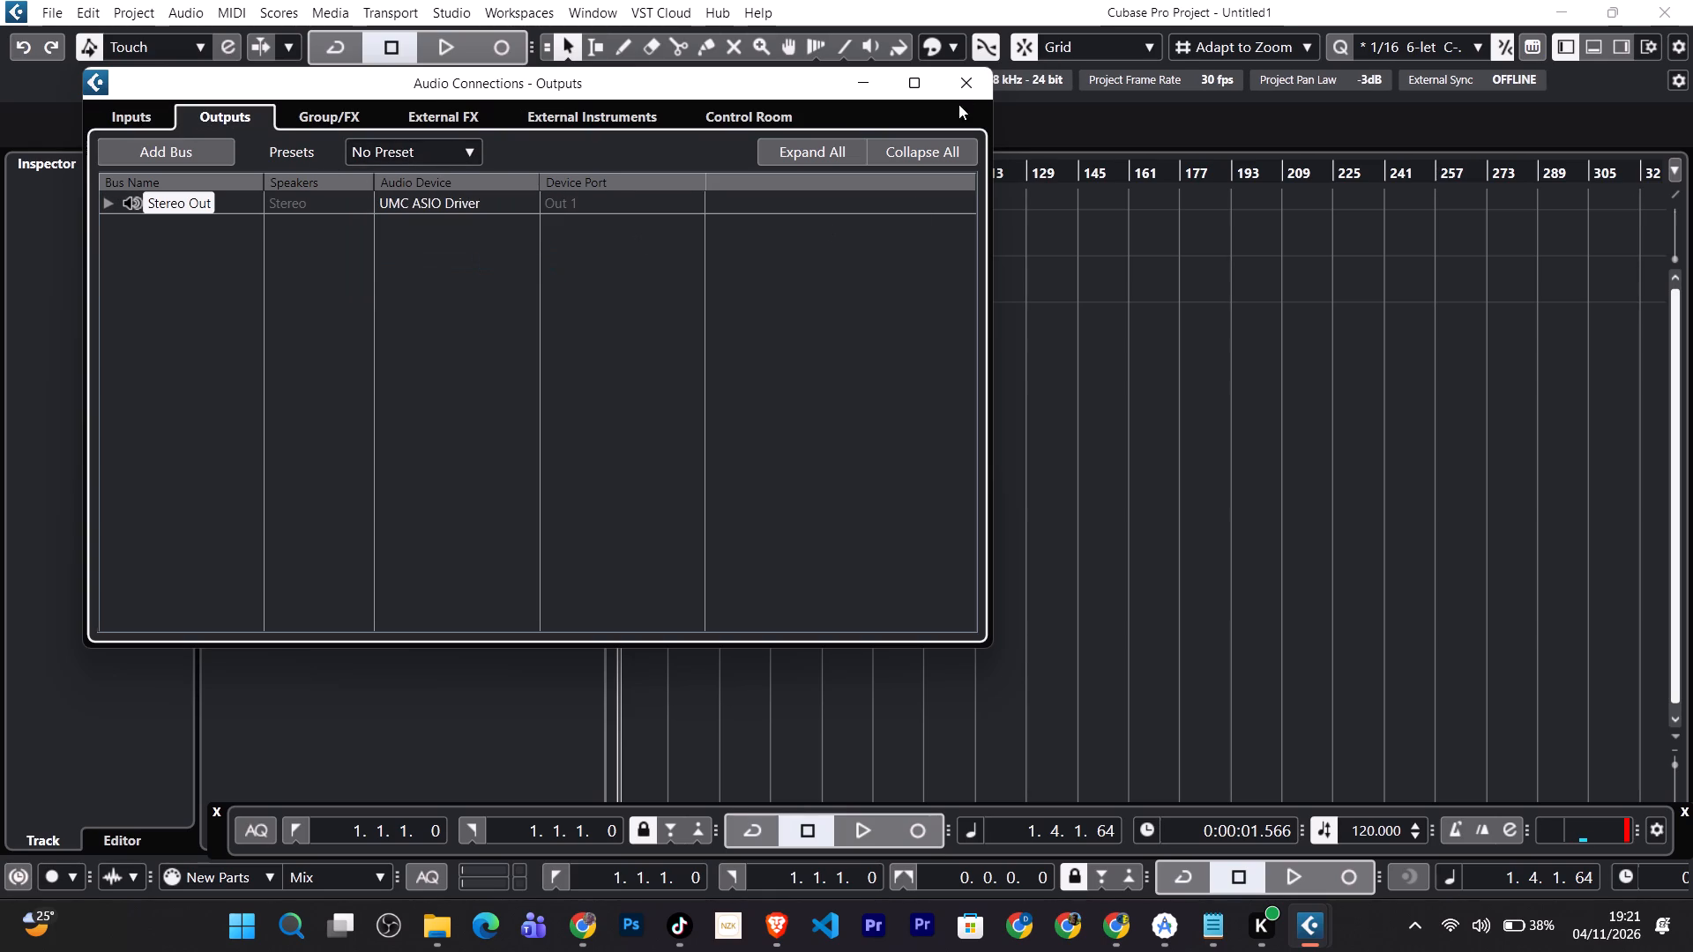
{"action": "left_click", "coordinate": [968, 71]}
Play back the two imported tracks, momentarily muting each one to compare them by ear, and stop playback.
{"action": "key", "text": "space"}
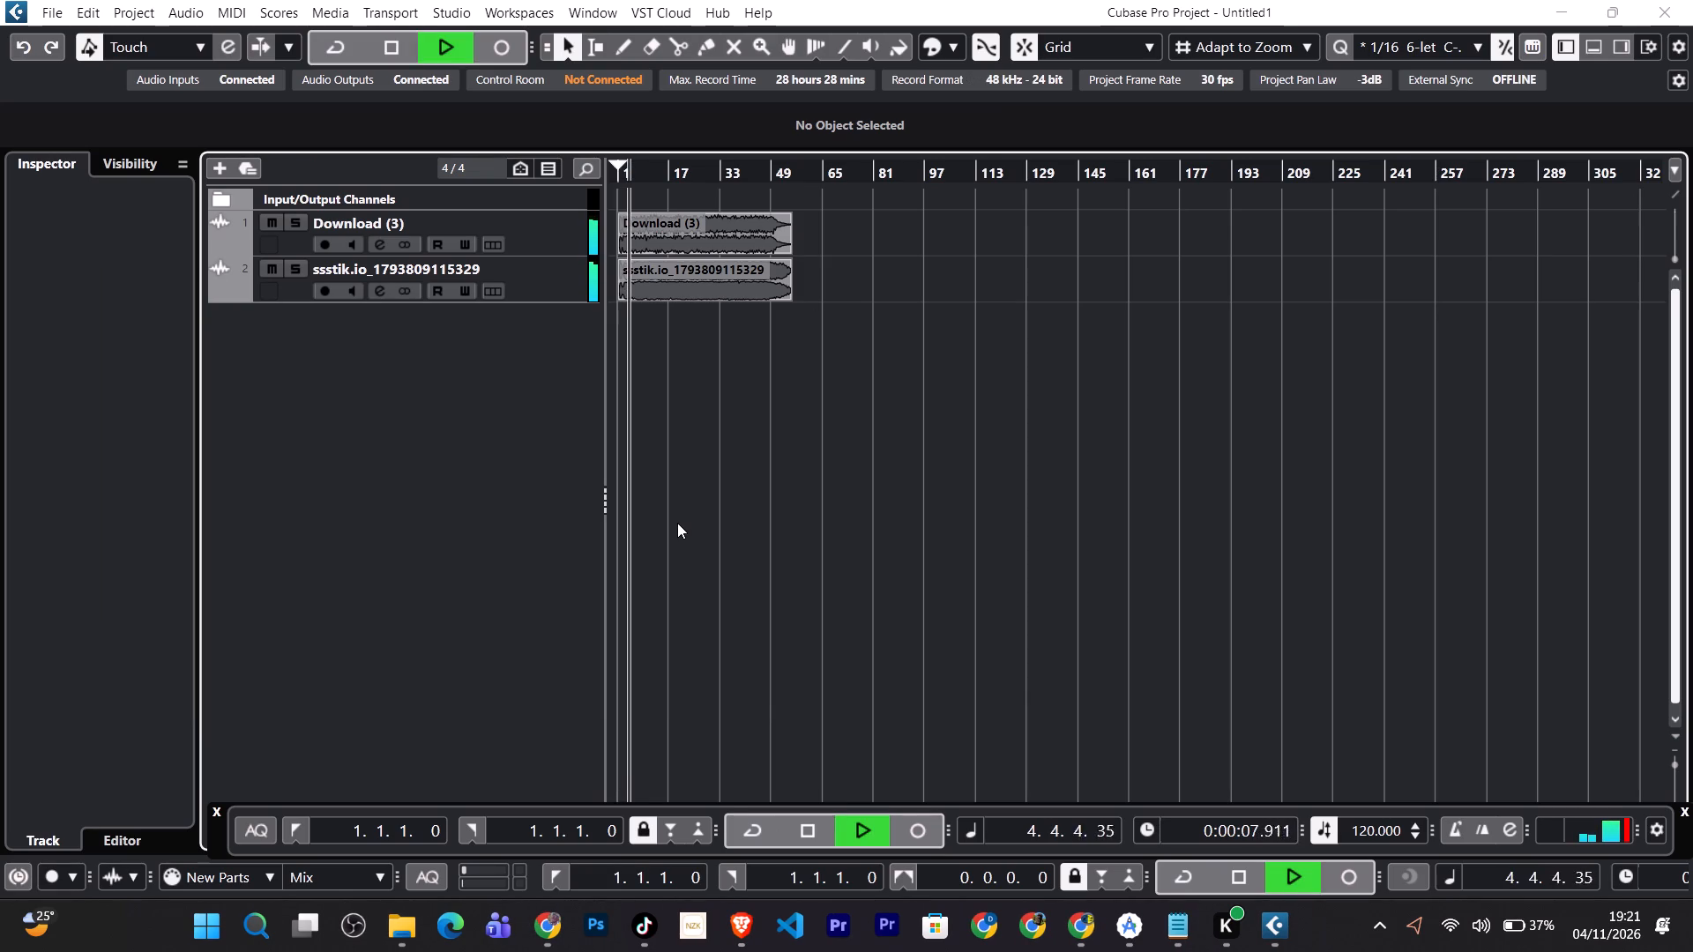
{"action": "left_click", "coordinate": [272, 227]}
{"action": "left_click", "coordinate": [272, 227]}
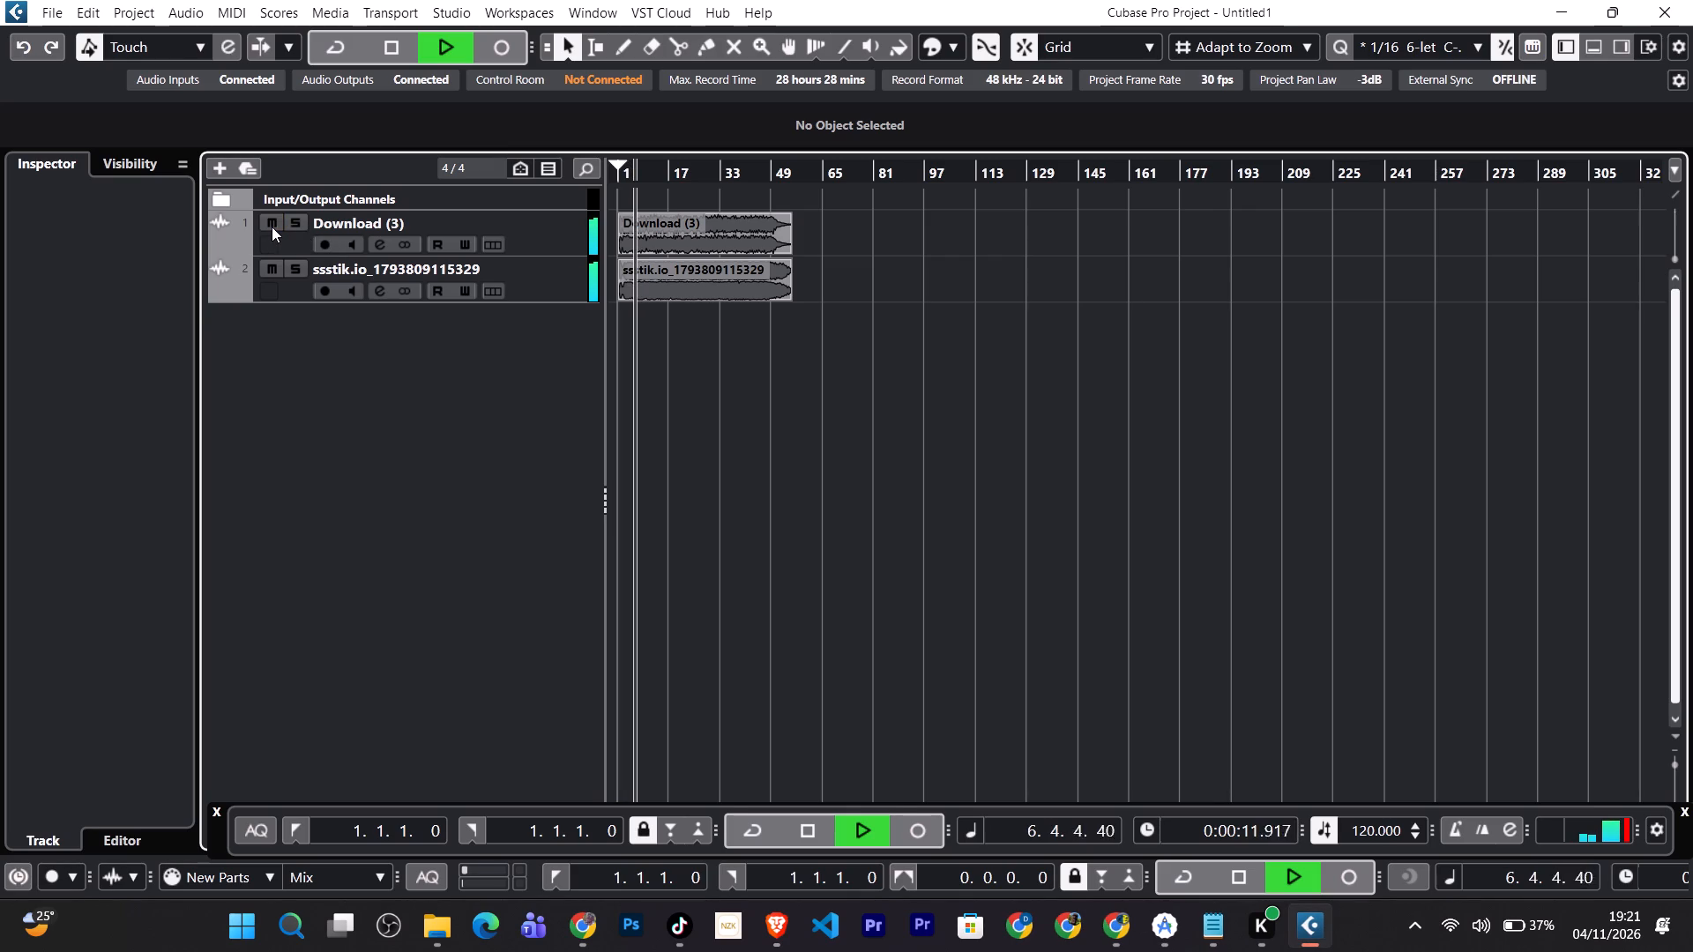
{"action": "left_click", "coordinate": [279, 271]}
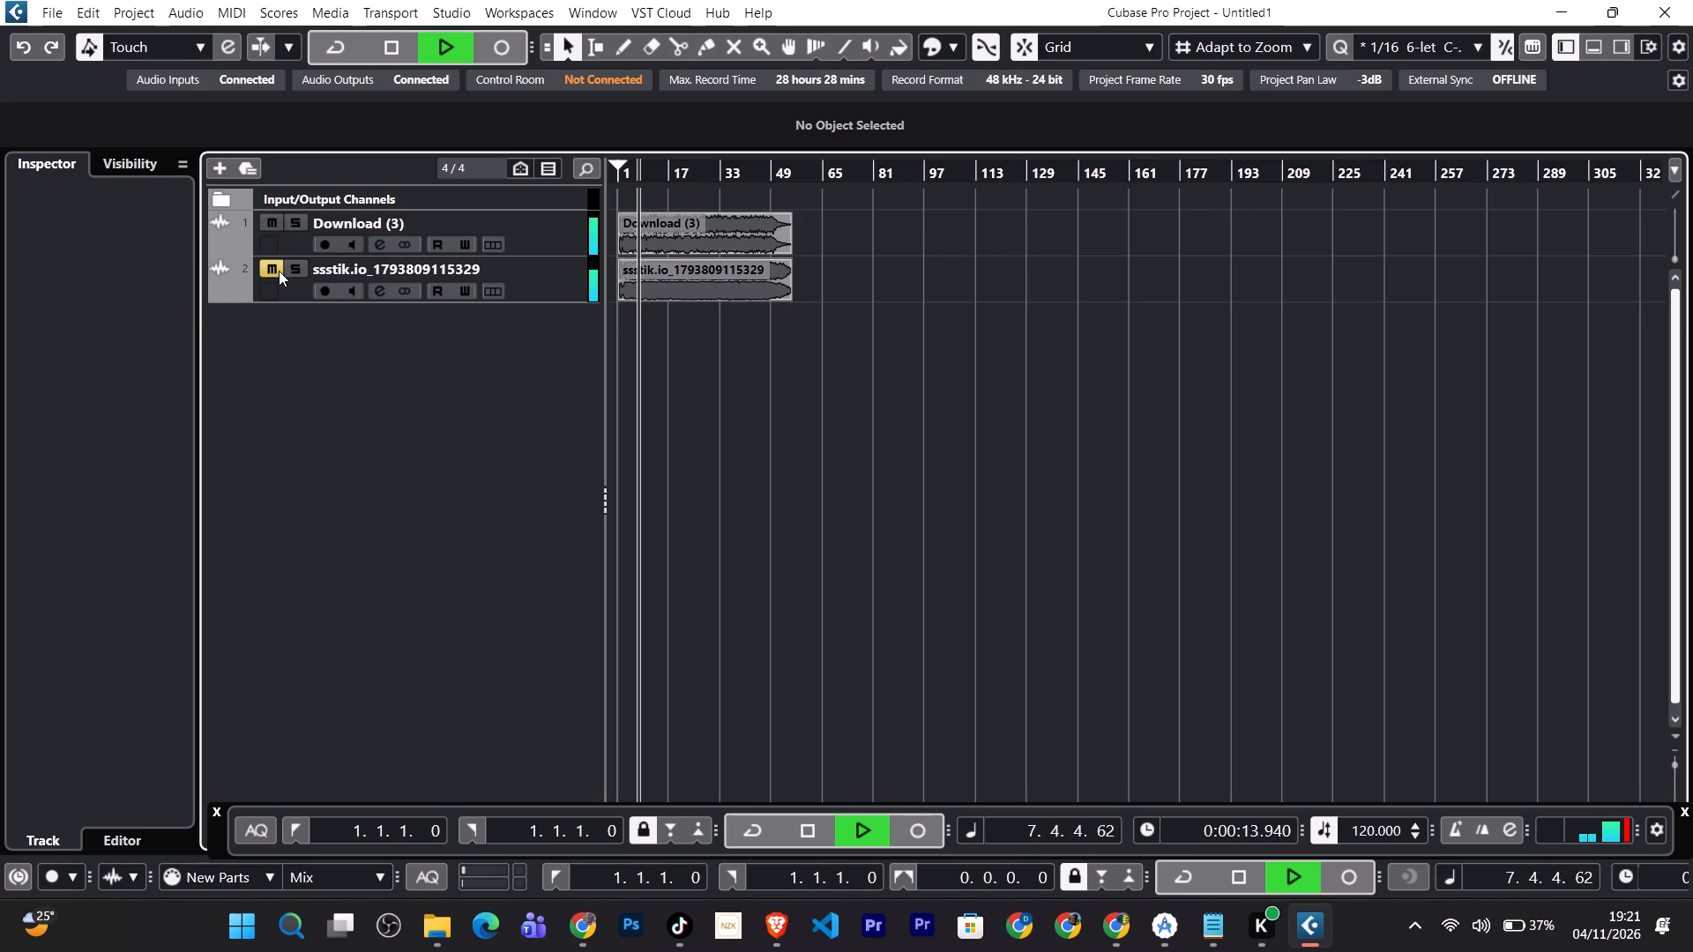
{"action": "left_click", "coordinate": [279, 271]}
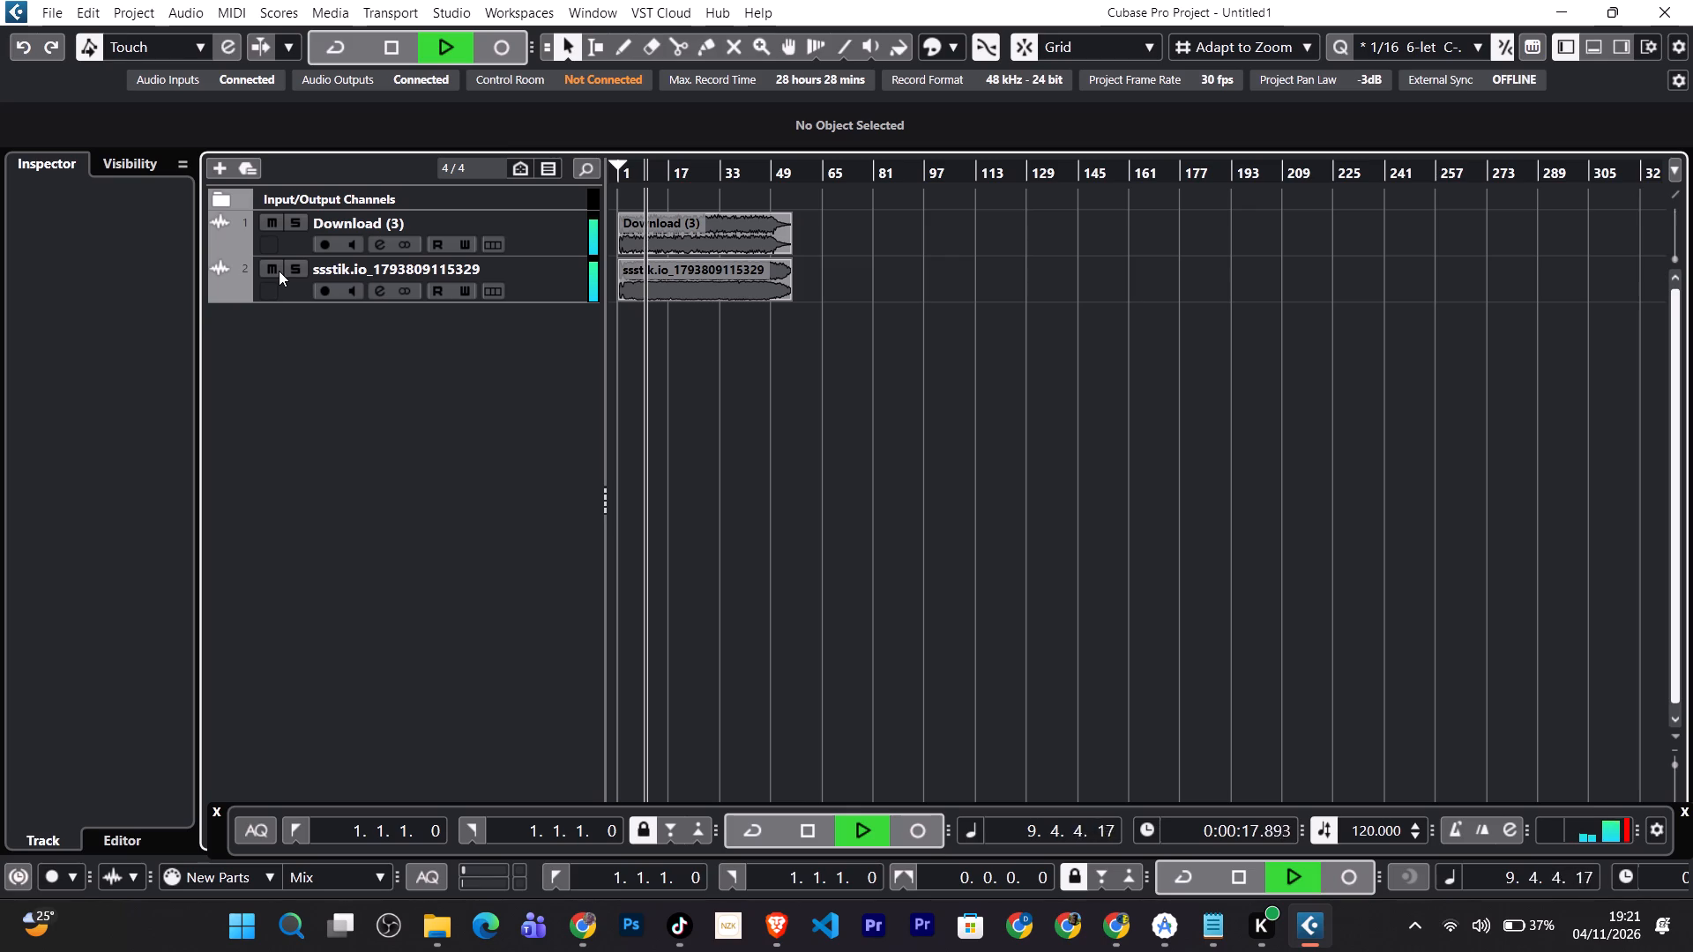
{"action": "scroll", "coordinate": [369, 758], "scroll_direction": "left", "scroll_amount": 1}
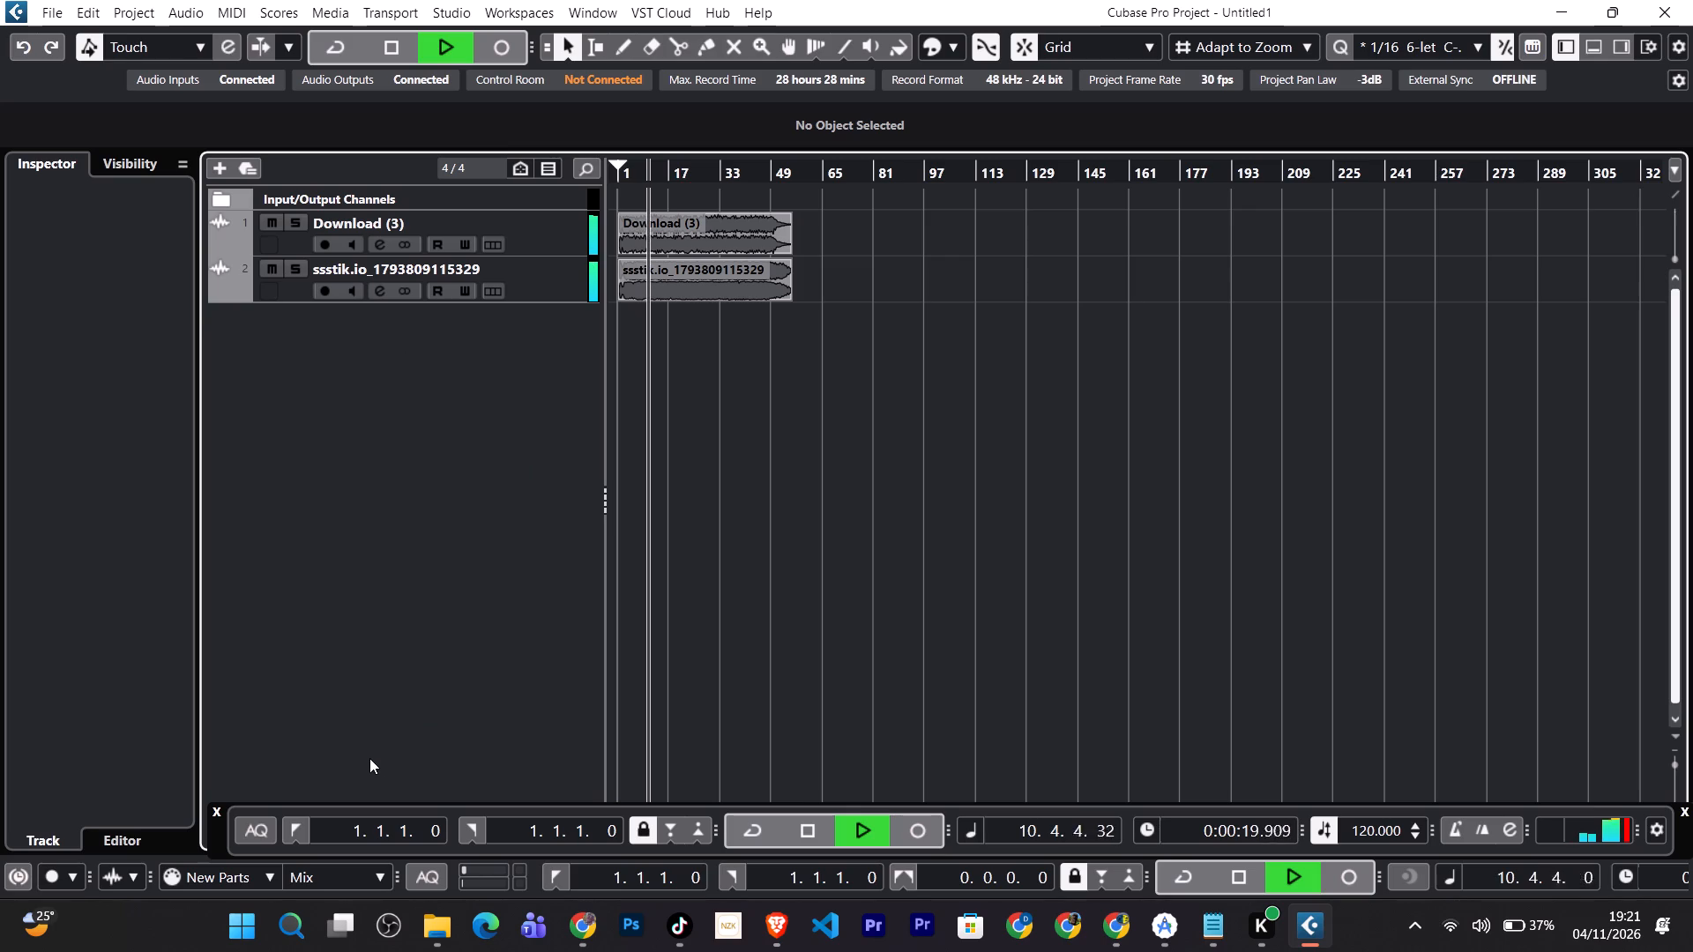
{"action": "scroll", "coordinate": [761, 443], "scroll_direction": "up", "scroll_amount": 2, "text": "ctrl"}
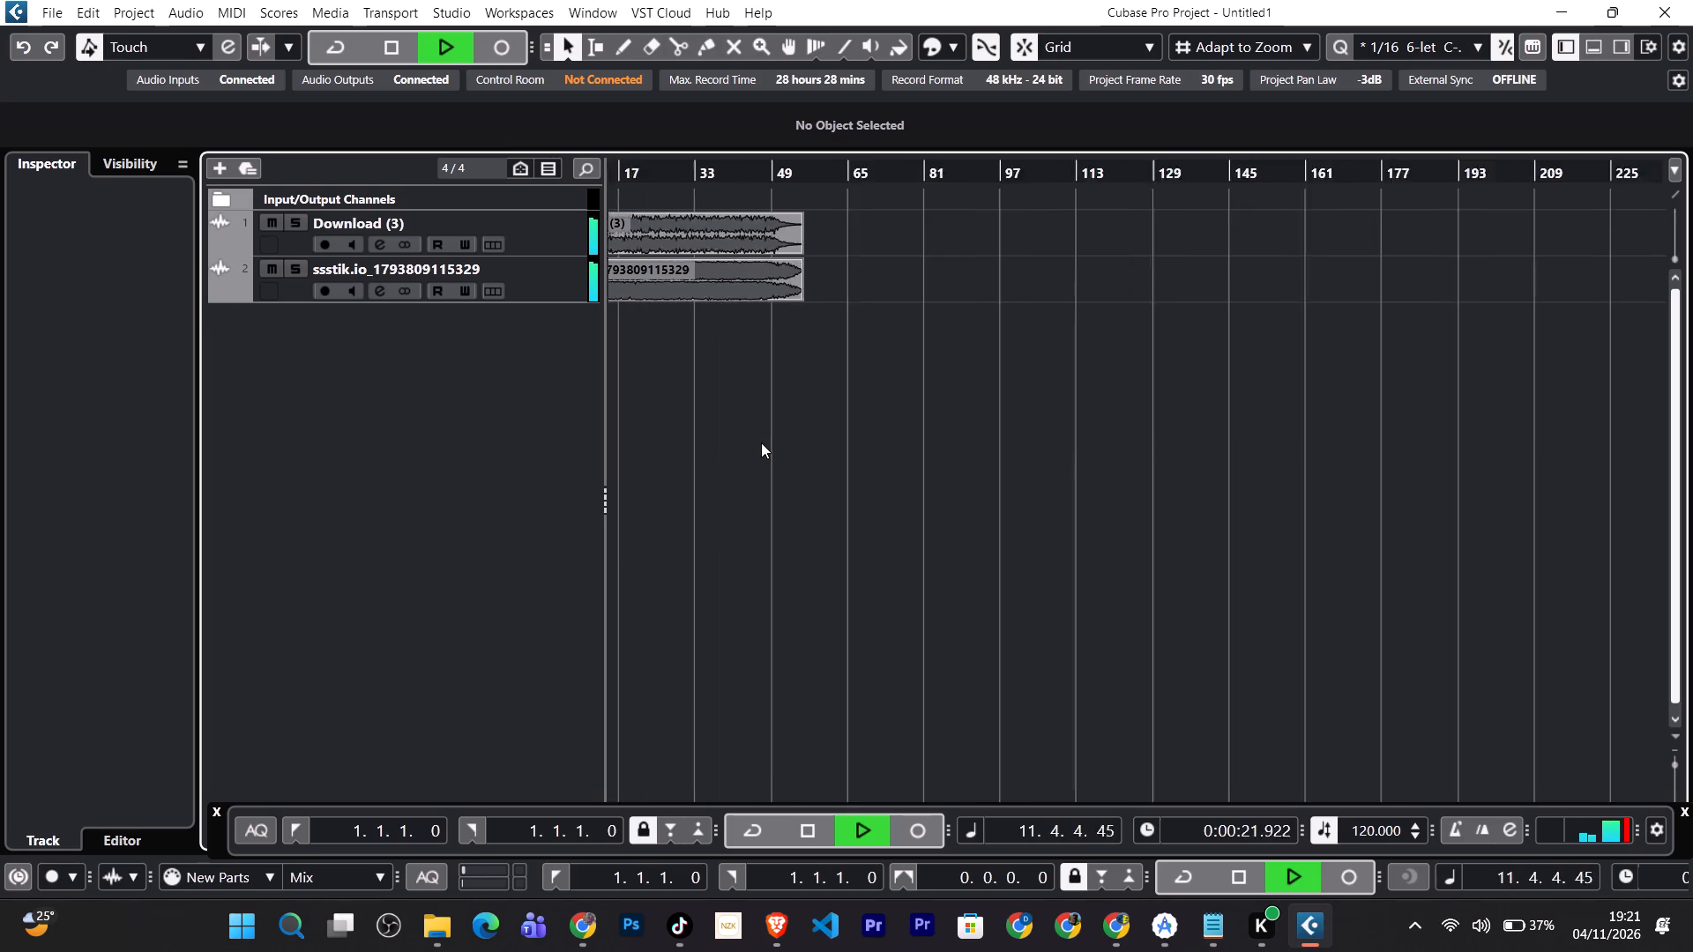
{"action": "scroll", "coordinate": [761, 443], "scroll_direction": "up", "scroll_amount": 6, "text": "ctrl"}
{"action": "scroll", "coordinate": [761, 443], "scroll_direction": "down", "scroll_amount": 8, "text": "ctrl"}
{"action": "scroll", "coordinate": [761, 443], "scroll_direction": "up", "scroll_amount": 5, "text": "ctrl"}
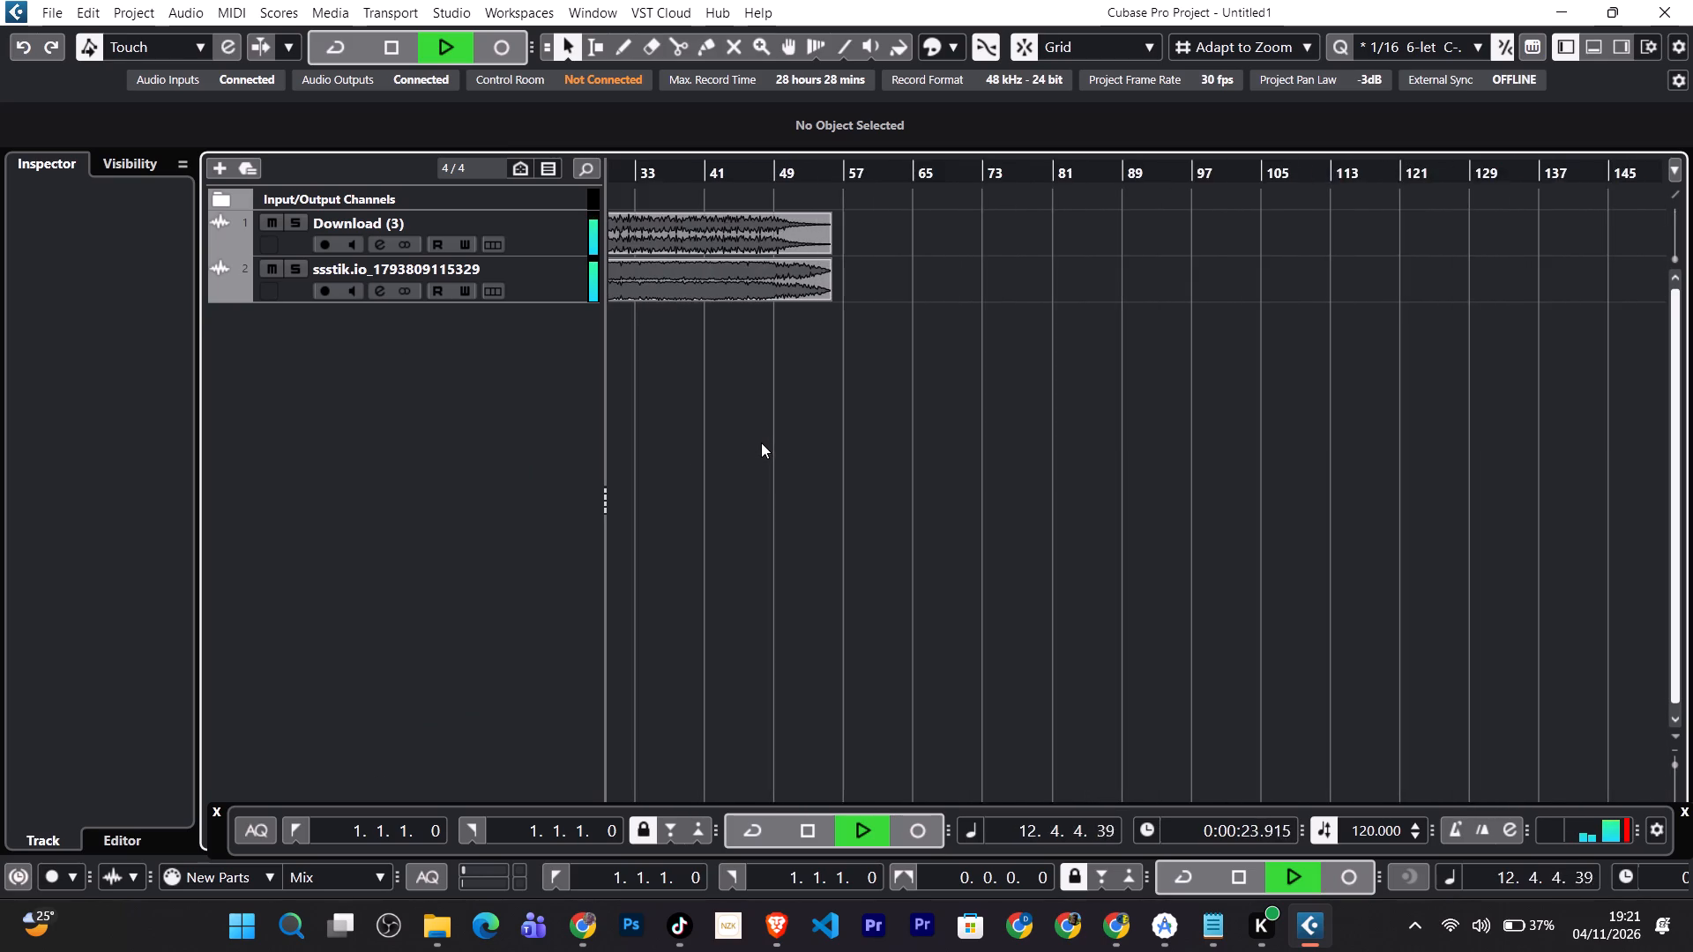
{"action": "scroll", "coordinate": [823, 404], "scroll_direction": "right", "scroll_amount": 6}
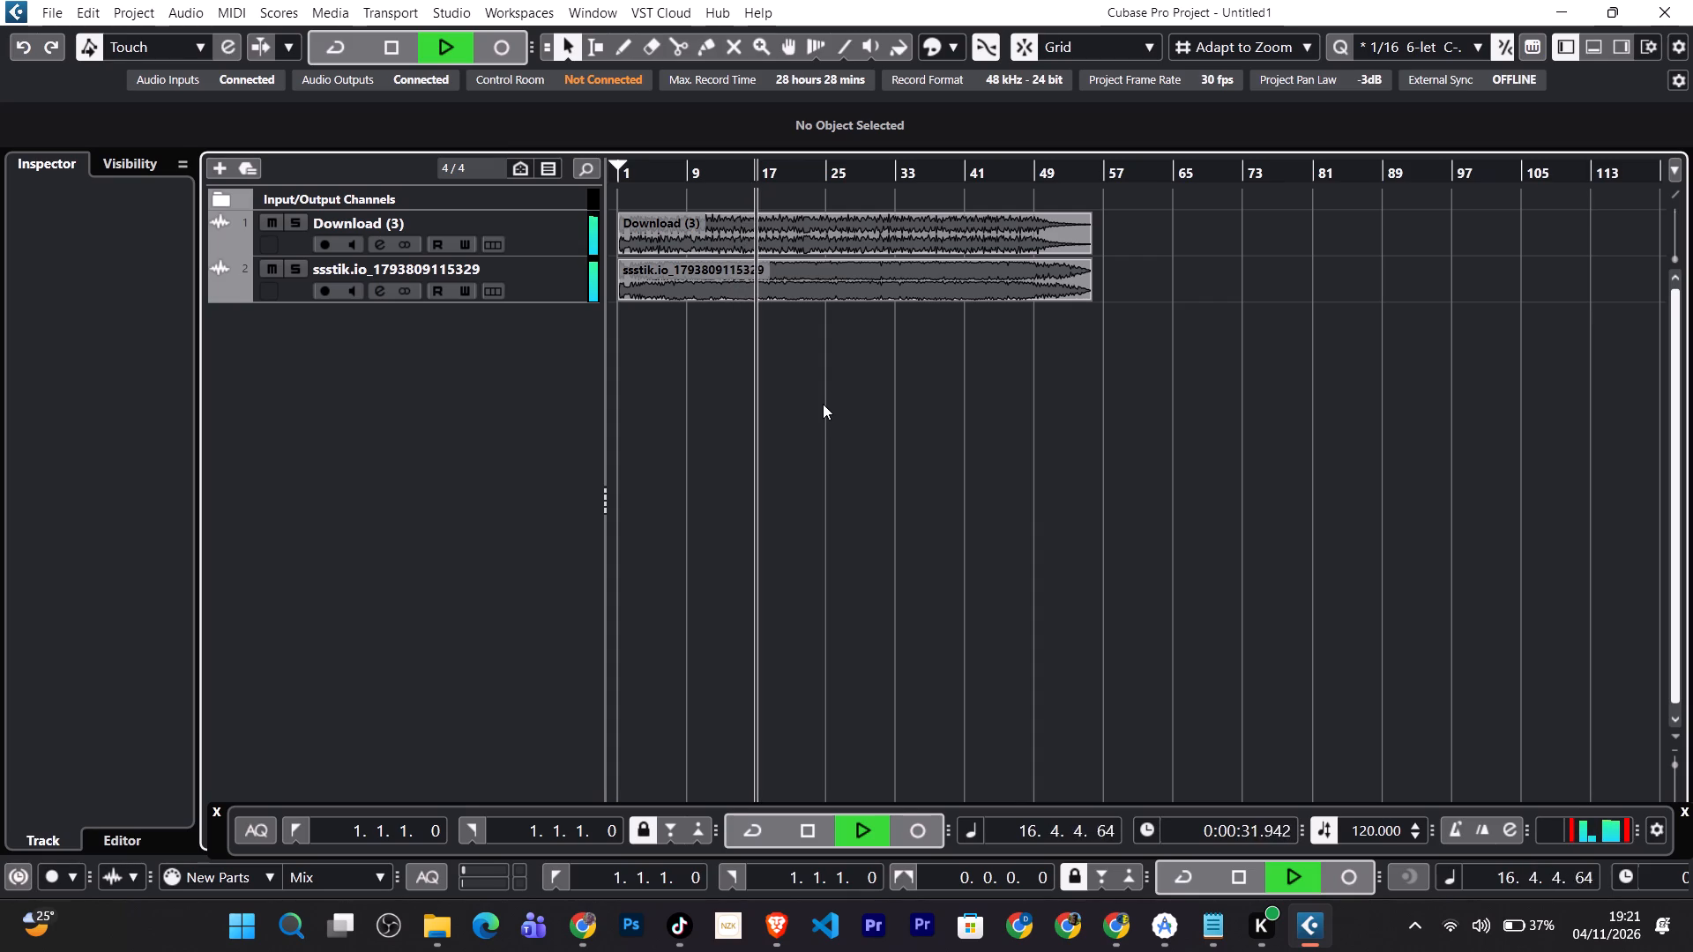
{"action": "key", "text": "space"}
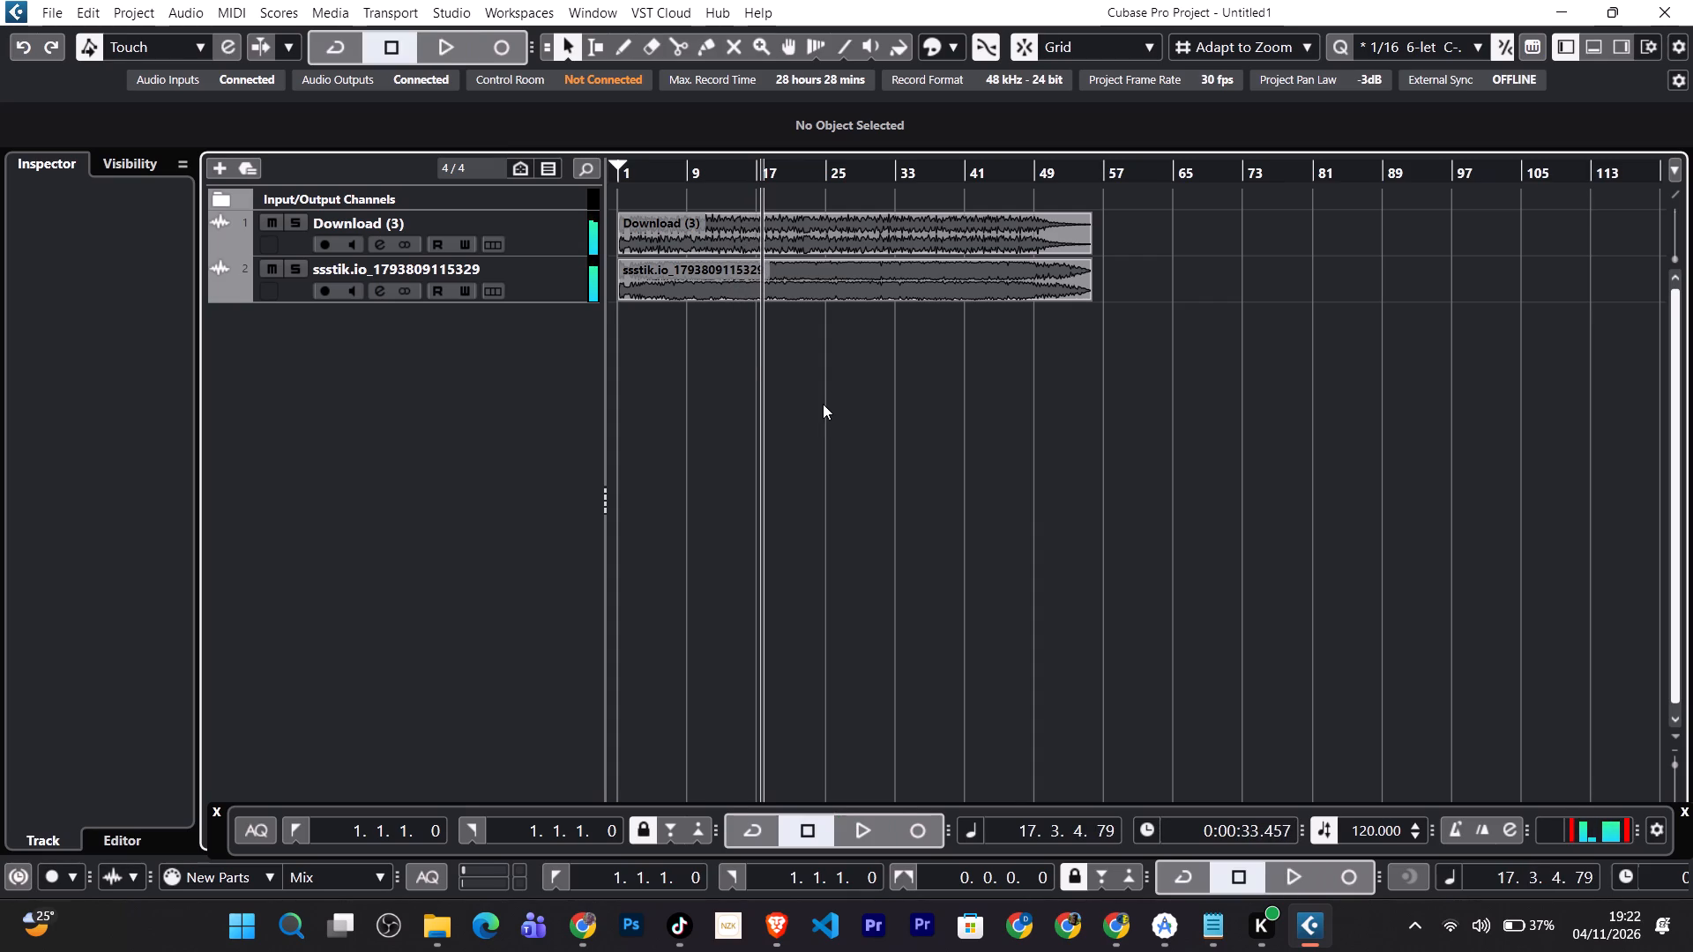
Add four stereo audio tracks named tenor, with input In 1 (Mono) and output Stereo Out.
{"action": "left_click", "coordinate": [222, 173]}
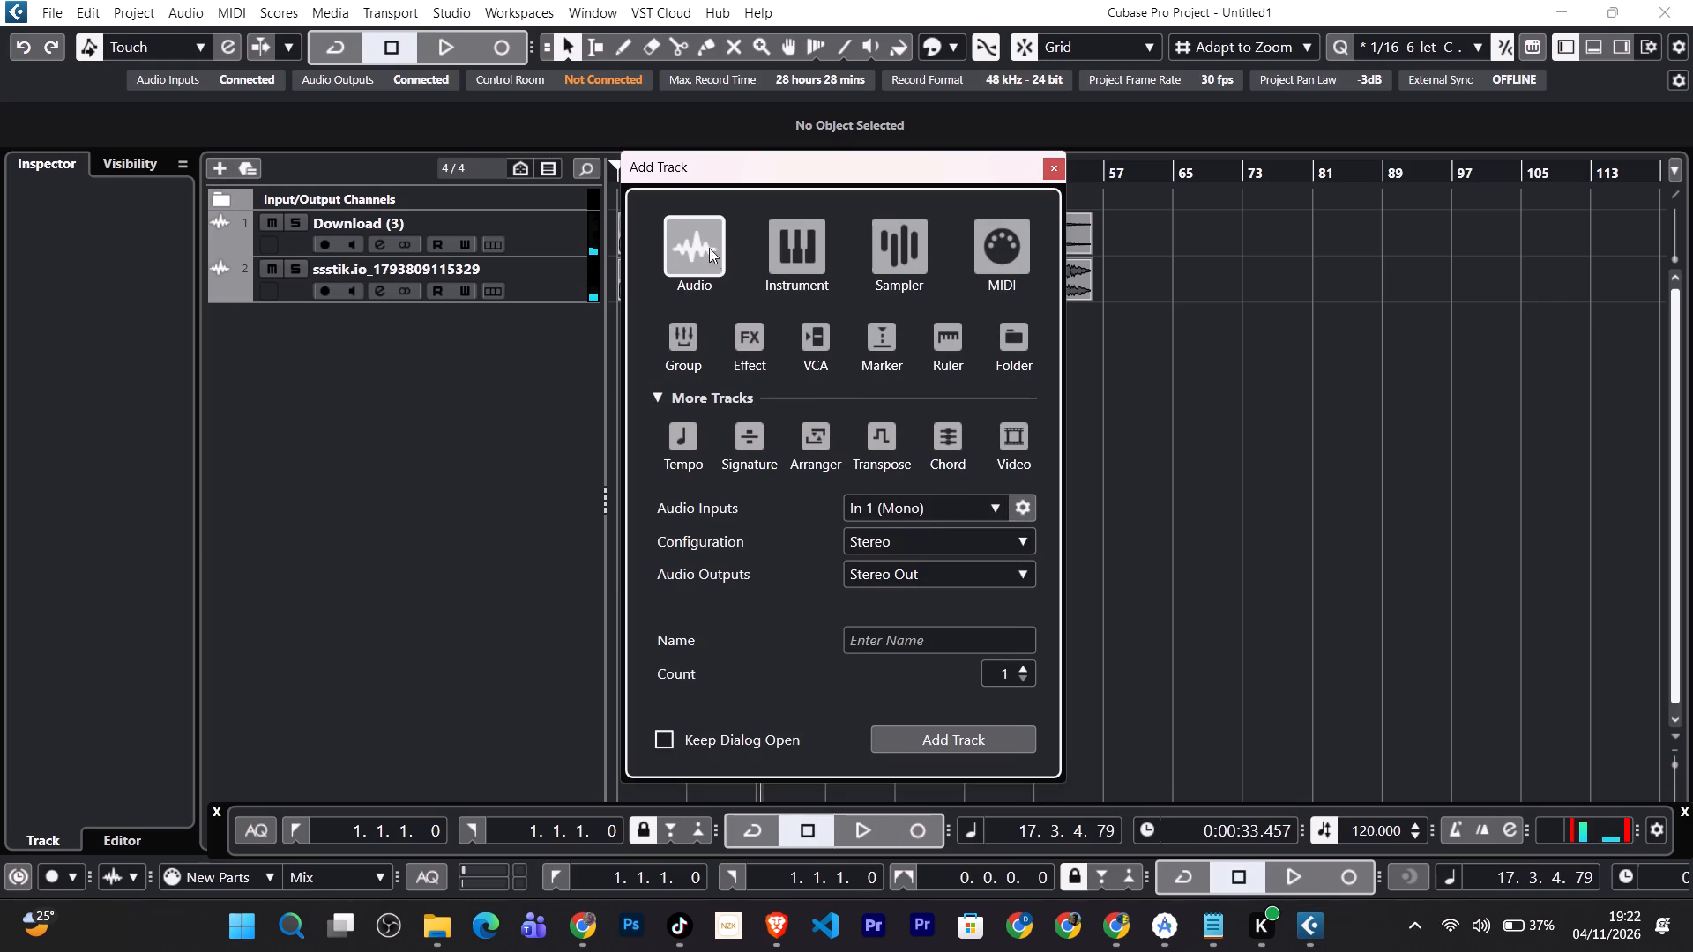
{"action": "left_click", "coordinate": [691, 232]}
{"action": "left_click", "coordinate": [933, 635]}
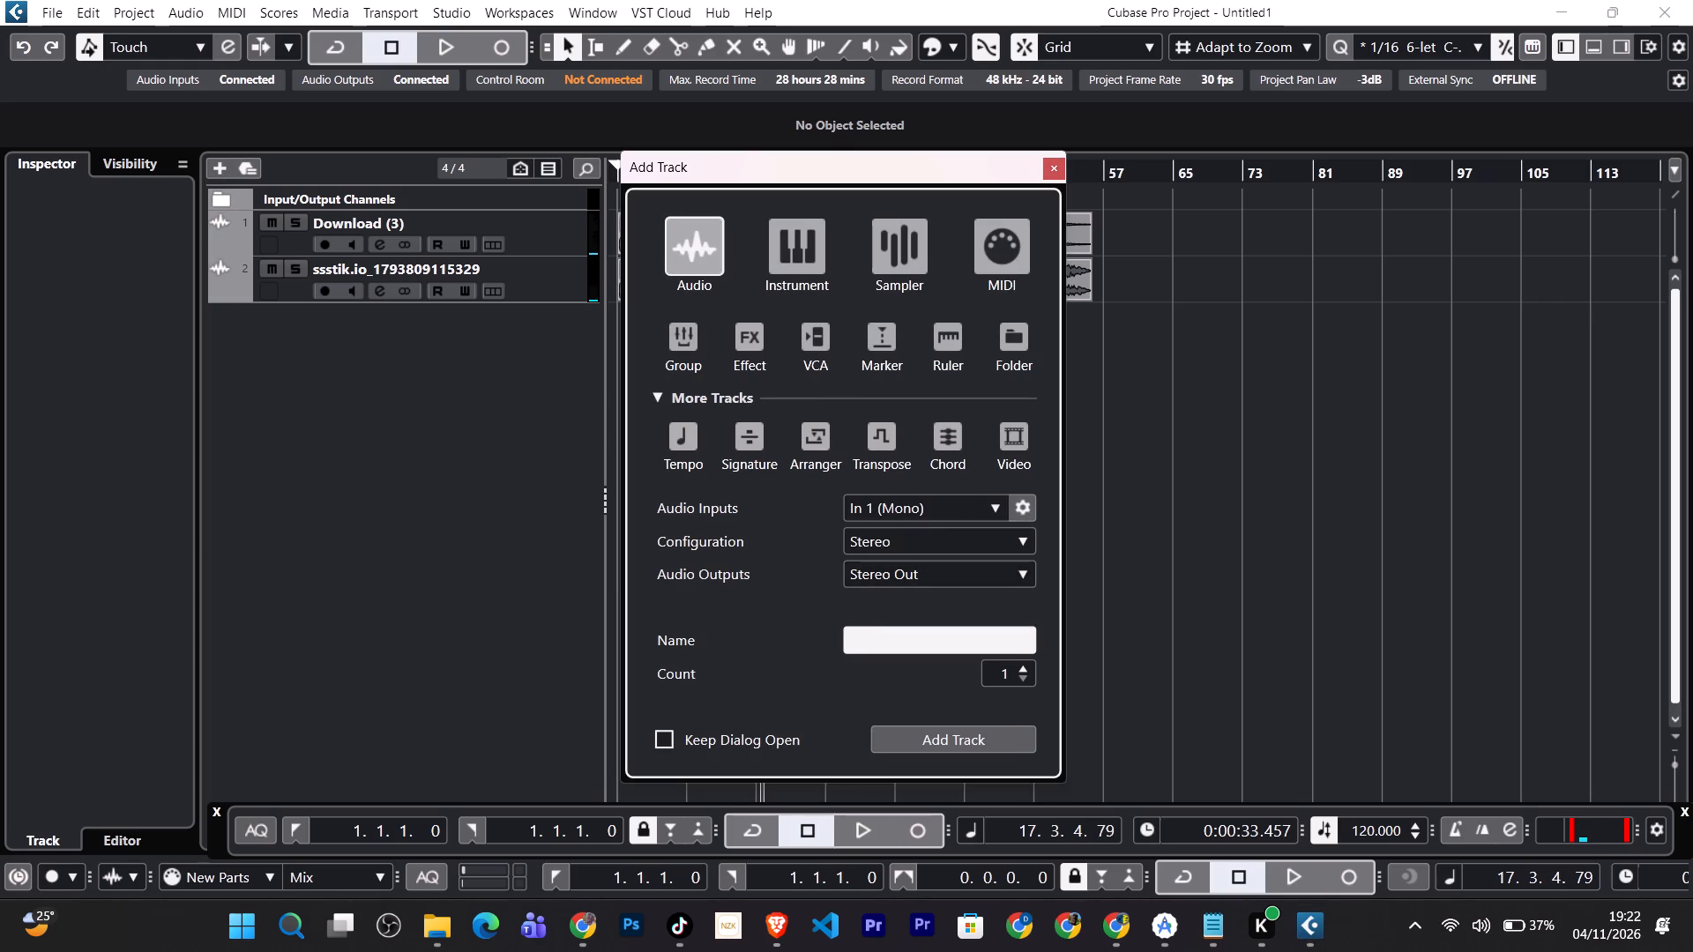
{"action": "type", "text": "tenor"}
{"action": "double_click", "coordinate": [1023, 667]}
{"action": "left_click", "coordinate": [1023, 667]}
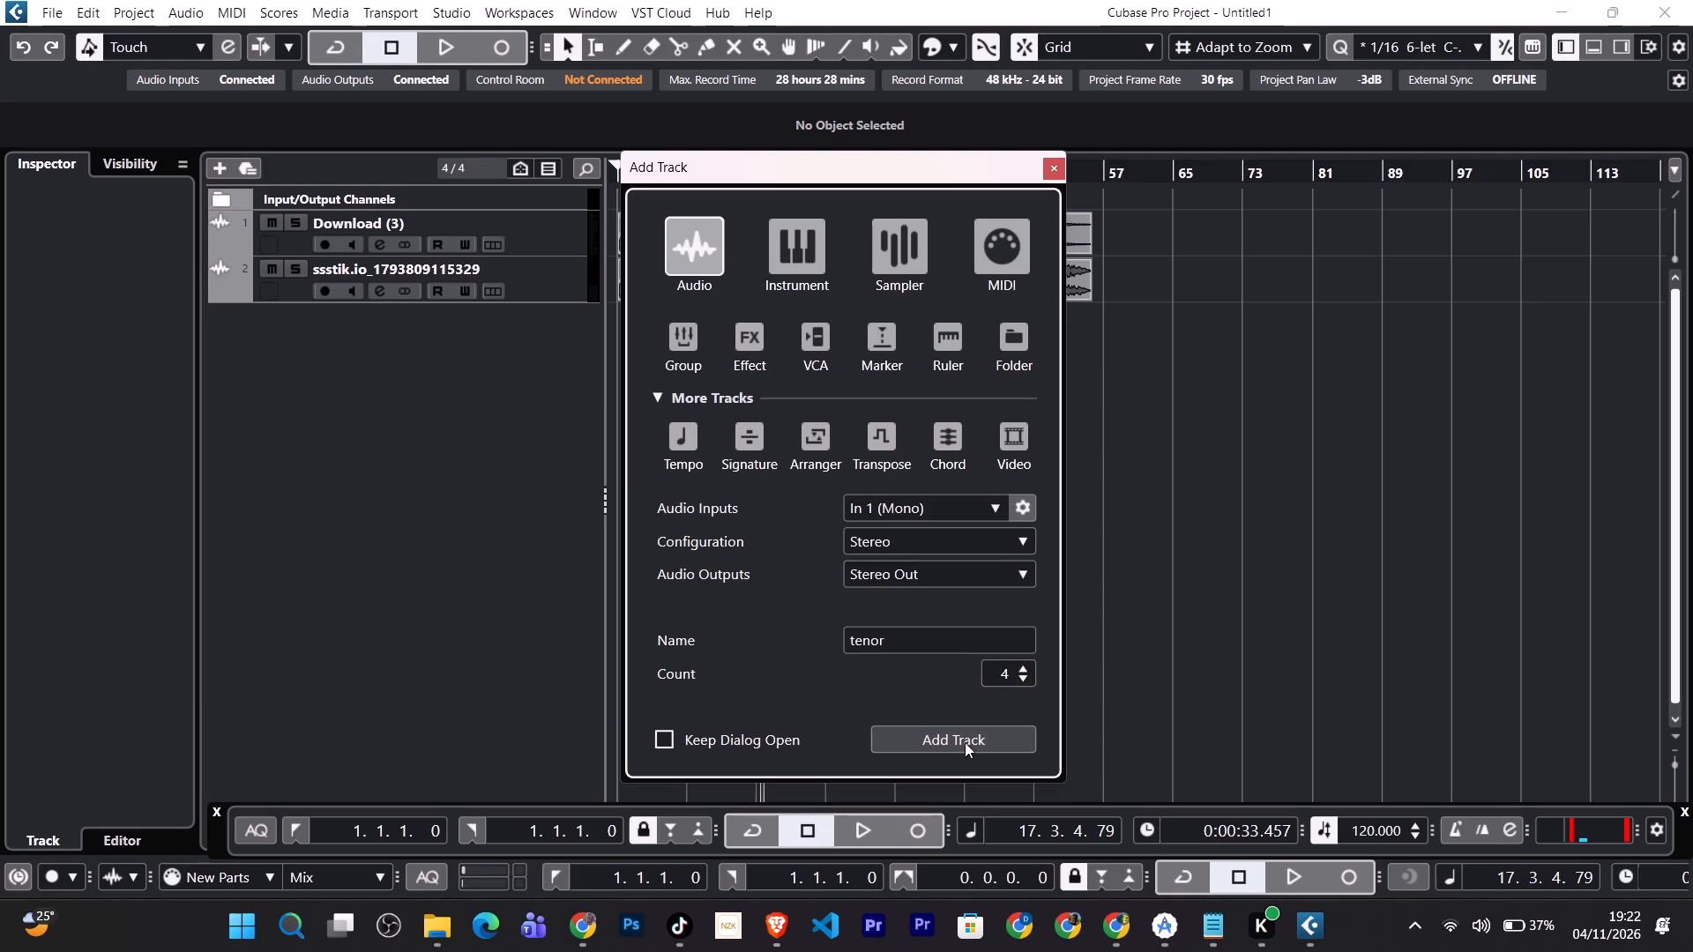
{"action": "left_click", "coordinate": [965, 742]}
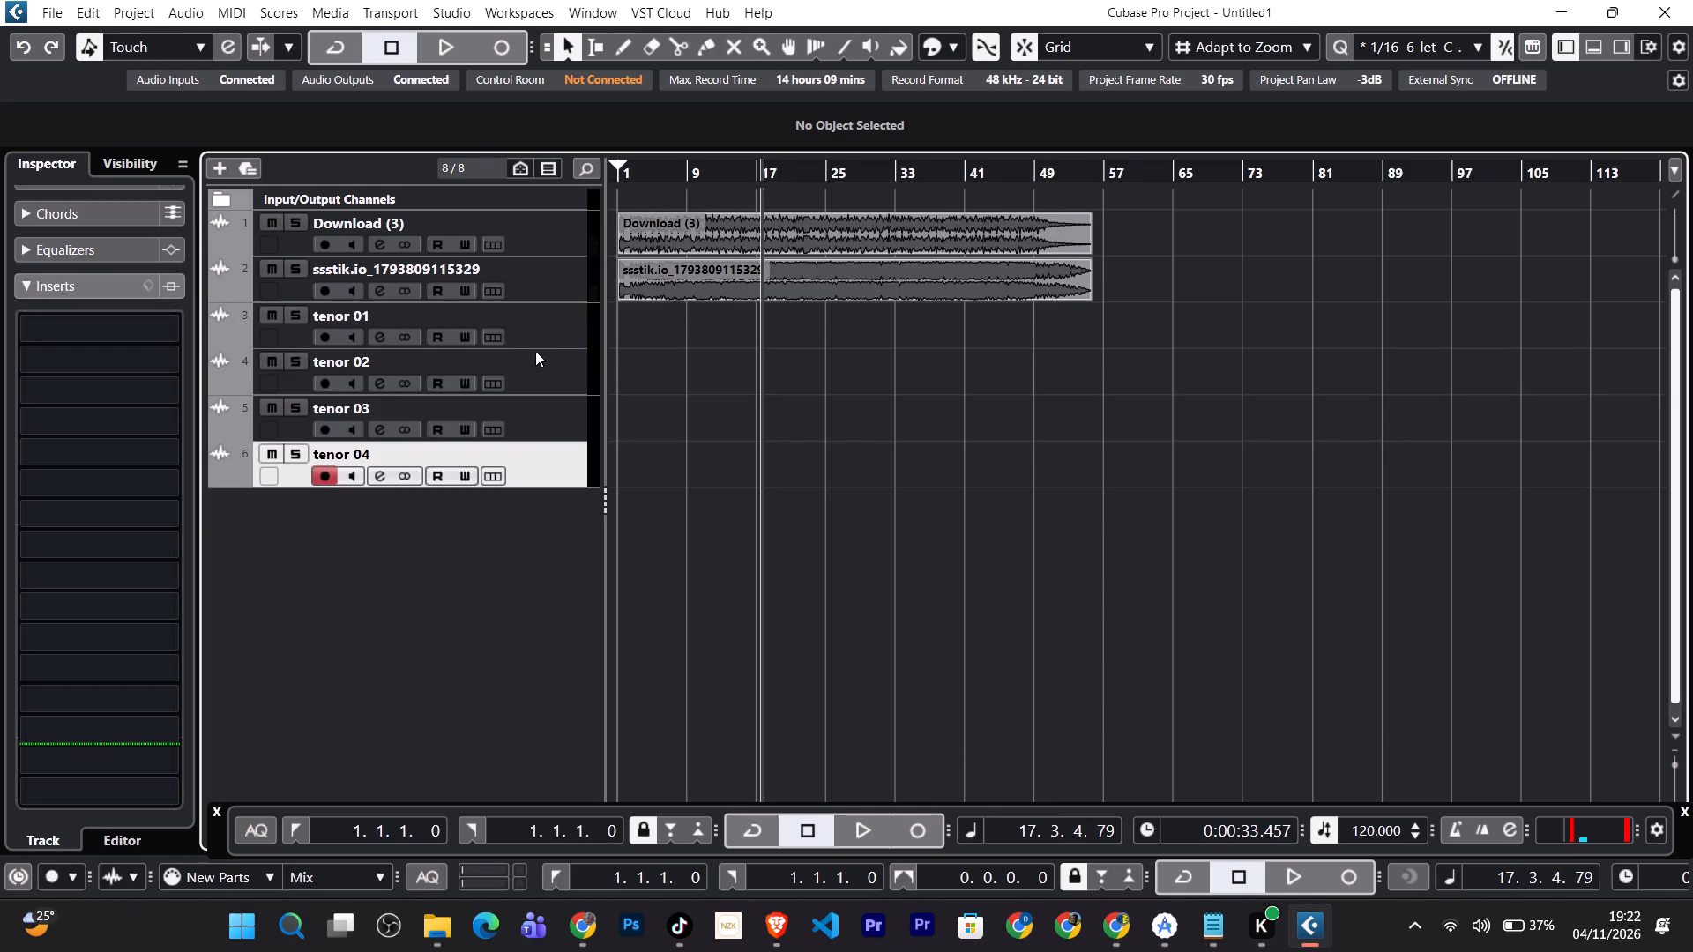
Select the tenor 01 track to arm it for recording.
{"action": "left_click", "coordinate": [537, 331]}
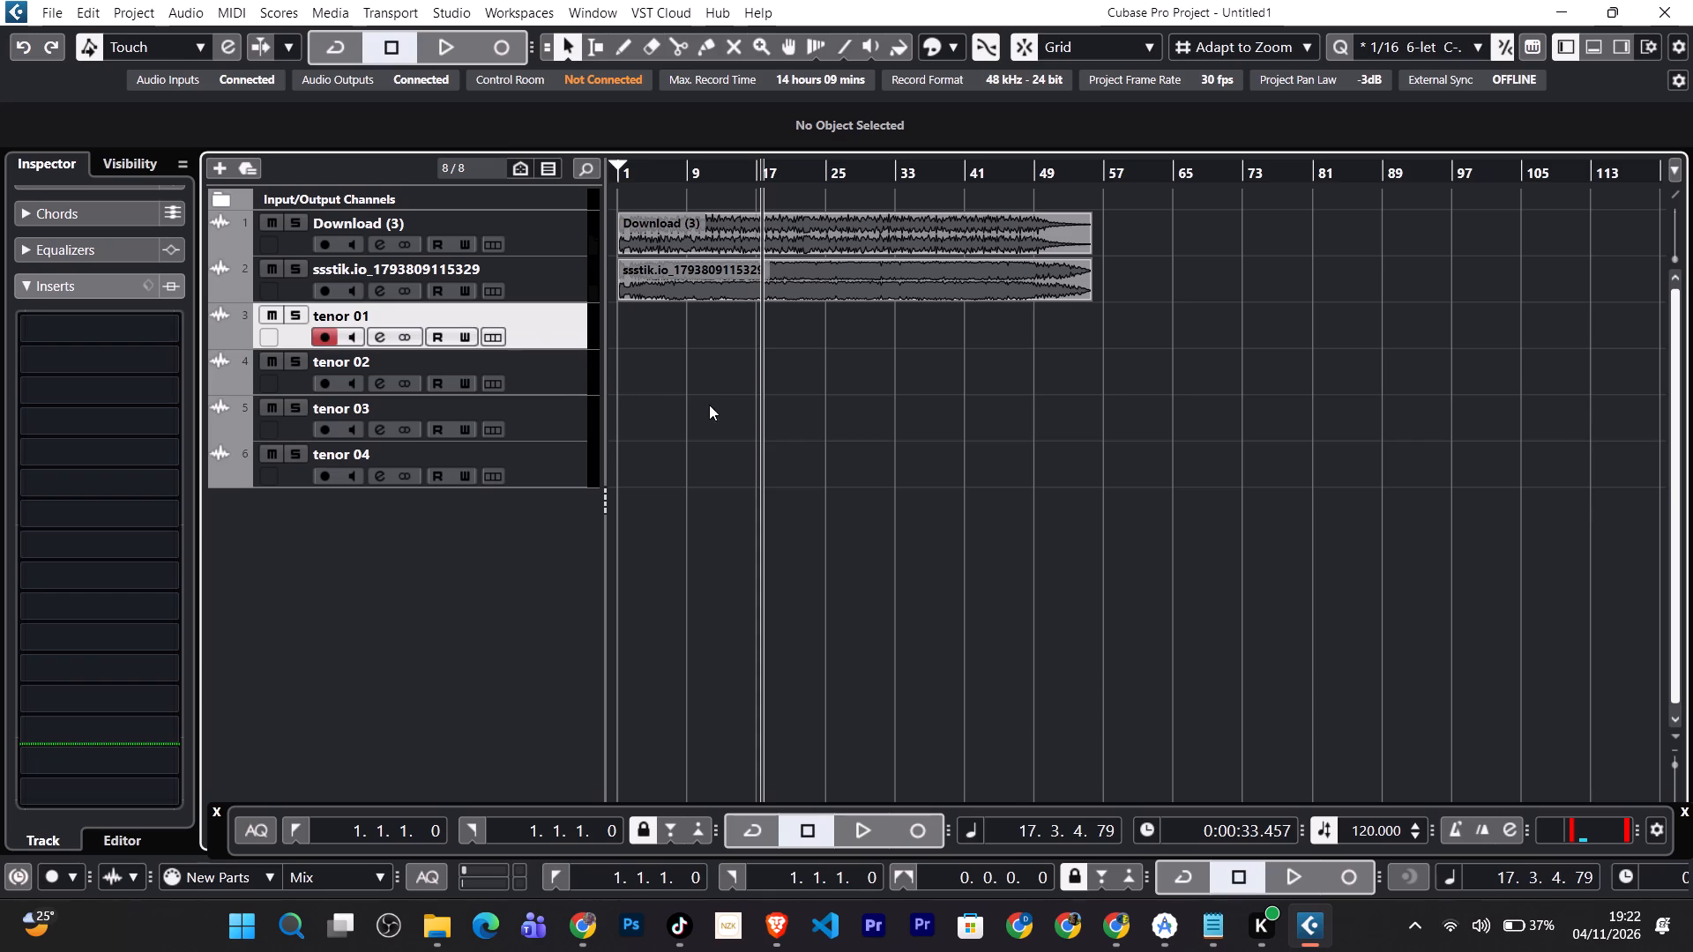
Play back the opening of the two reference tracks from bar 1 in short bursts, pausing between them to listen.
{"action": "left_click", "coordinate": [638, 169]}
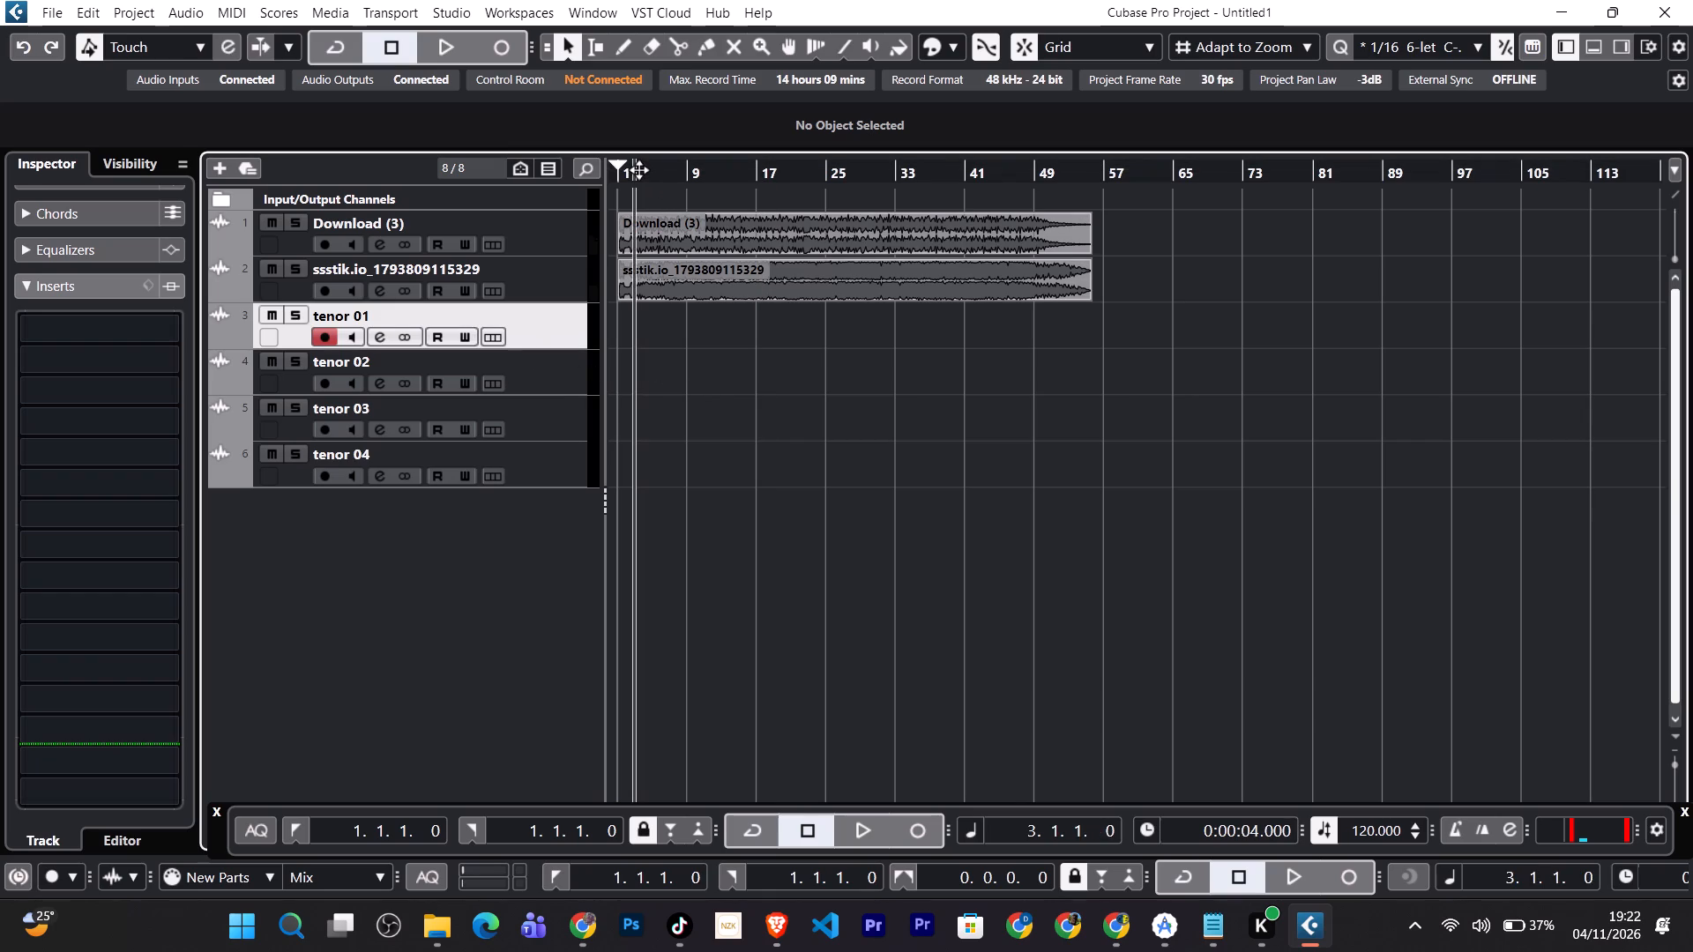
{"action": "left_click_drag", "start_coordinate": [638, 169], "coordinate": [587, 169]}
{"action": "key", "text": "space"}
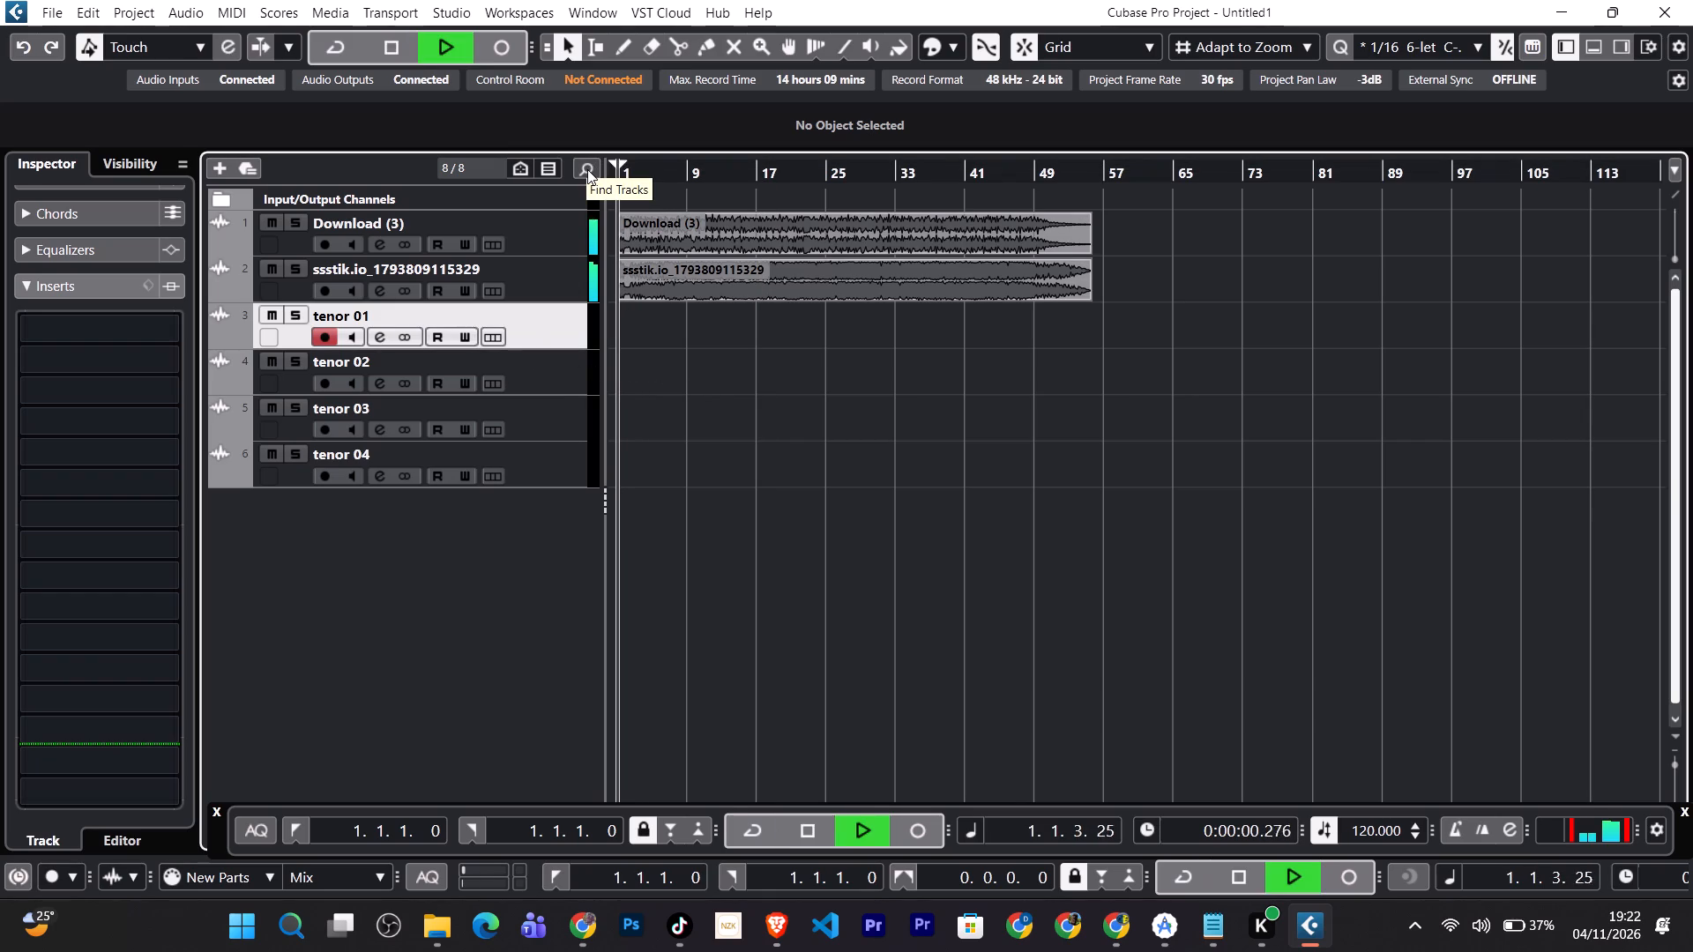
{"action": "key", "text": "space"}
{"action": "key", "text": "space"}
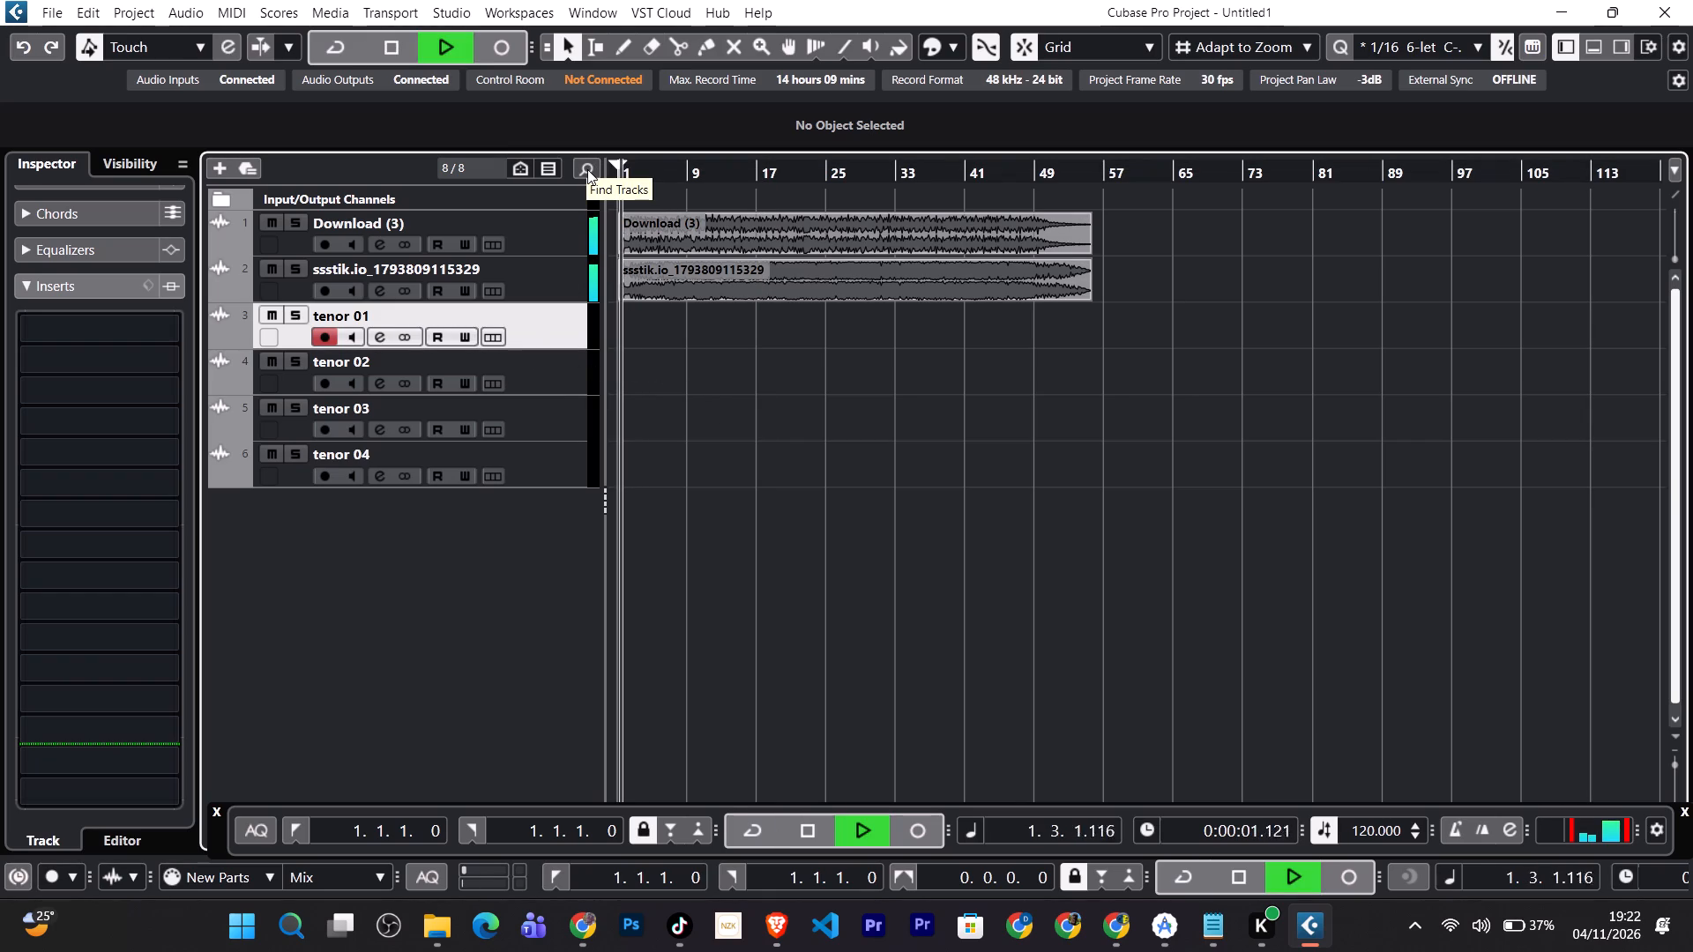
{"action": "key", "text": "space"}
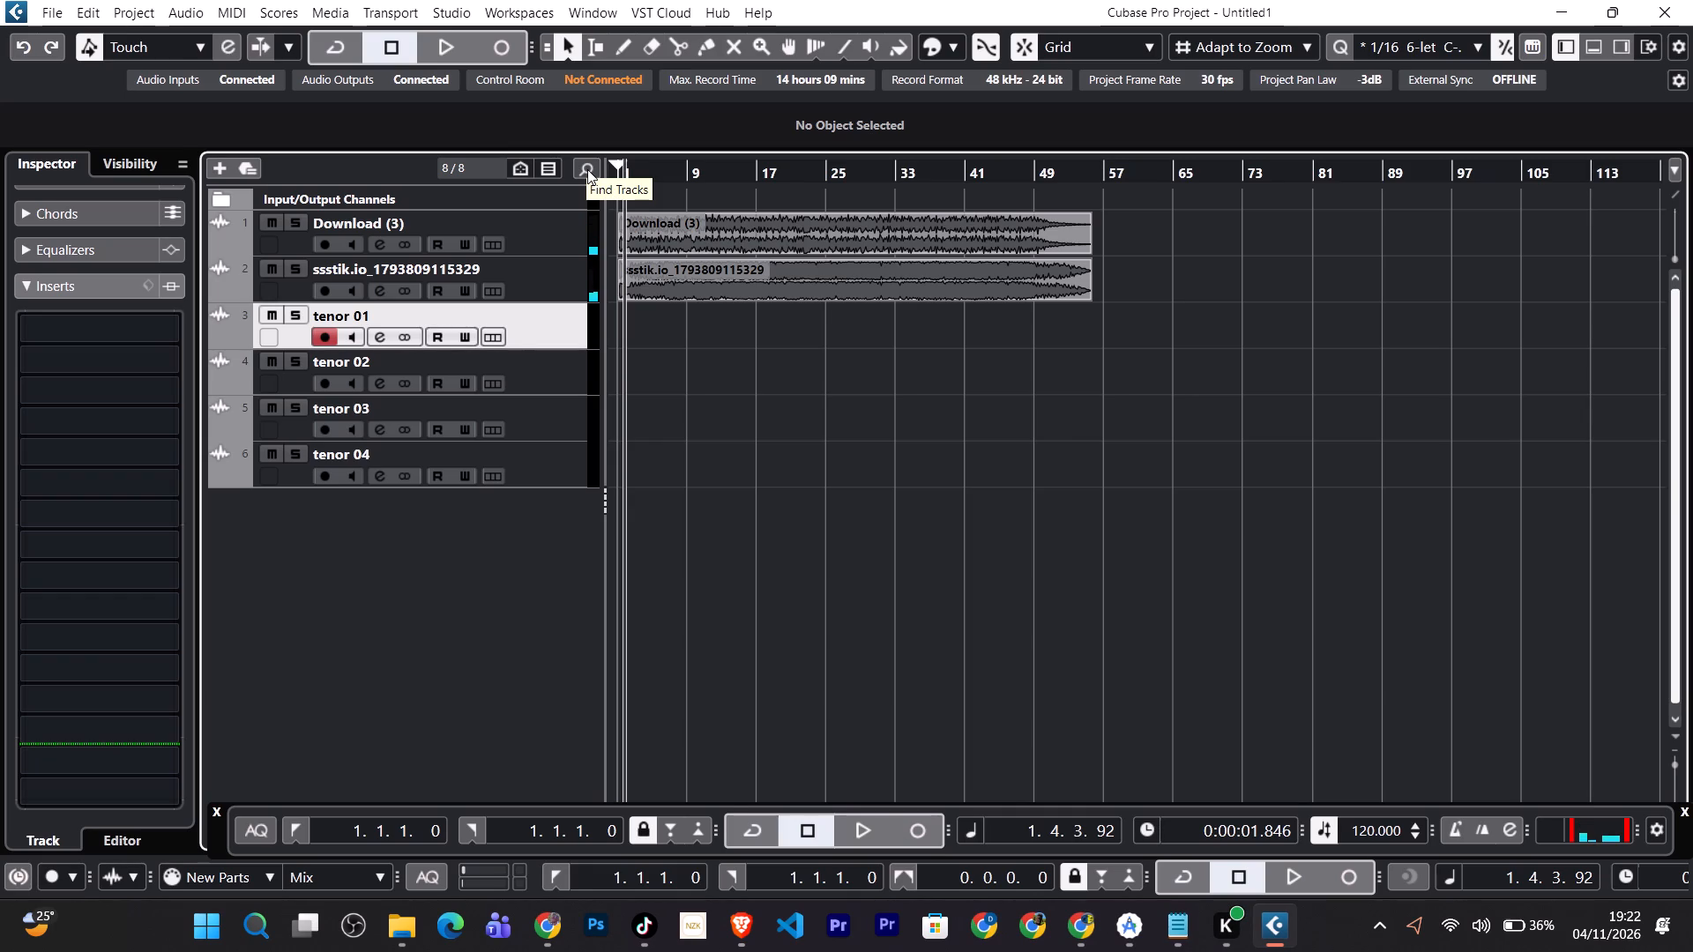
{"action": "key", "text": "space"}
{"action": "key", "text": "space"}
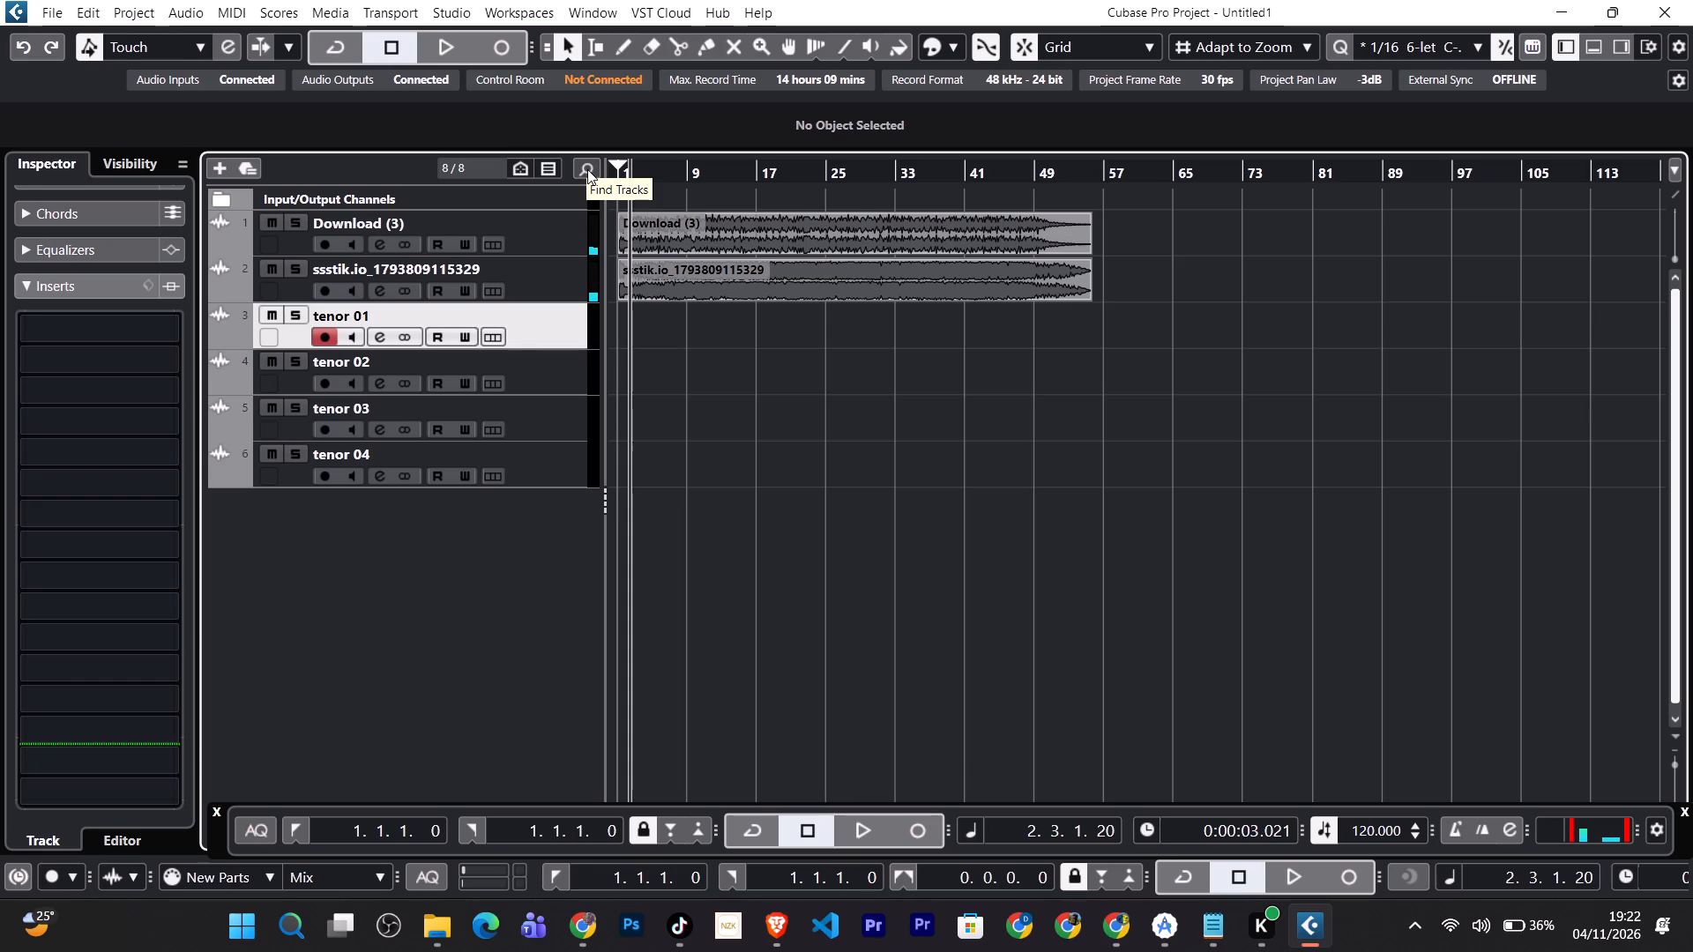
{"action": "key", "text": "space"}
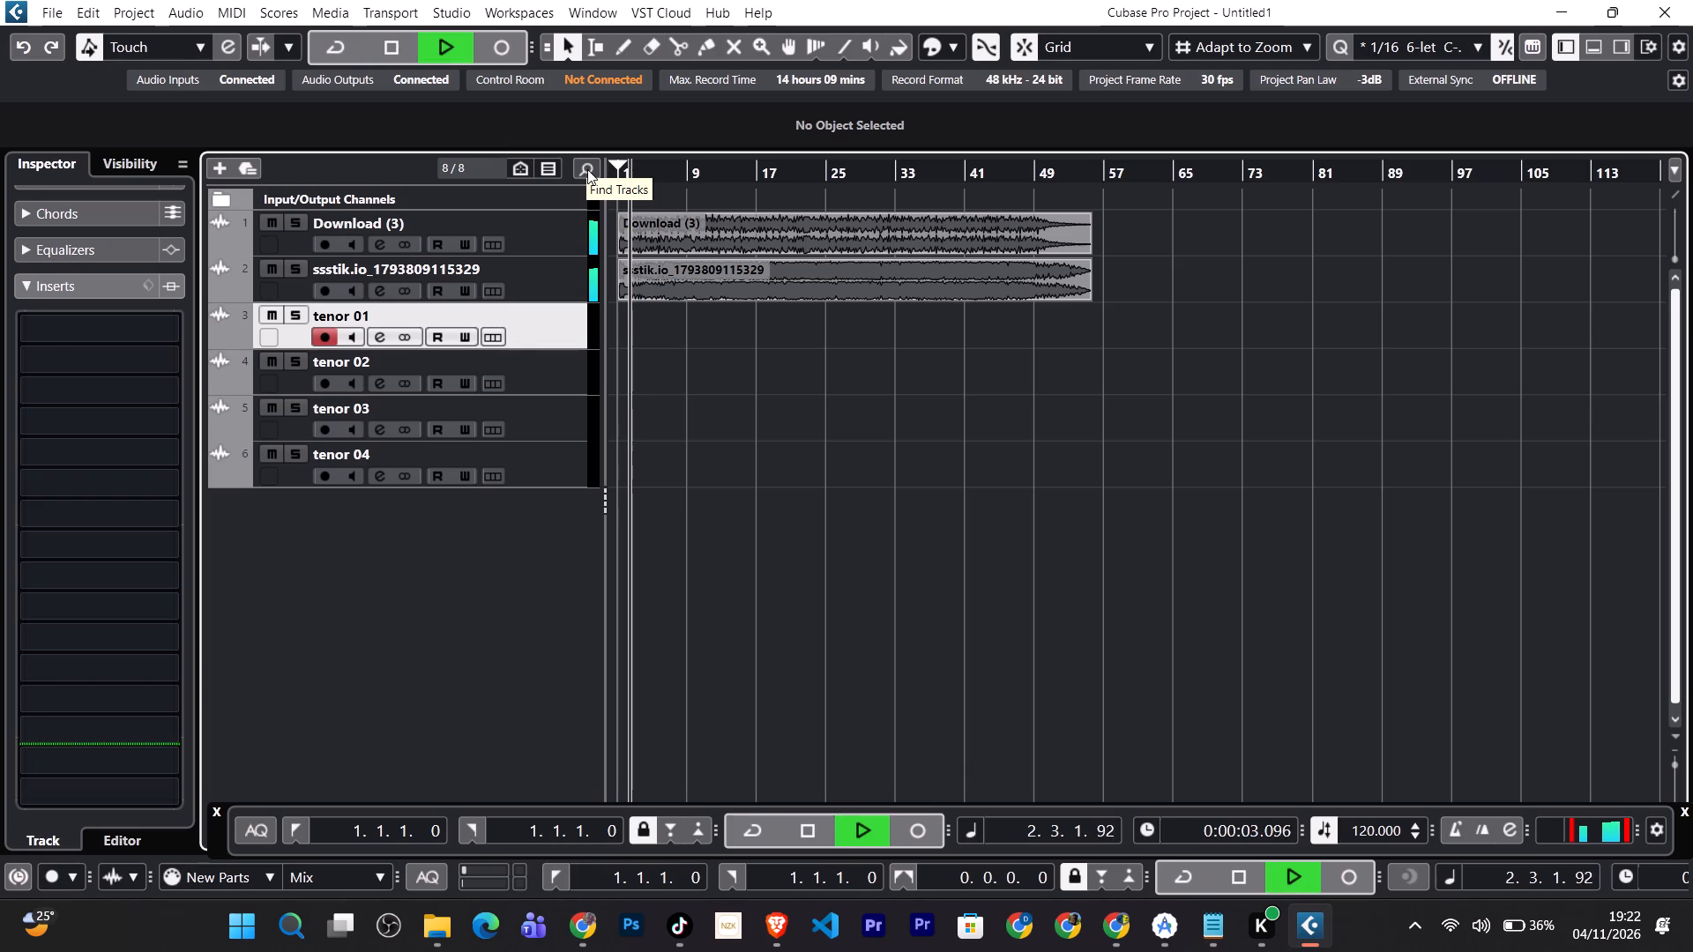
{"action": "key", "text": "Left"}
{"action": "key", "text": "Left"}
{"action": "key", "text": "Left"}
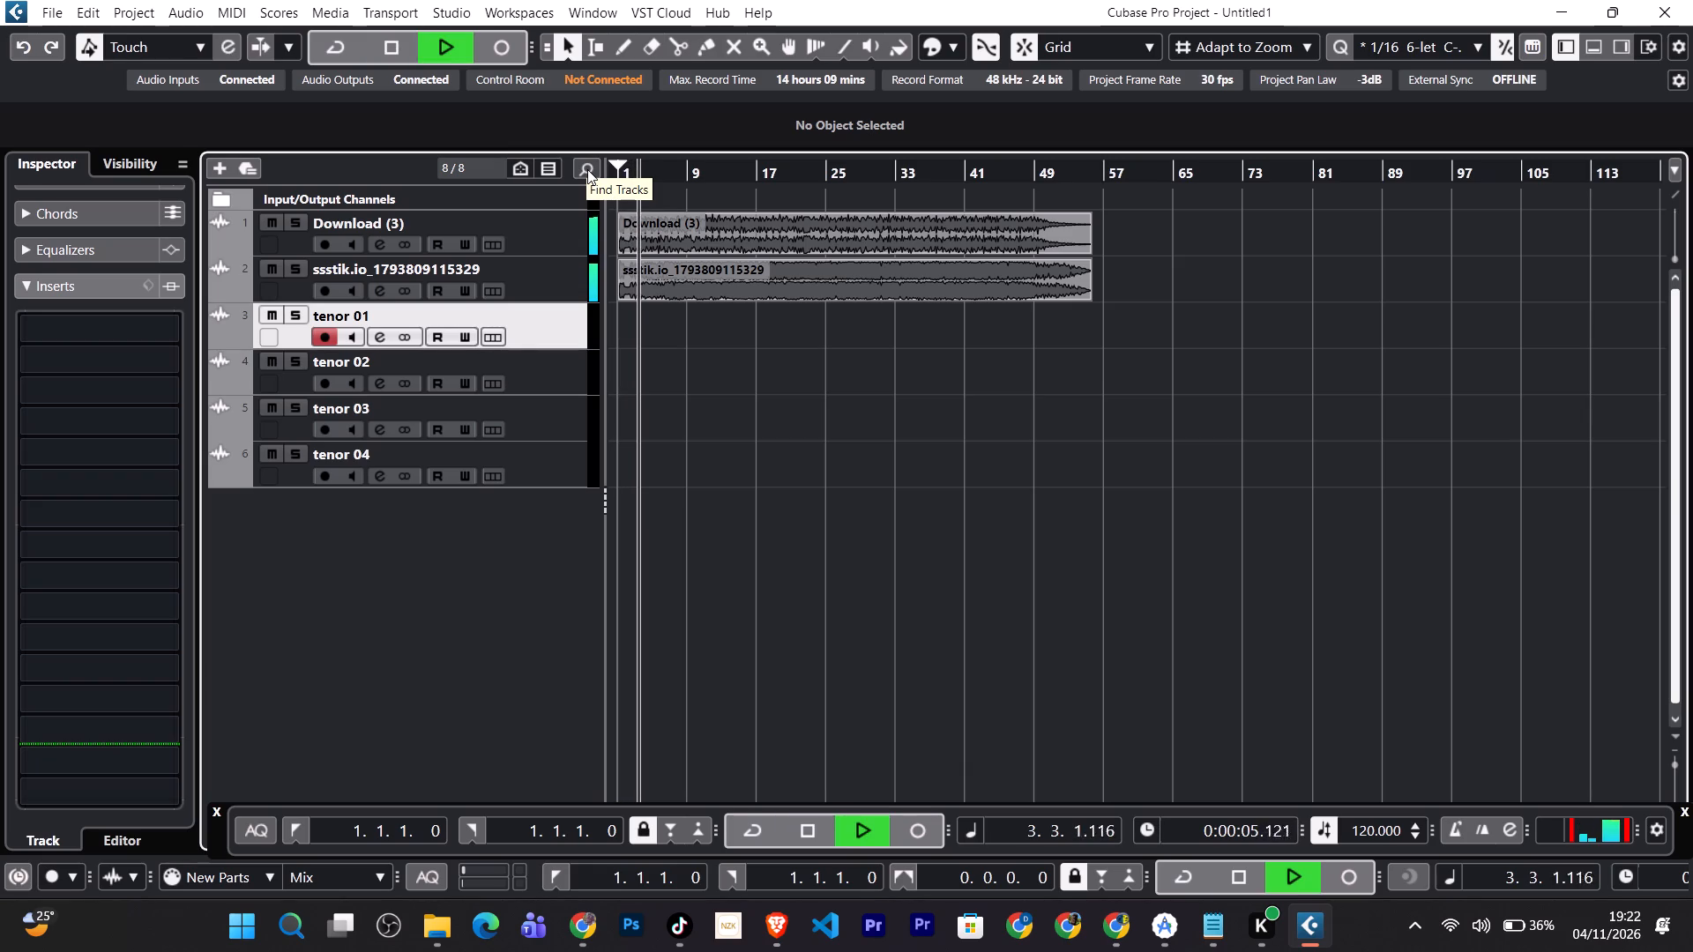
Restart playback from the beginning of the project and start recording on the tenor 01 track.
{"action": "left_click_drag", "start_coordinate": [626, 172], "coordinate": [600, 174]}
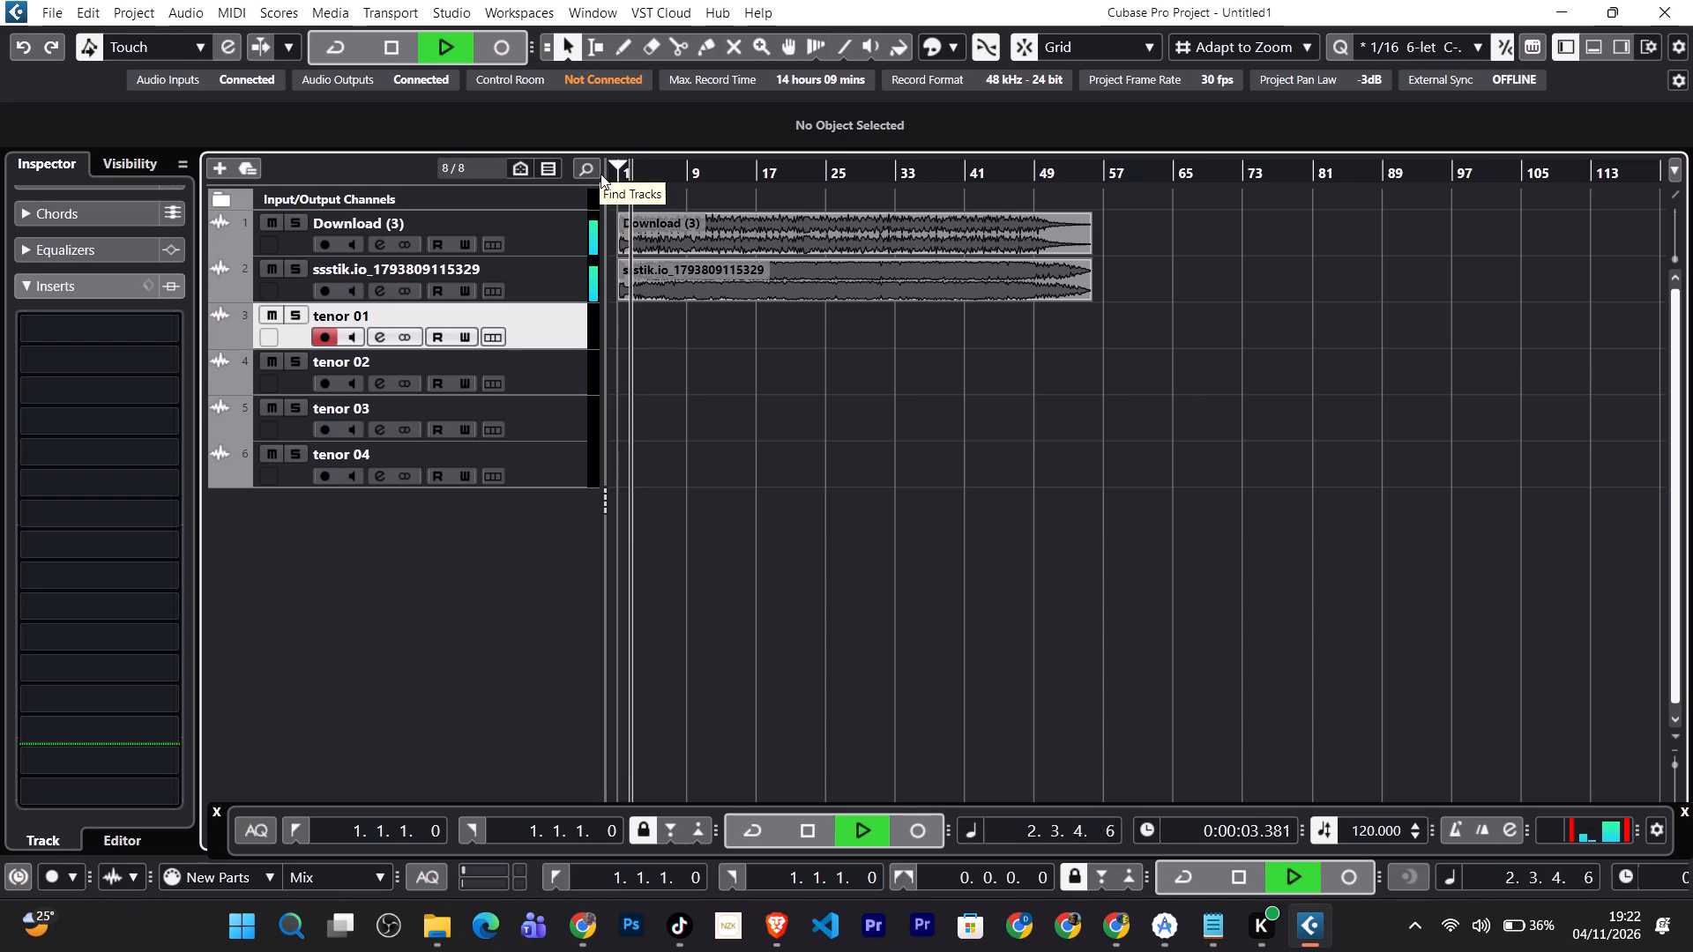
{"action": "key", "text": "asterisk"}
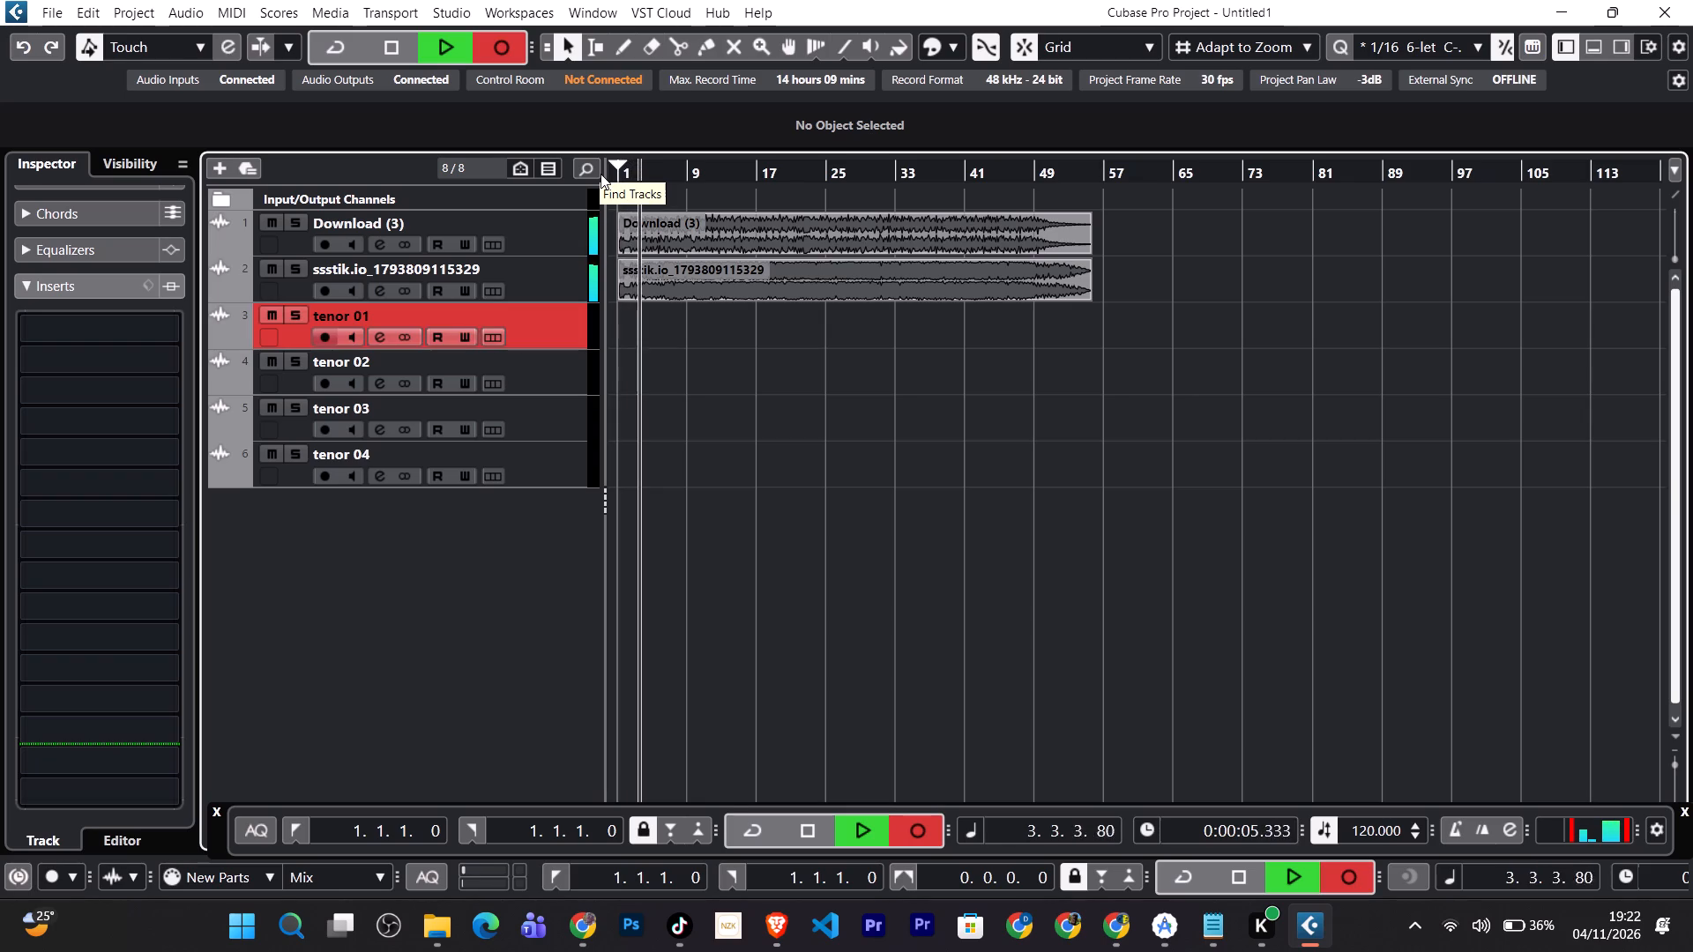
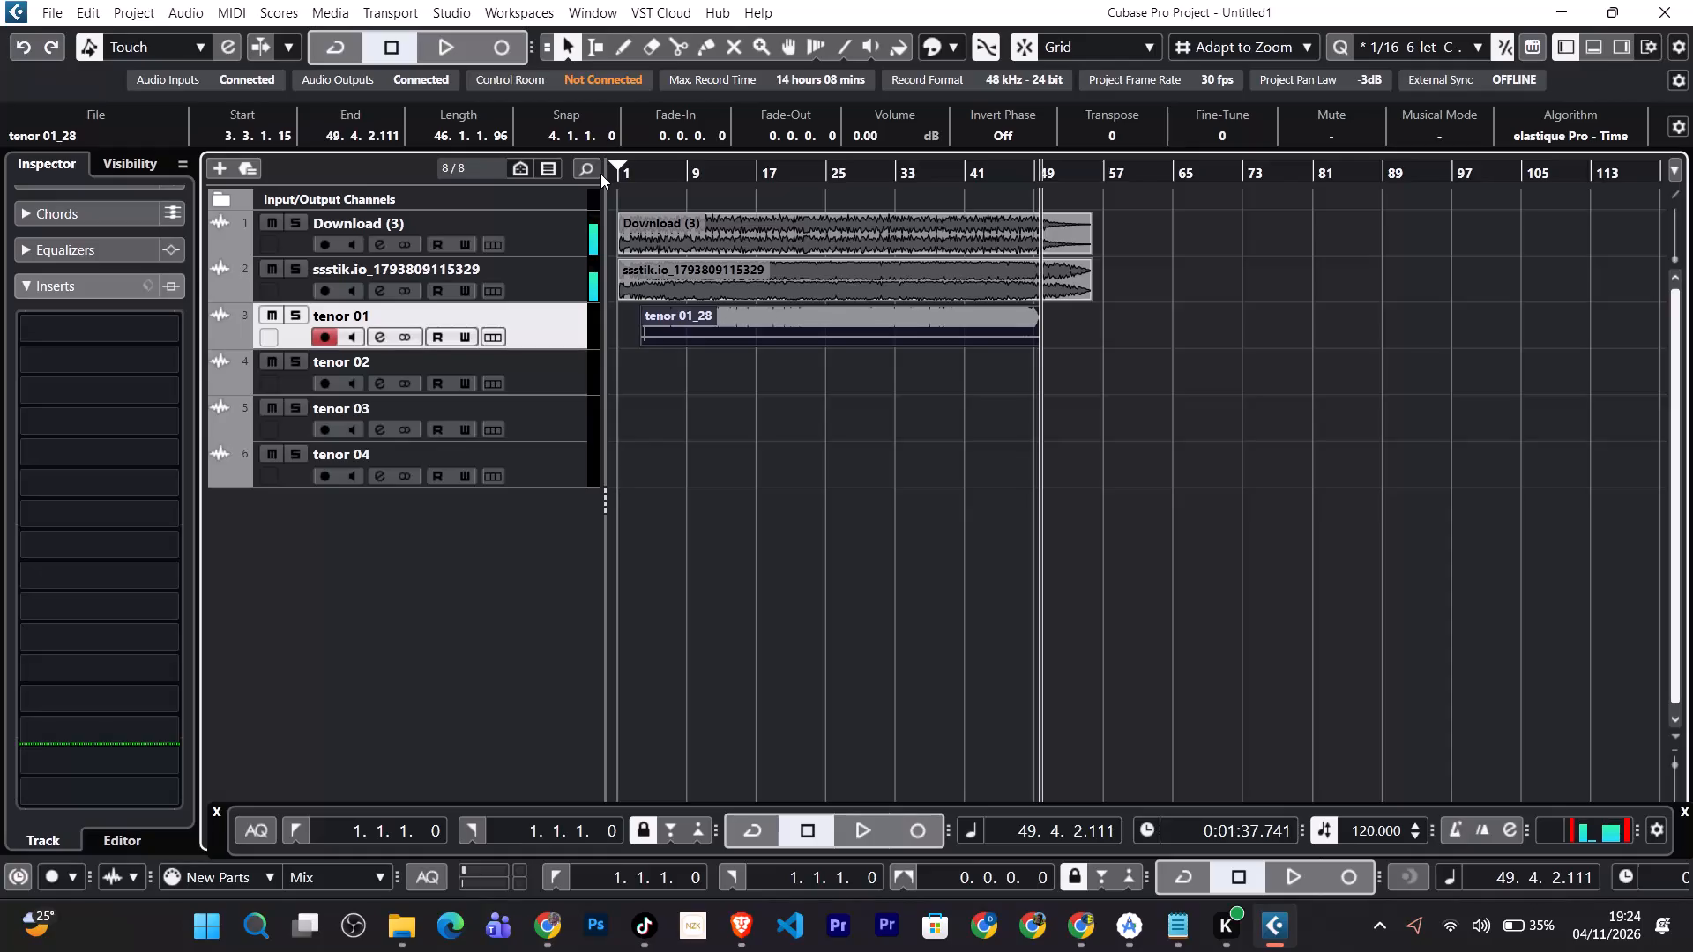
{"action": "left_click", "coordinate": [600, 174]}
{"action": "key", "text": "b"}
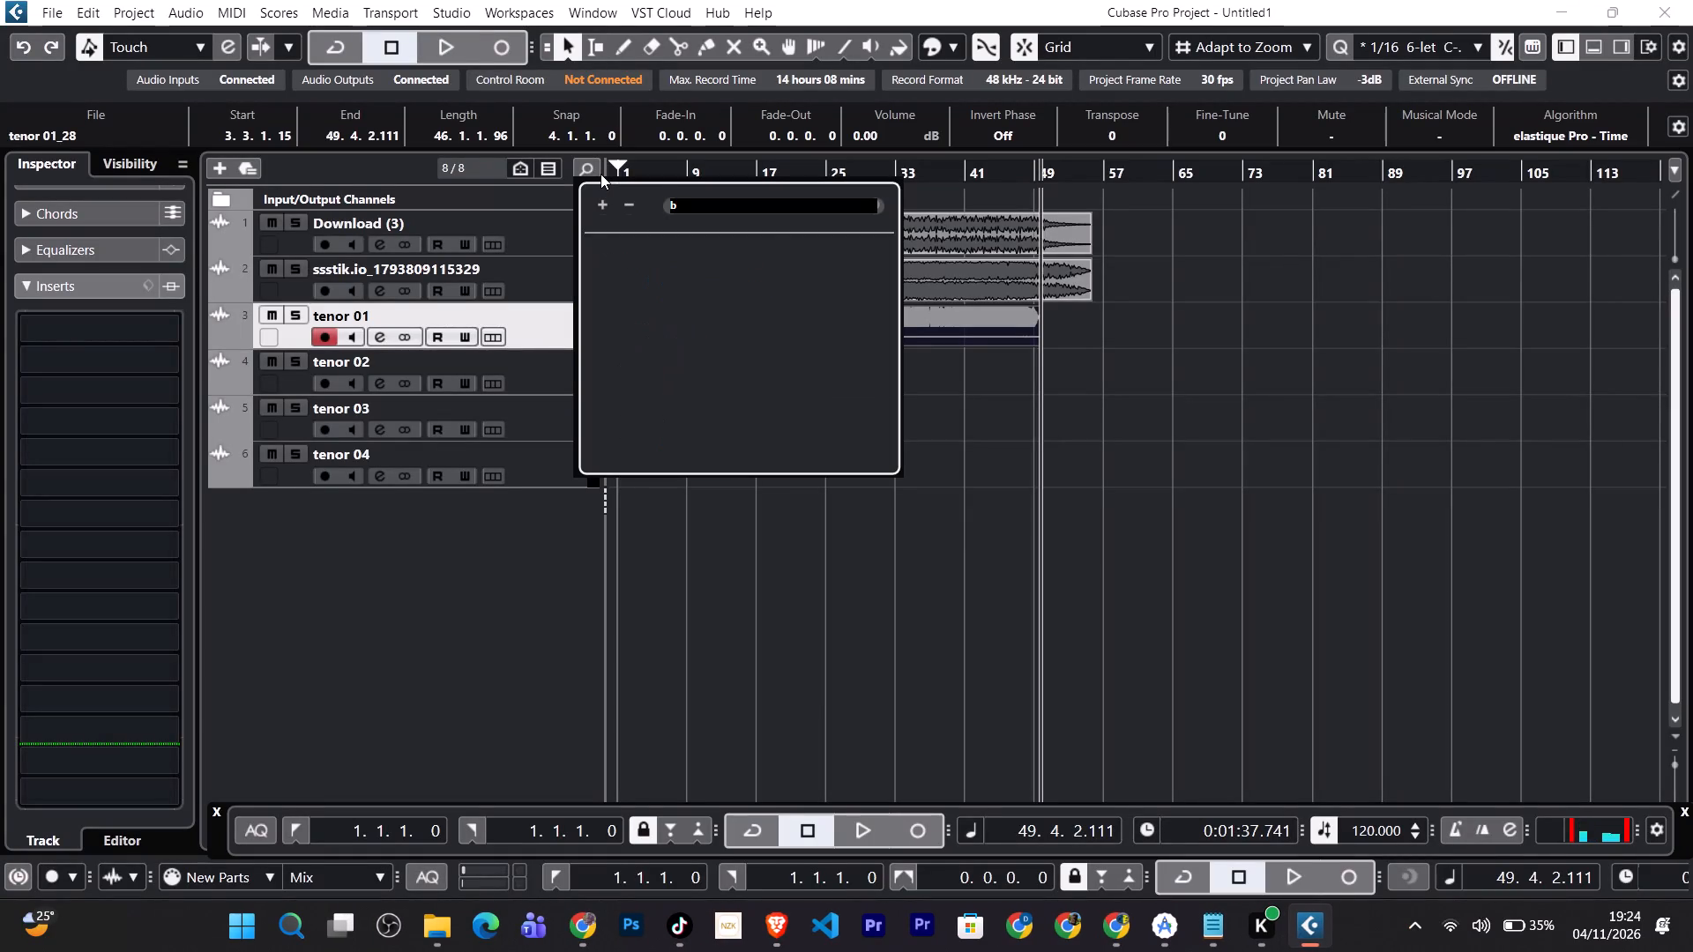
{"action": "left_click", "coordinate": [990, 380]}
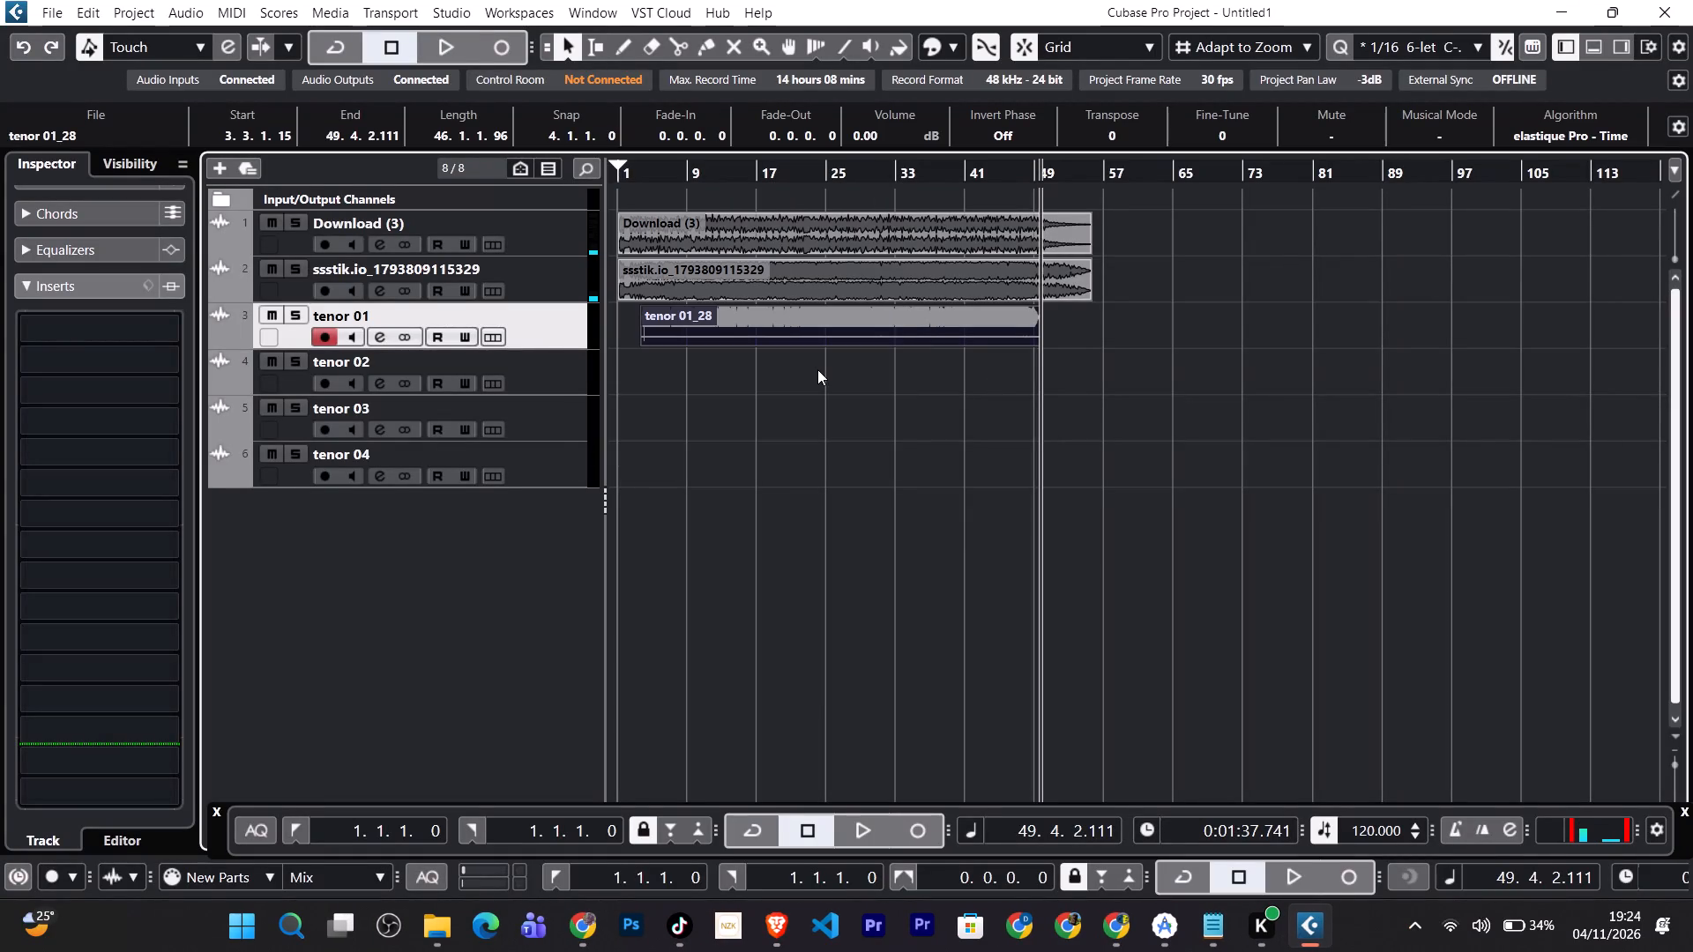
Play back the recorded tenor 01 take with the reference tracks from the beginning of the project.
{"action": "type", "text": "b"}
{"action": "key", "text": "space"}
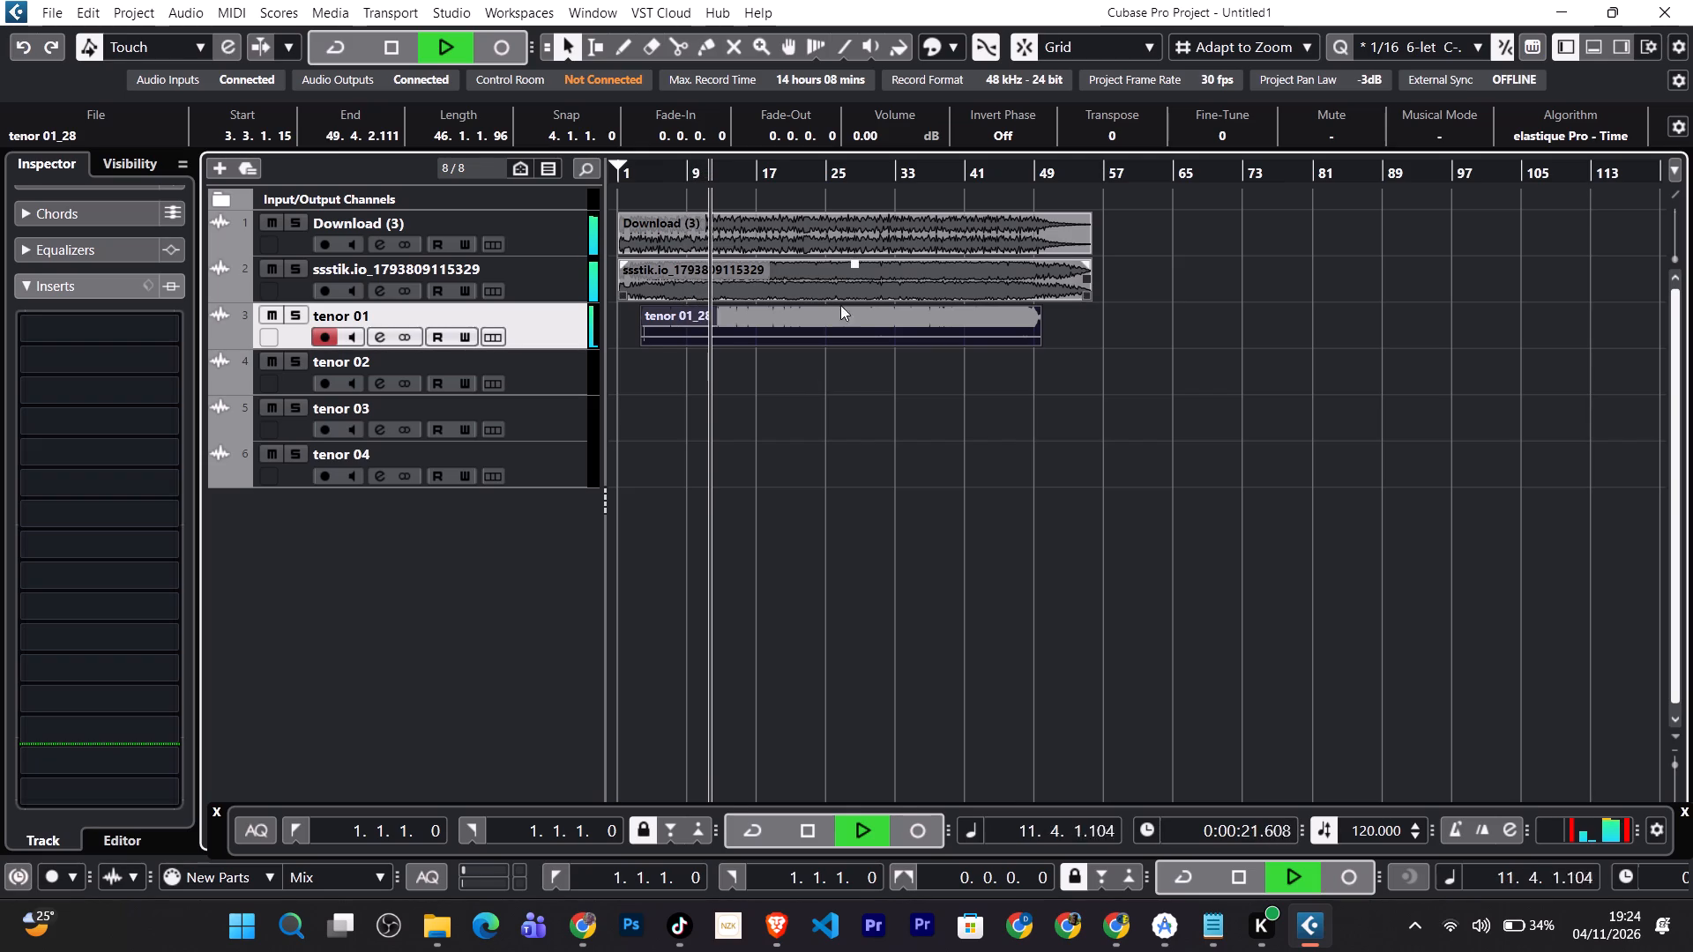
Lower the volume of the recorded clip on the tenor 01 track to -2.74 dB.
{"action": "left_click_drag", "start_coordinate": [841, 309], "coordinate": [841, 314]}
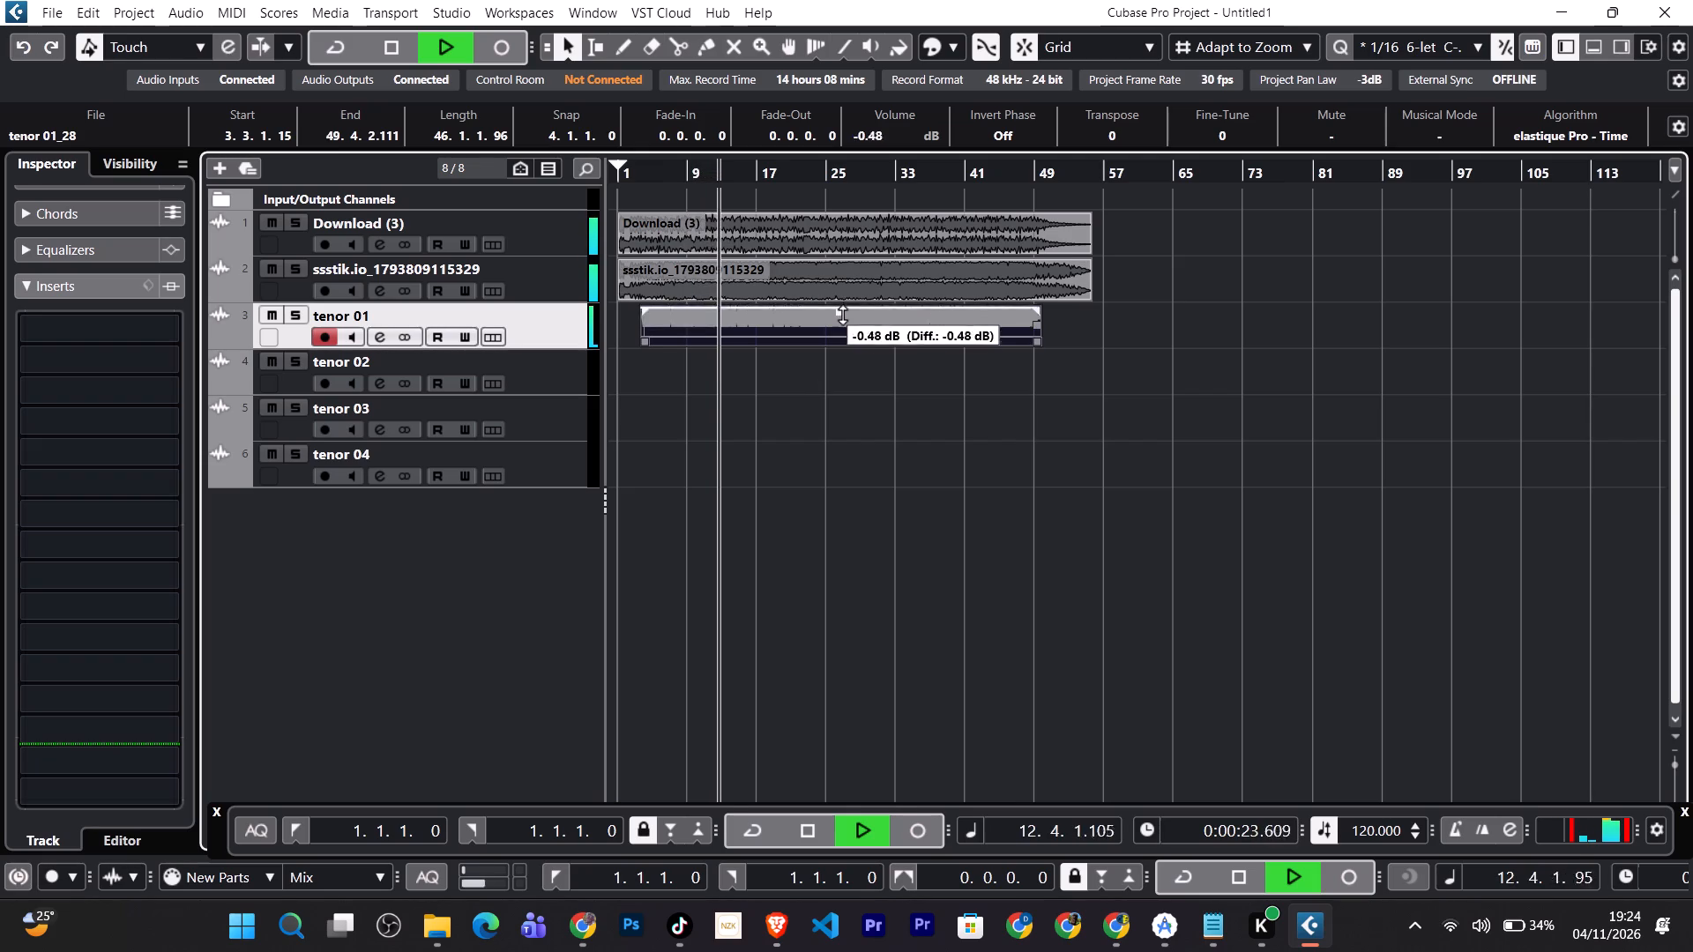
{"action": "left_click_drag", "start_coordinate": [841, 314], "coordinate": [841, 320]}
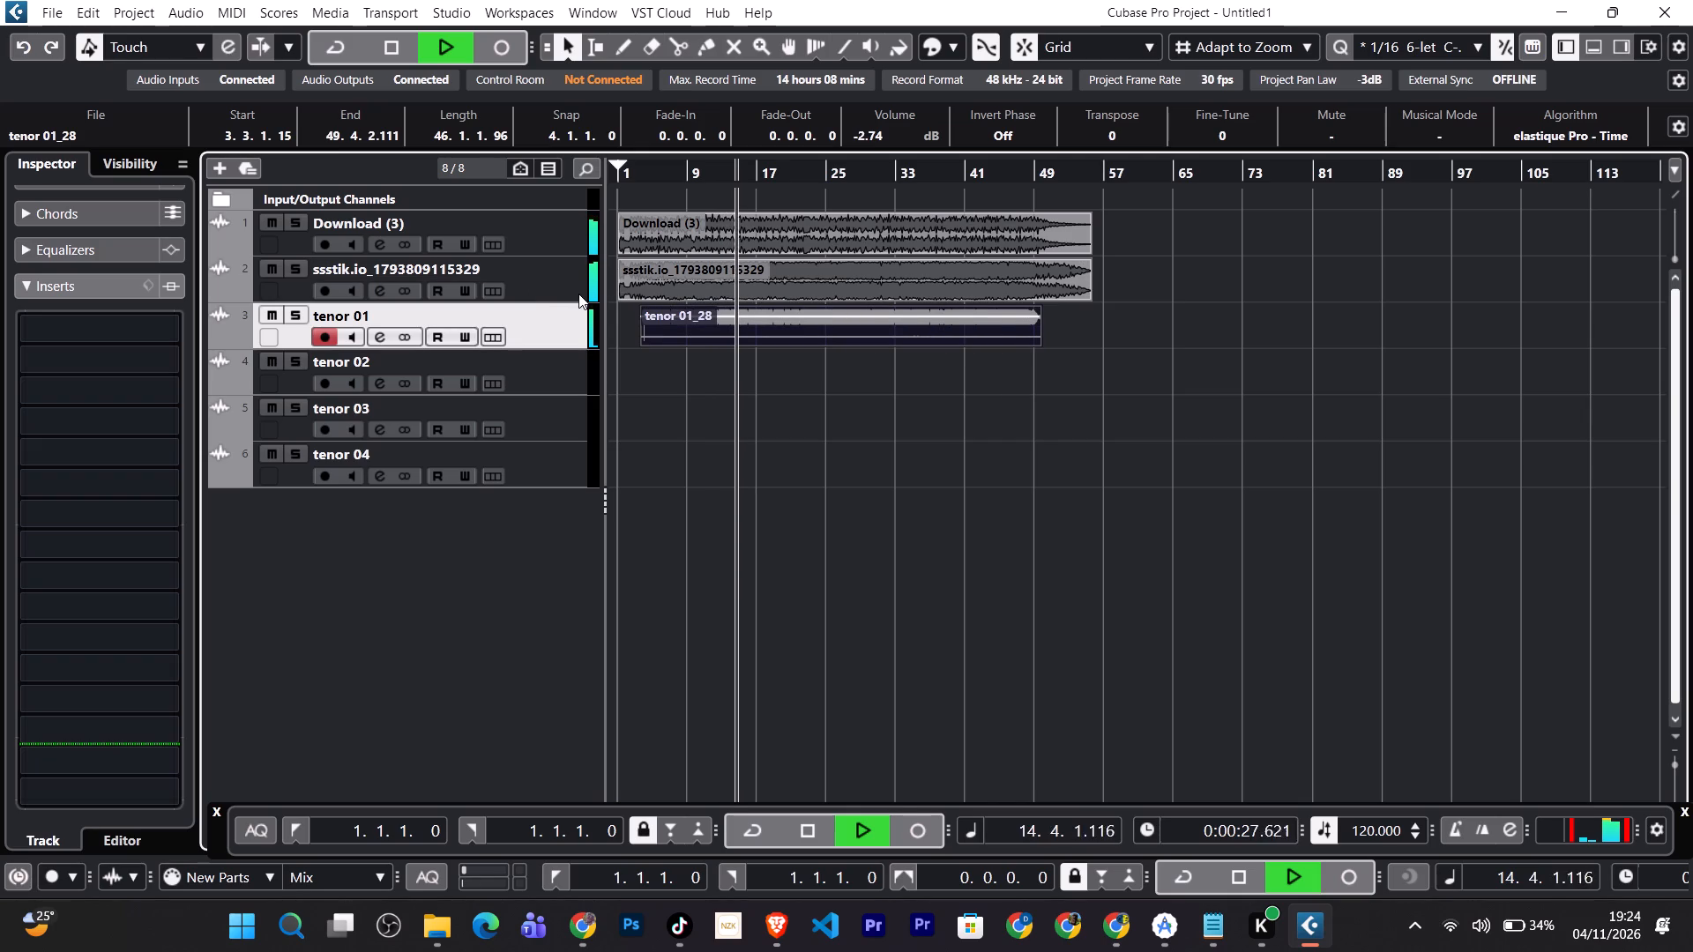
Restart playback from the project's beginning and start recording on the tenor 02 track with tenor 01 muted.
{"action": "left_click", "coordinate": [560, 377]}
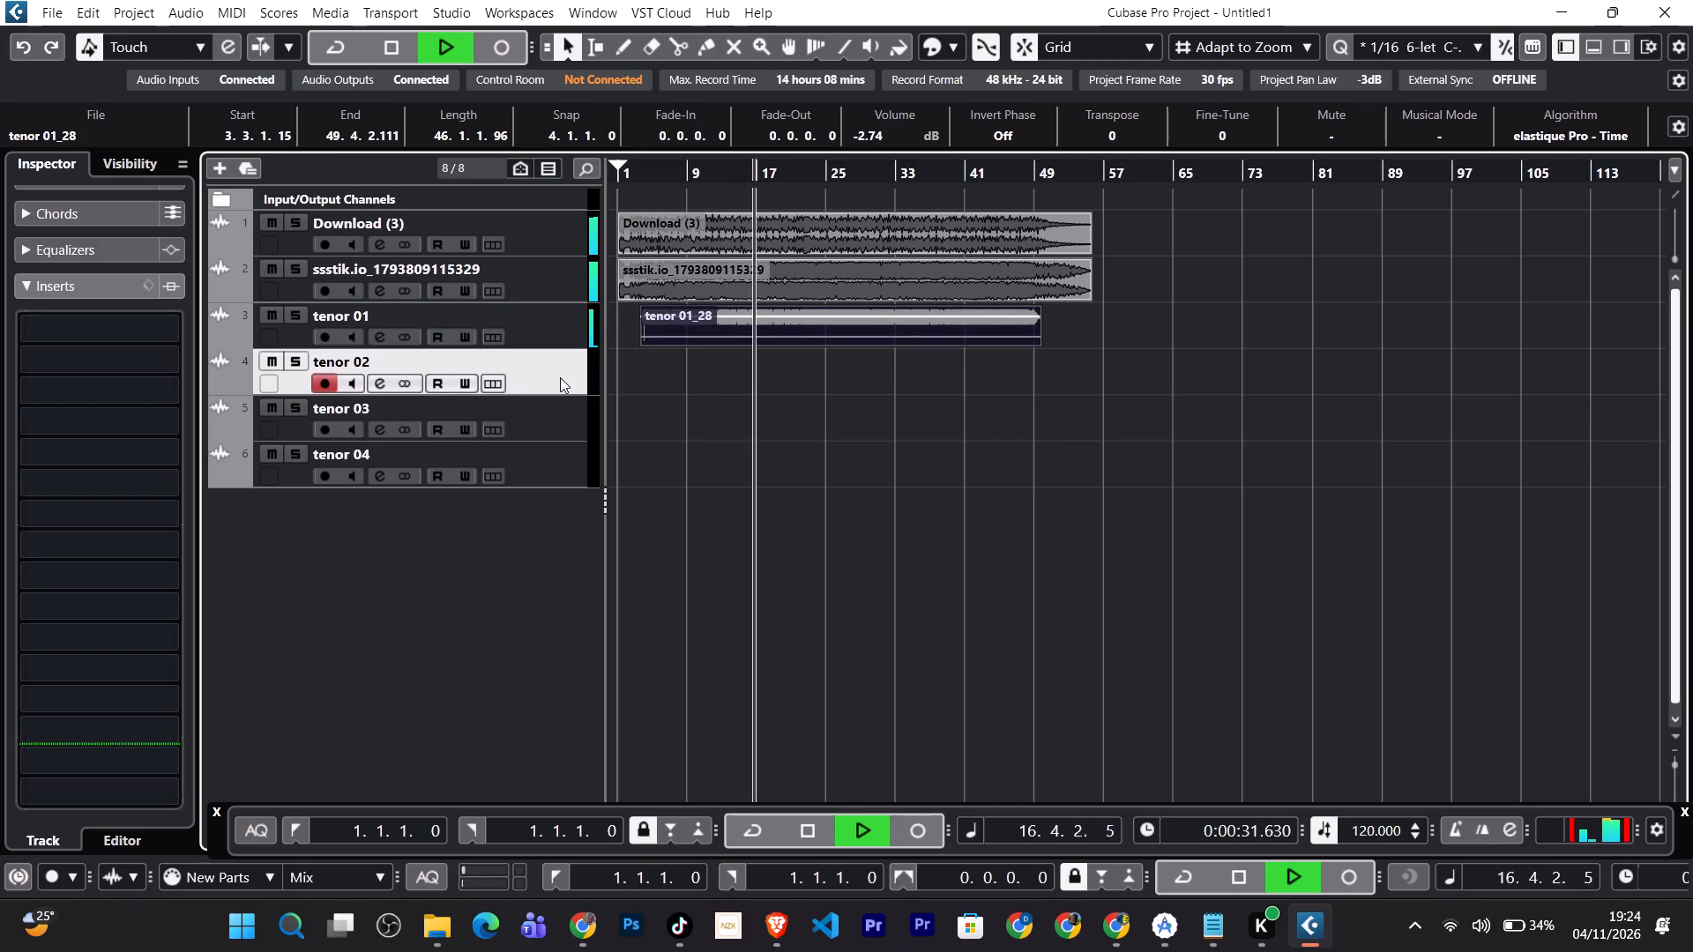
{"action": "key", "text": "space"}
{"action": "key", "text": "b"}
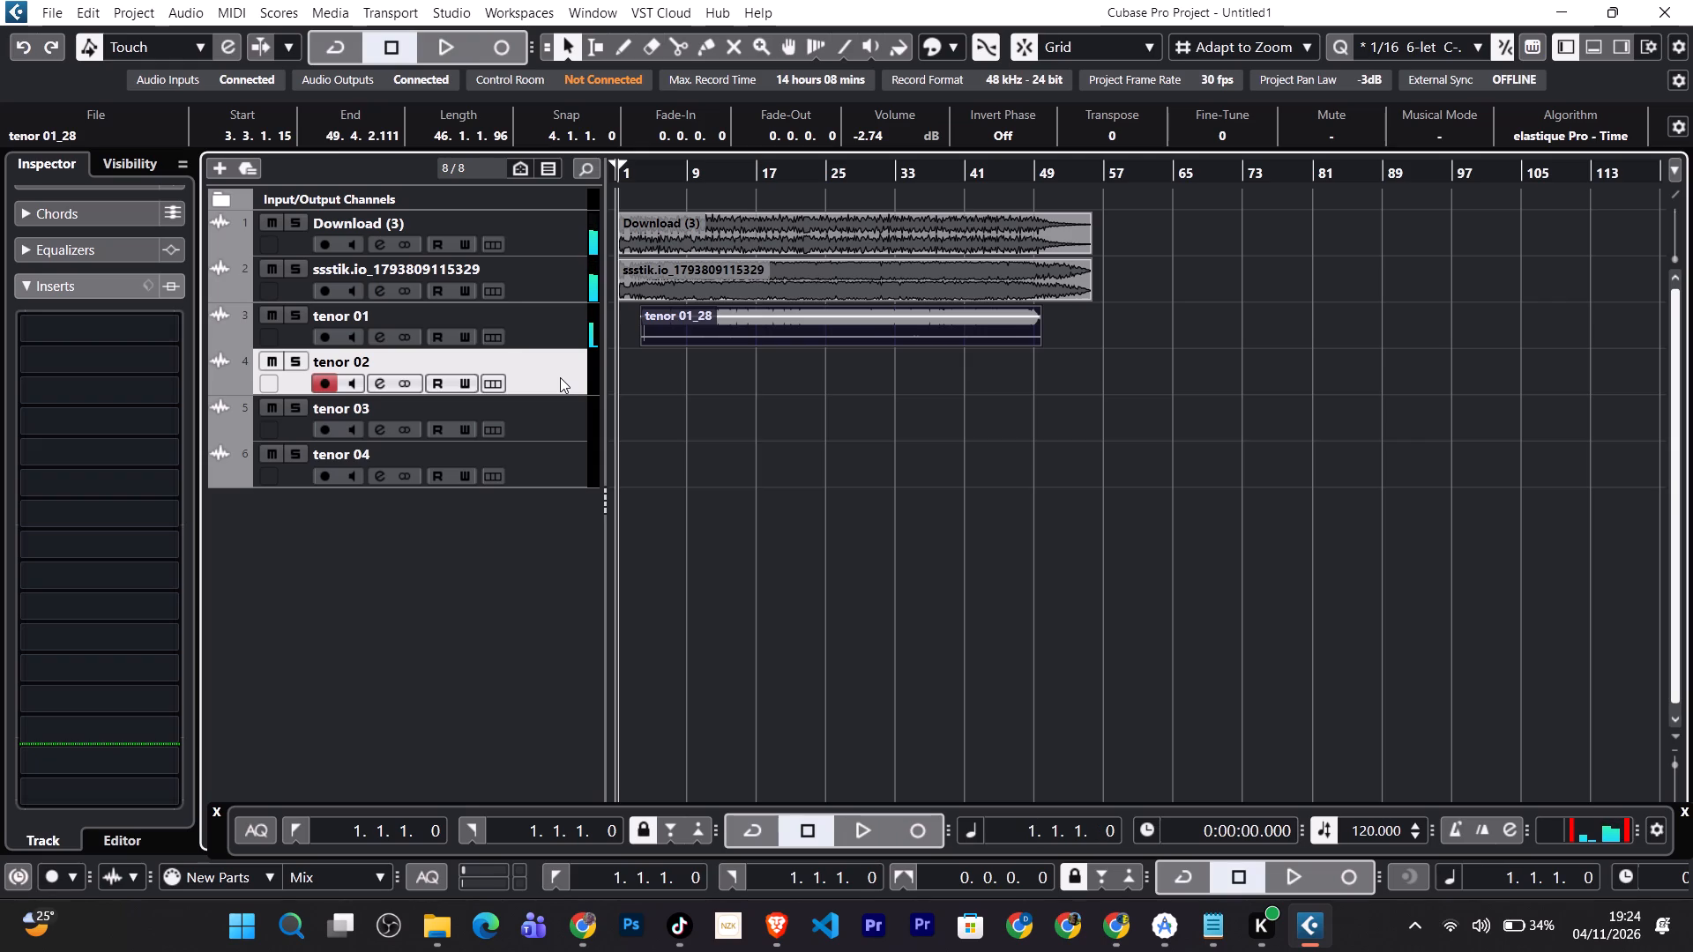
{"action": "key", "text": "space"}
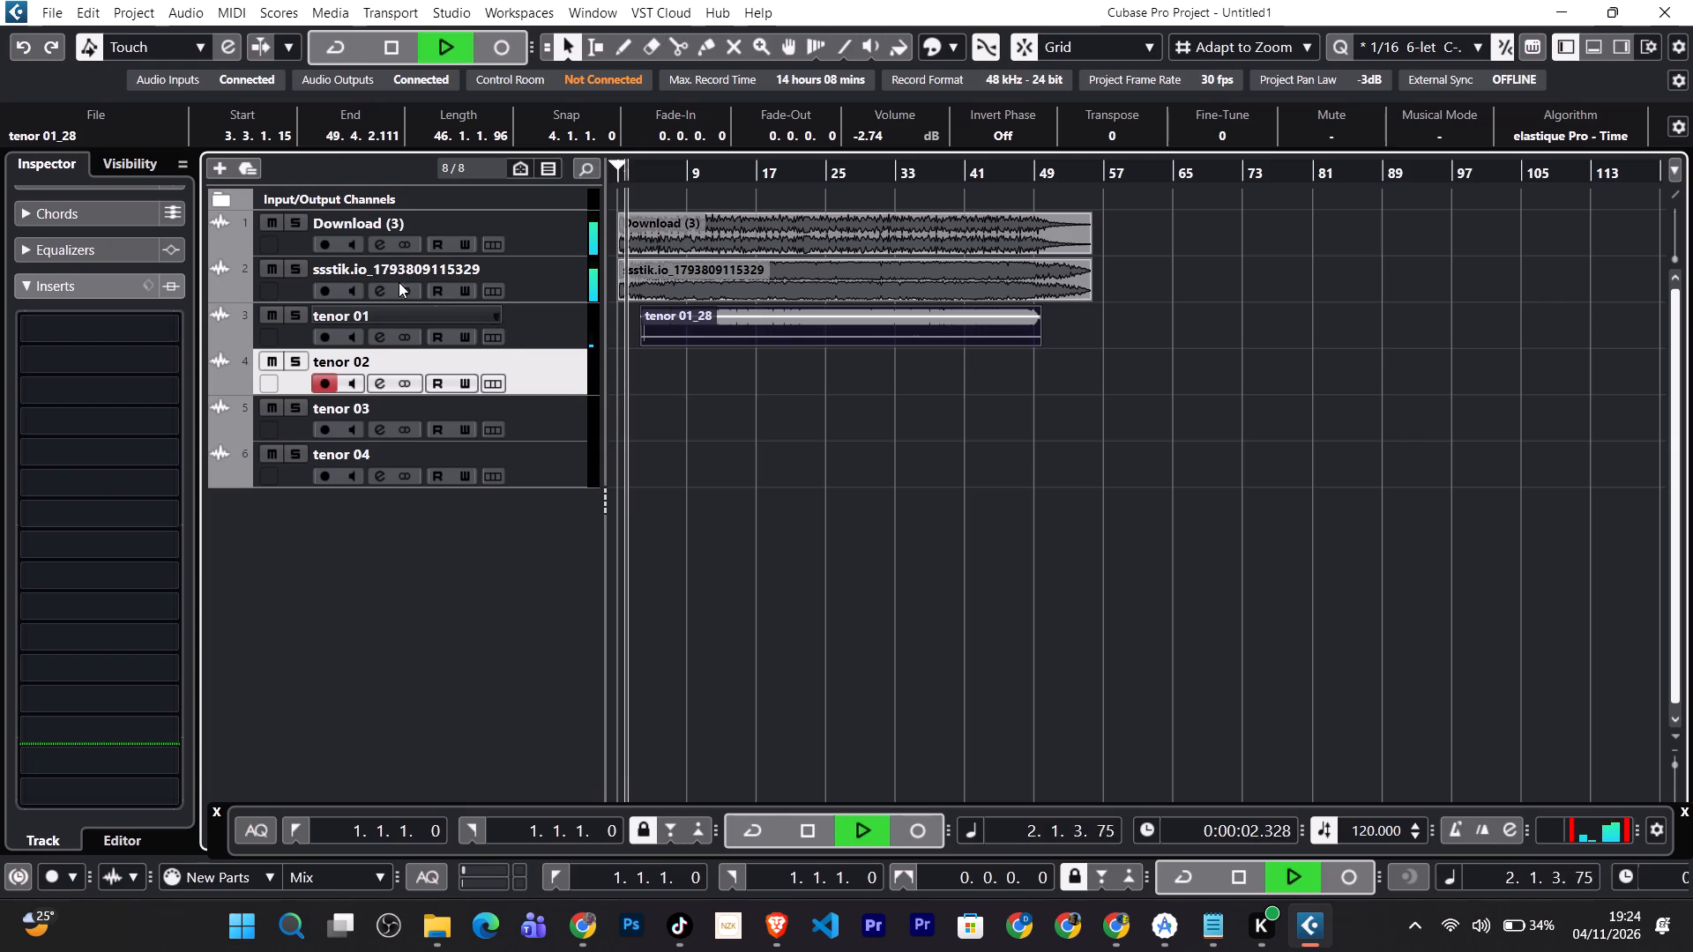
{"action": "left_click", "coordinate": [276, 316]}
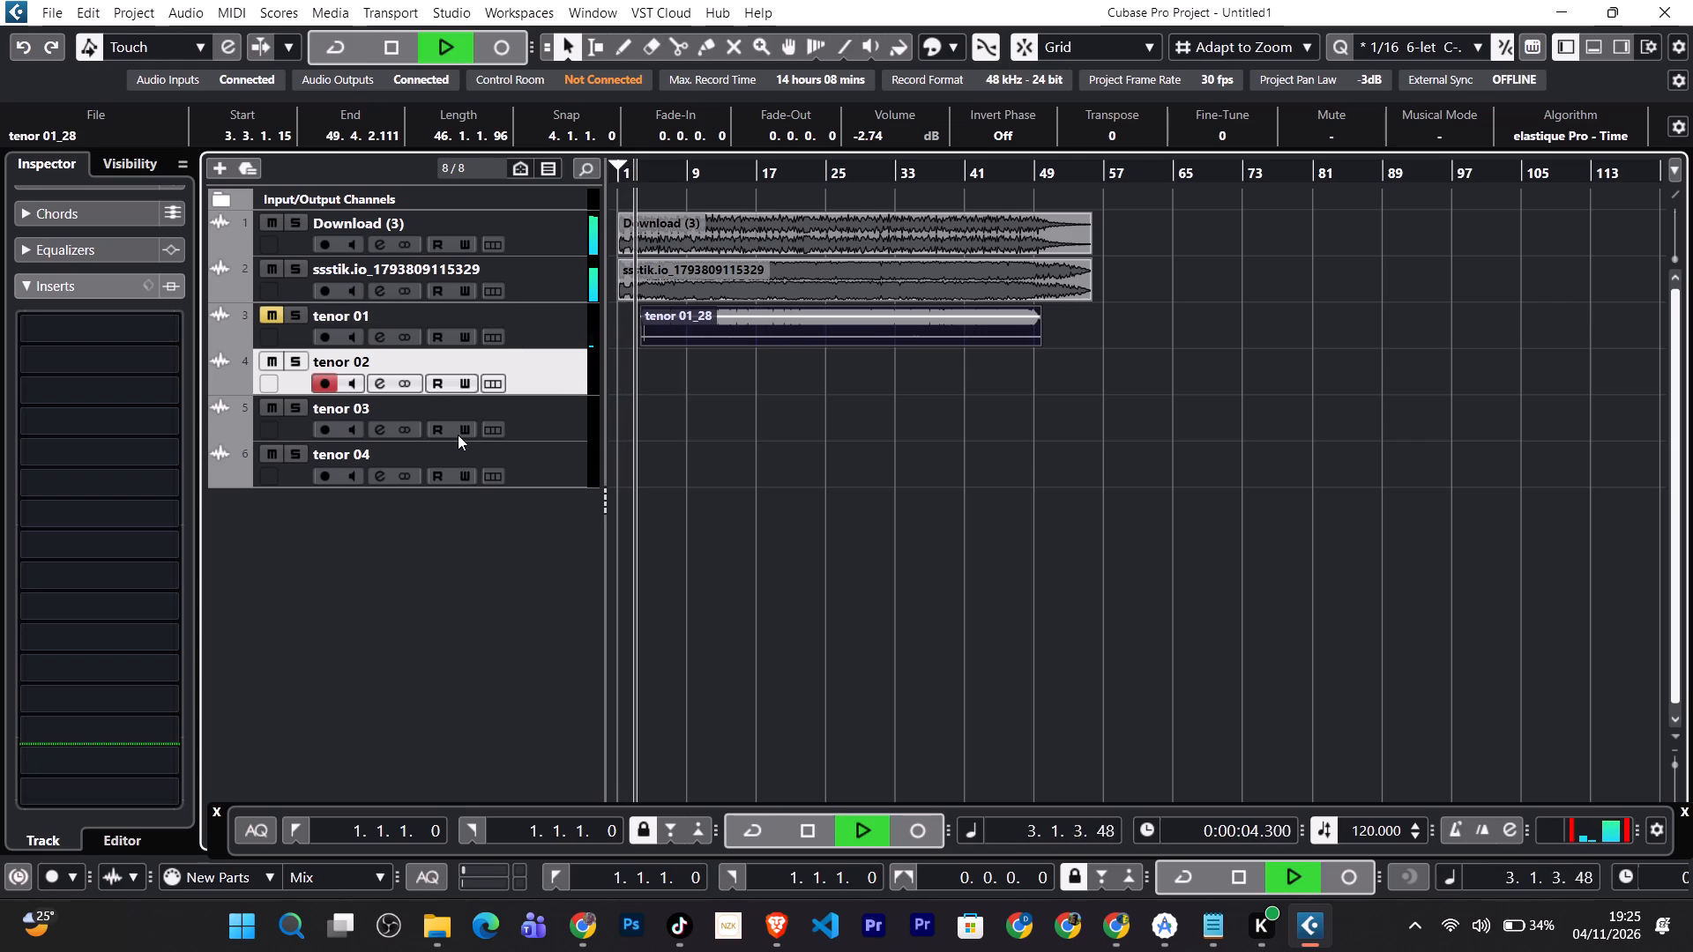
{"action": "key", "text": "asterisk"}
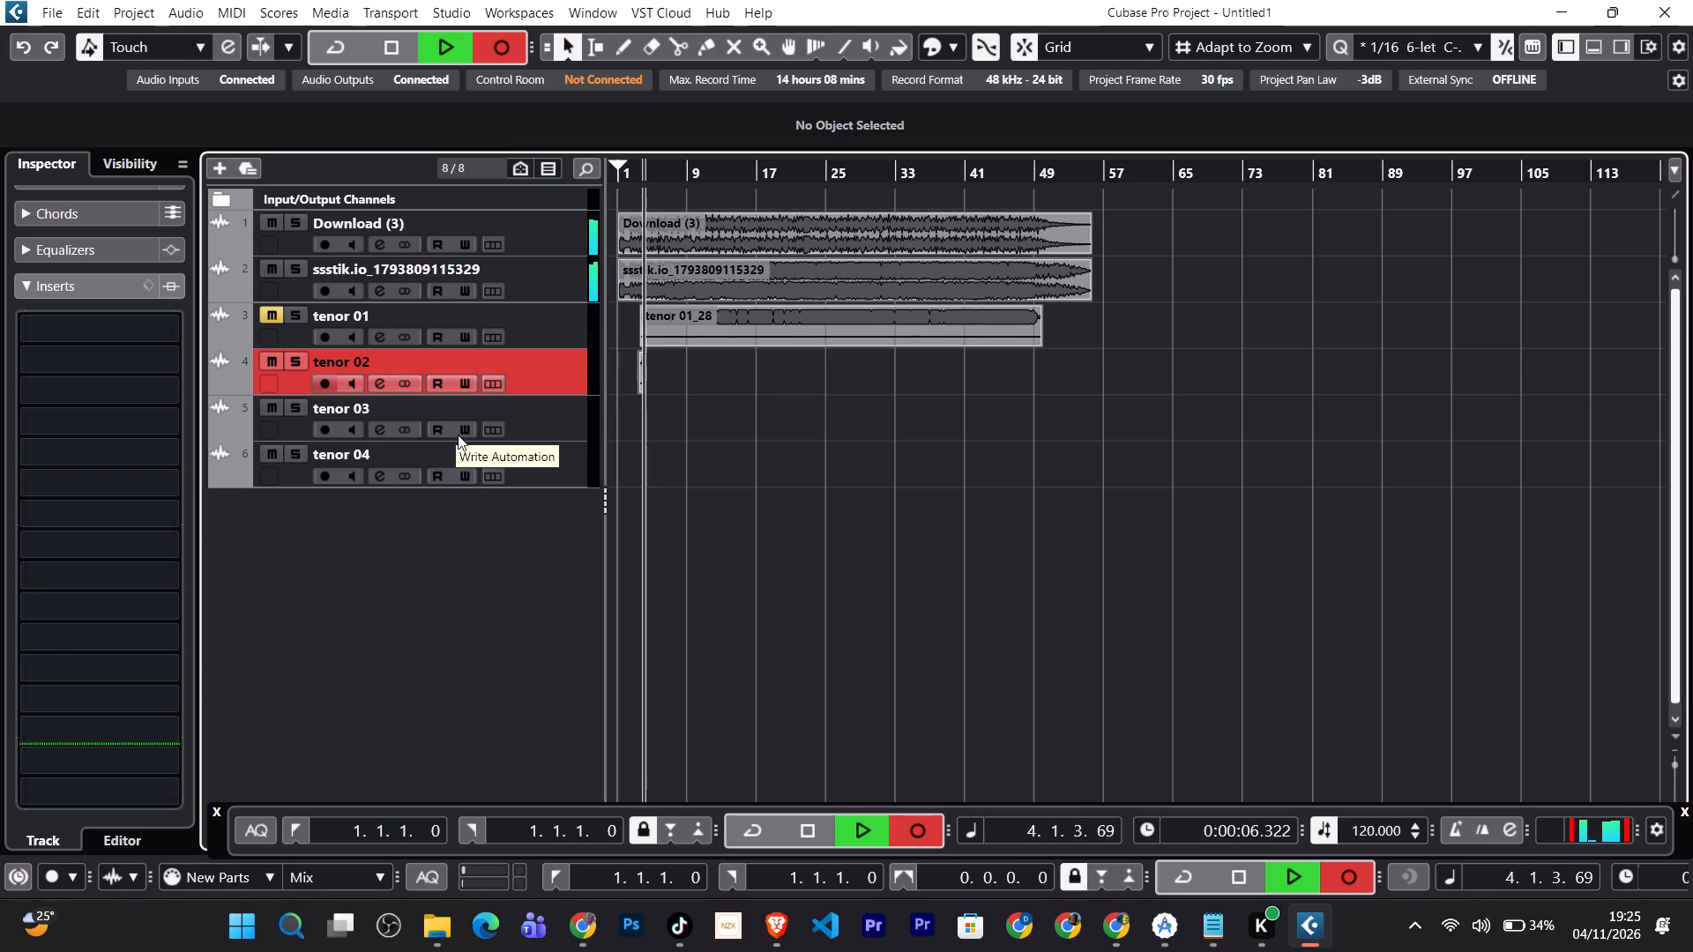
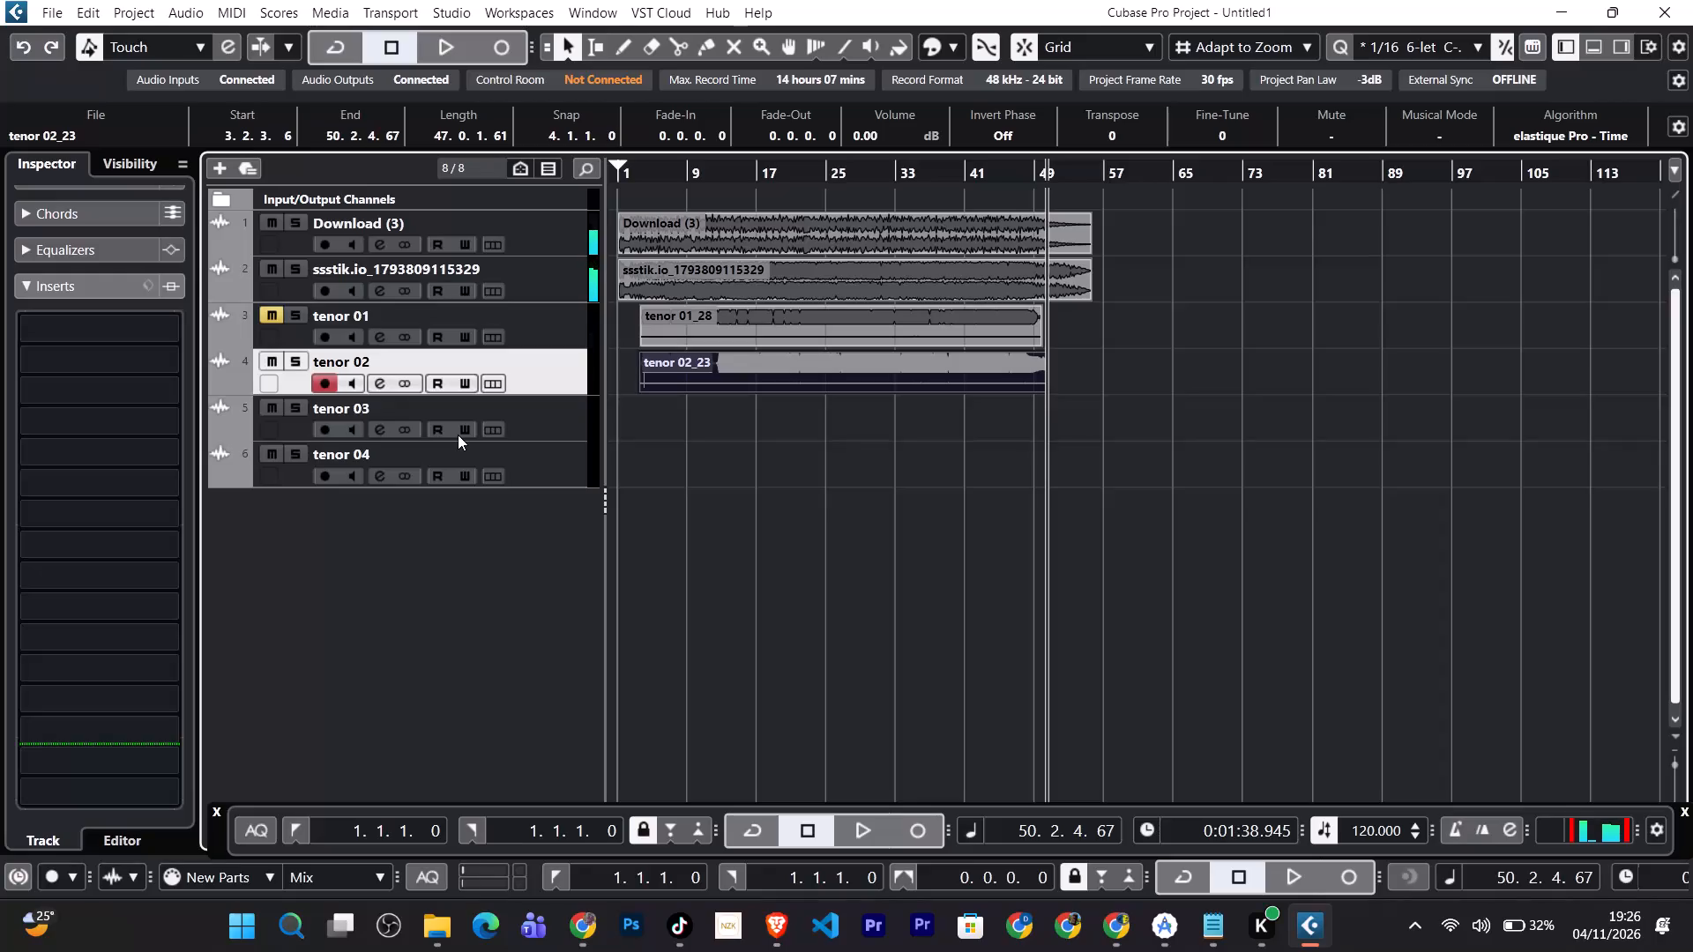
Play back the project from the start of the tenor 02 take with the tenor 01 track unmuted.
{"action": "type", "text": "b"}
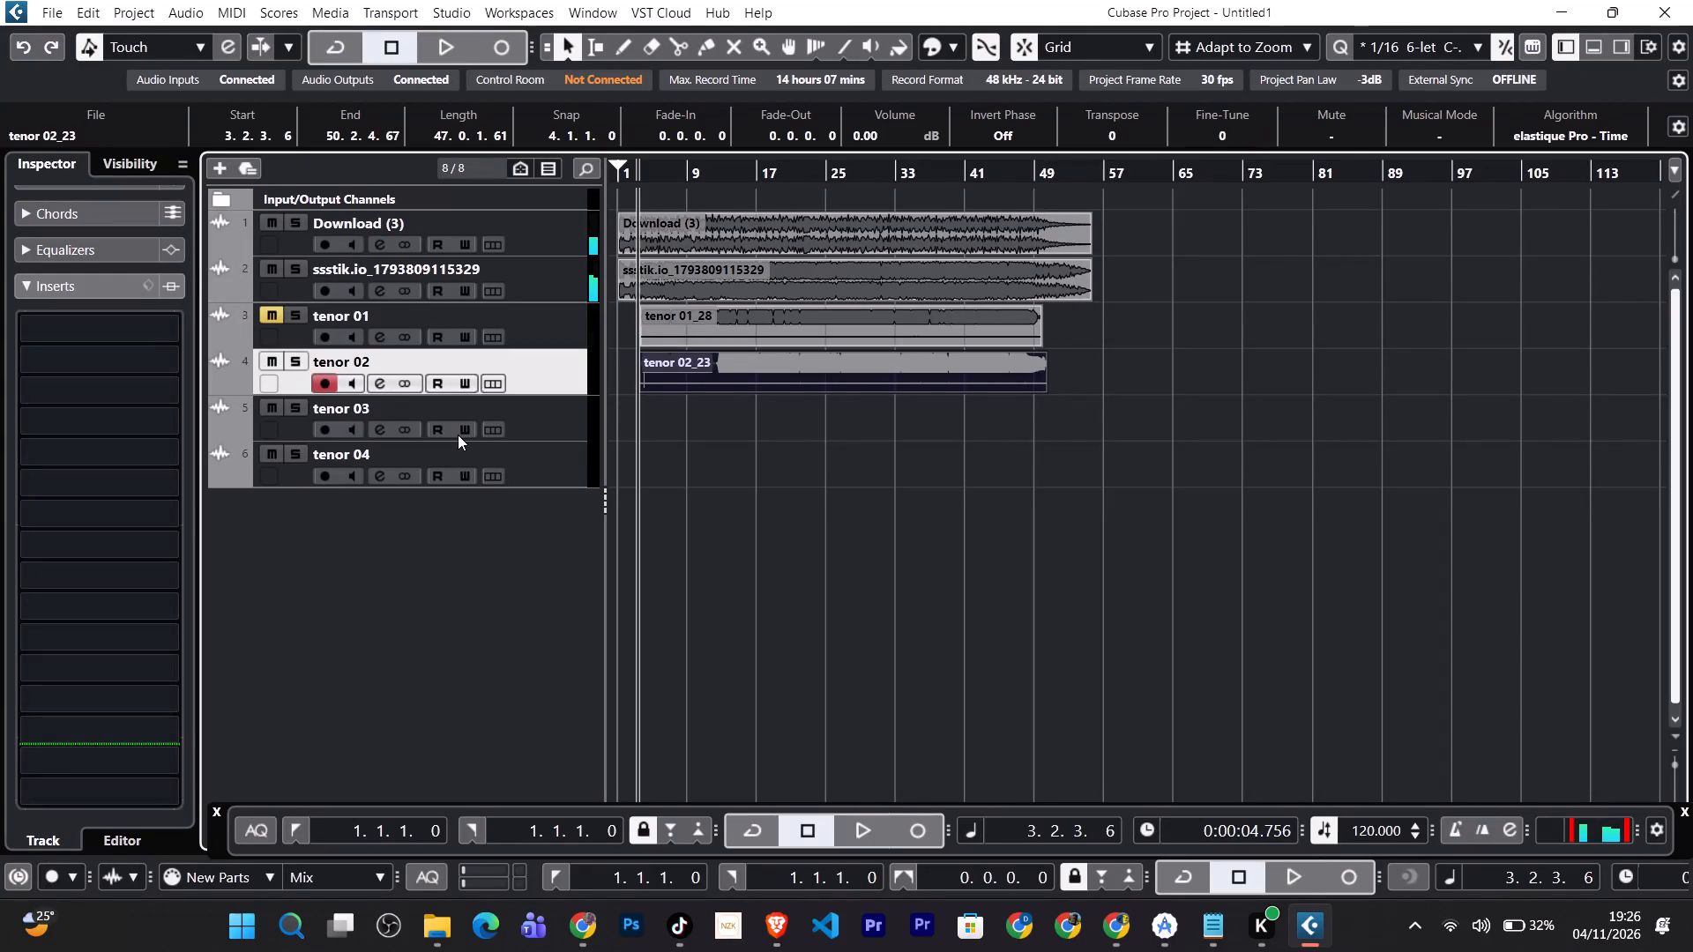
{"action": "key", "text": "space"}
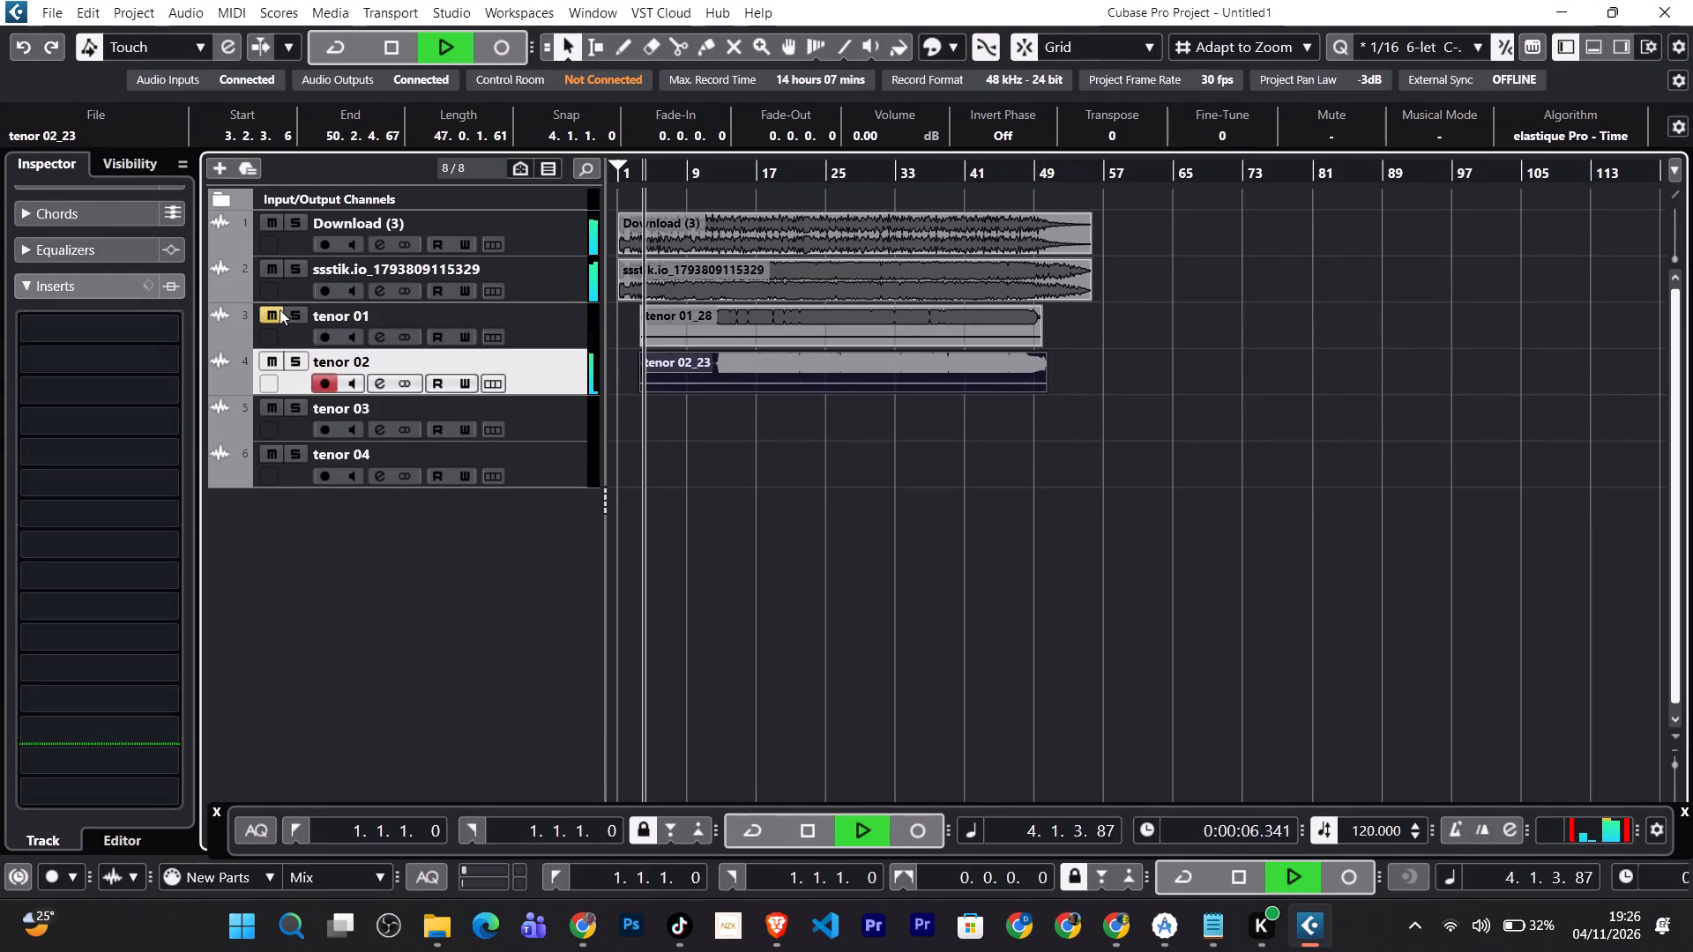
{"action": "left_click", "coordinate": [277, 312]}
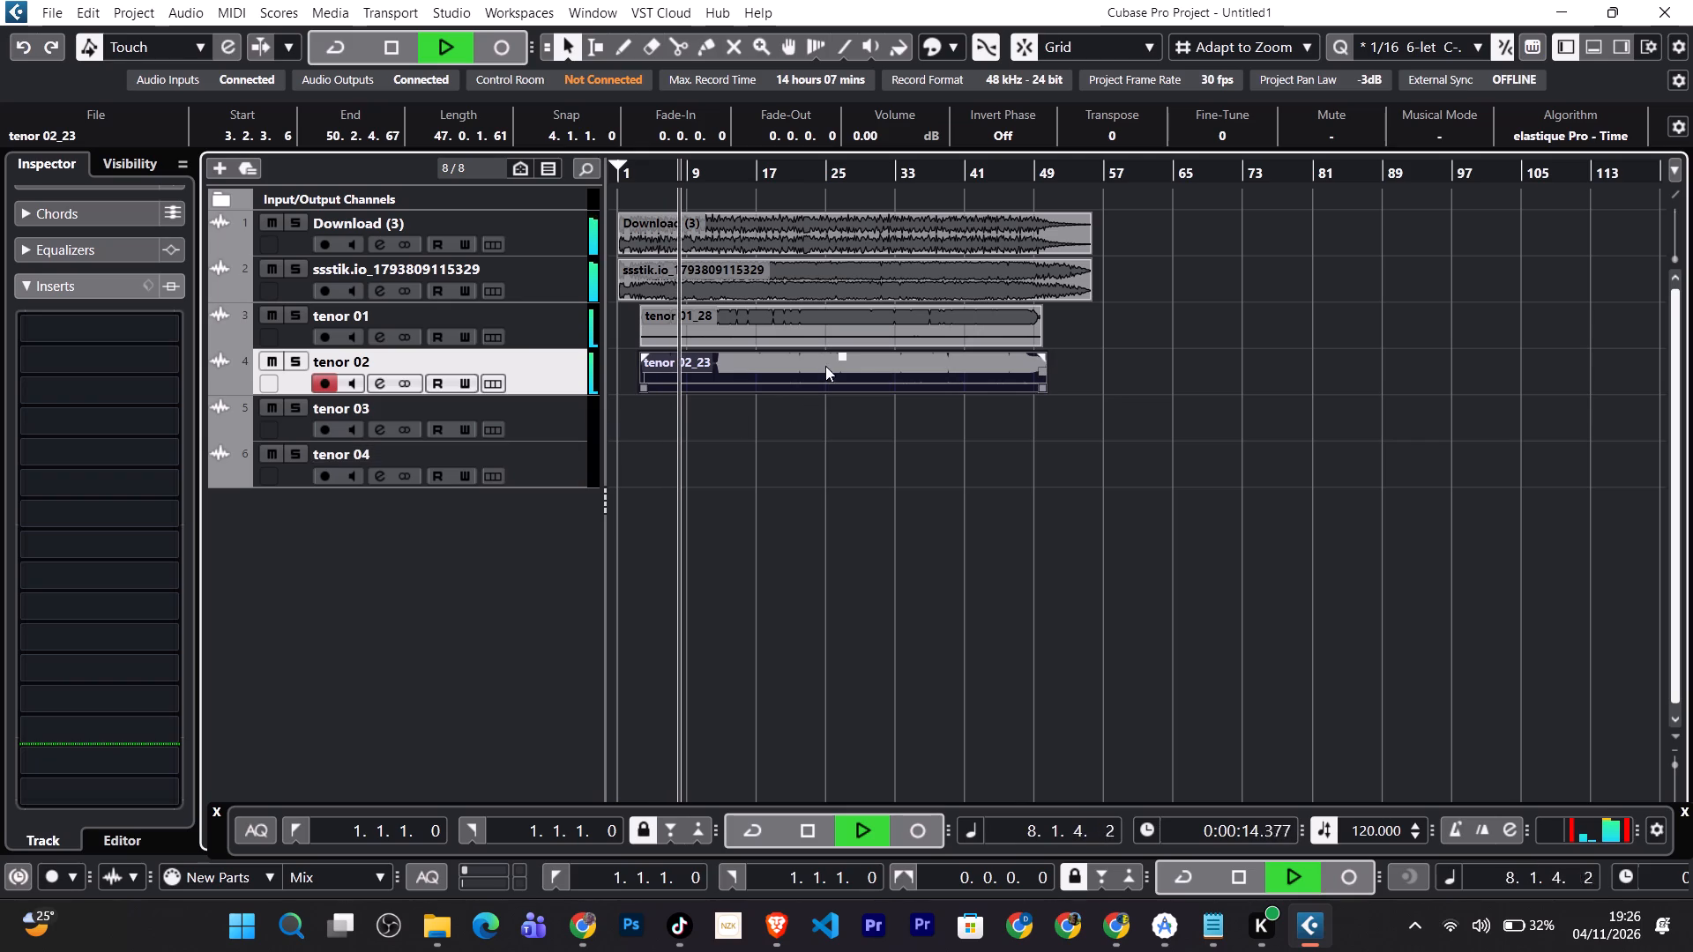
Lower the volume of the recorded clip on the tenor 02 track to -4.13 dB.
{"action": "left_click_drag", "start_coordinate": [843, 353], "coordinate": [843, 362]}
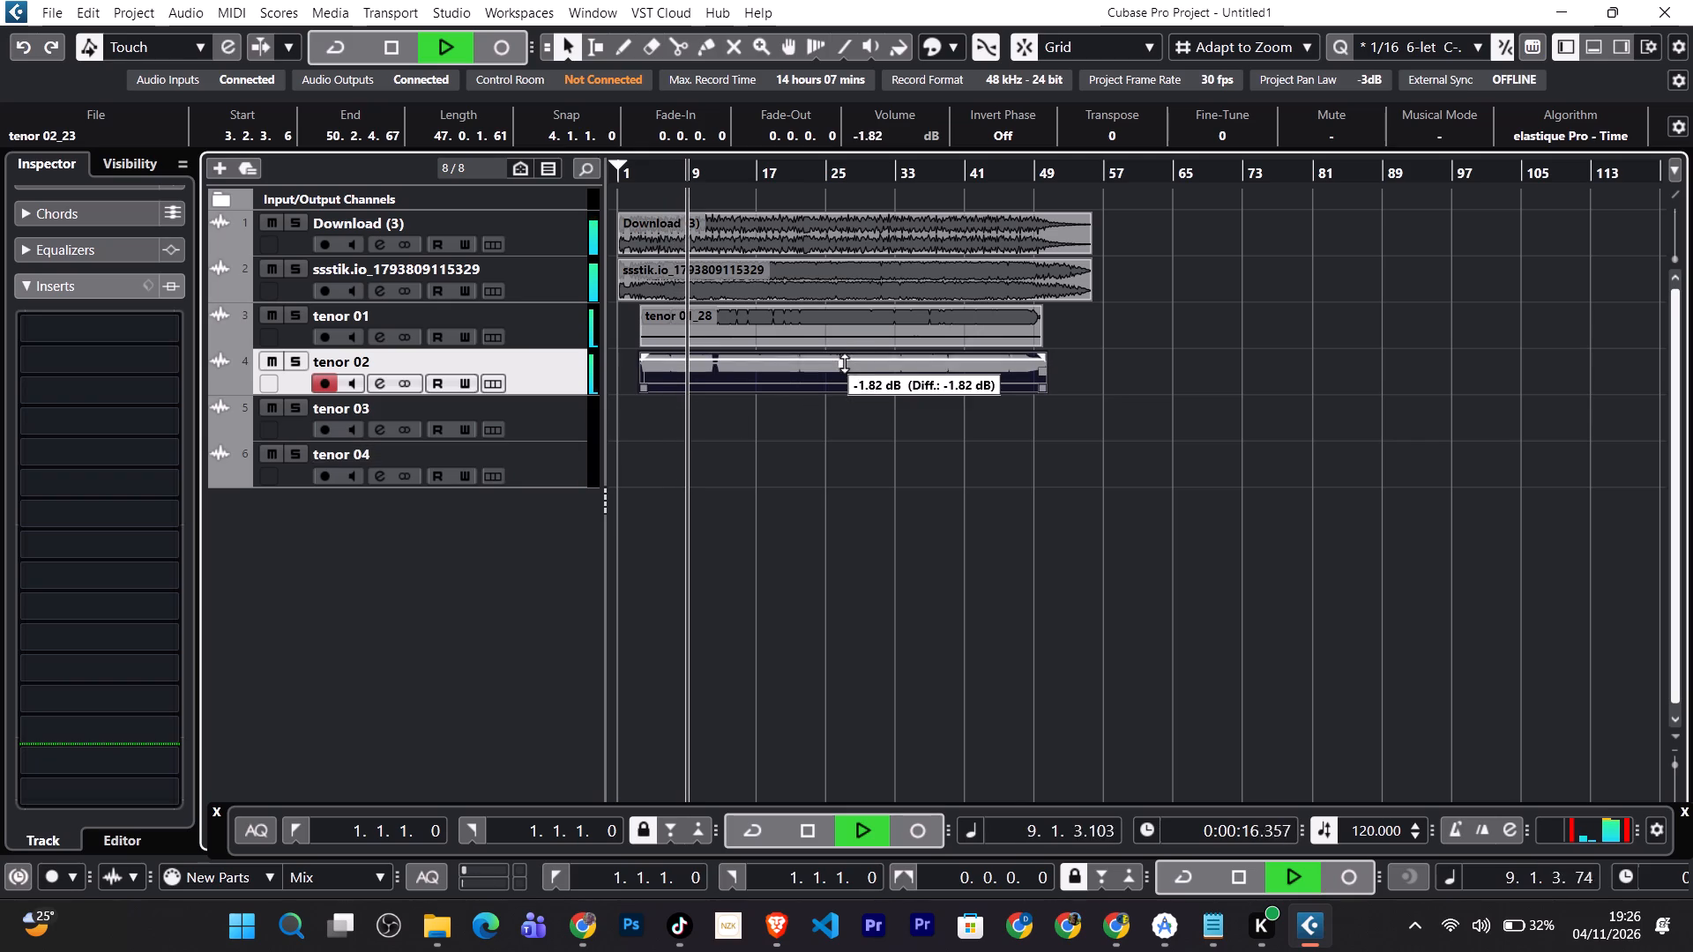
{"action": "left_click_drag", "start_coordinate": [843, 362], "coordinate": [845, 368]}
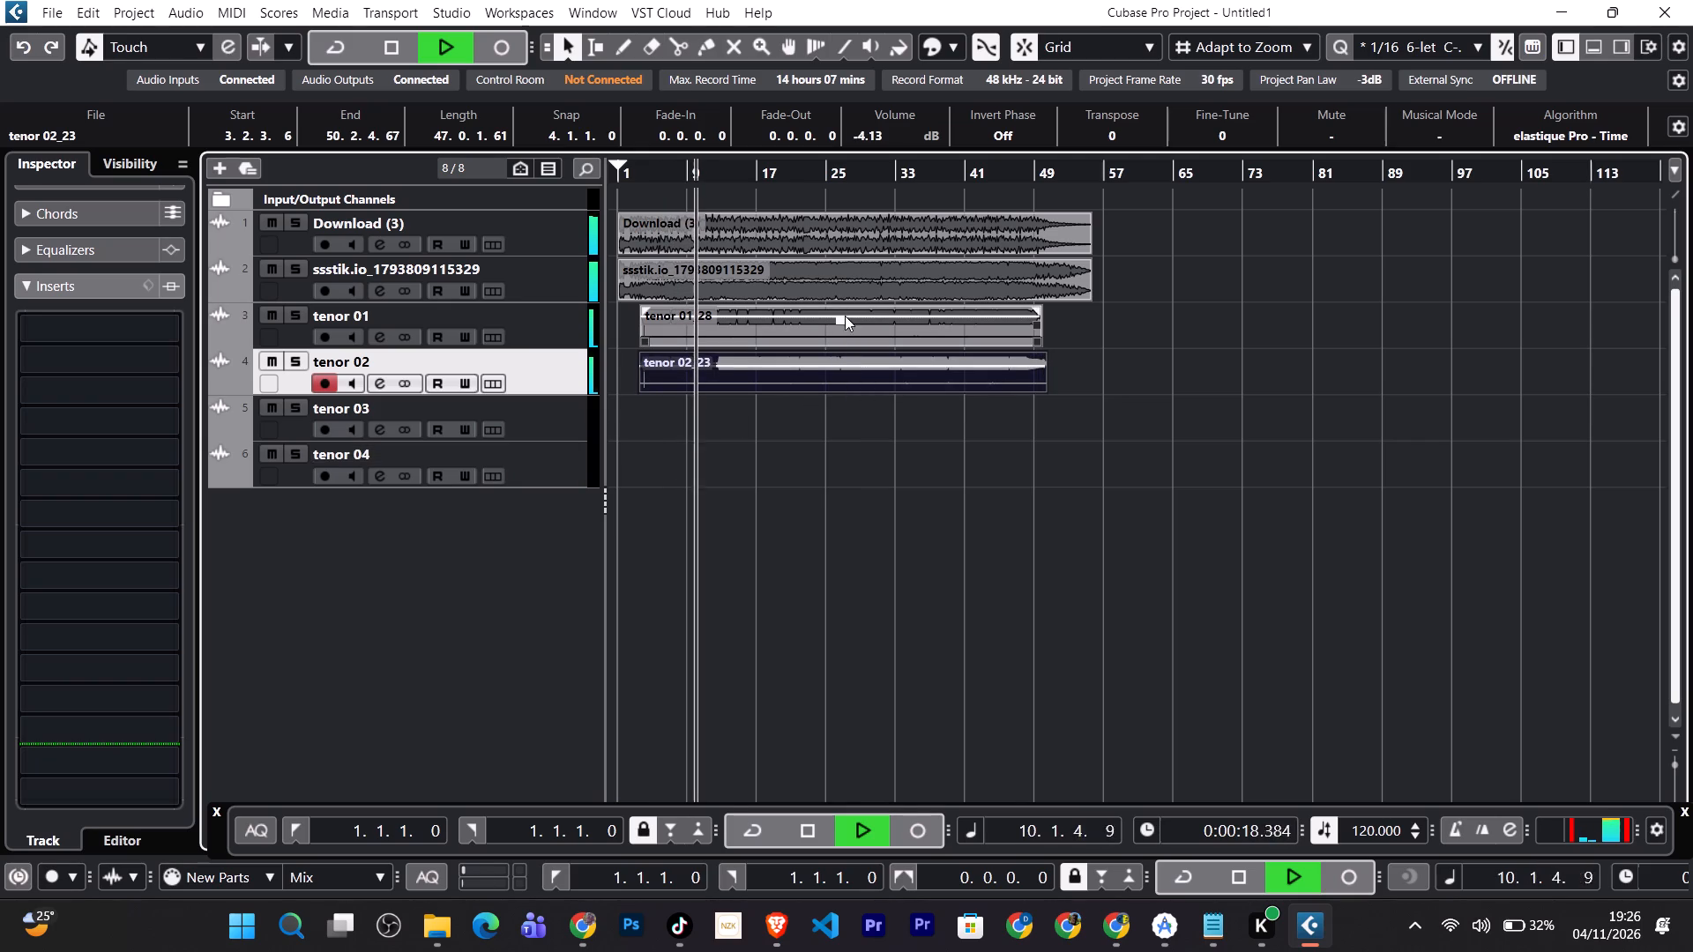
Lower the volume of the recorded clip on the tenor 01 track further during playback.
{"action": "left_click_drag", "start_coordinate": [839, 316], "coordinate": [838, 329]}
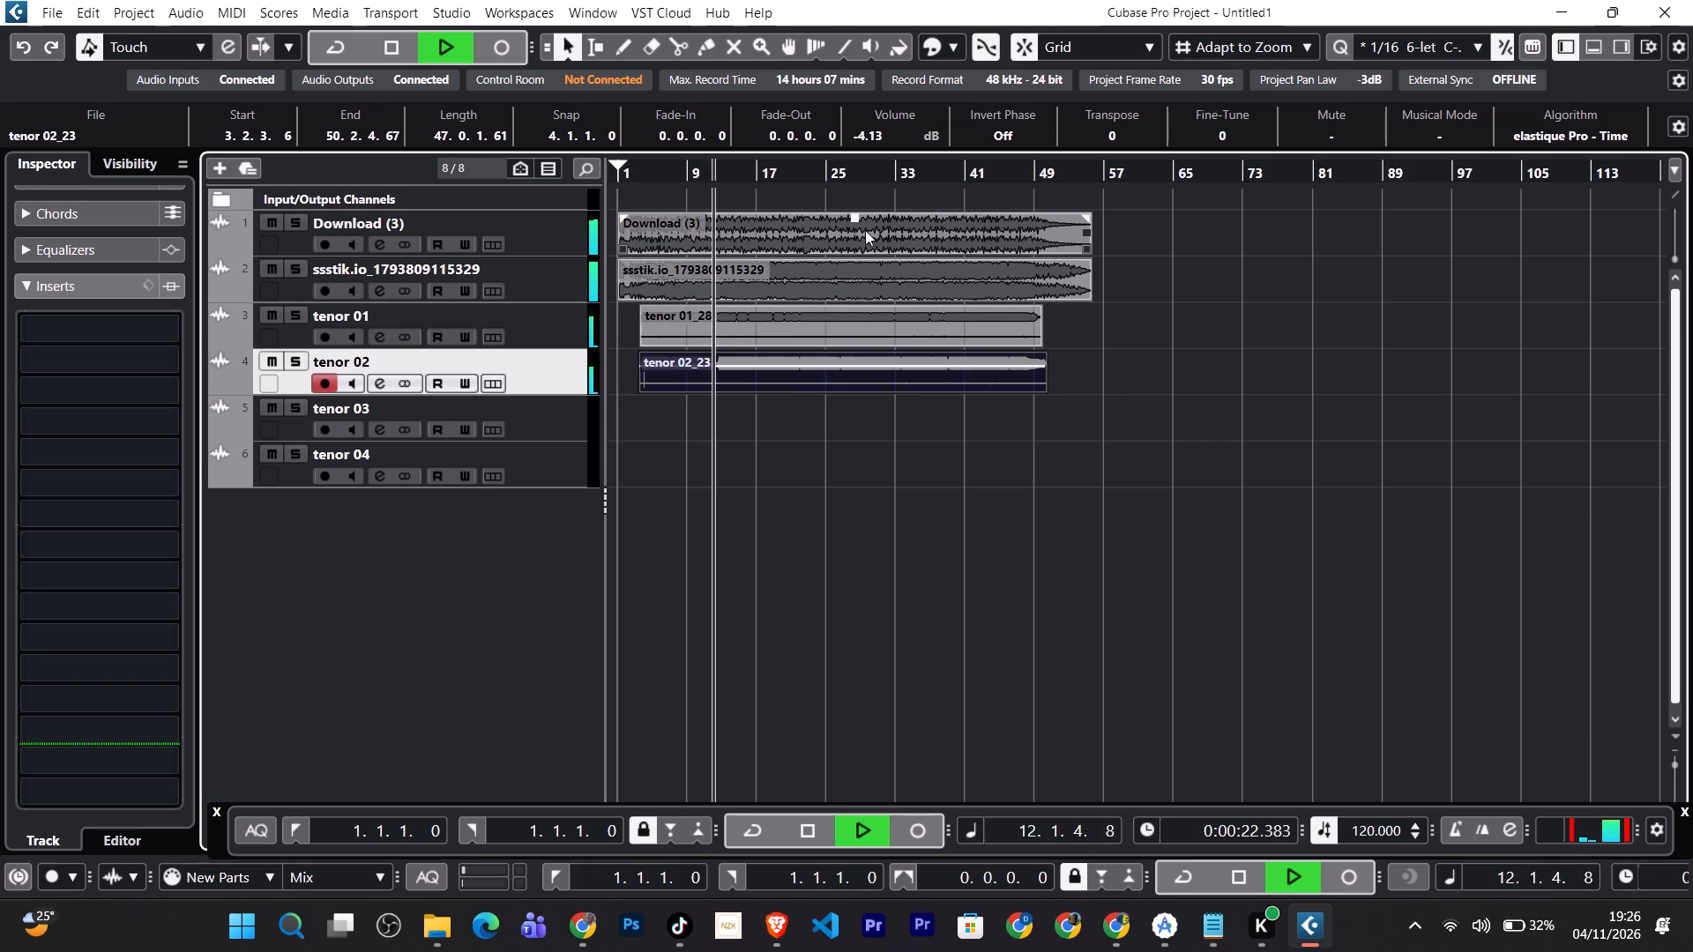
Lower the volume of the ssstik.io reference clip on the second track to balance it against the tenor takes.
{"action": "left_click_drag", "start_coordinate": [851, 266], "coordinate": [856, 280]}
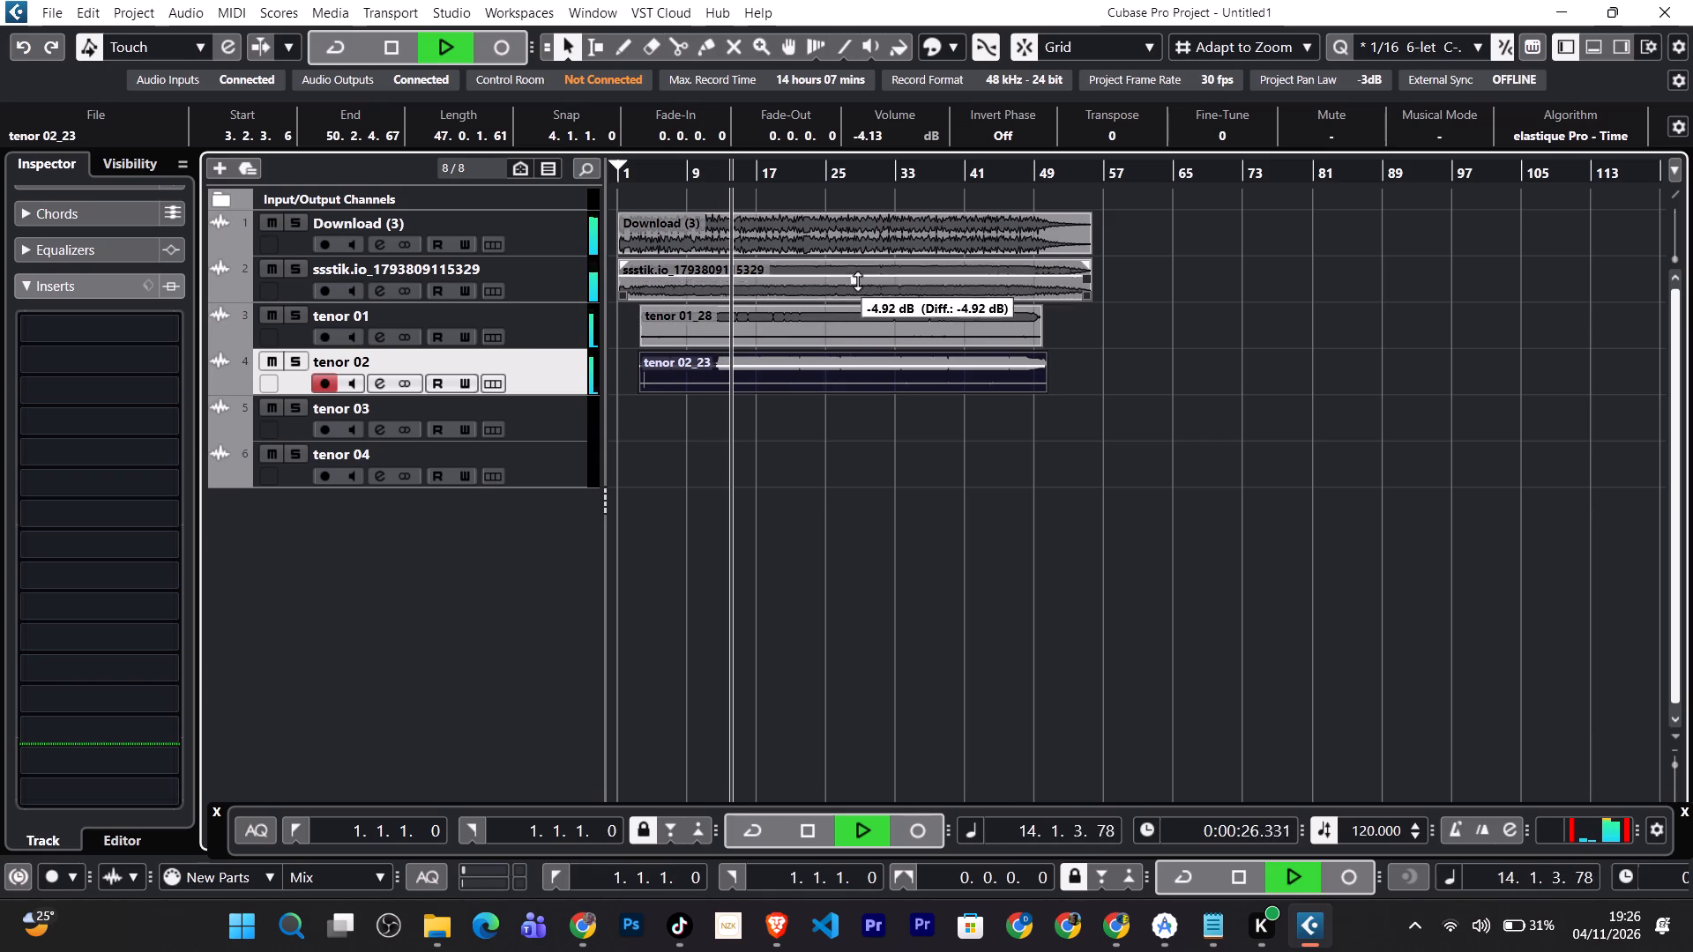
{"action": "left_click_drag", "start_coordinate": [856, 280], "coordinate": [856, 279]}
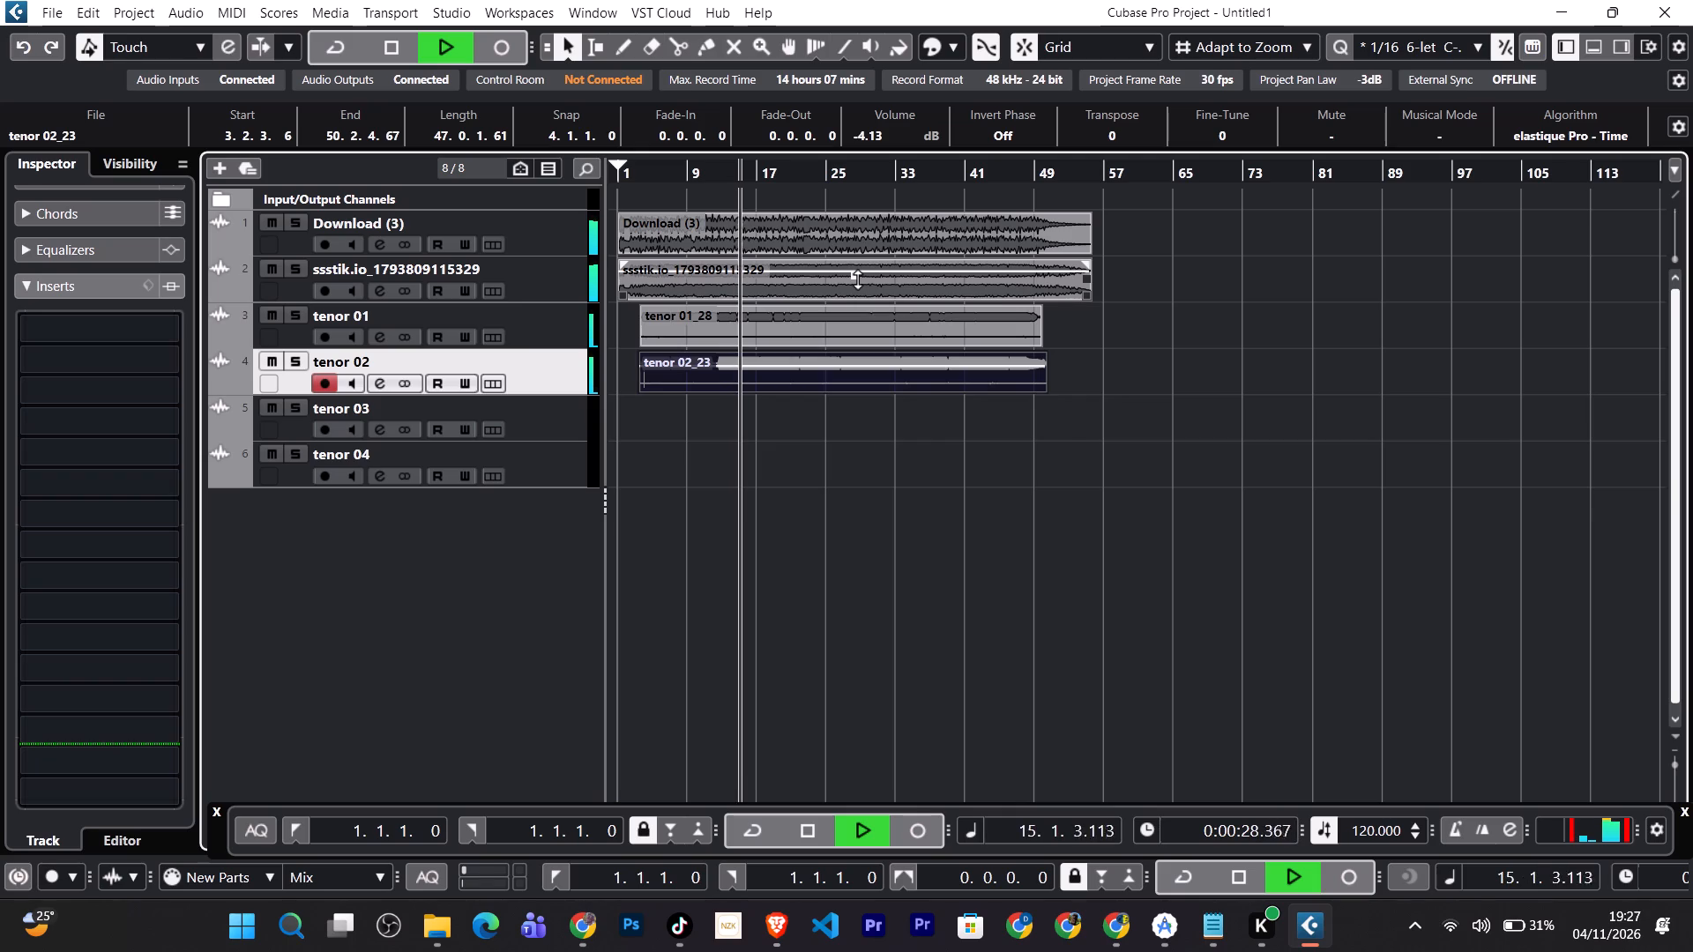
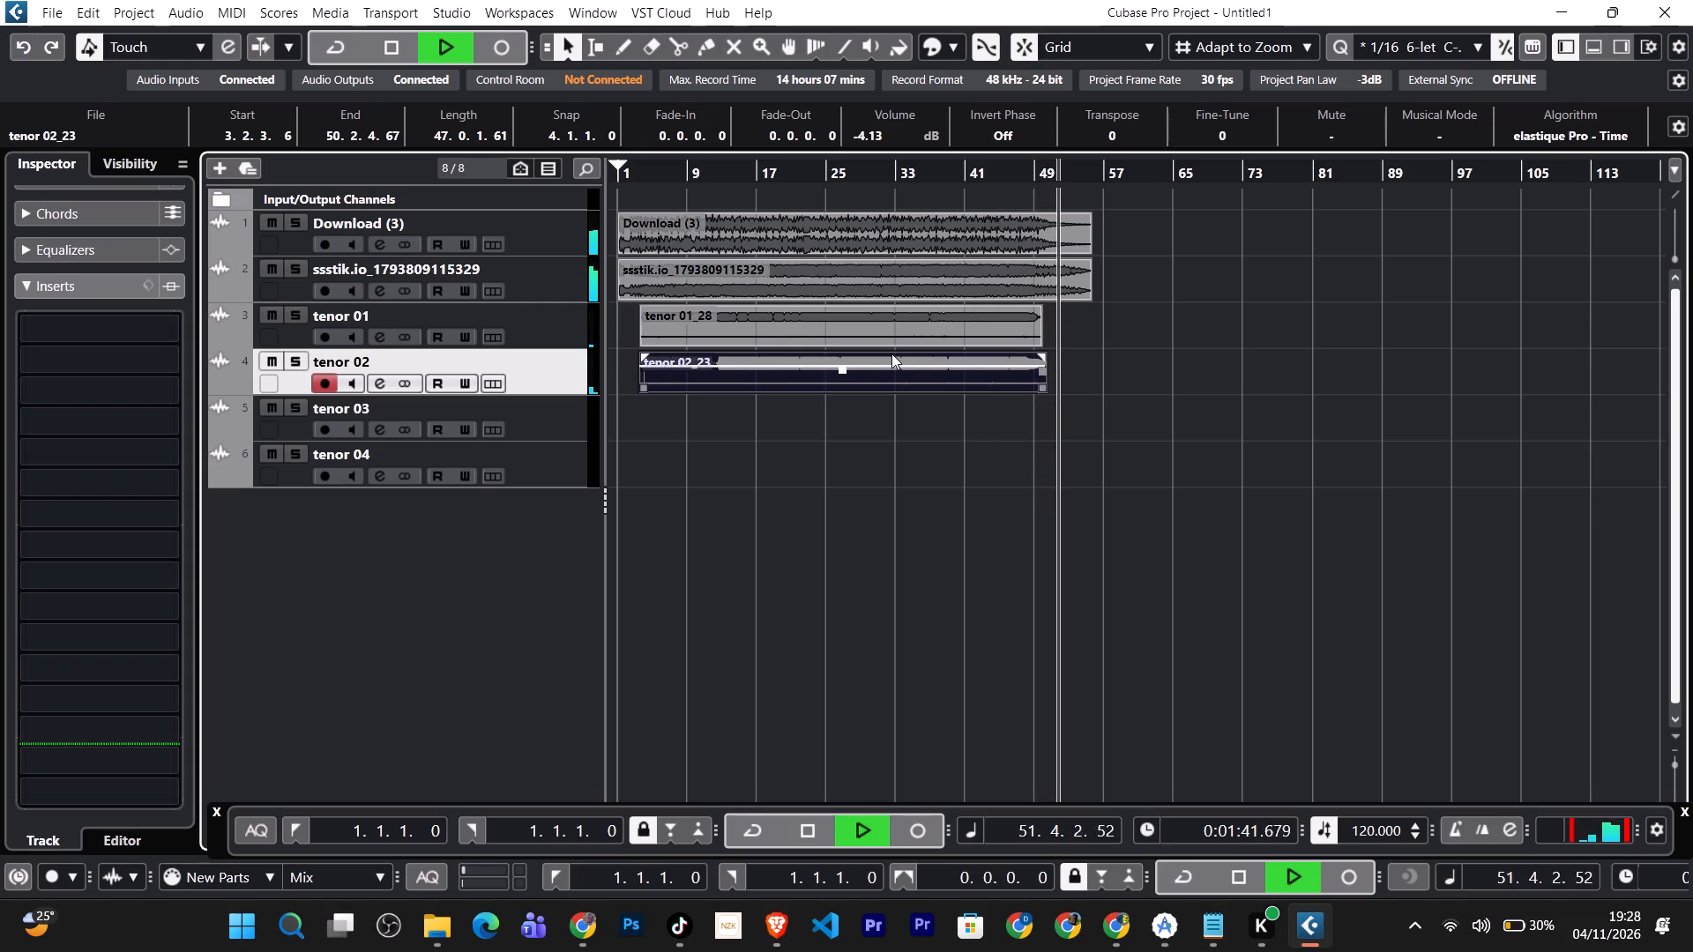
Stop playback, arm the tenor 03 track for recording, and mute the tenor 01 and tenor 02 tracks.
{"action": "key", "text": "space"}
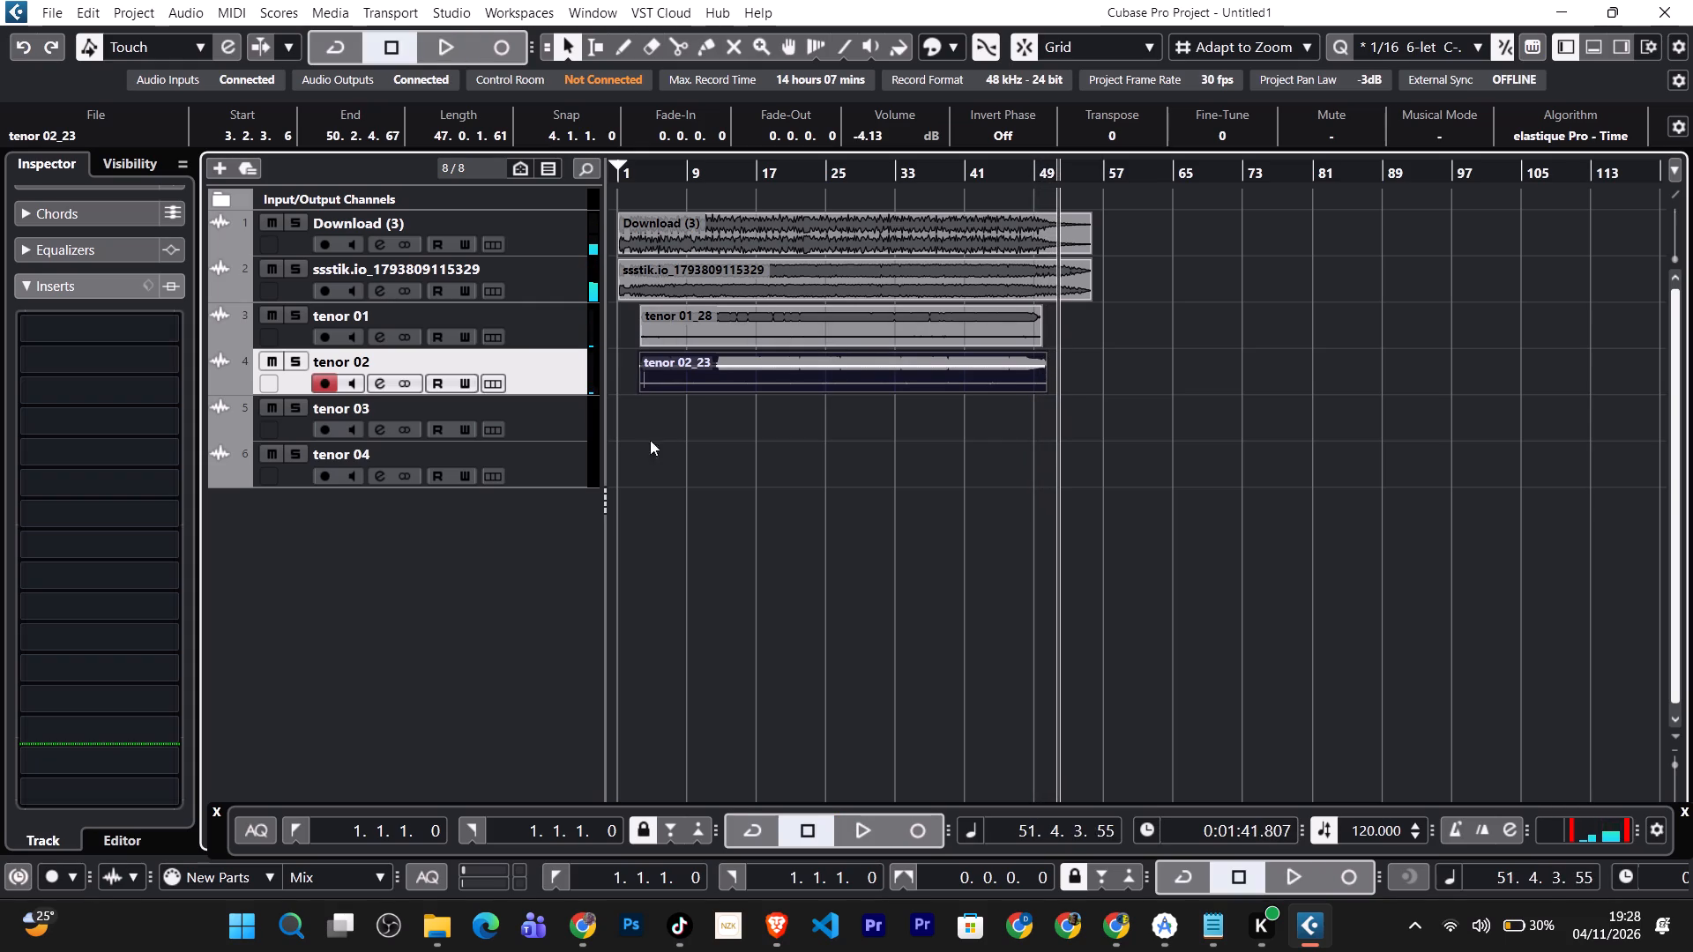
{"action": "left_click", "coordinate": [539, 422]}
{"action": "left_click", "coordinate": [272, 359]}
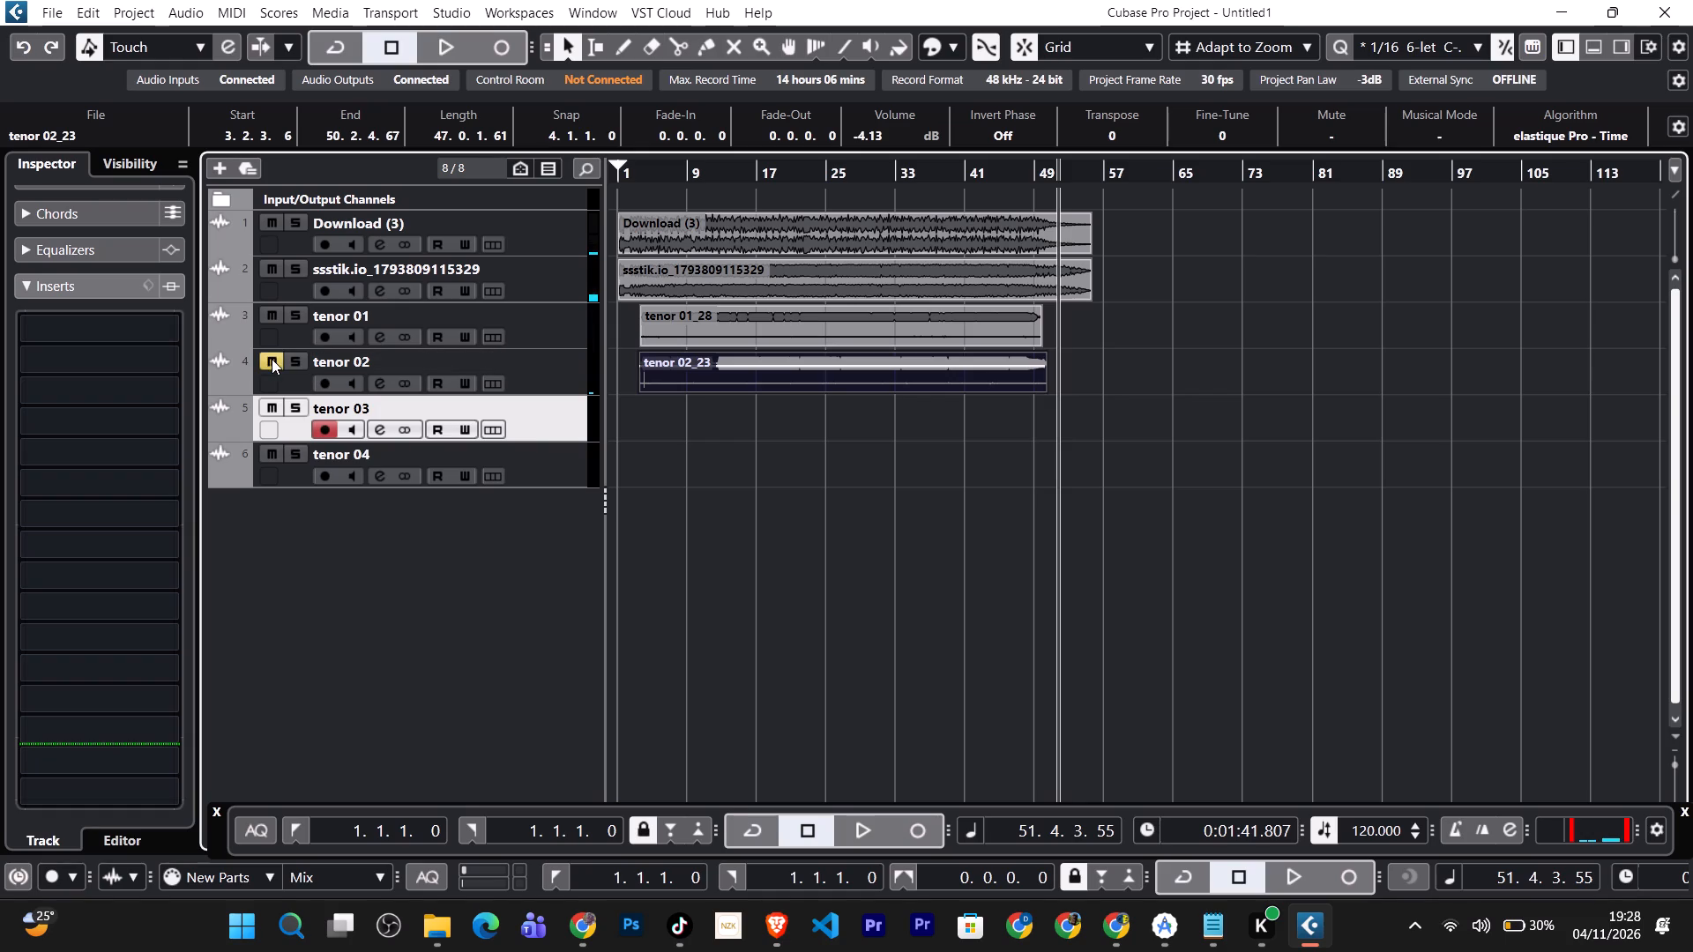
{"action": "left_click", "coordinate": [270, 315]}
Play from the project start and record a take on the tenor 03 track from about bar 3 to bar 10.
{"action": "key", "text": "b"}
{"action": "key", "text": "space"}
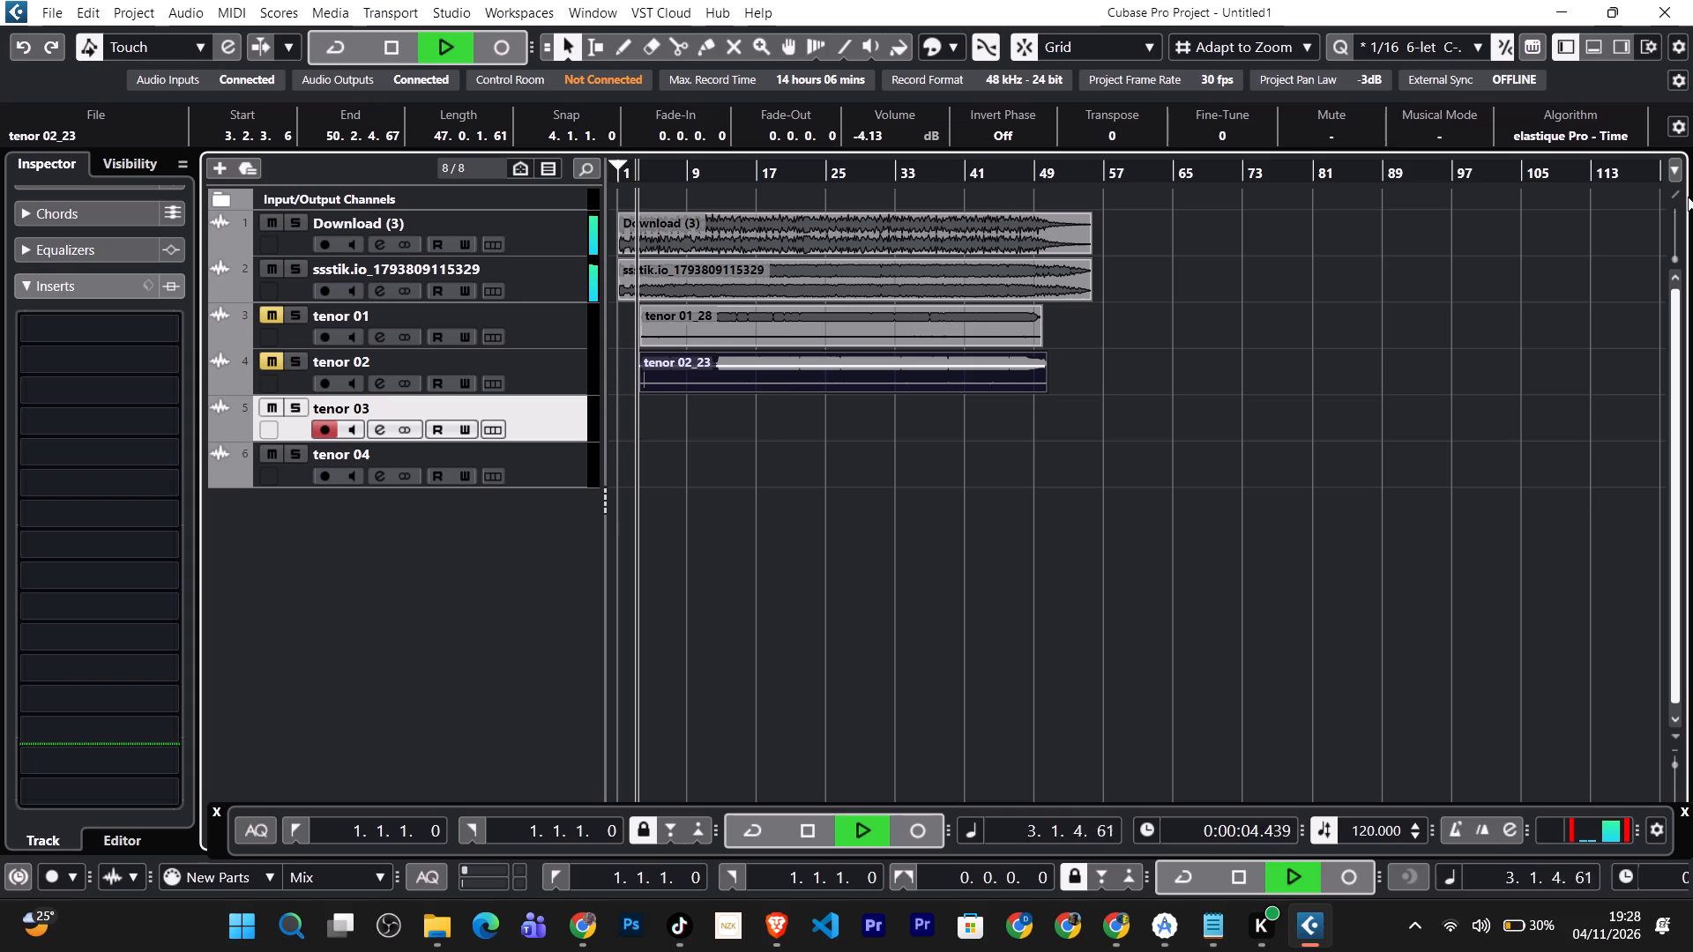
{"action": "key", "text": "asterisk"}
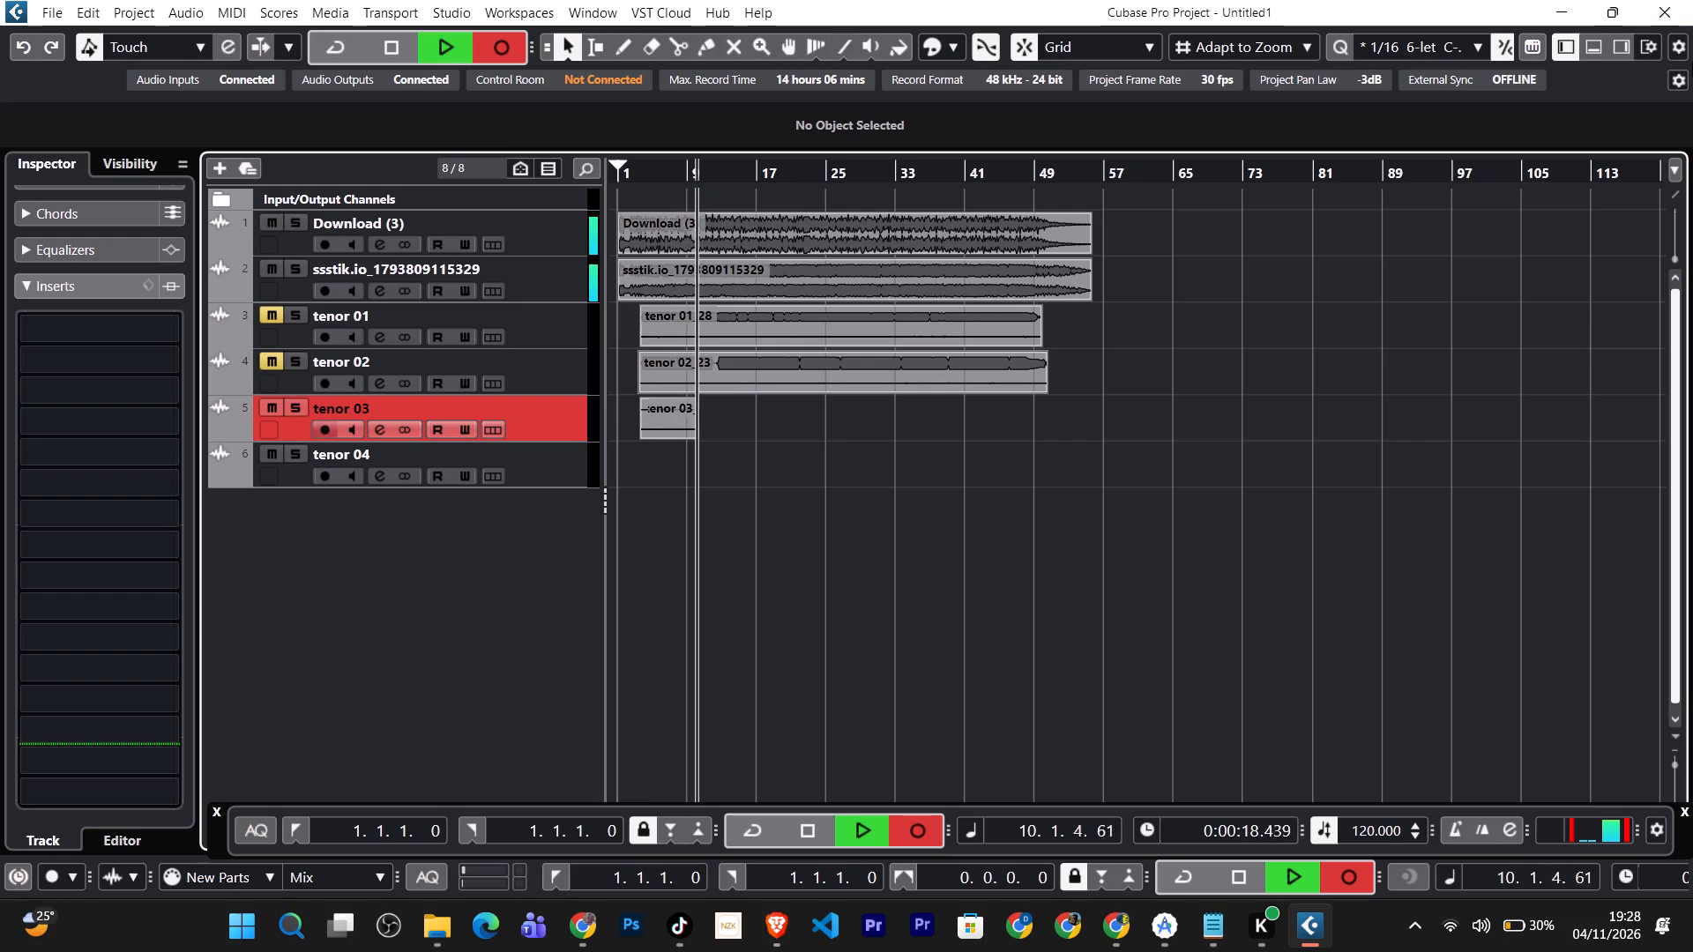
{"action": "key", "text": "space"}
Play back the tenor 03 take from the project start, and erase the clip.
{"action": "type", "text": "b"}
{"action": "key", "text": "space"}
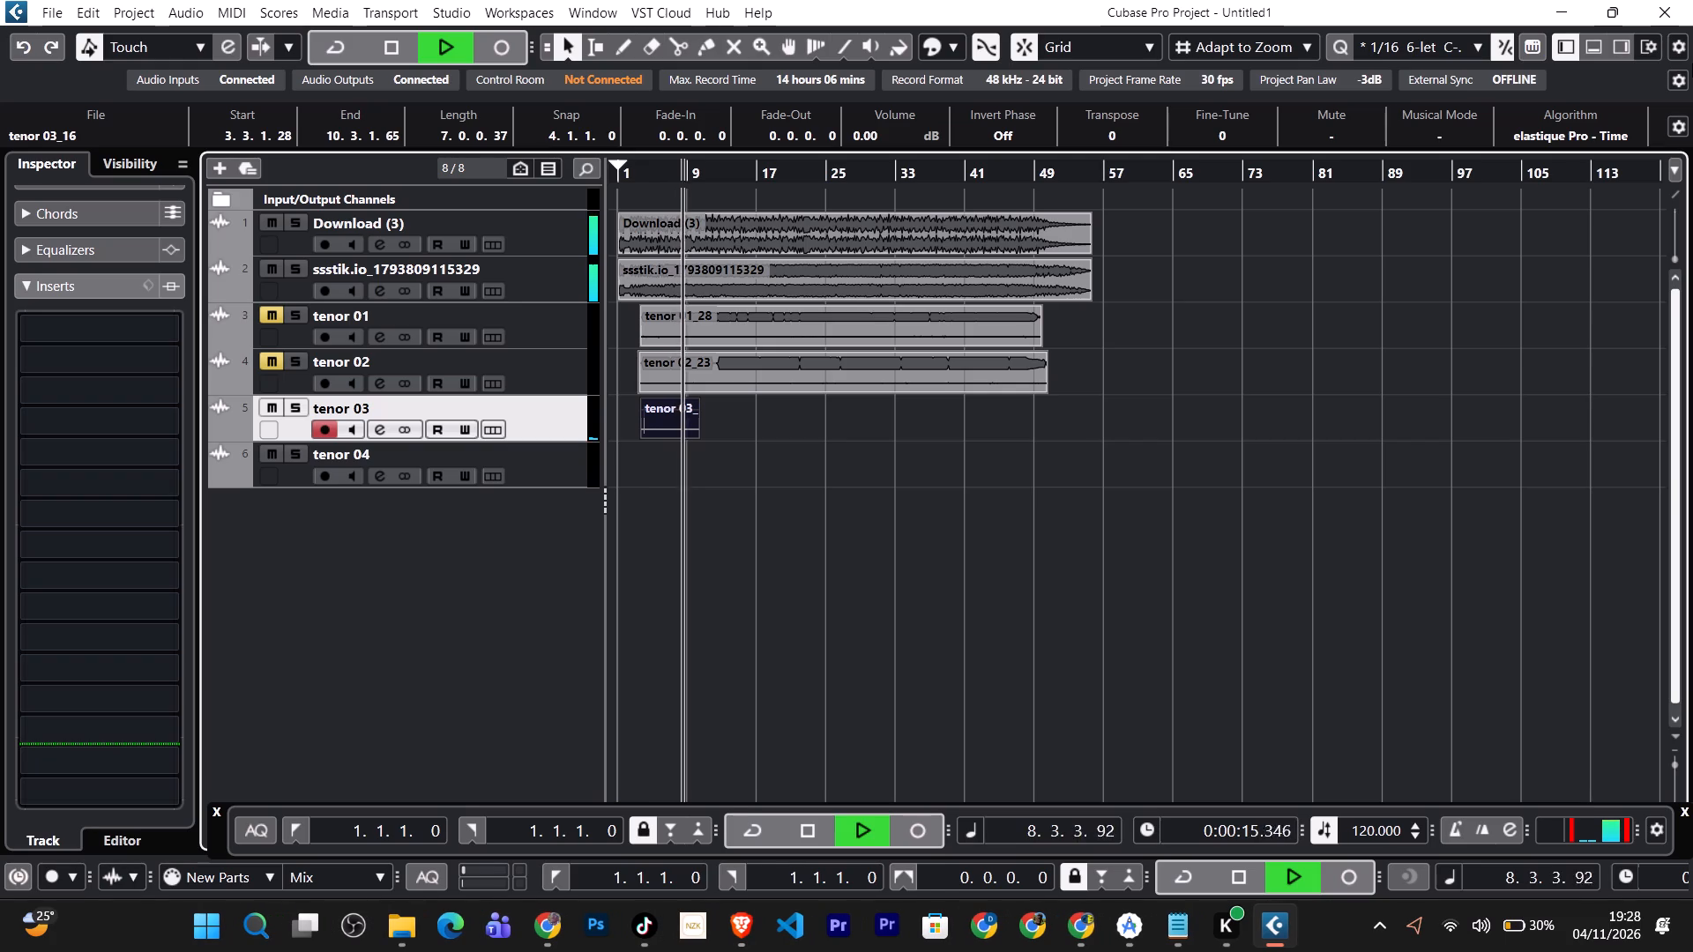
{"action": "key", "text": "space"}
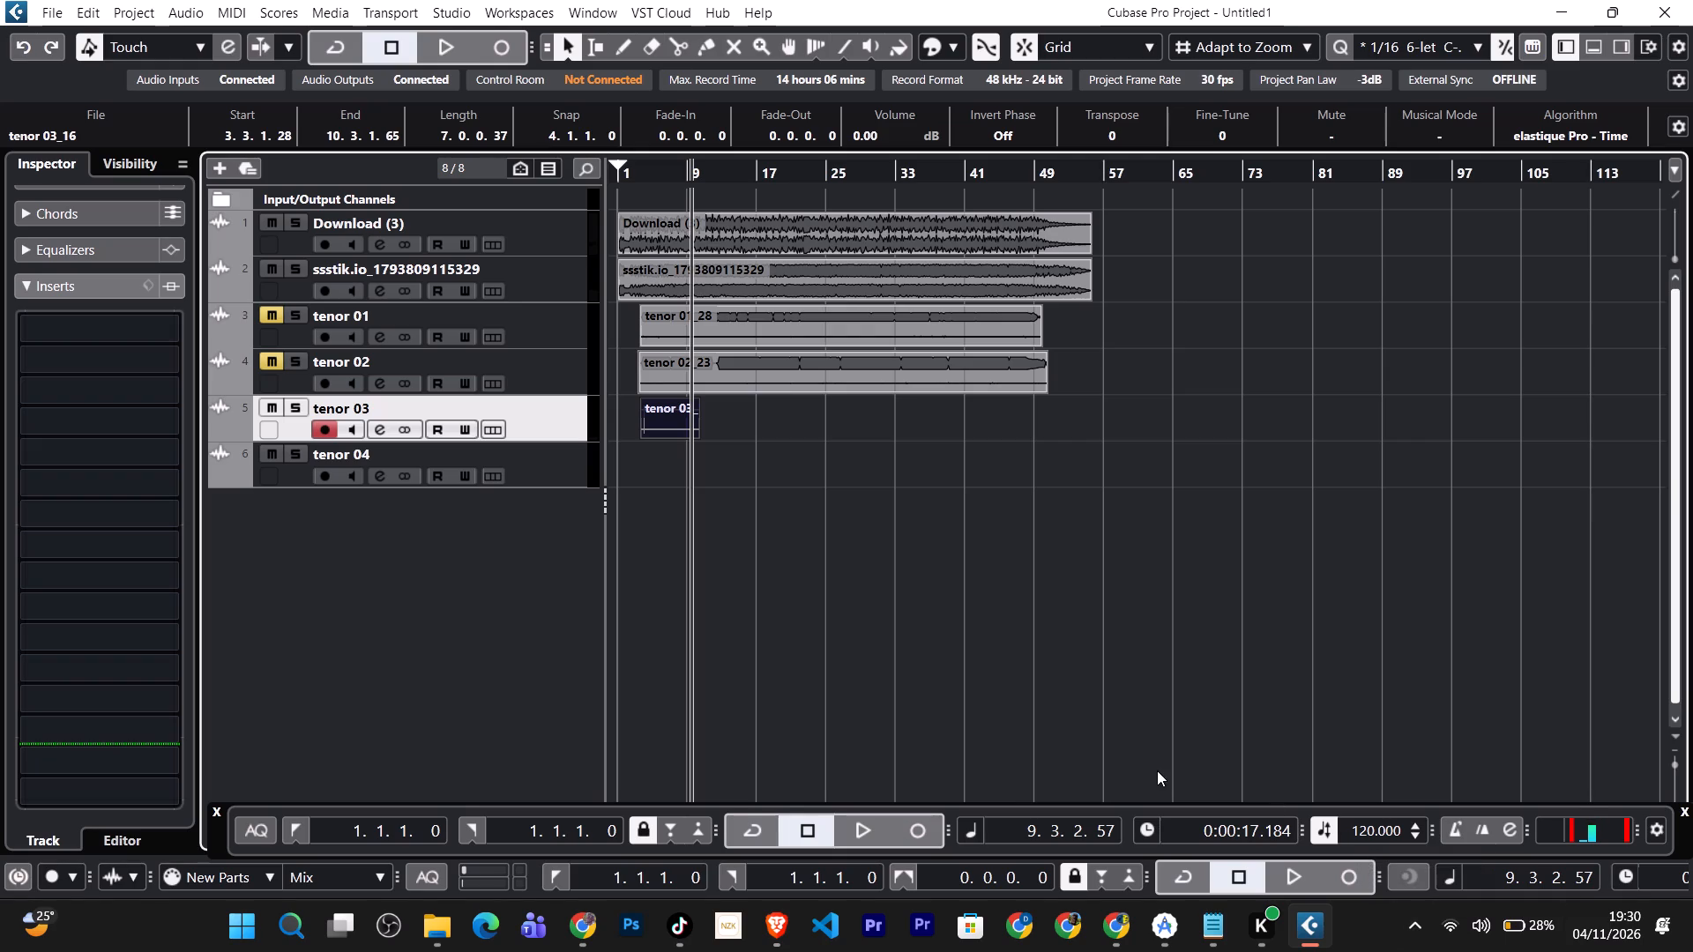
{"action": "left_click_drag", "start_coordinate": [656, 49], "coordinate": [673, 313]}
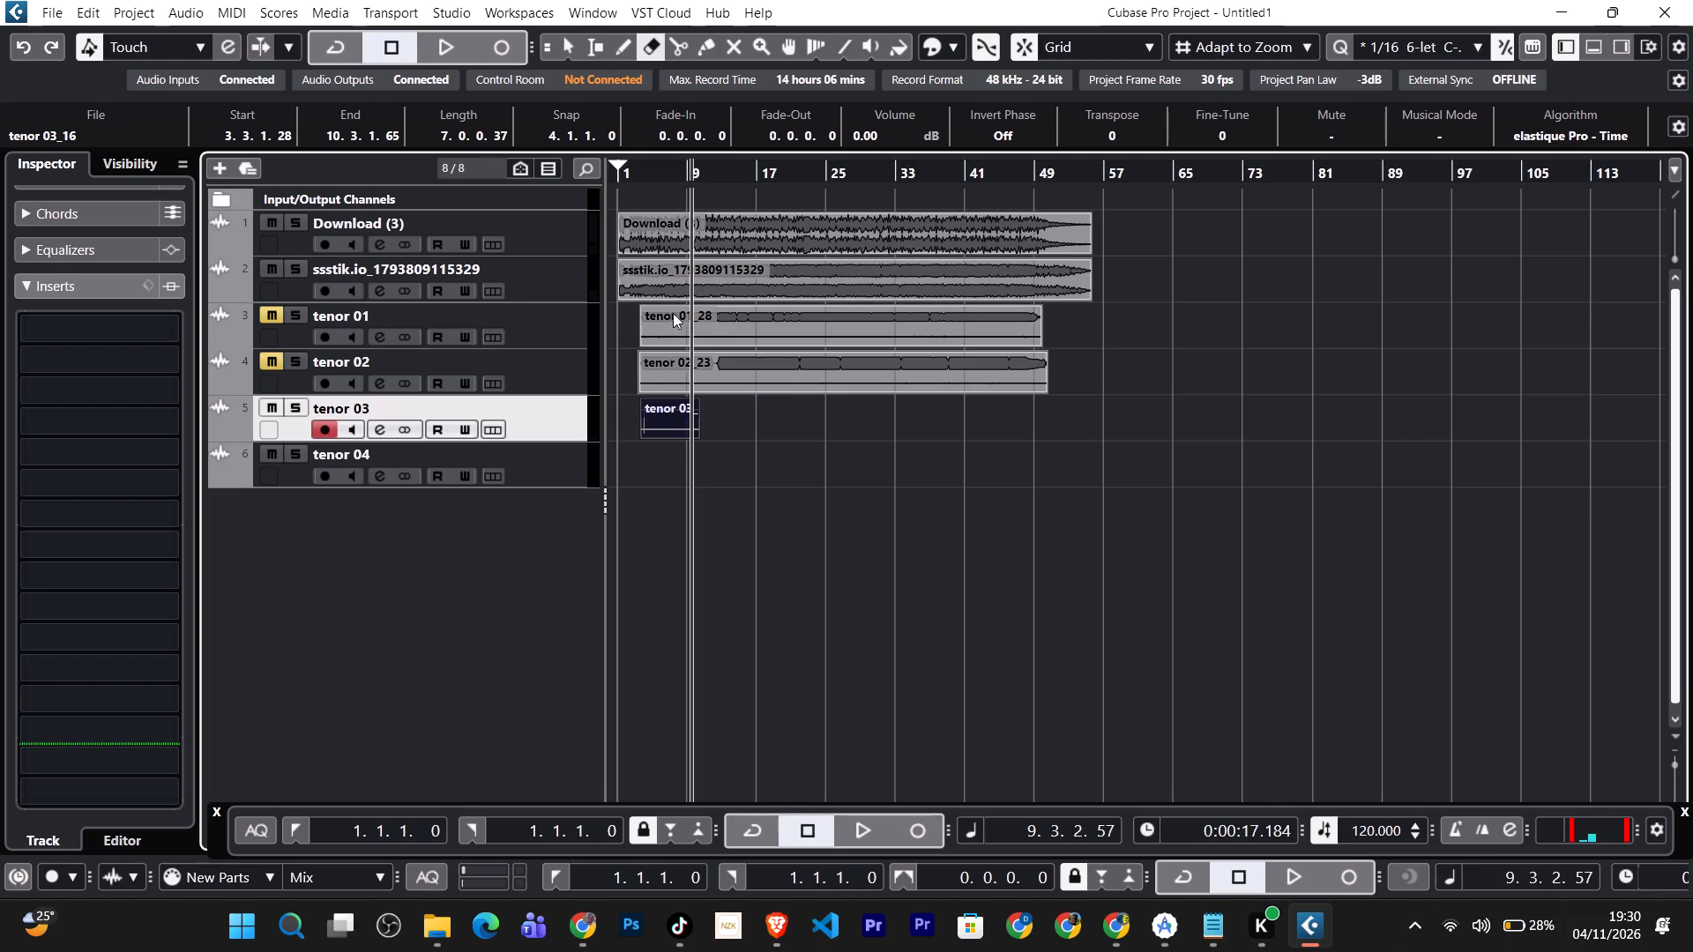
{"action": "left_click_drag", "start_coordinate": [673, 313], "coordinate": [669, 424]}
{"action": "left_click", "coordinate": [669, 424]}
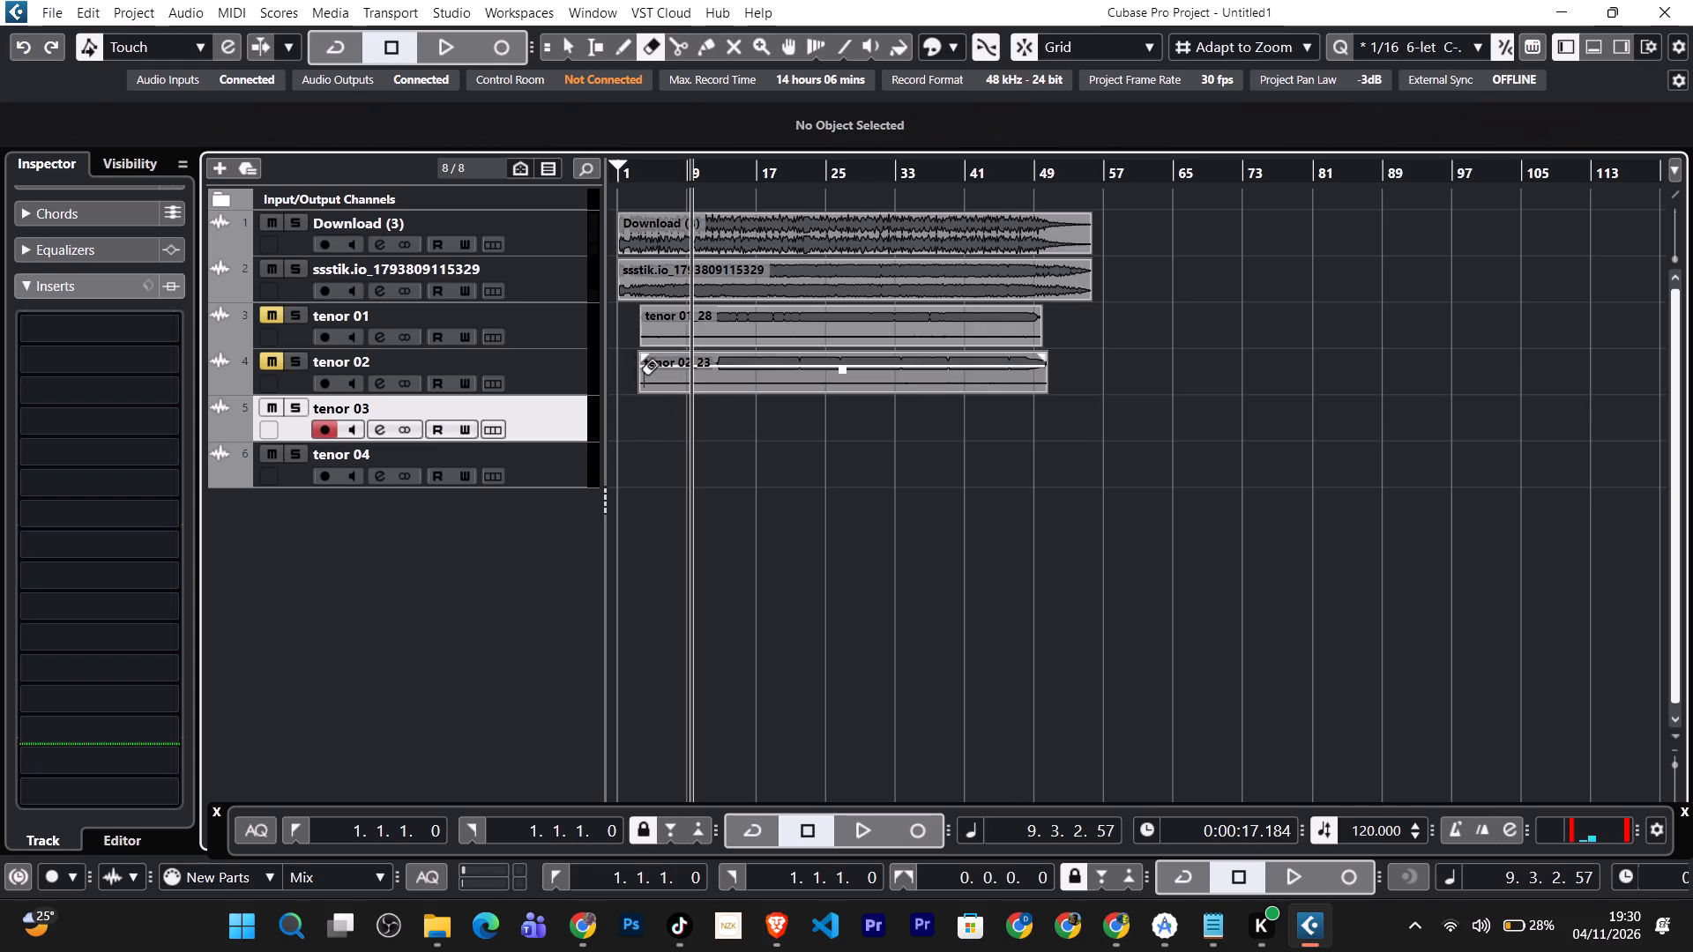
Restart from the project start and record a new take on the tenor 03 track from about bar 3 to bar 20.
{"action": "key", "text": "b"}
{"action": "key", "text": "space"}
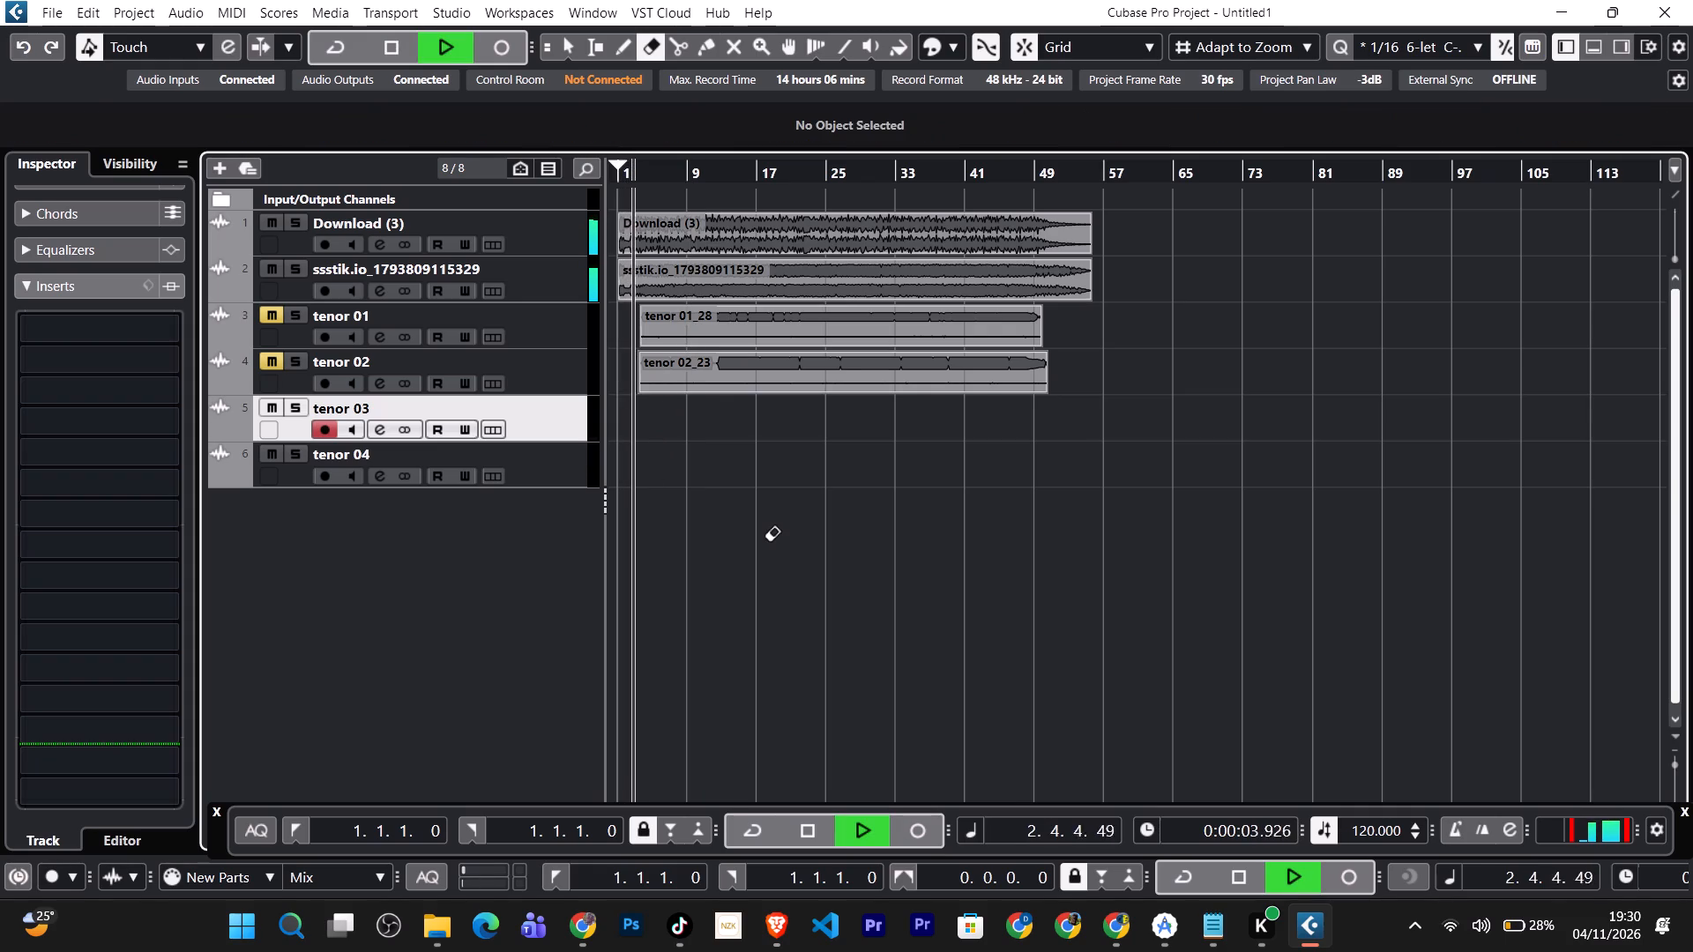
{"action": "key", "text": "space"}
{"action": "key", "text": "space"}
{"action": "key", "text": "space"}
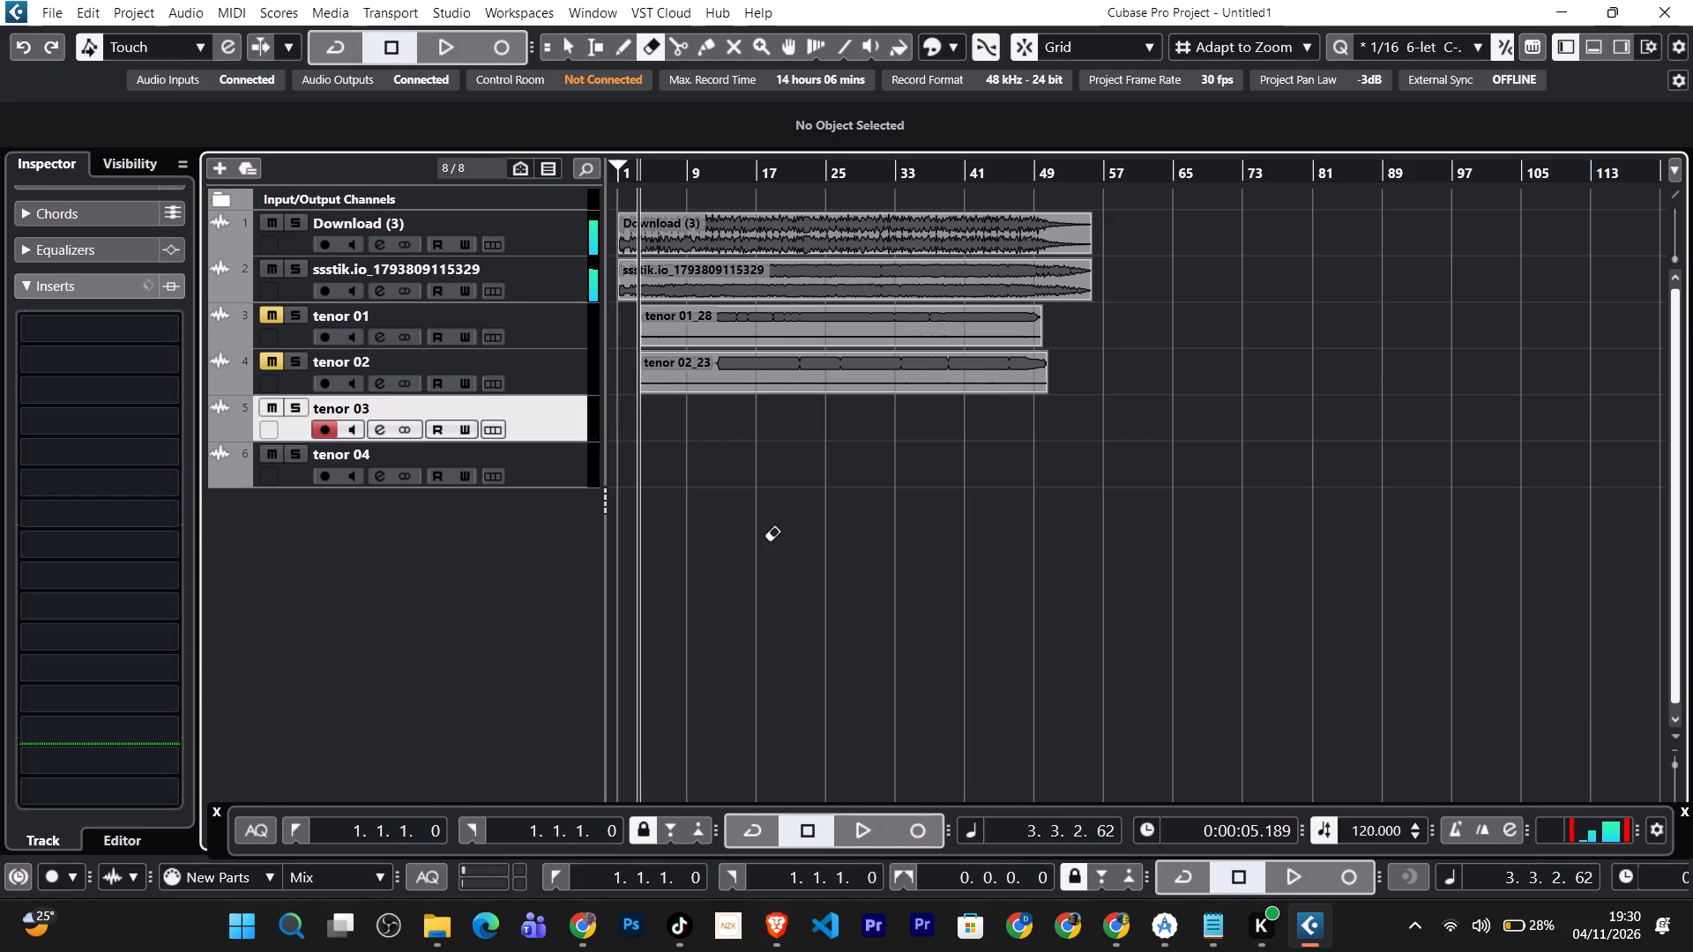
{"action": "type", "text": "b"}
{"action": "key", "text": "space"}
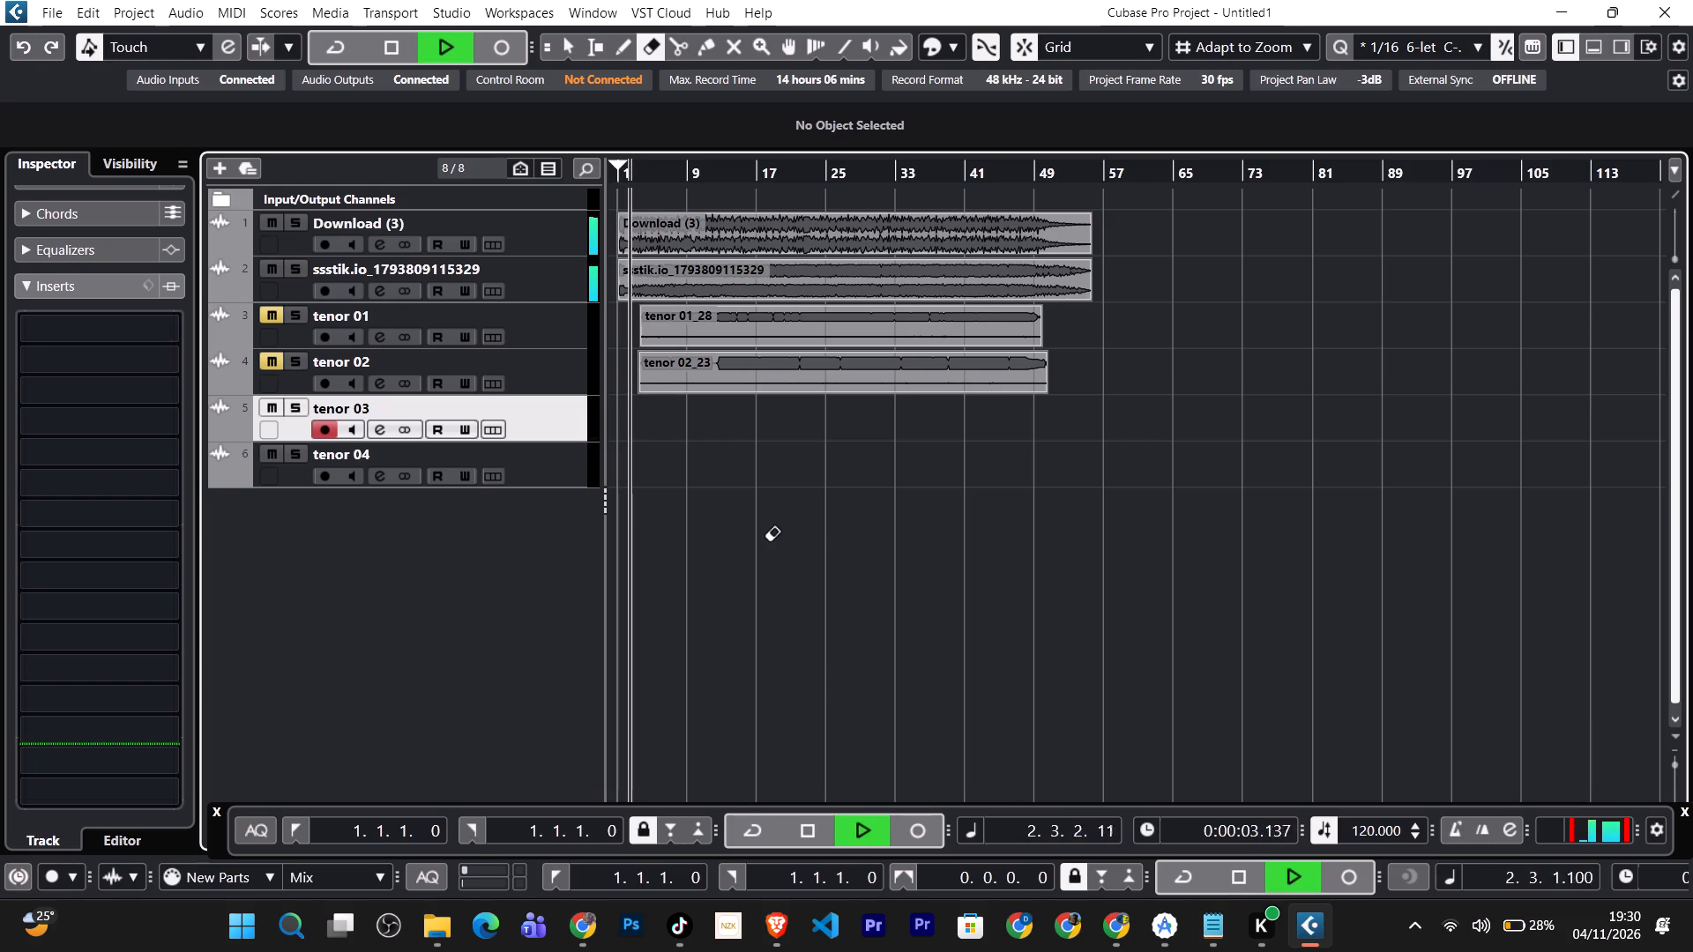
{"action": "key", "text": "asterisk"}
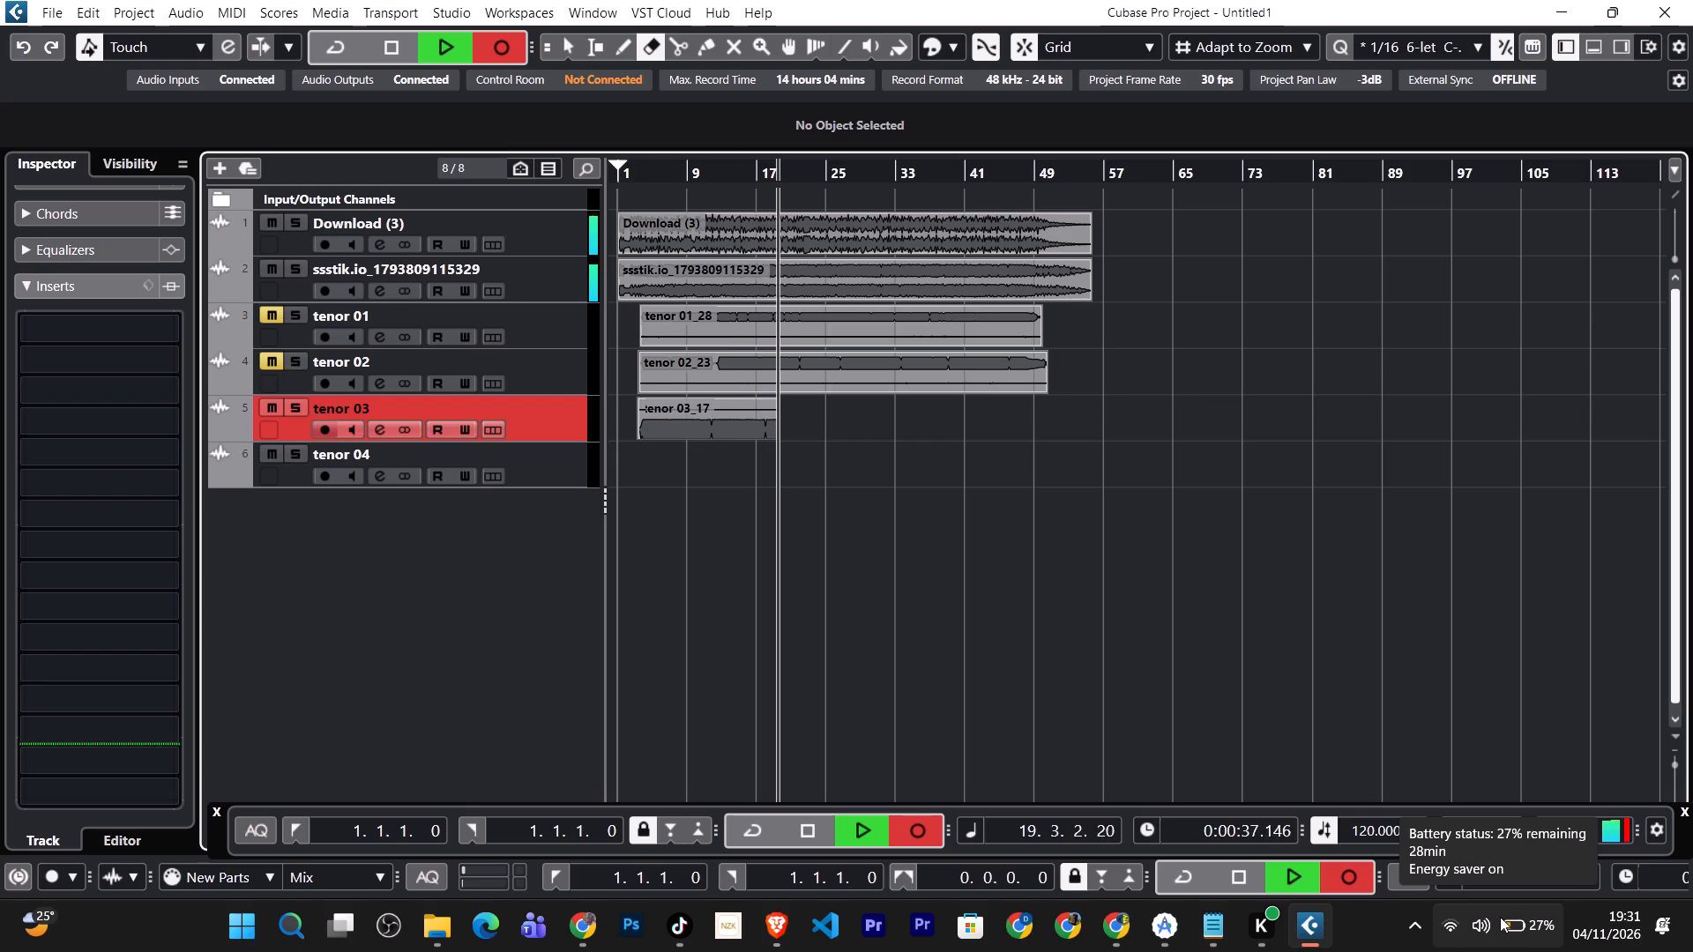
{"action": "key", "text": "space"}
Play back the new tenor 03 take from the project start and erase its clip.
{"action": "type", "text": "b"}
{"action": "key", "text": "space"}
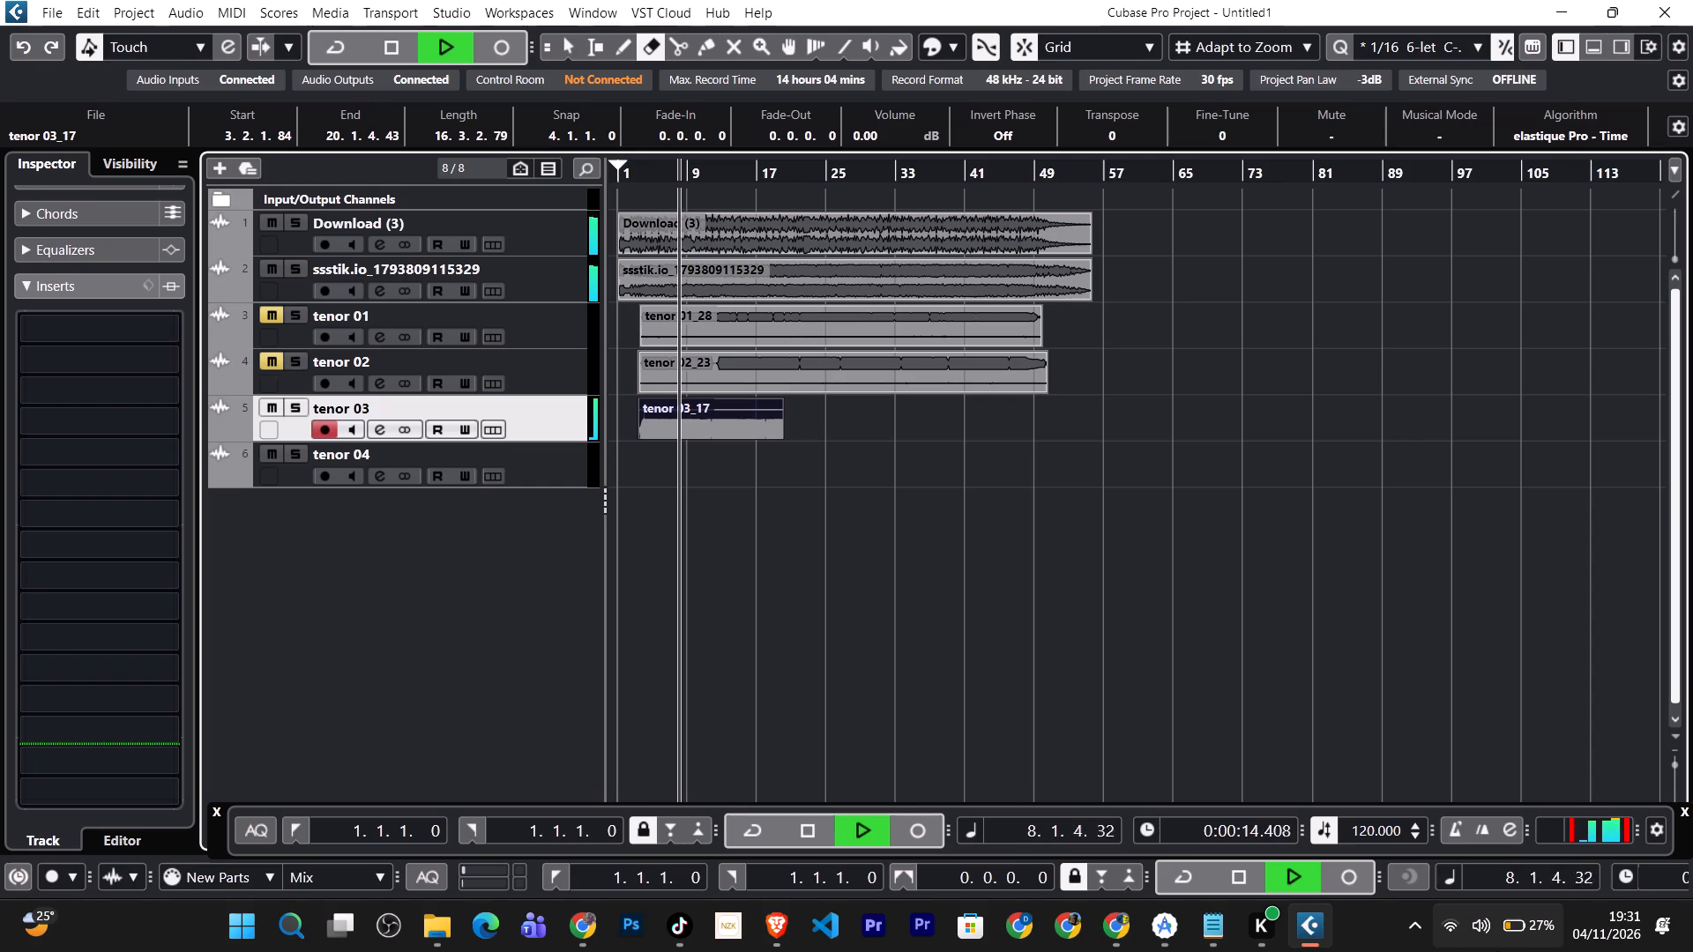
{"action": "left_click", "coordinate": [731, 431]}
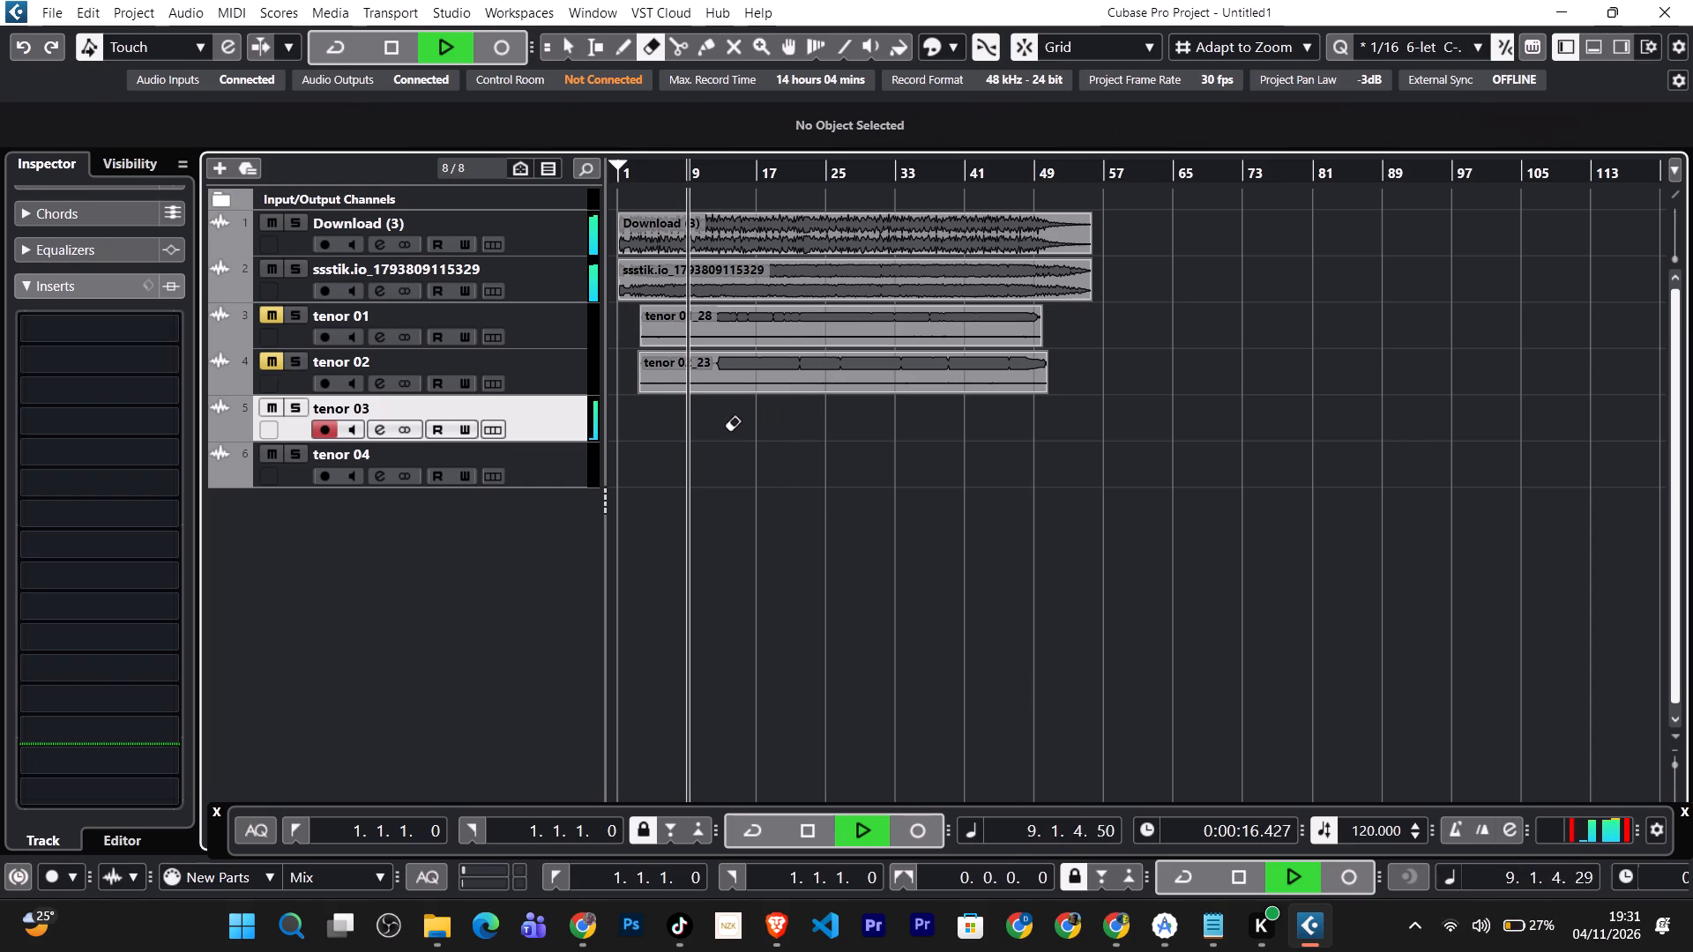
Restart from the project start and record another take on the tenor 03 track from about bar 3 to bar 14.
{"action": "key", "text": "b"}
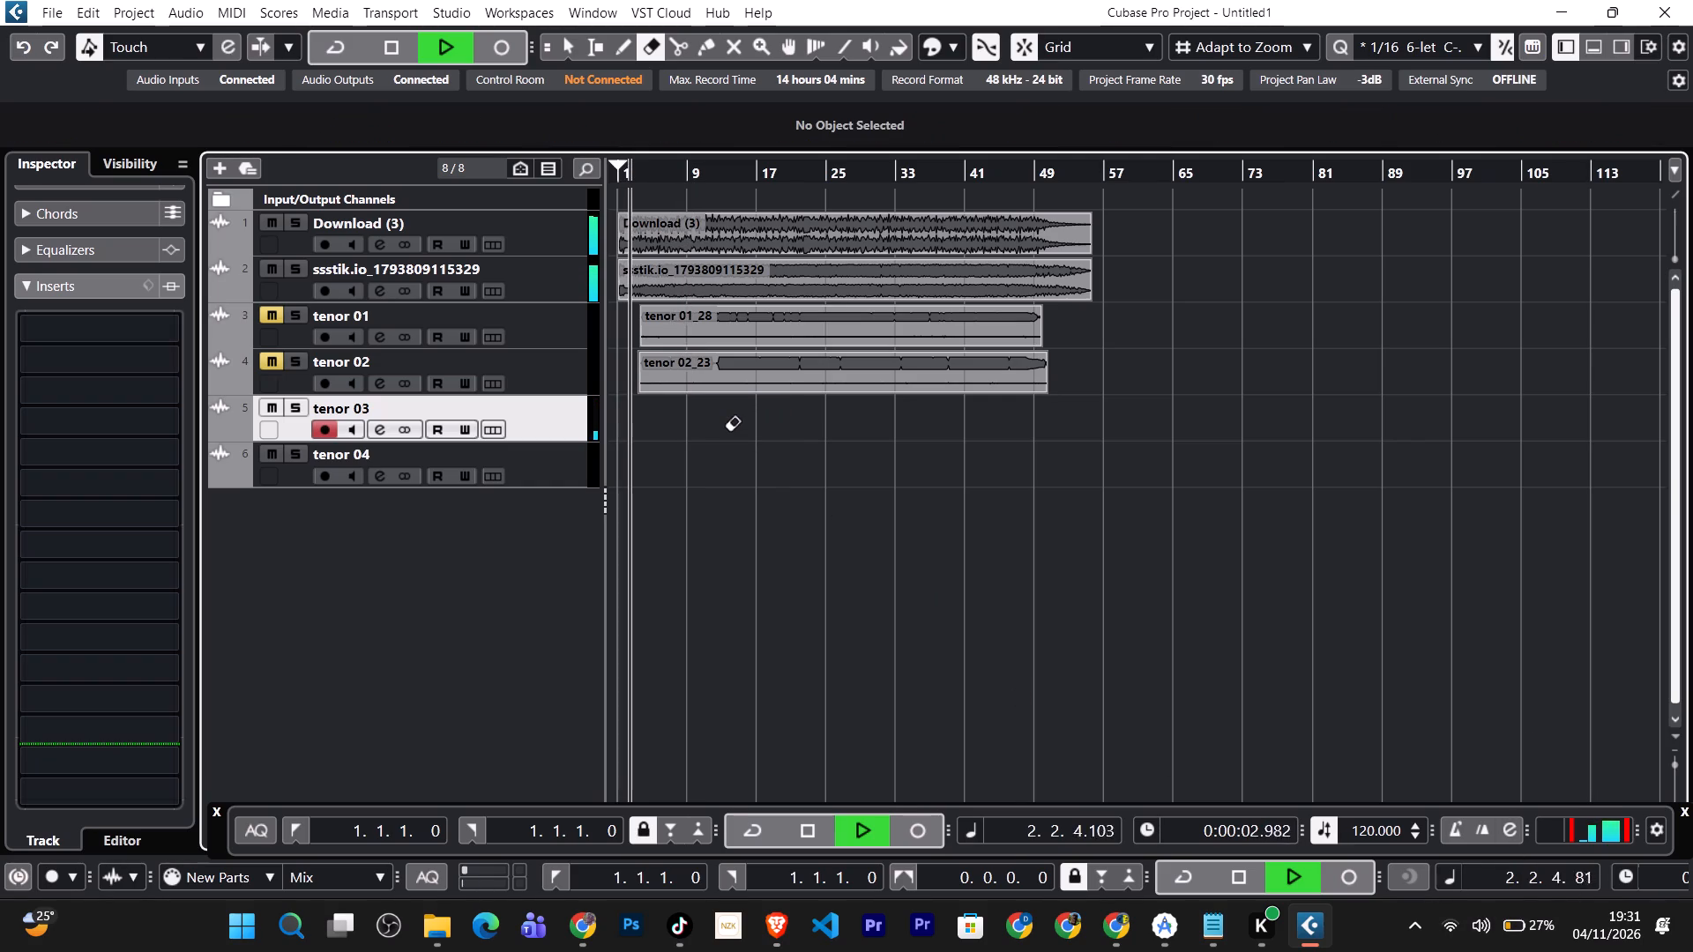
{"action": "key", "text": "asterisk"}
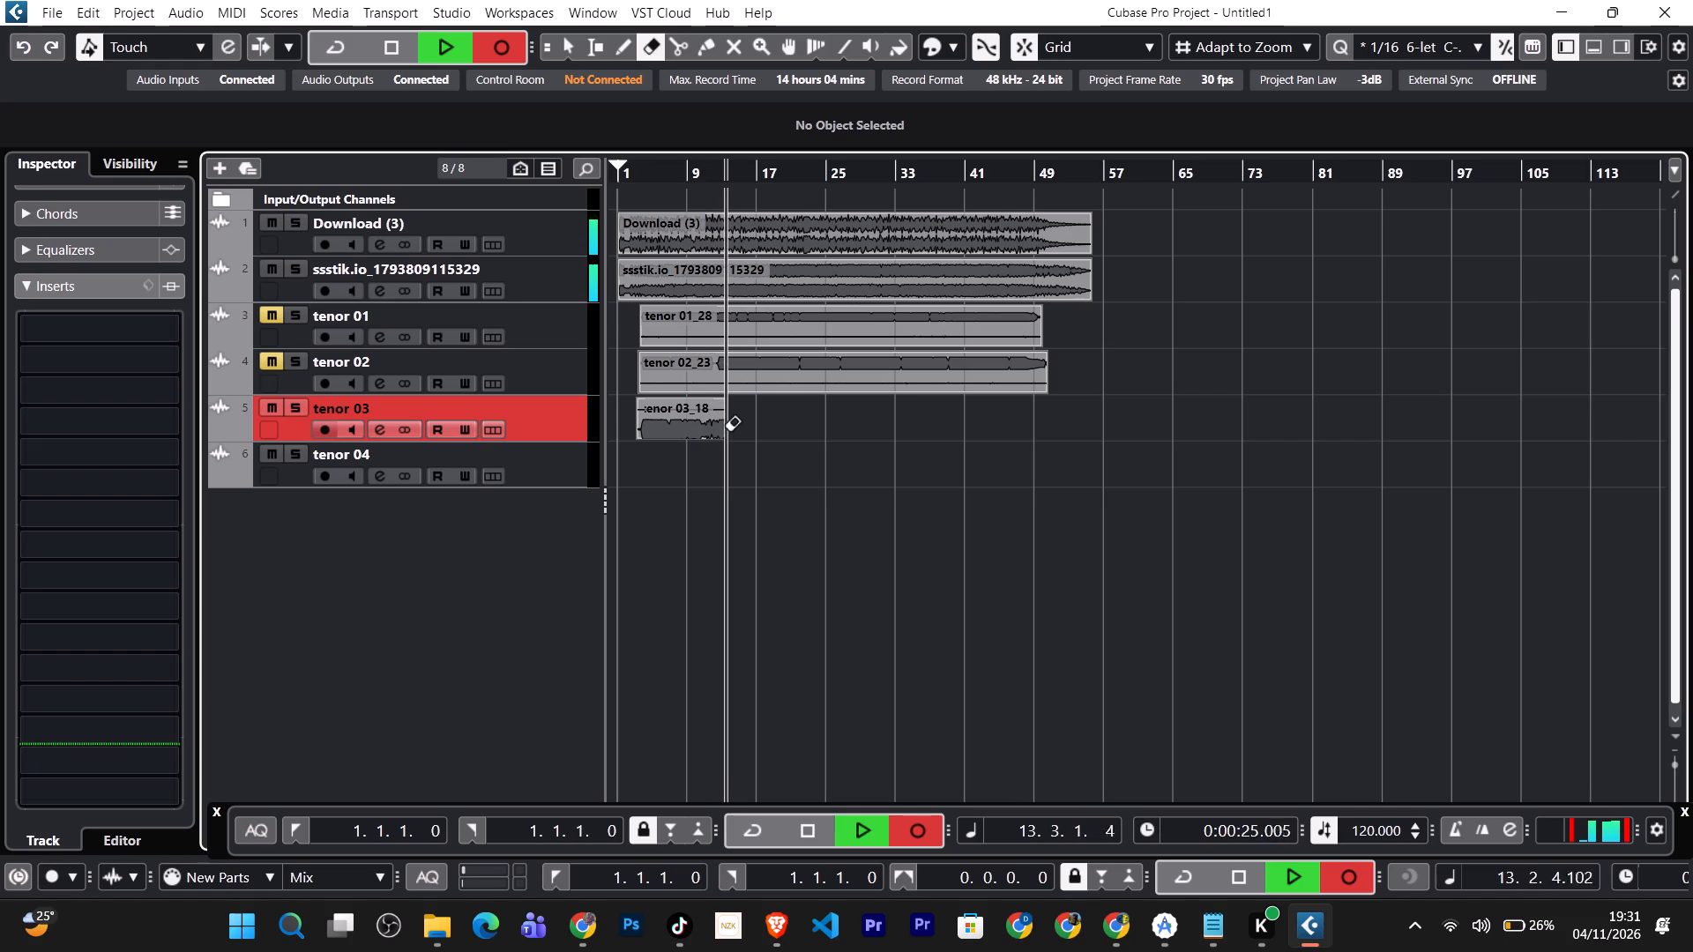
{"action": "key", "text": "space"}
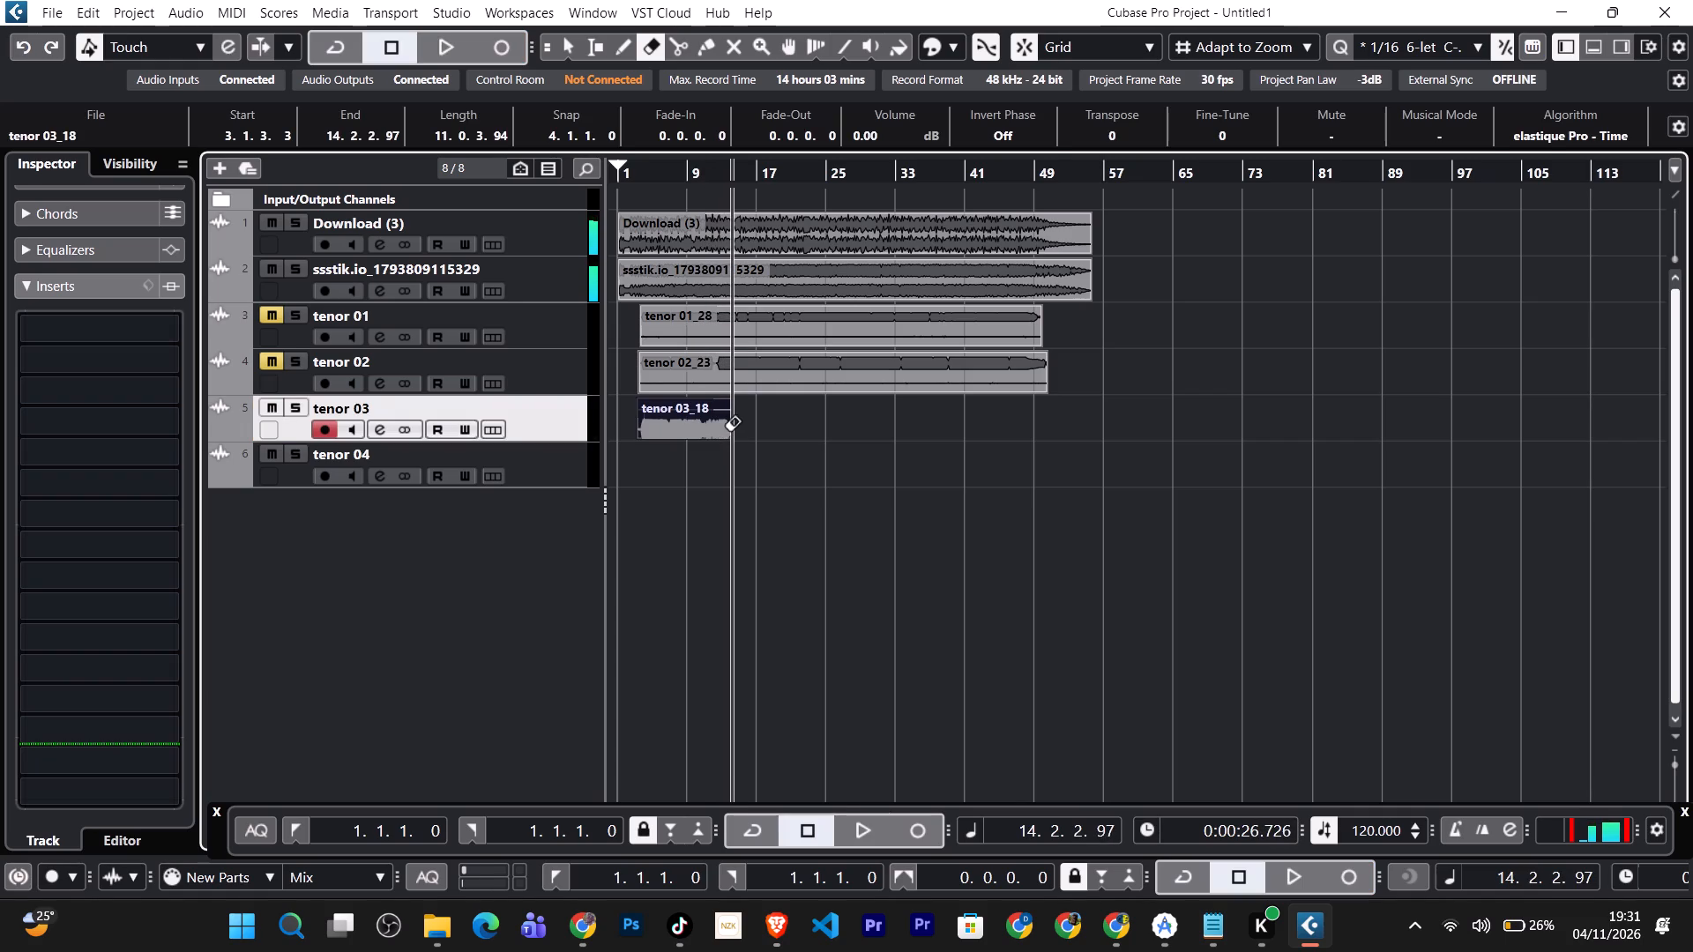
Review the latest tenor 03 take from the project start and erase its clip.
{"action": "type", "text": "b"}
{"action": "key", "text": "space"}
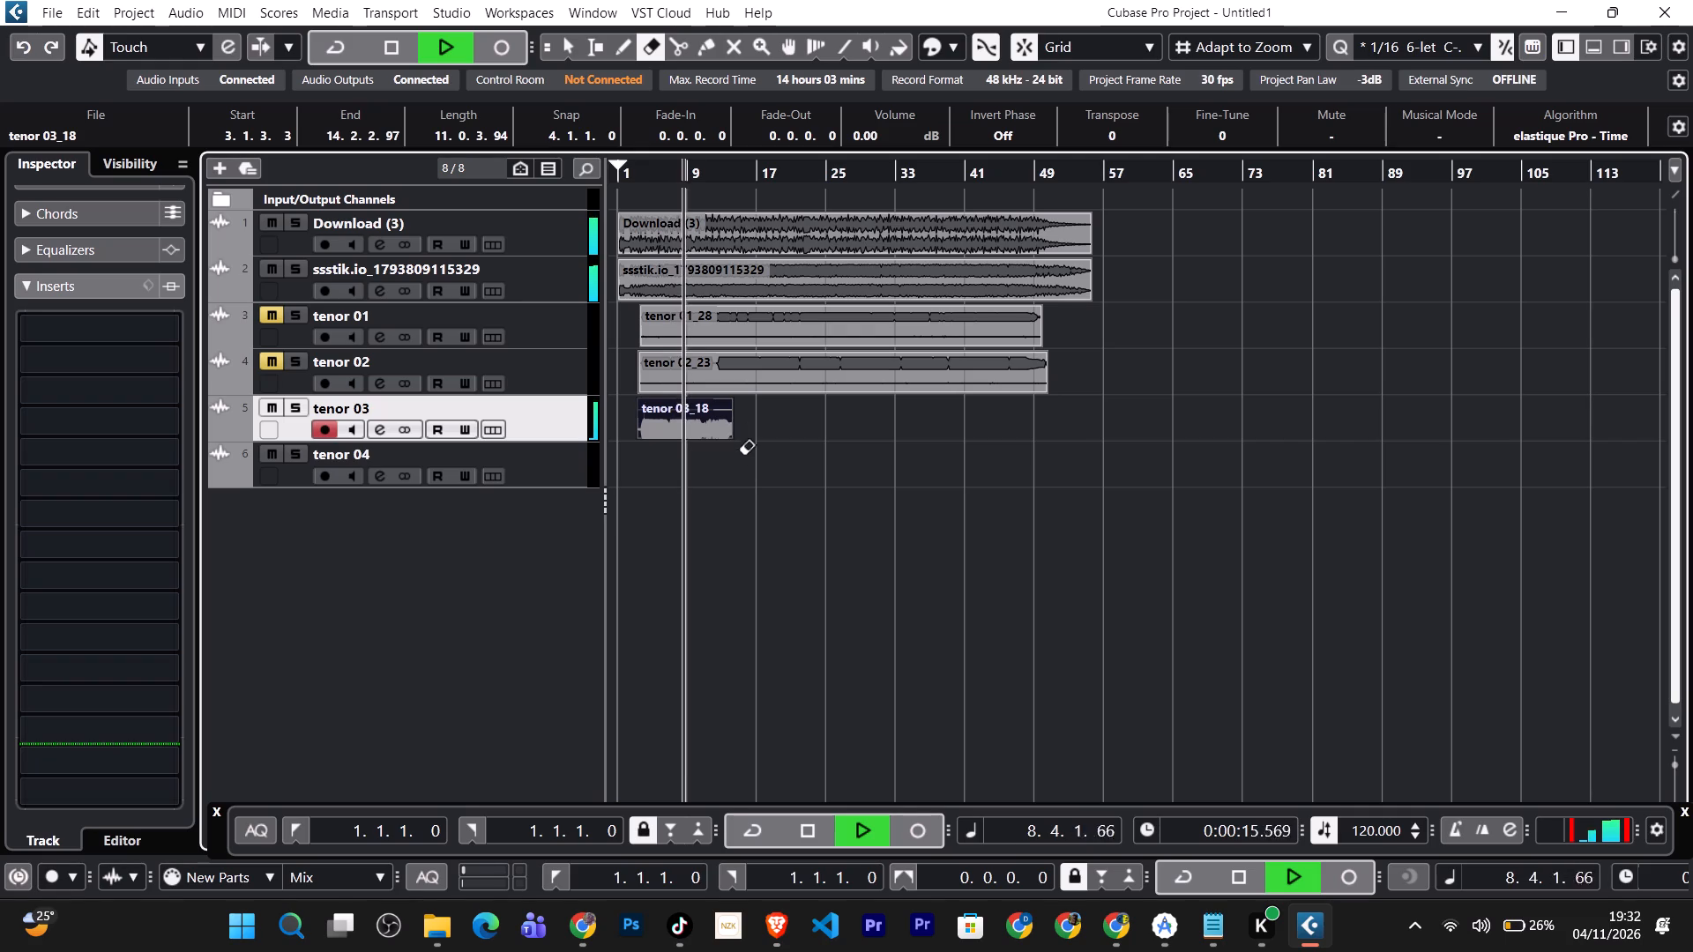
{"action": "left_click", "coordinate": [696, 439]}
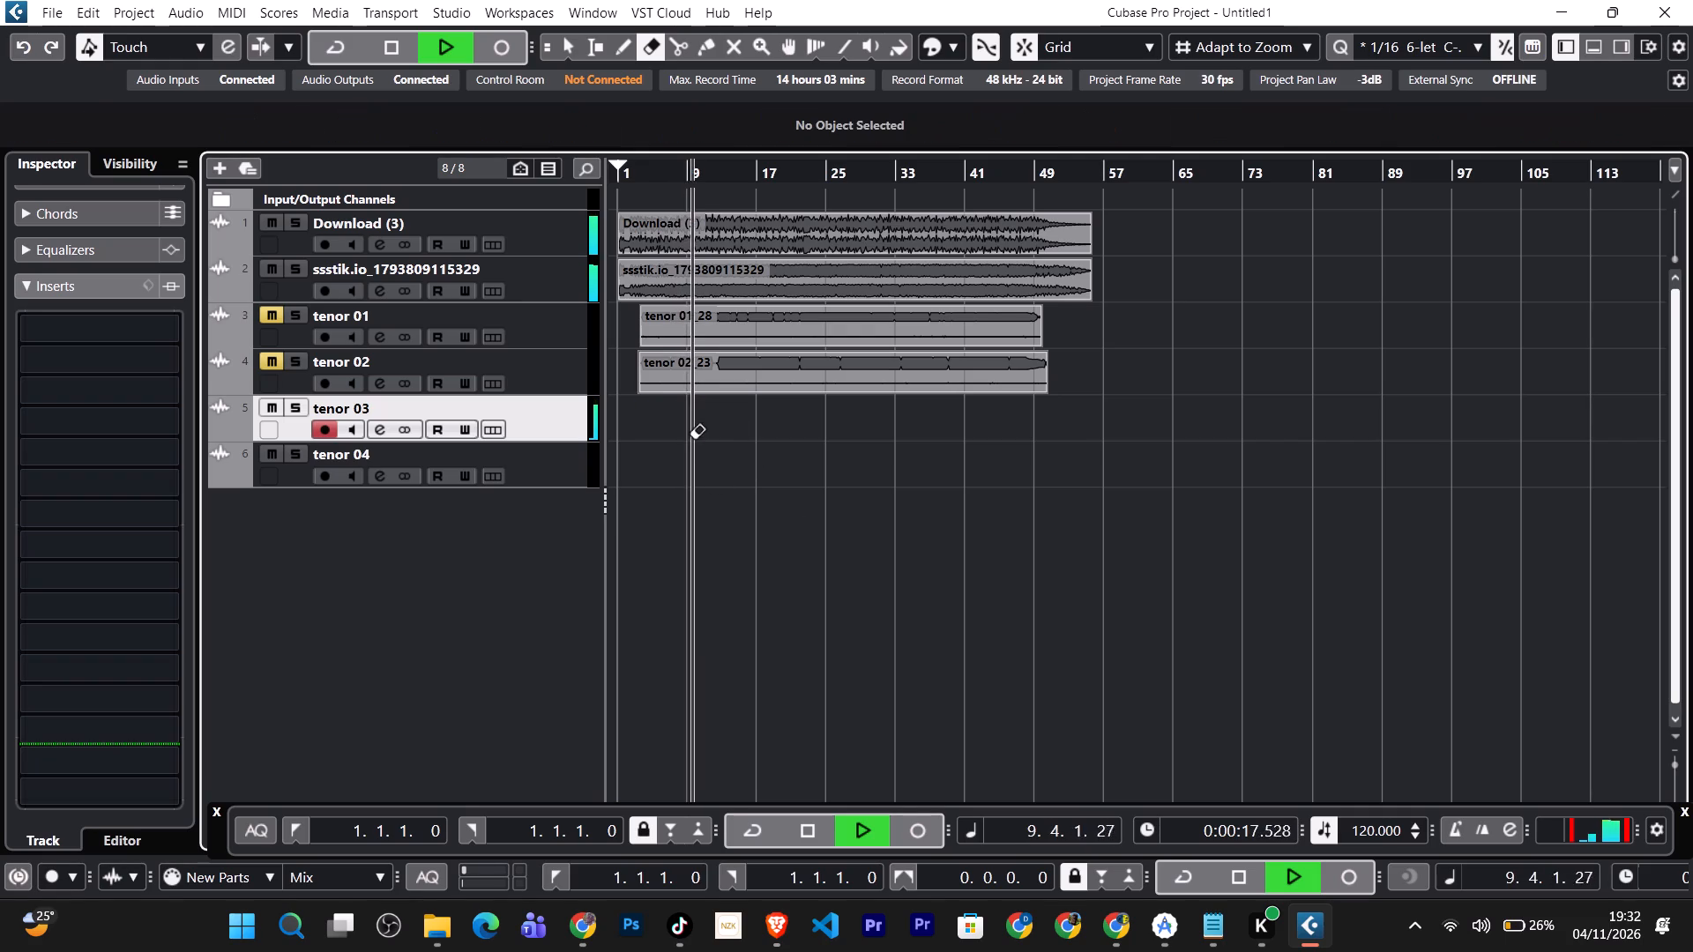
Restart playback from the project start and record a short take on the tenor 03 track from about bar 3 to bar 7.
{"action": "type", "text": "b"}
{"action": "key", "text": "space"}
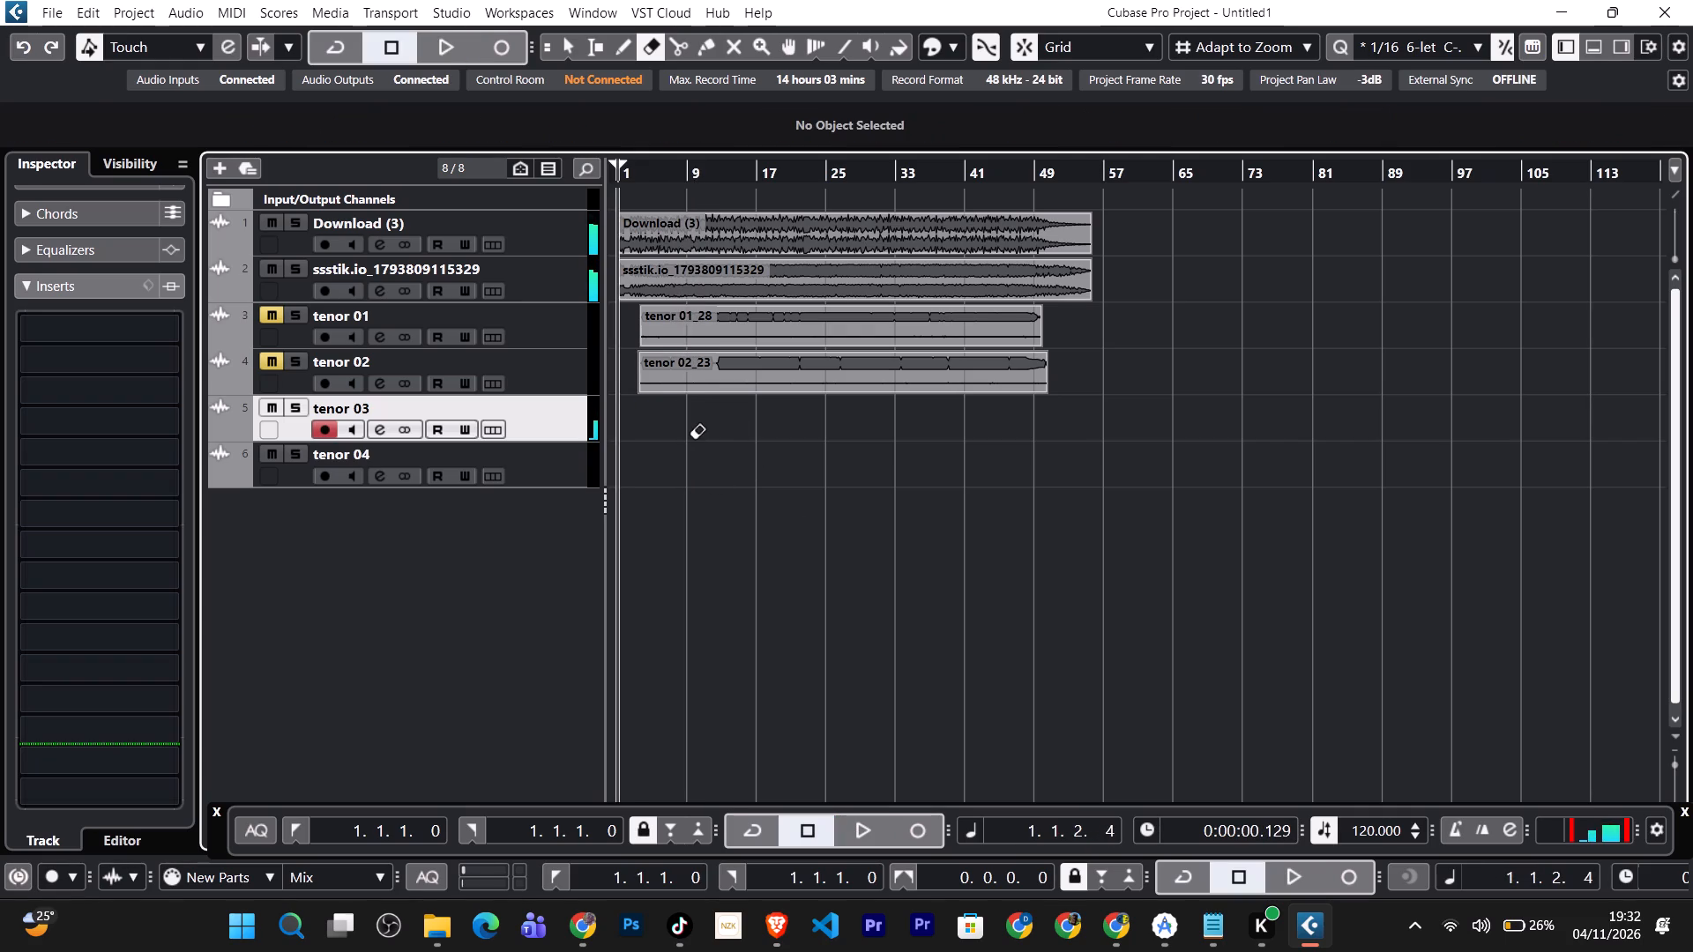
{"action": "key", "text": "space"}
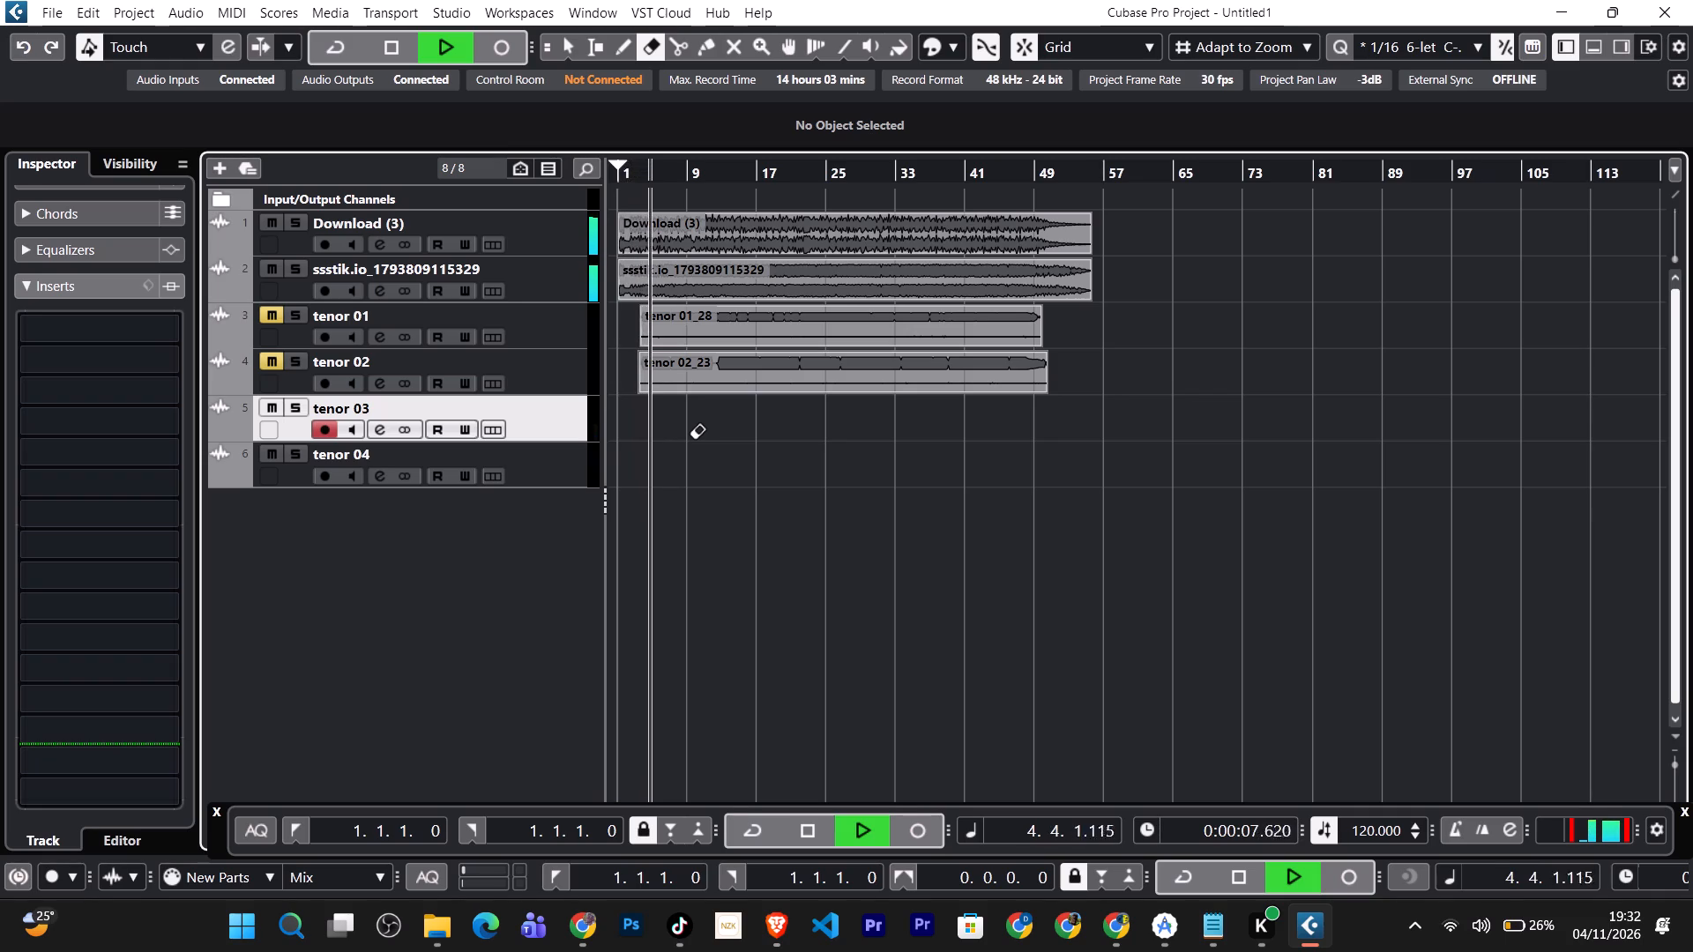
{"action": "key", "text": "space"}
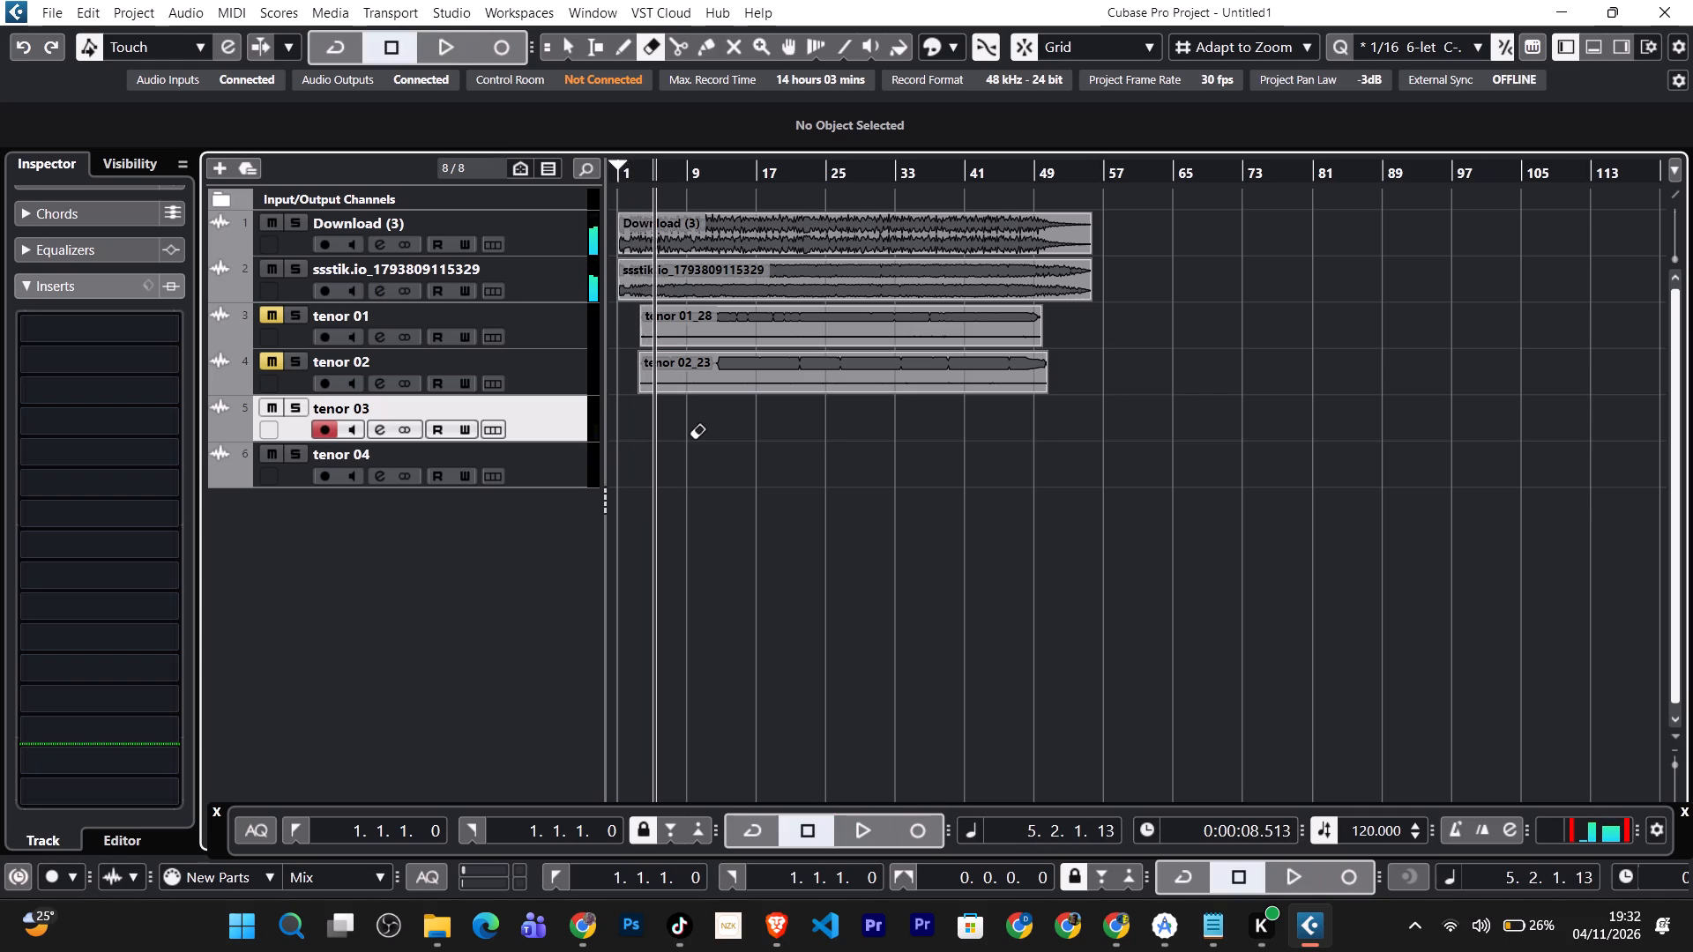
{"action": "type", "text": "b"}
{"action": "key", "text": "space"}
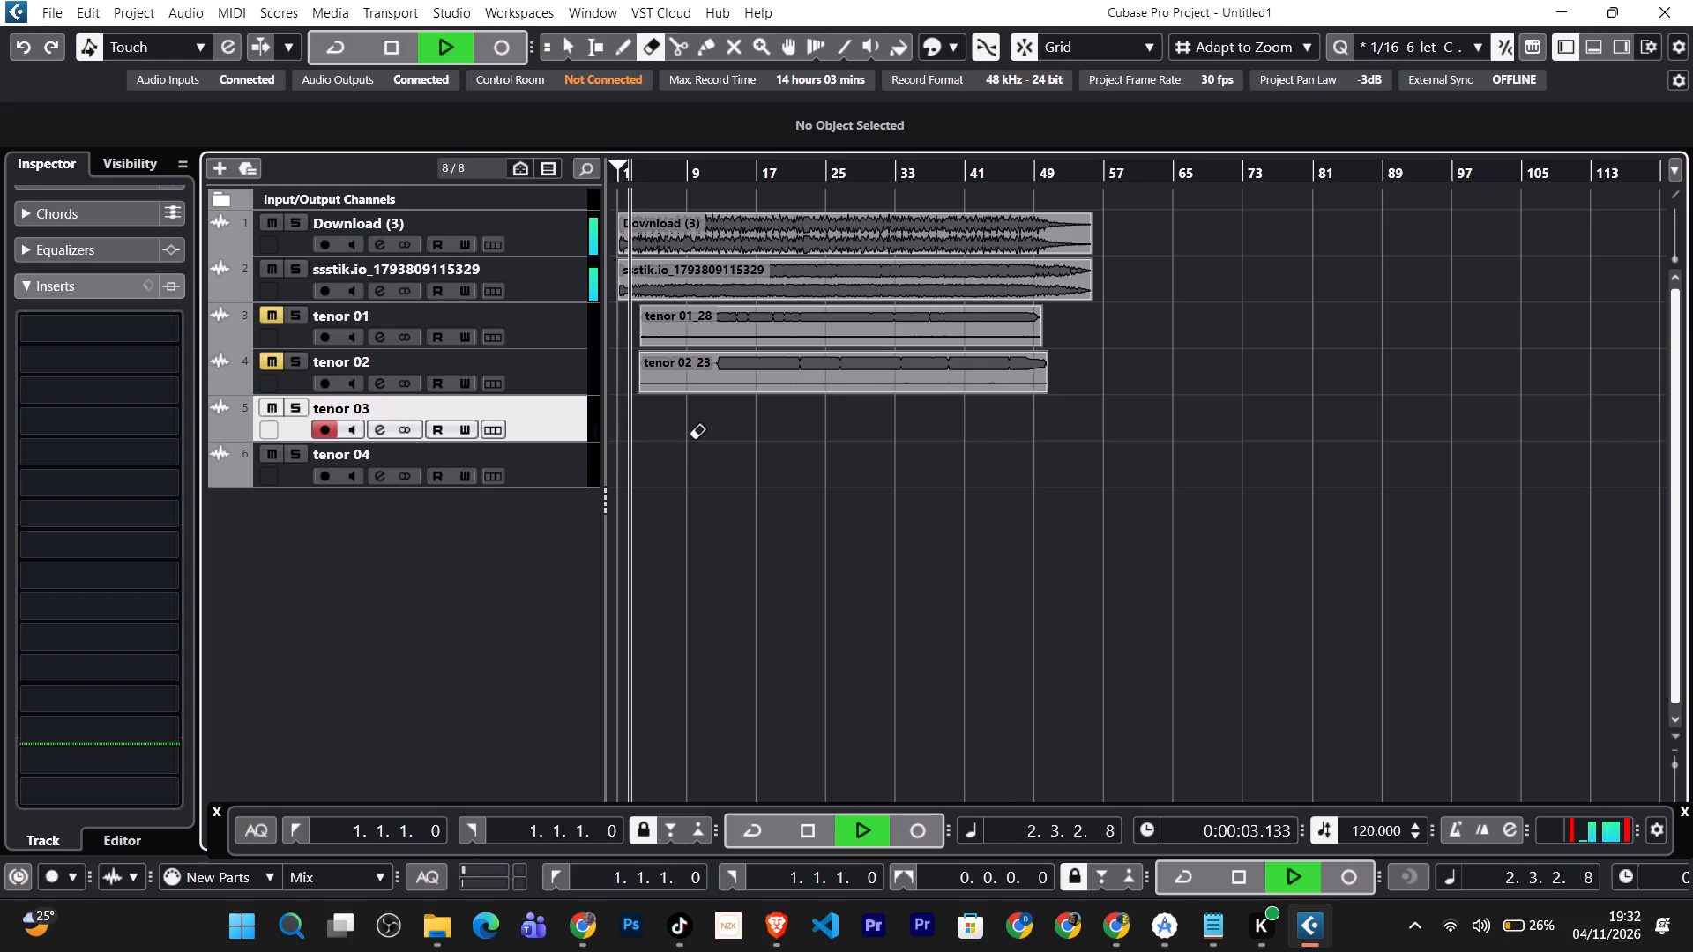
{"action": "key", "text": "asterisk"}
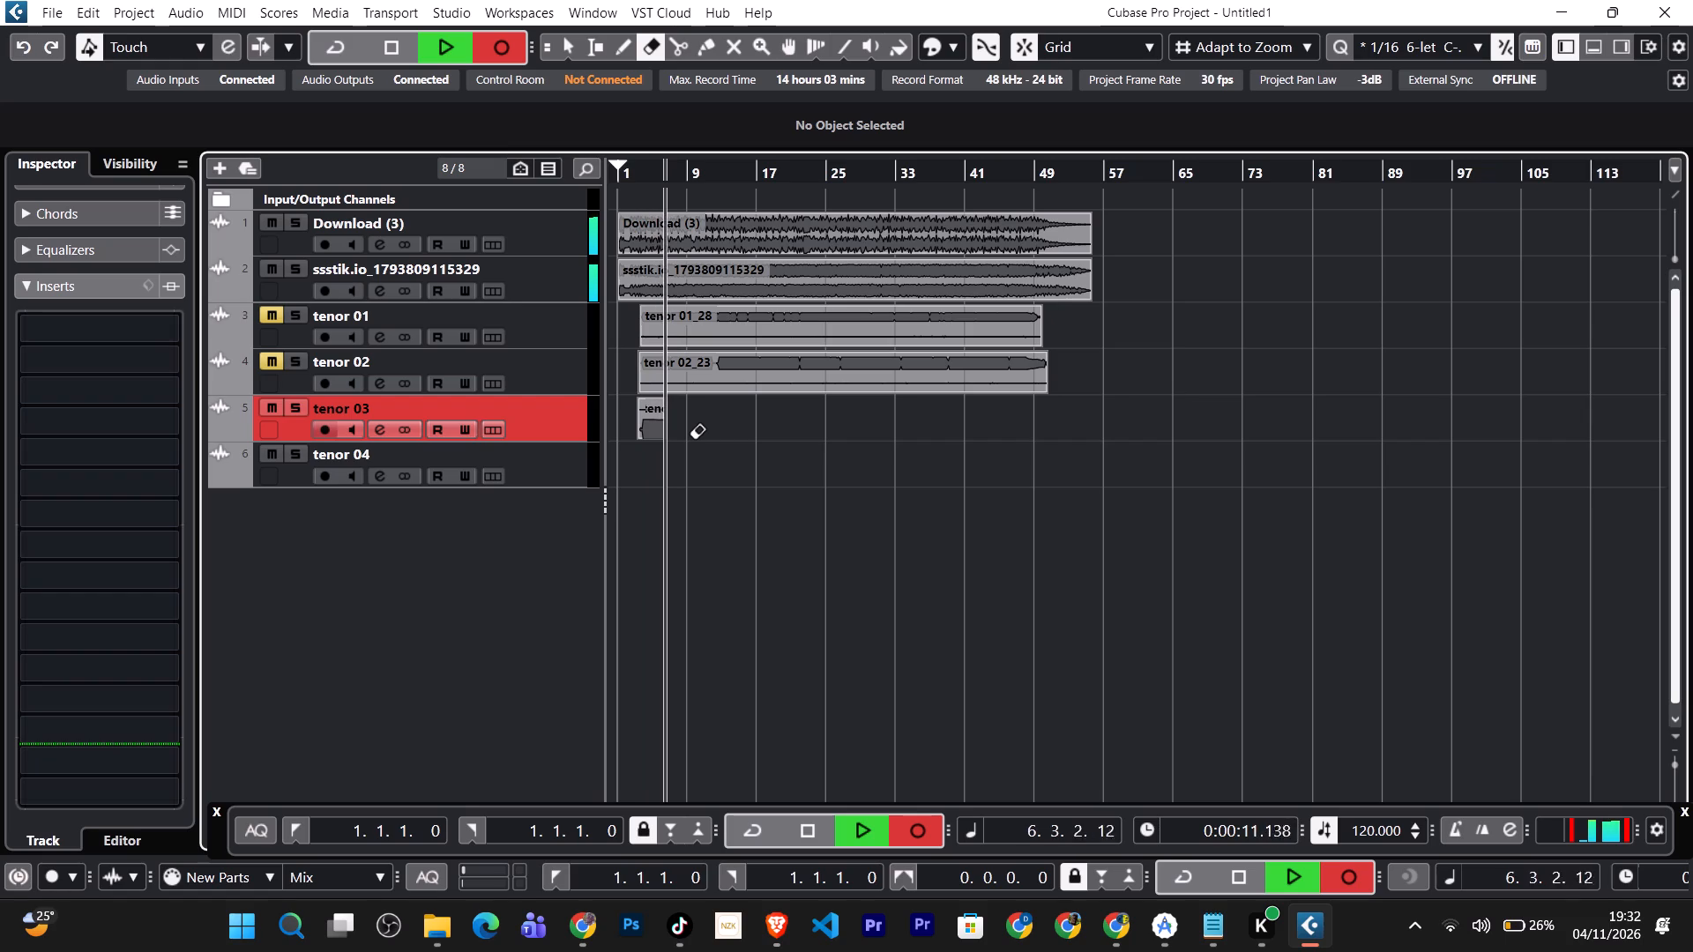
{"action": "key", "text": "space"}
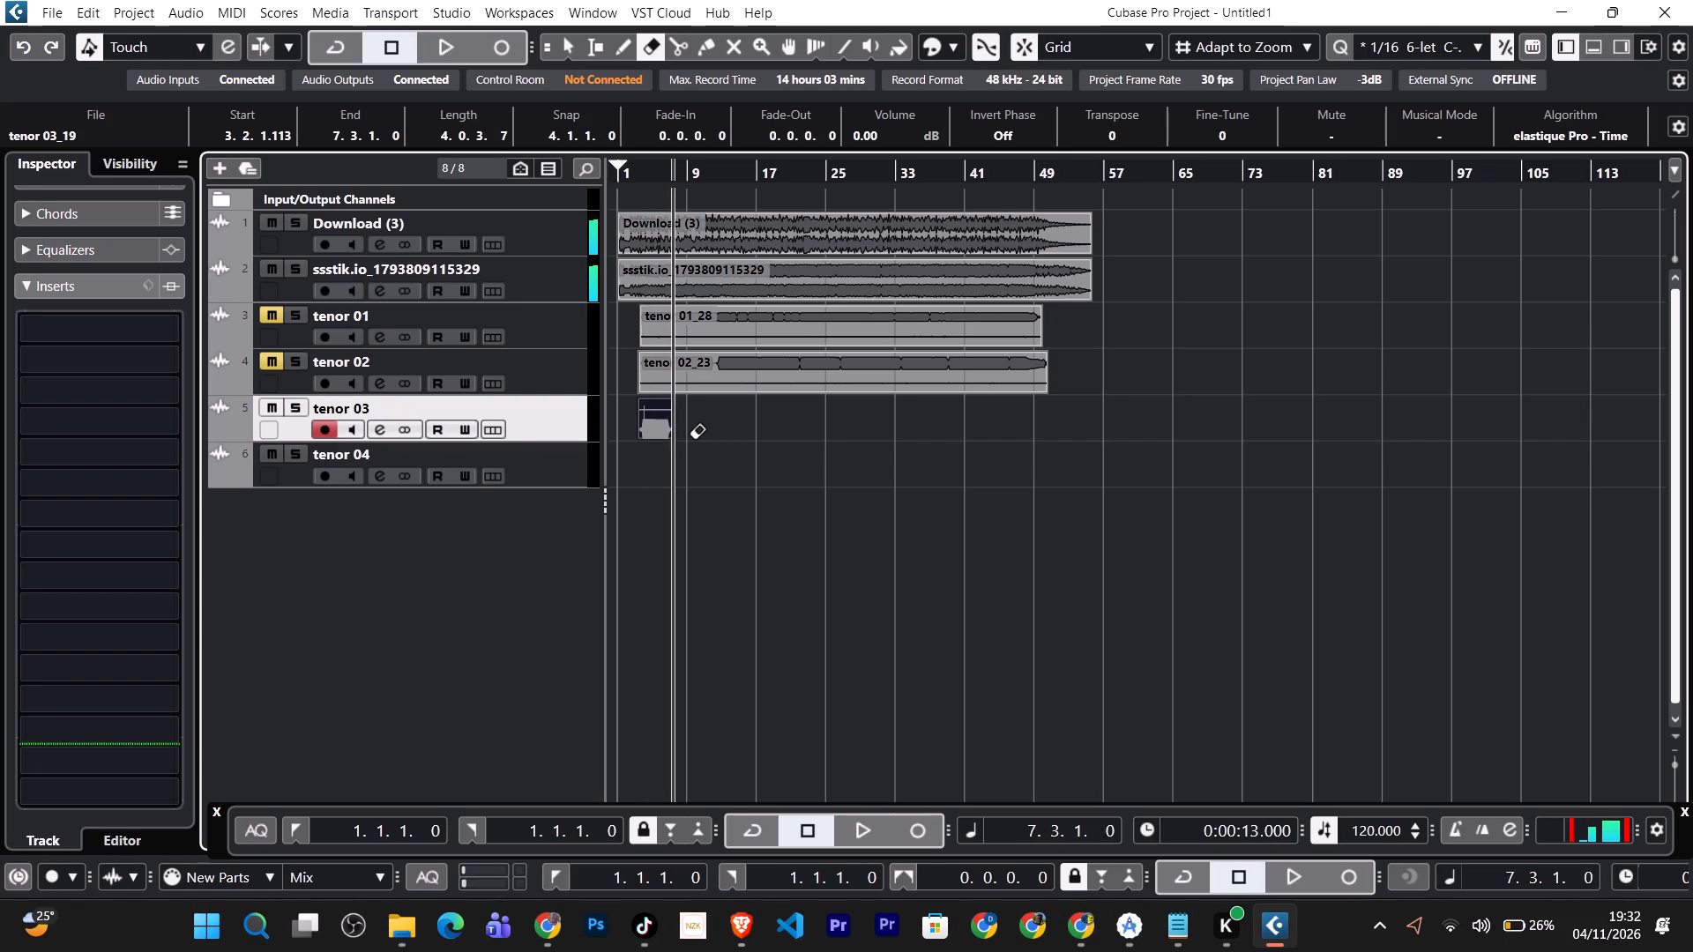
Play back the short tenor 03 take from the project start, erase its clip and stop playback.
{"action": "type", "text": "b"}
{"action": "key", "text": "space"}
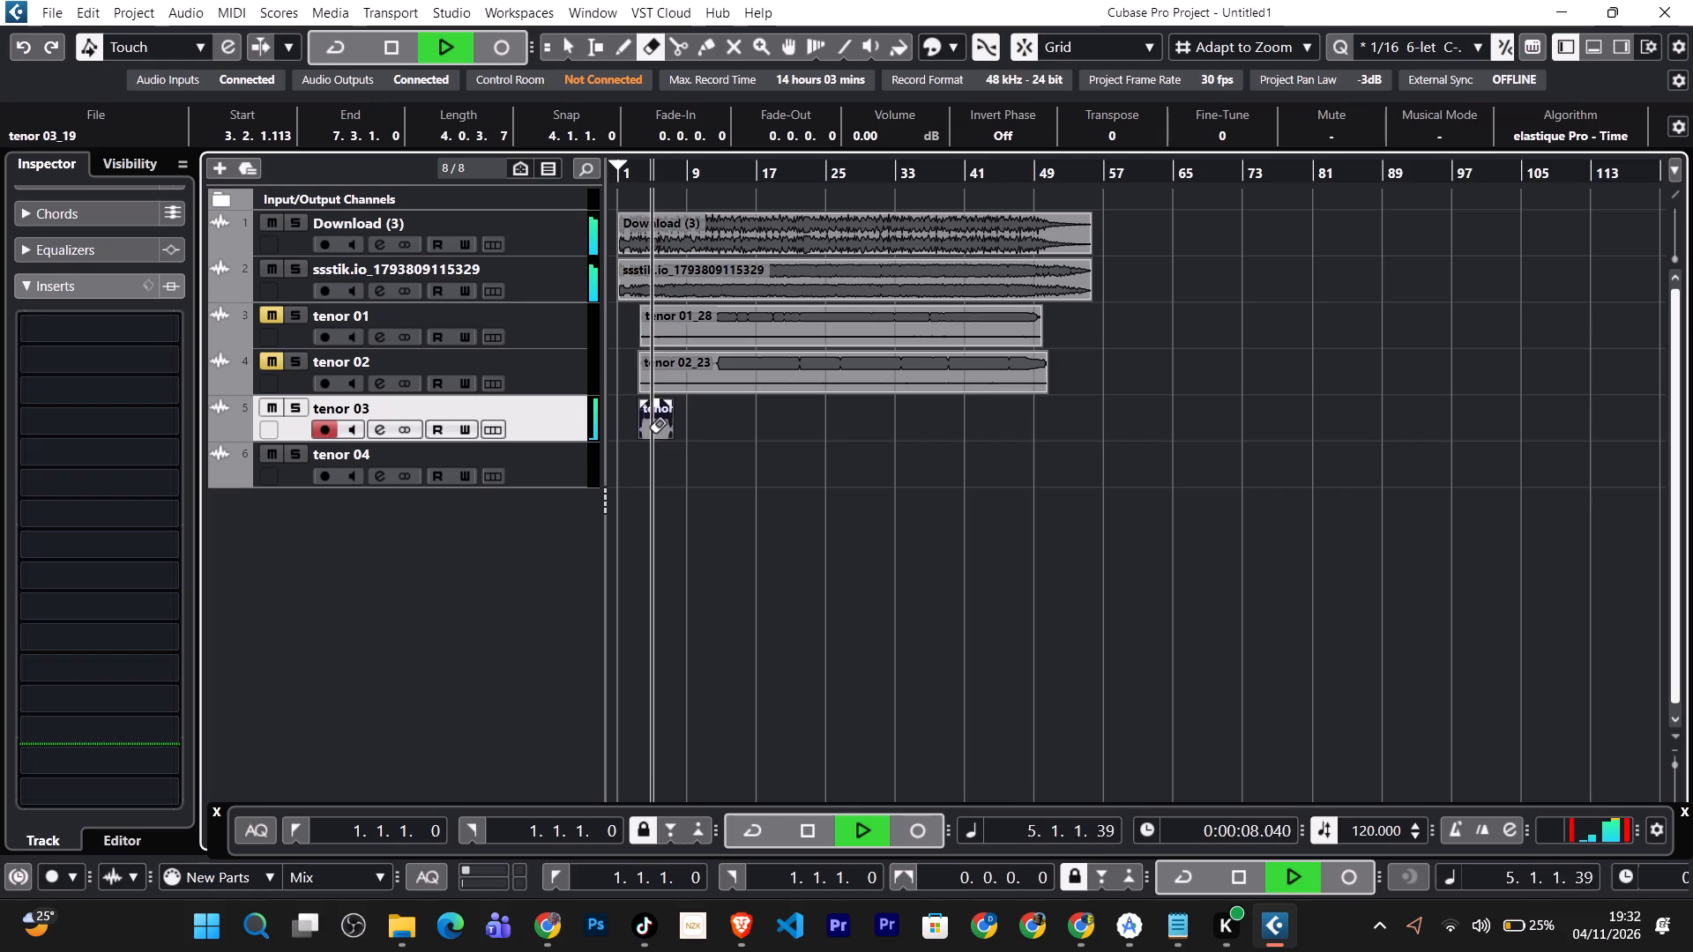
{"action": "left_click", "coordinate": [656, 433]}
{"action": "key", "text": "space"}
Play from the project start and record a fresh take on the tenor 03 track starting at about bar 3.
{"action": "type", "text": "b"}
{"action": "key", "text": "space"}
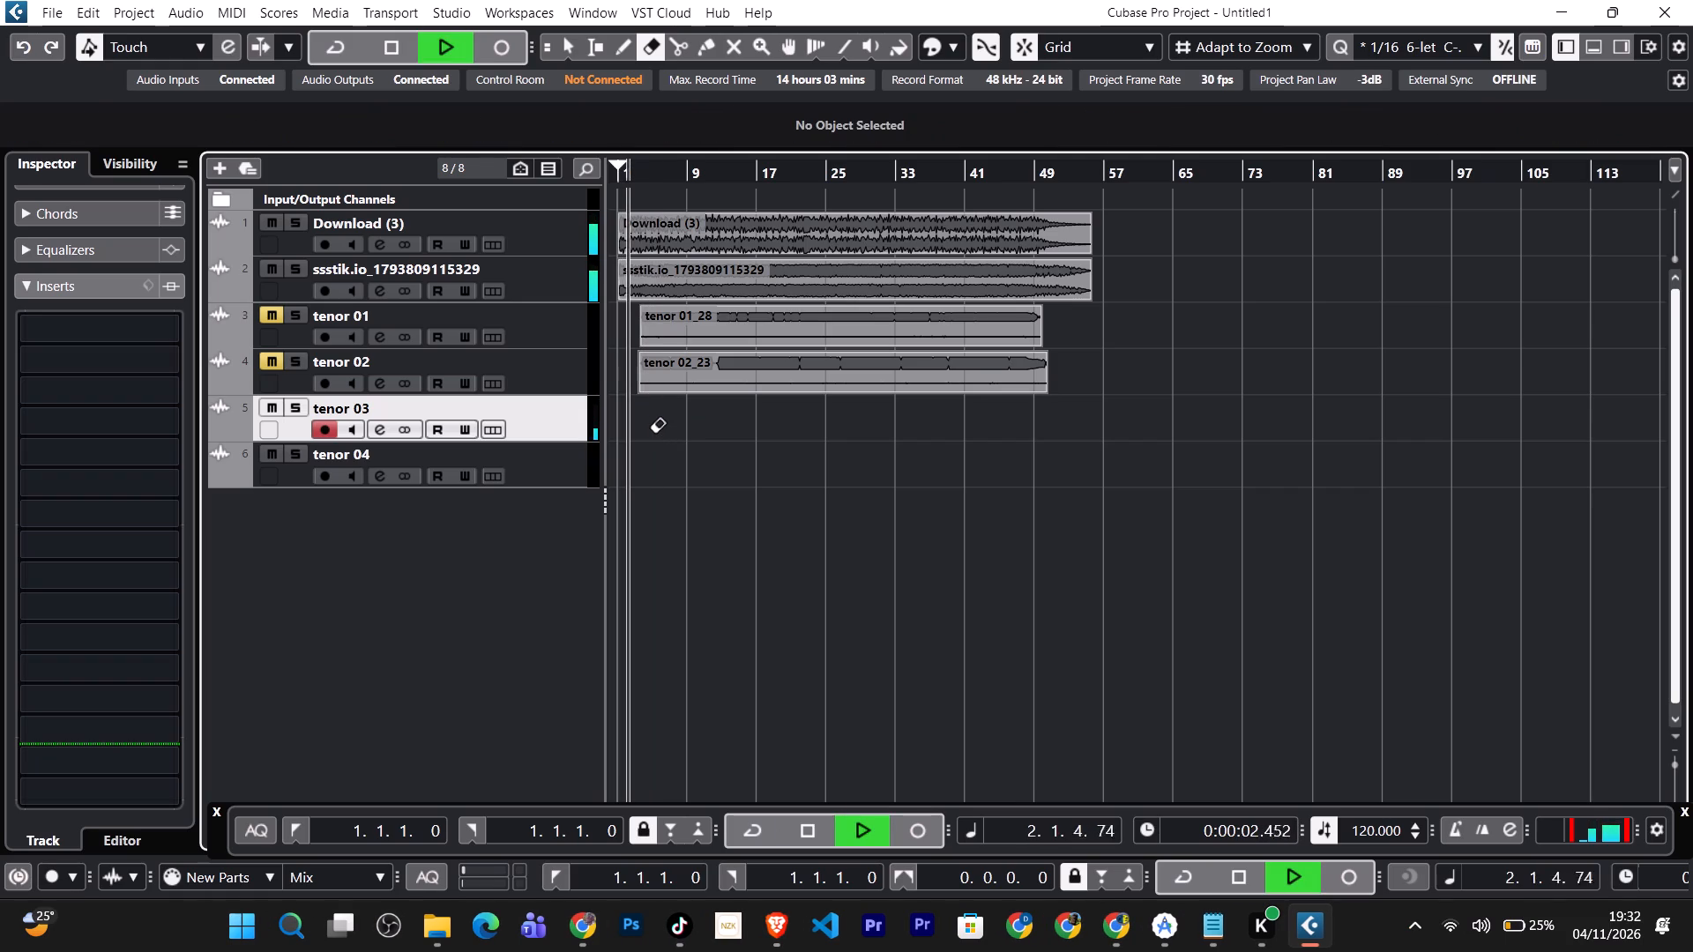
{"action": "key", "text": "asterisk"}
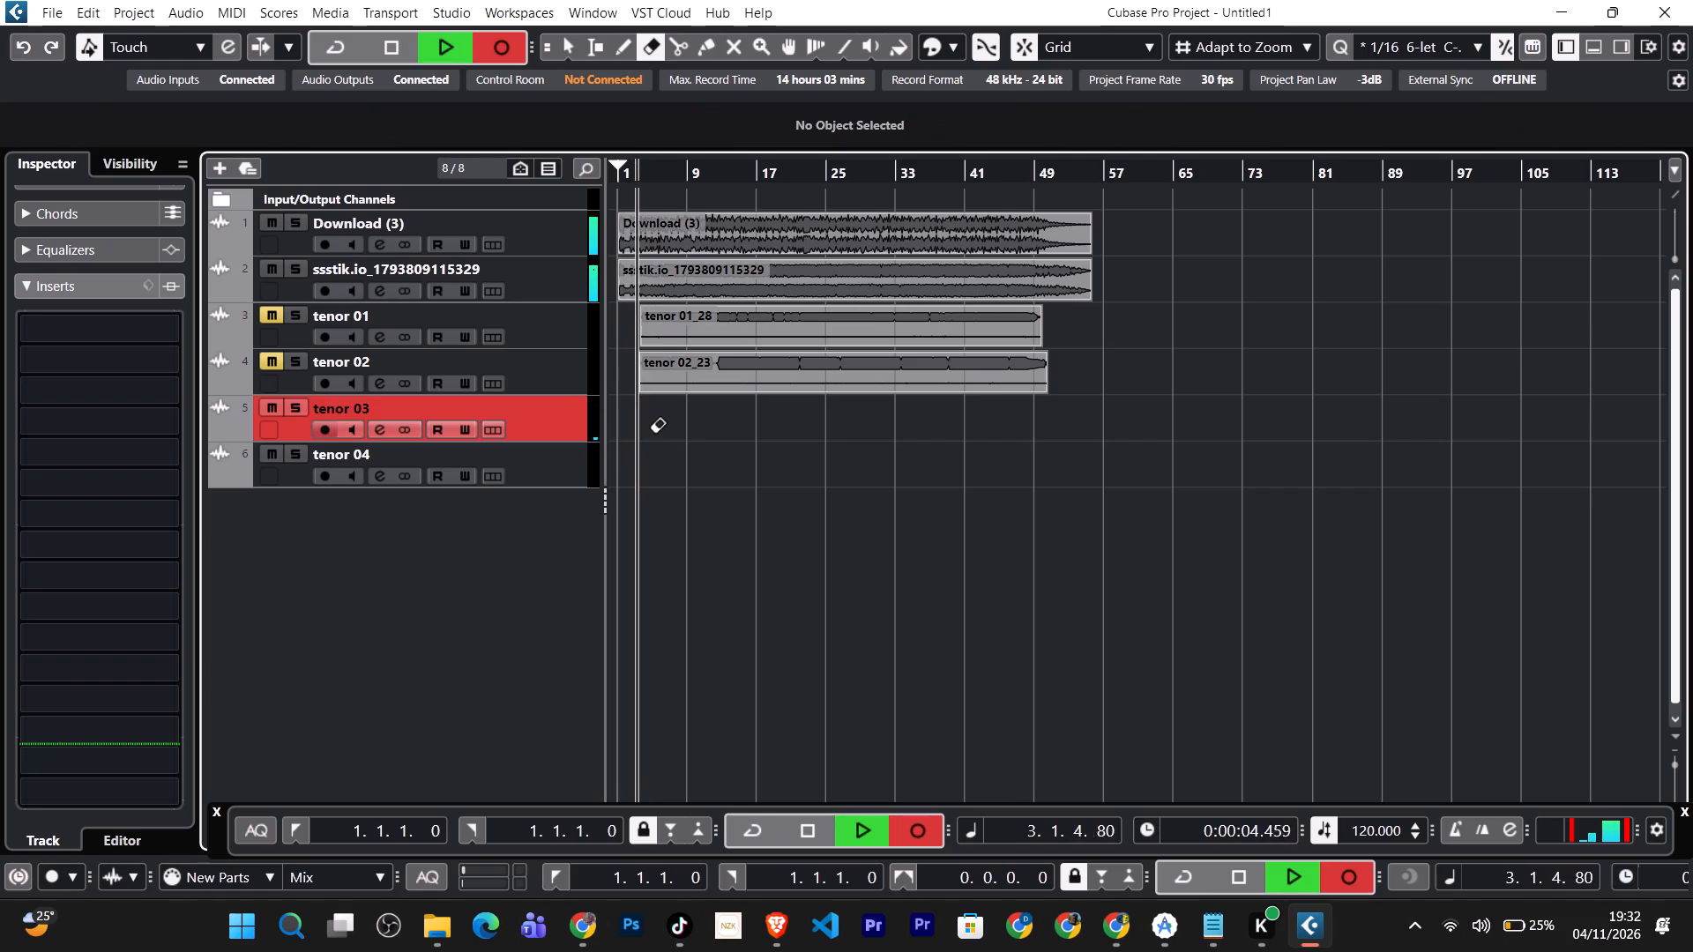
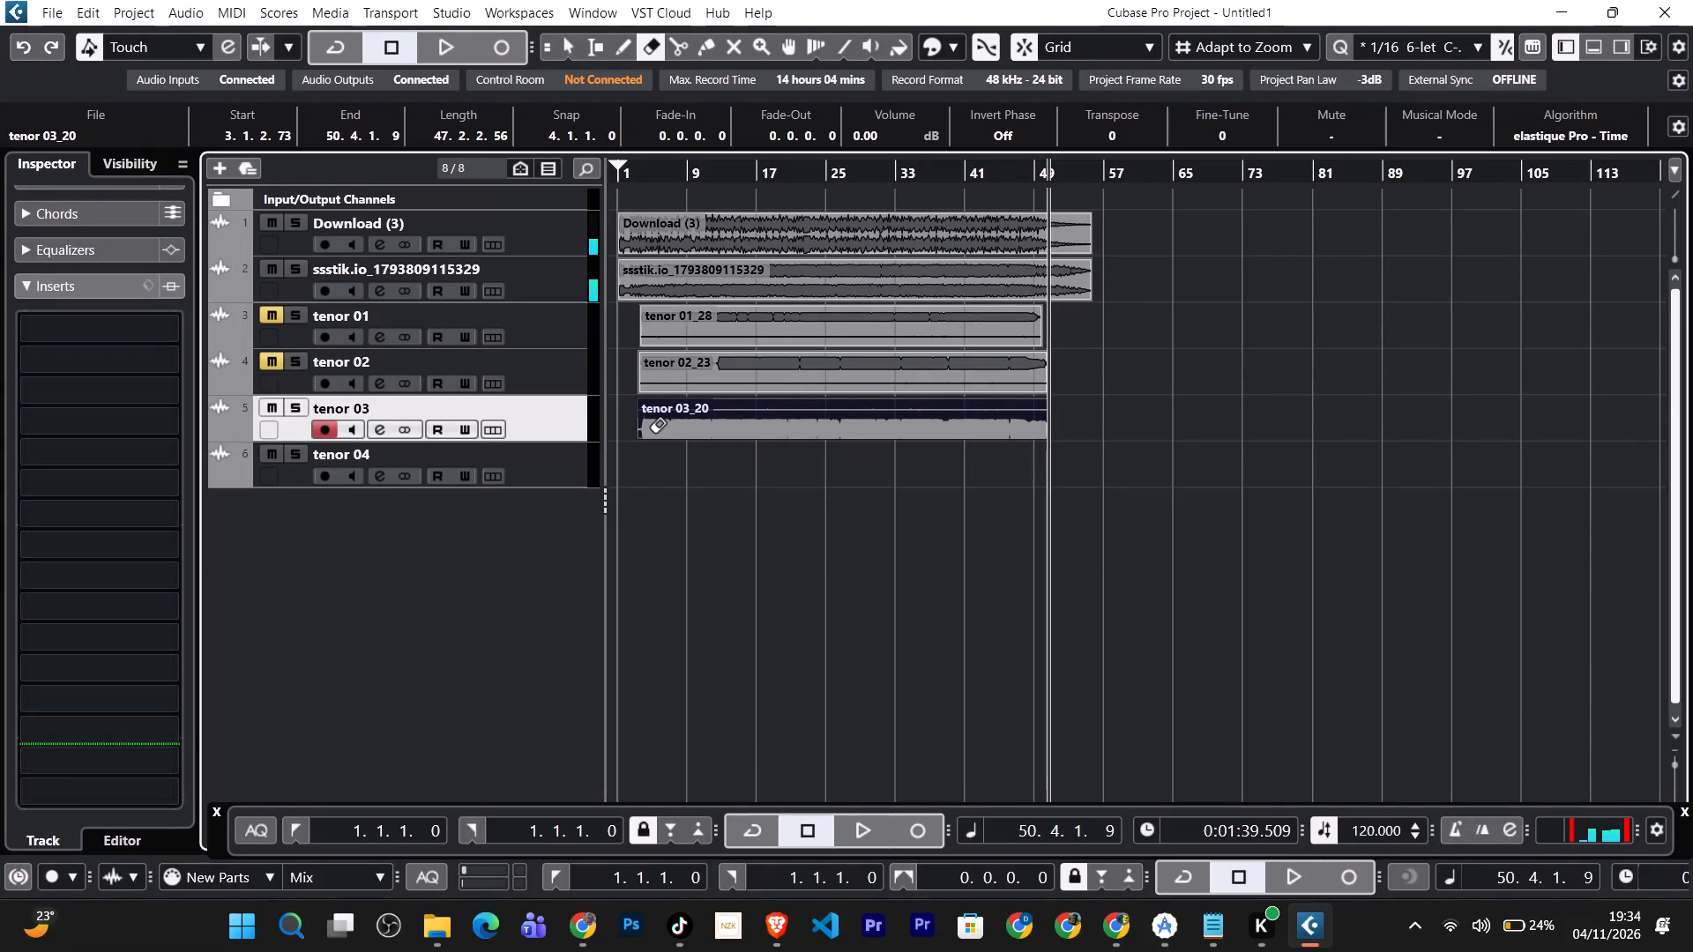
Play the new tenor 03 take from the project start and lower its clip volume to about -4.92 dB.
{"action": "type", "text": "b"}
{"action": "key", "text": "space"}
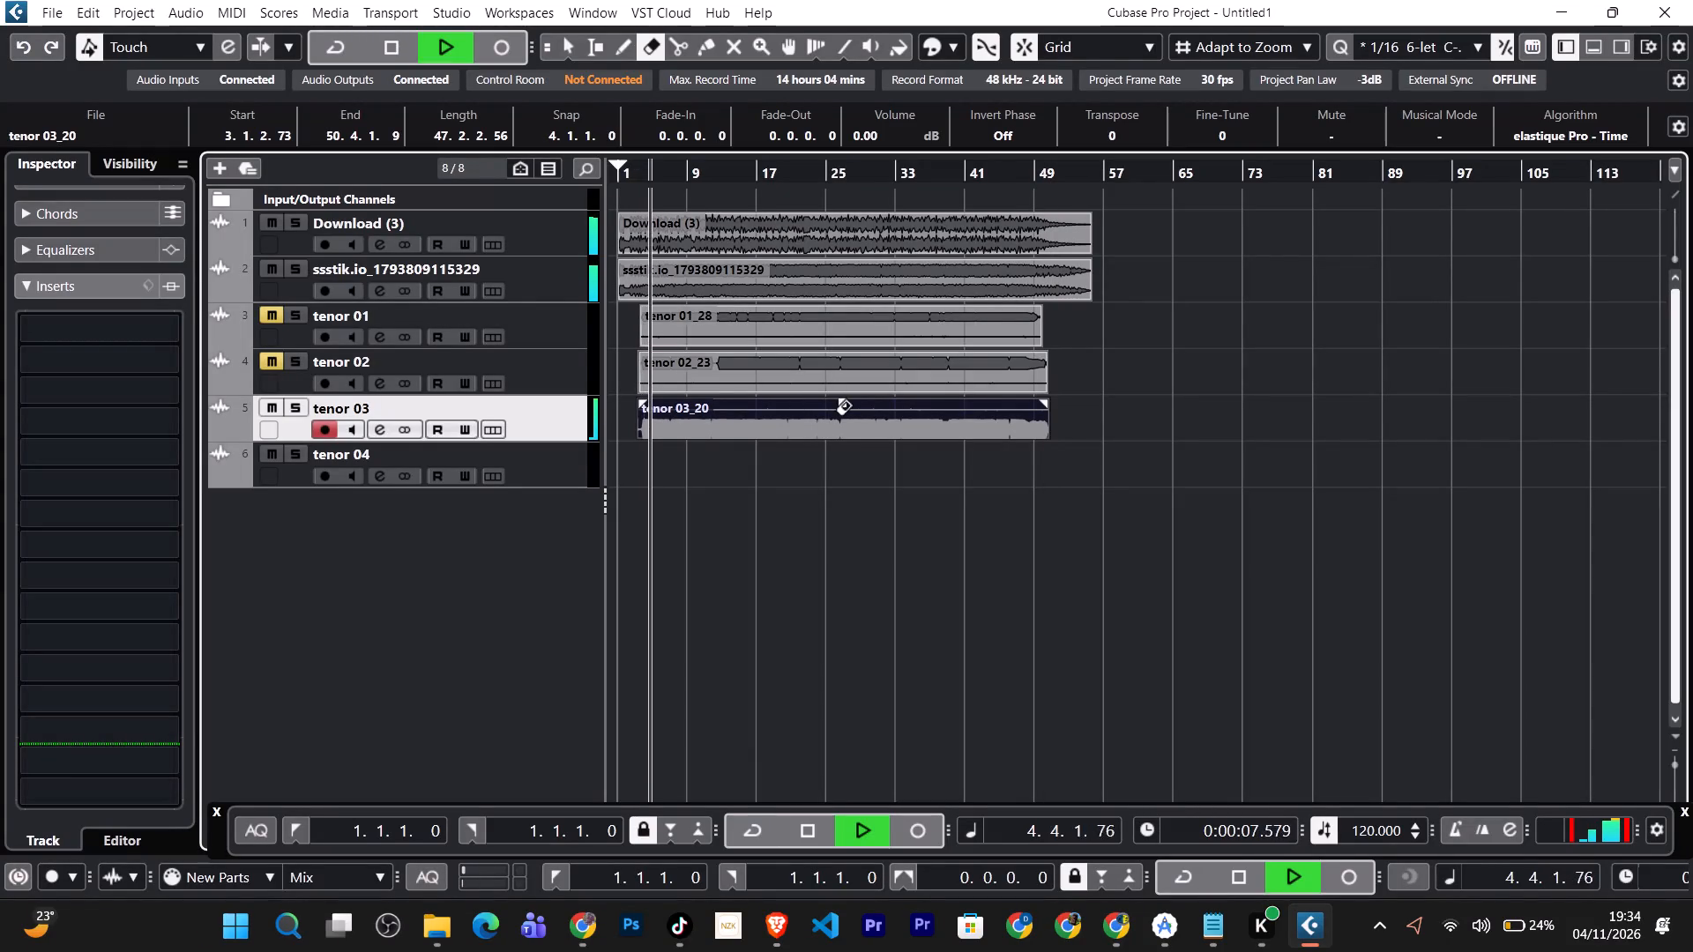
{"action": "left_click", "coordinate": [571, 43]}
{"action": "left_click_drag", "start_coordinate": [844, 398], "coordinate": [845, 416]}
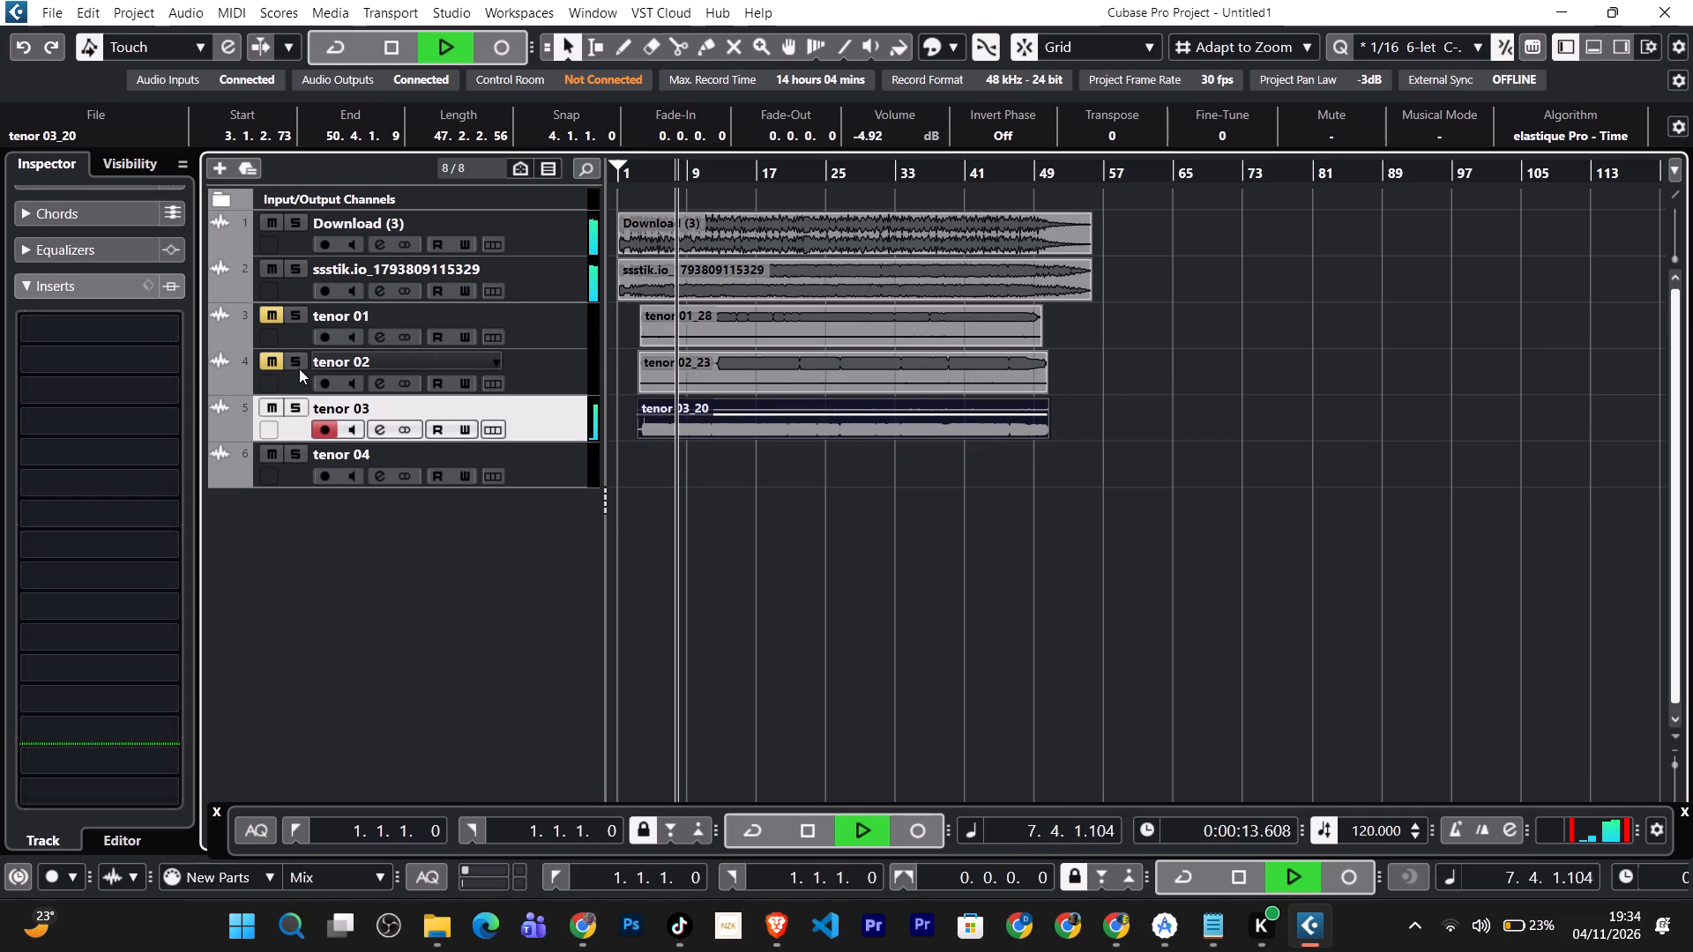
Unmute tenor 02 and tenor 01 to audition the layered tenors, briefly muting the ssstik.io reference track for comparison.
{"action": "left_click", "coordinate": [274, 358]}
{"action": "left_click", "coordinate": [266, 315]}
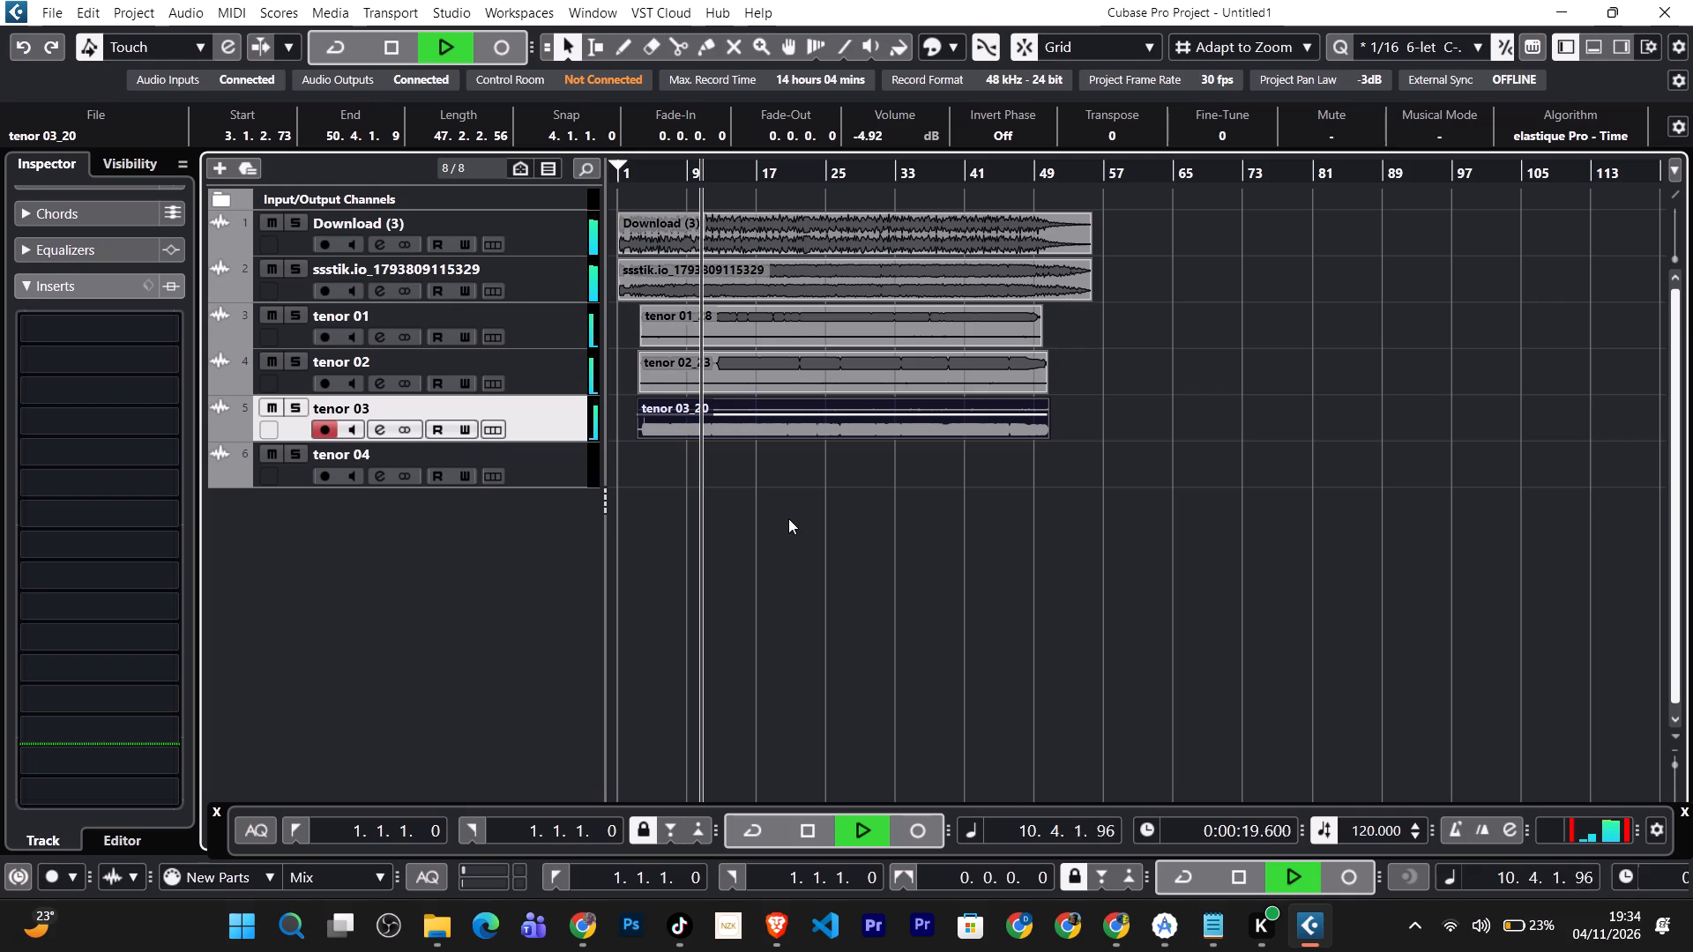
{"action": "left_click", "coordinate": [276, 273]}
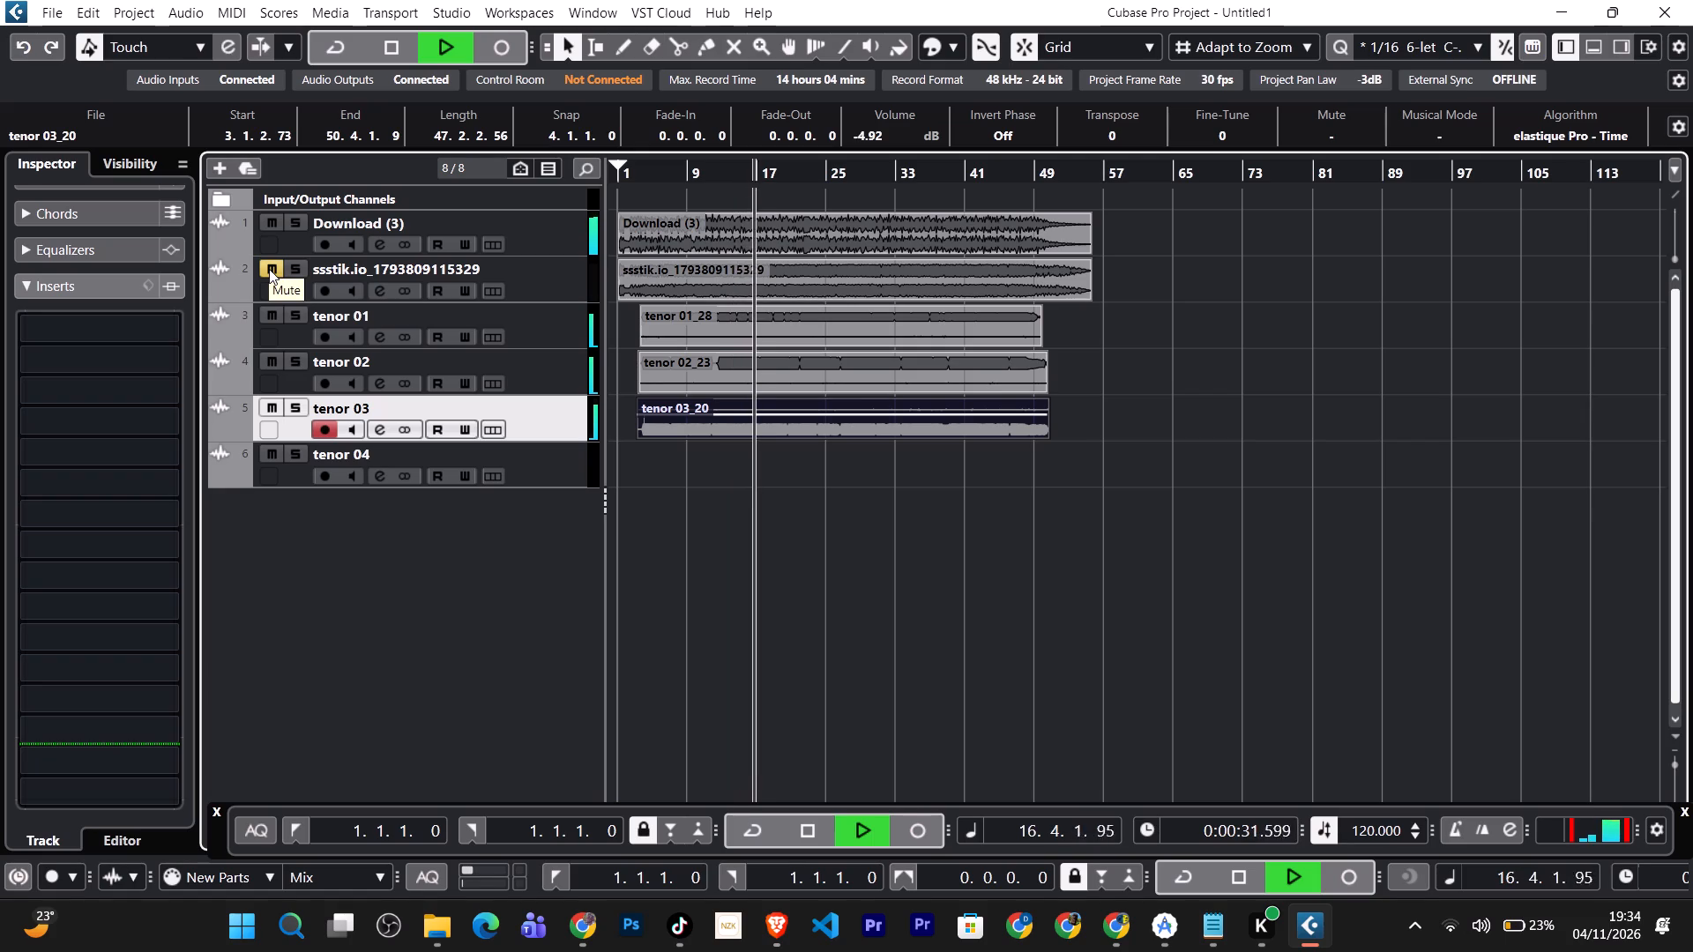
{"action": "left_click", "coordinate": [269, 269]}
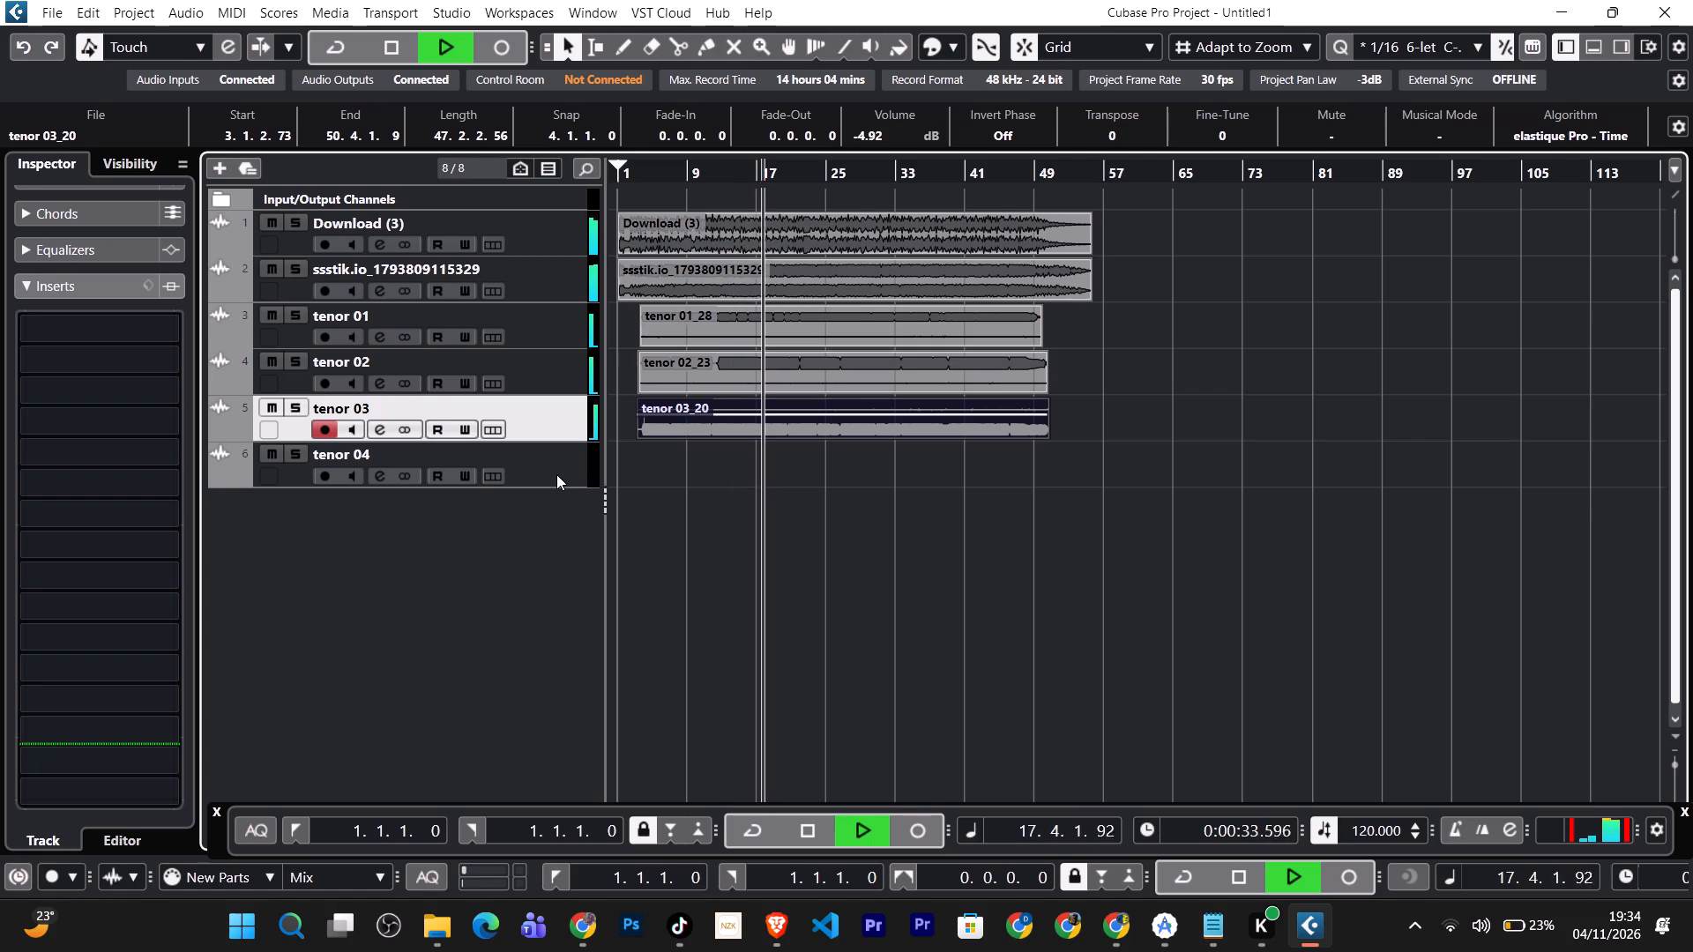
Select the tenor 04 track for recording, restart playback from the project start, and mute tenor 03, tenor 02 and tenor 01.
{"action": "left_click", "coordinate": [557, 474]}
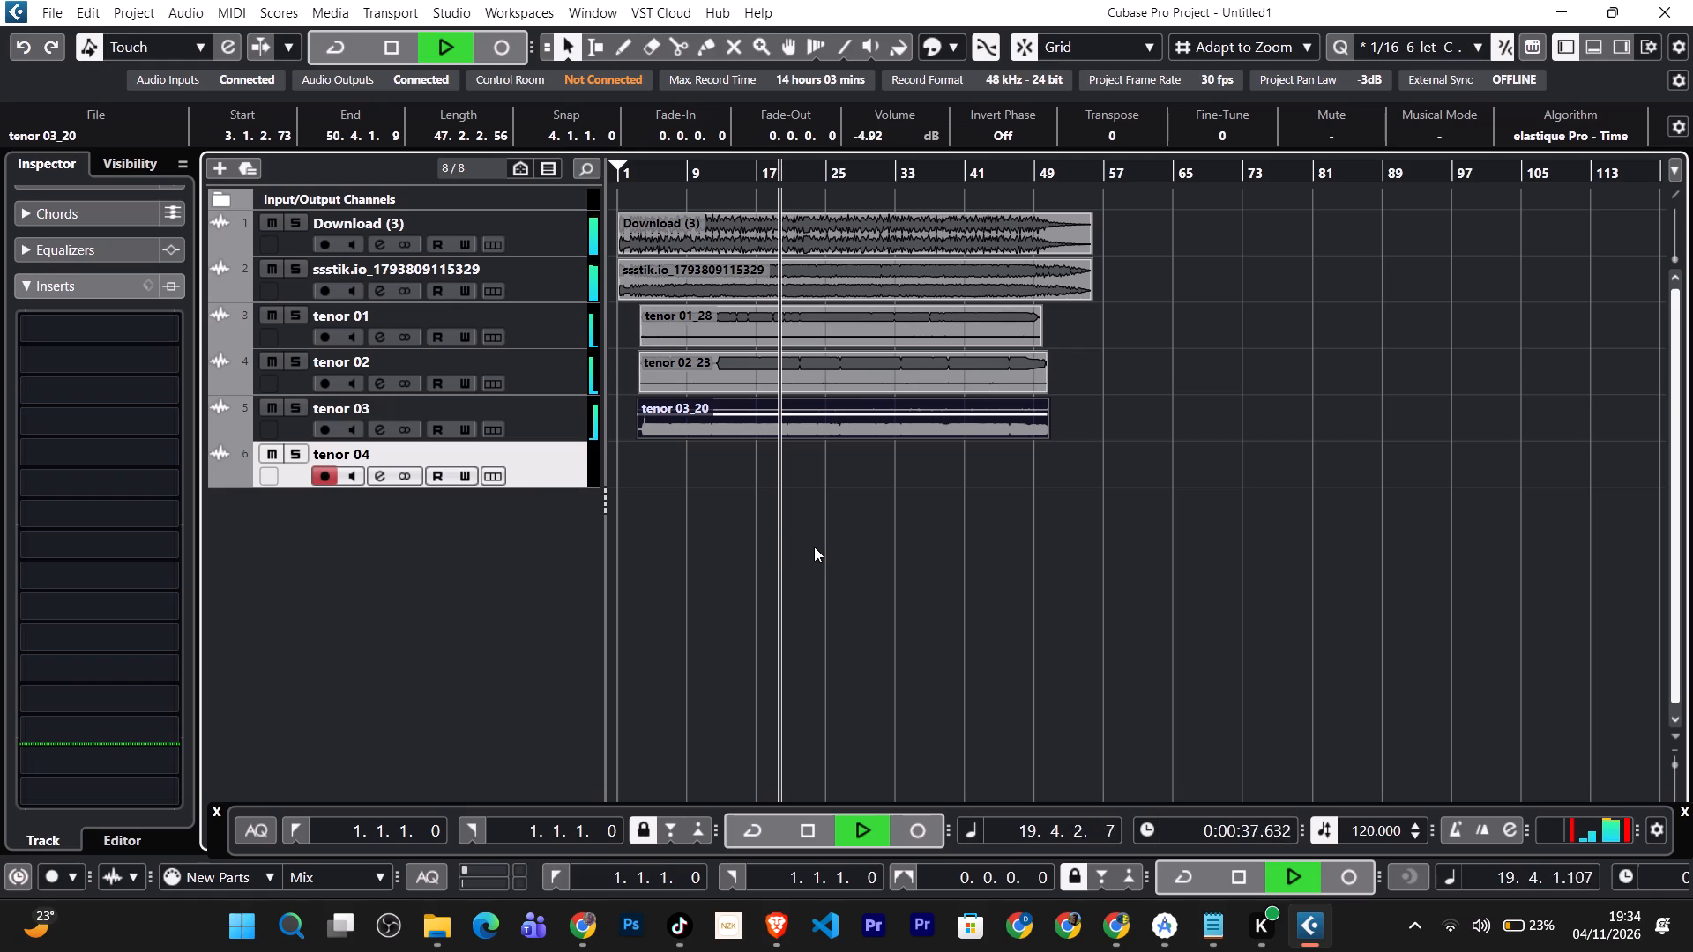
{"action": "key", "text": "b"}
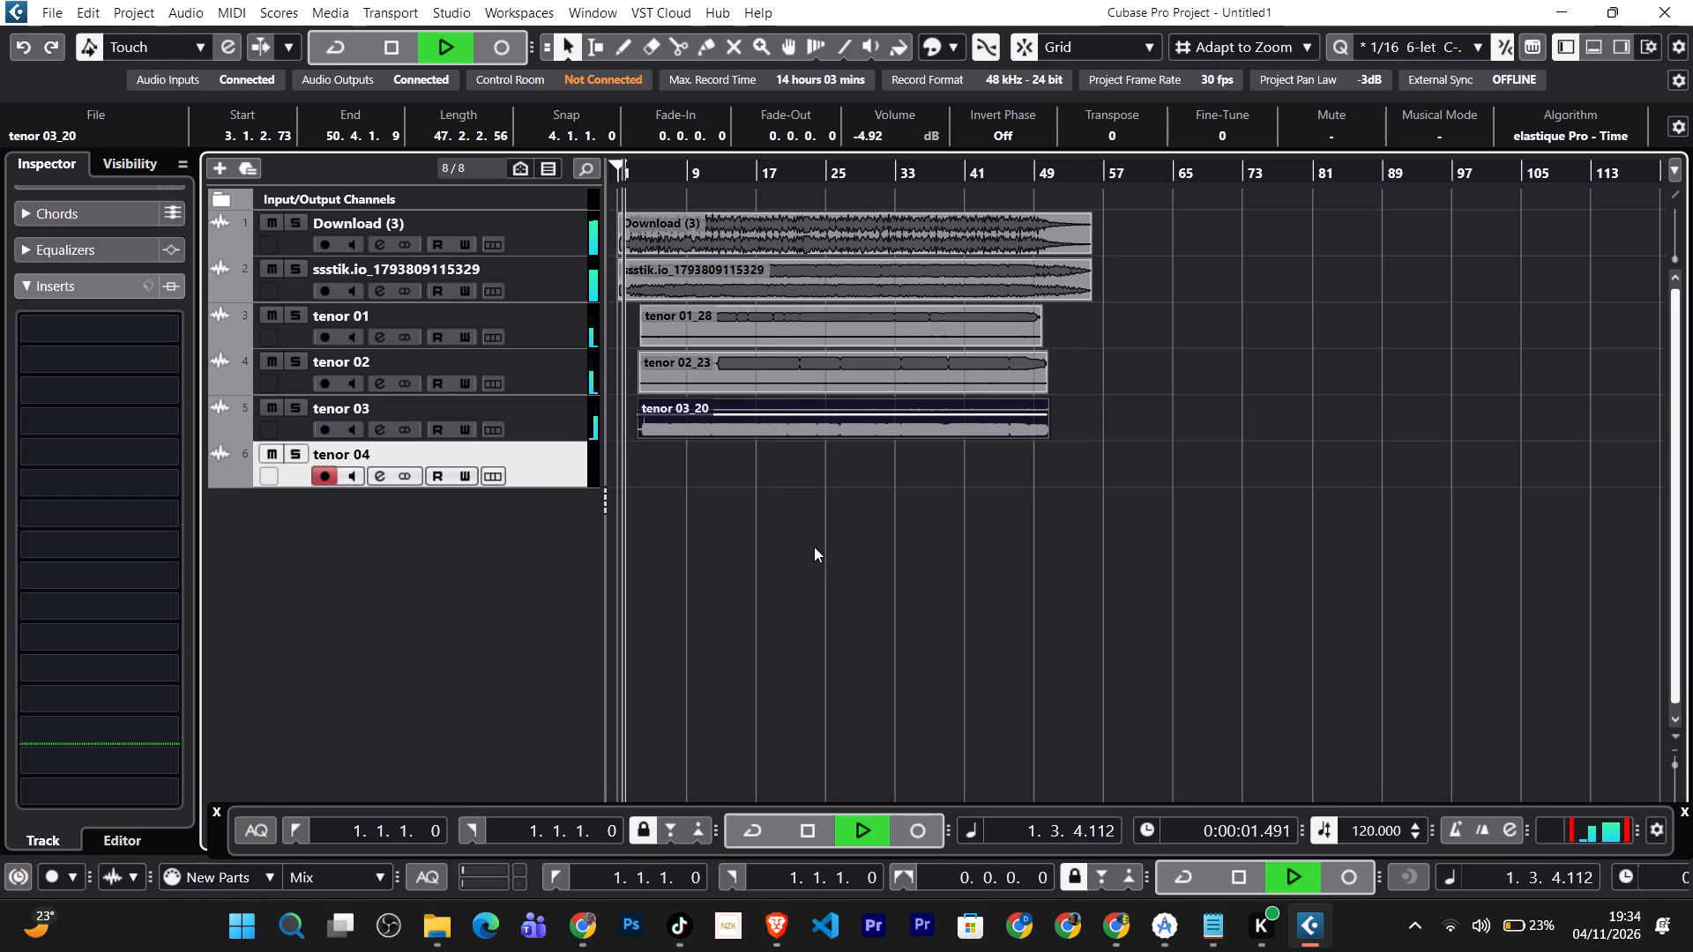
{"action": "type", "text": "bbb"}
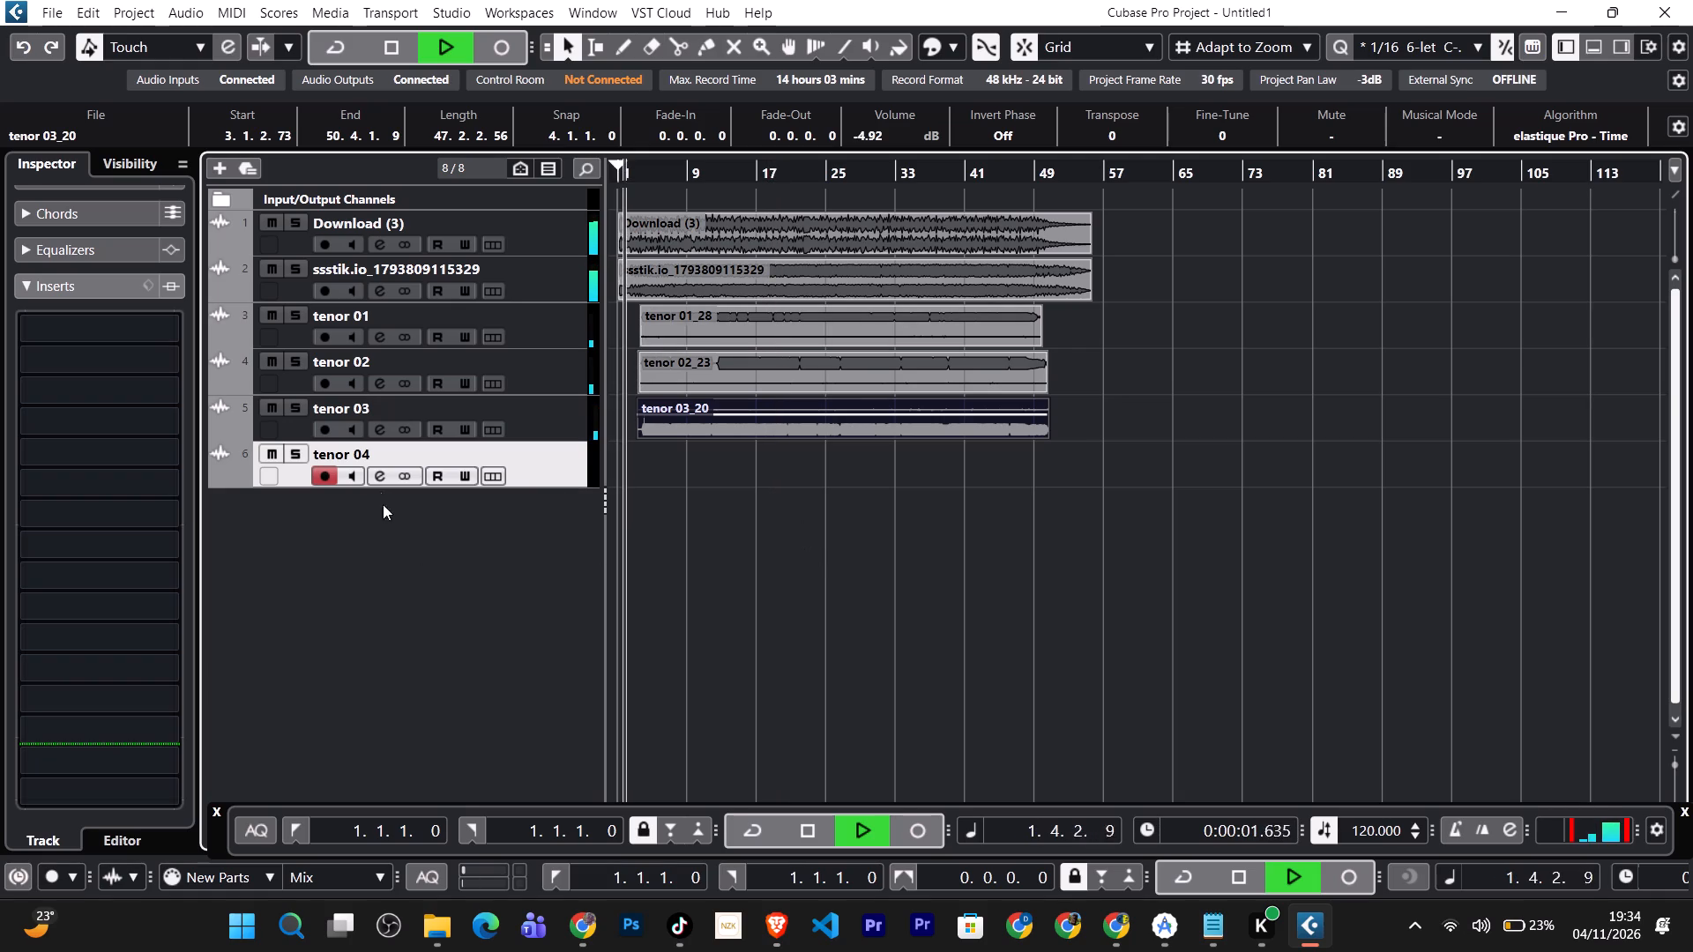
{"action": "left_click", "coordinate": [265, 408]}
{"action": "left_click", "coordinate": [274, 357]}
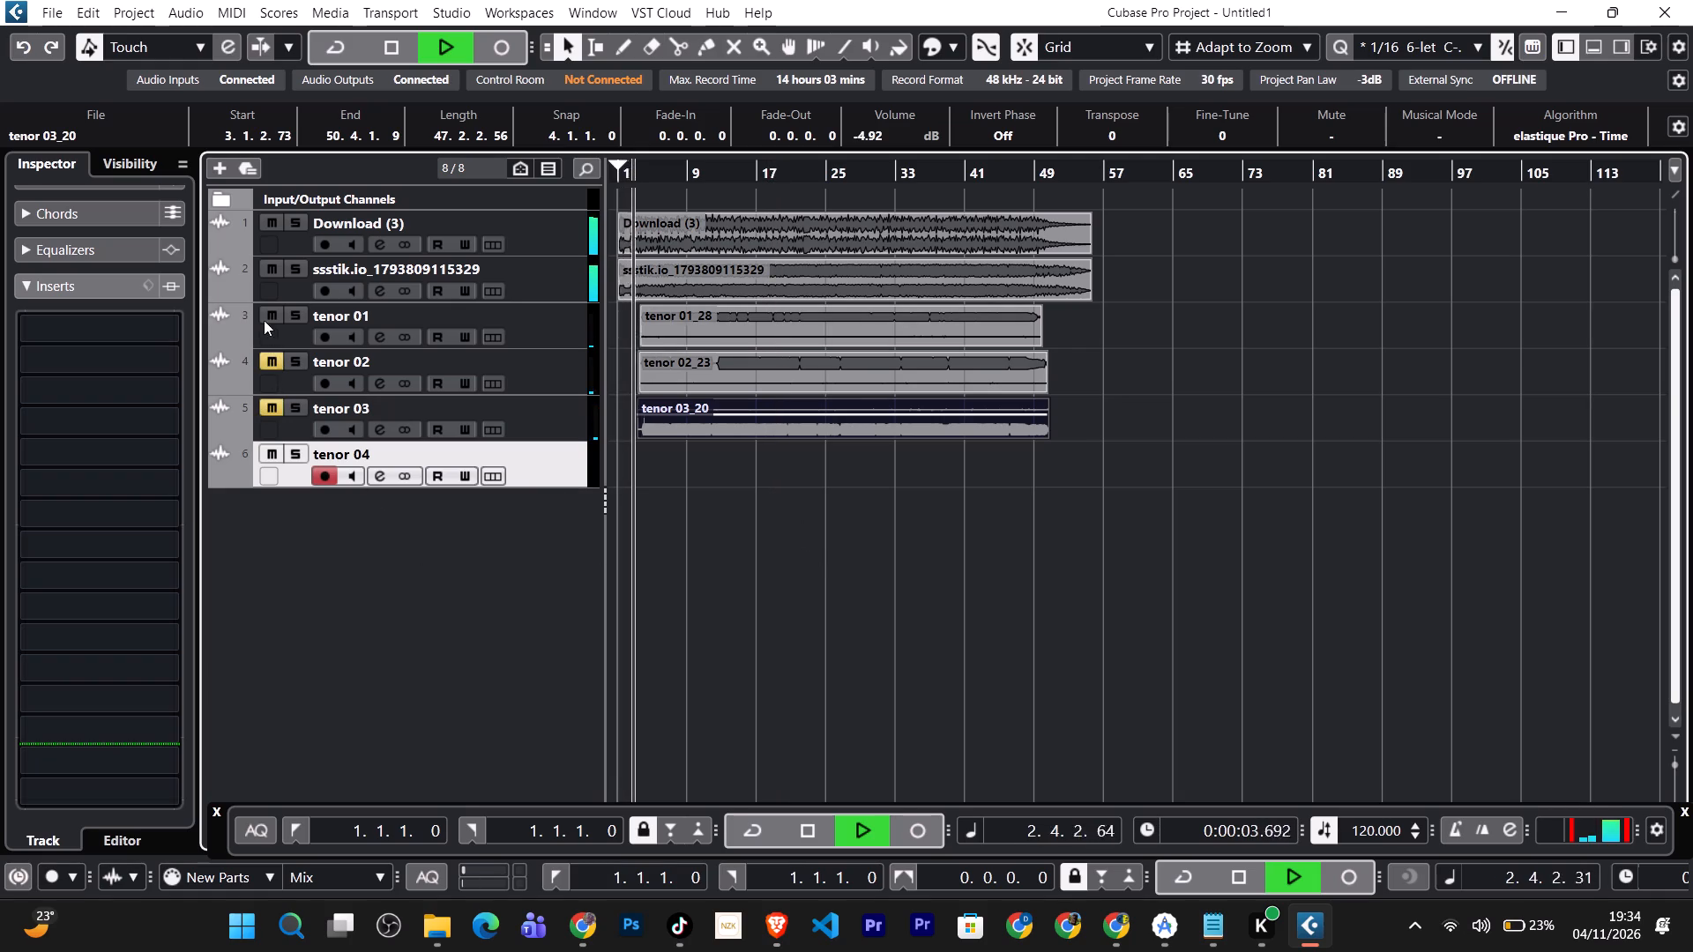
{"action": "left_click", "coordinate": [261, 314]}
Play from the project start and record a take on the tenor 04 track starting at about bar 3.
{"action": "key", "text": "b"}
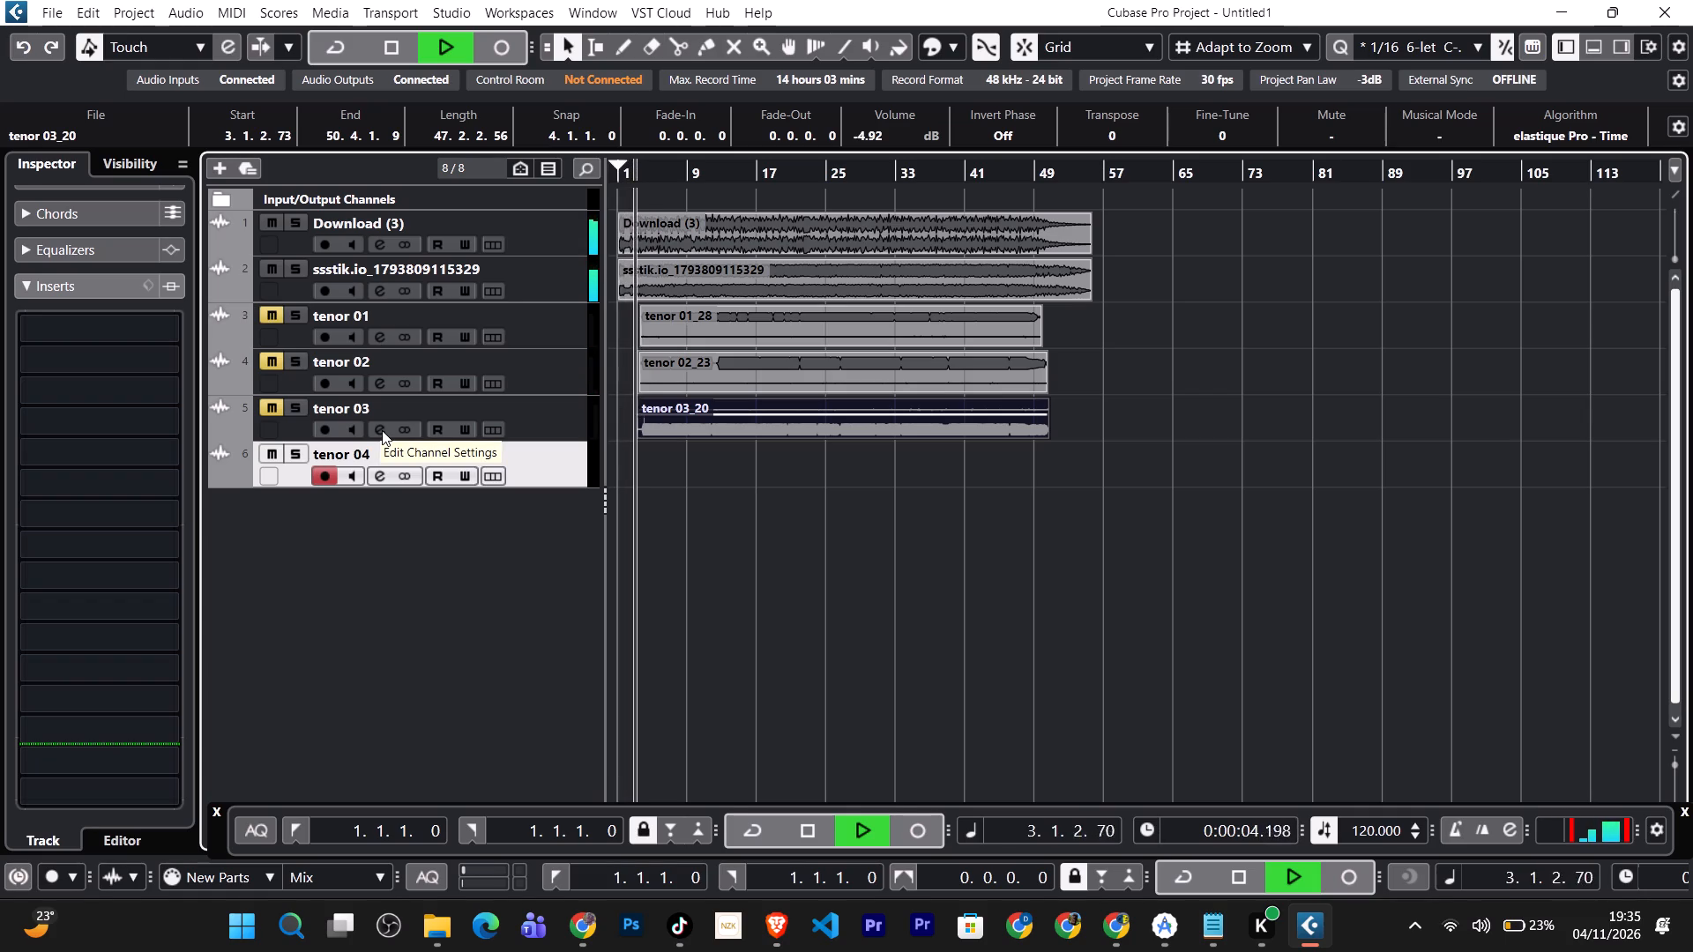
{"action": "key", "text": "asterisk"}
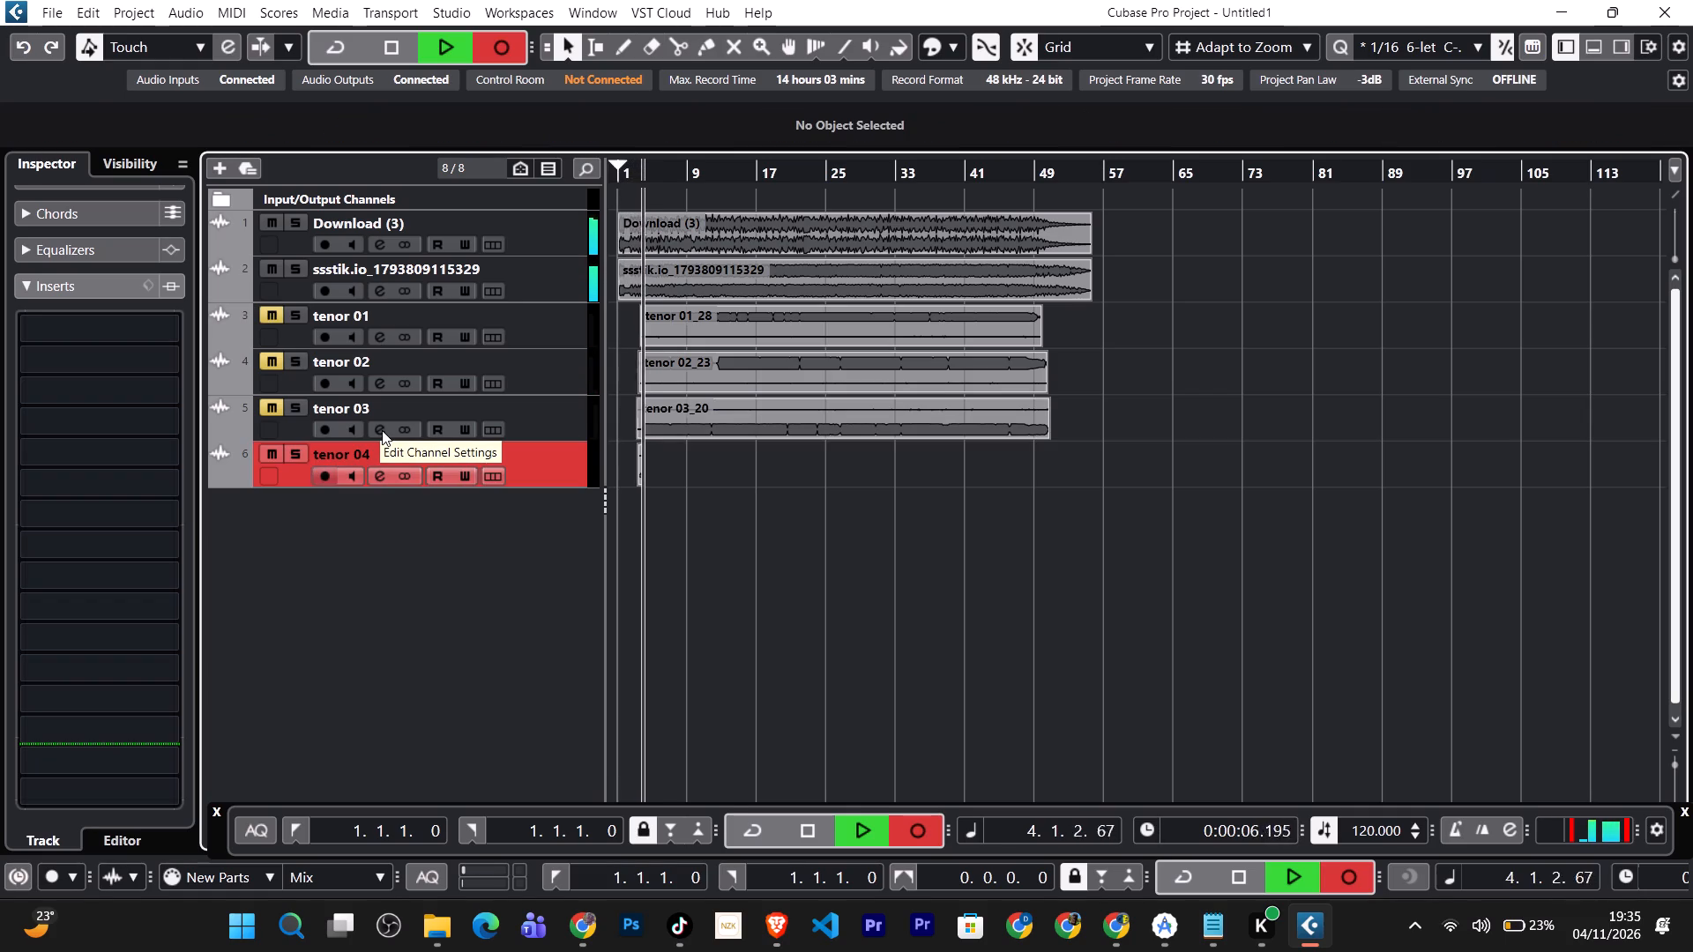
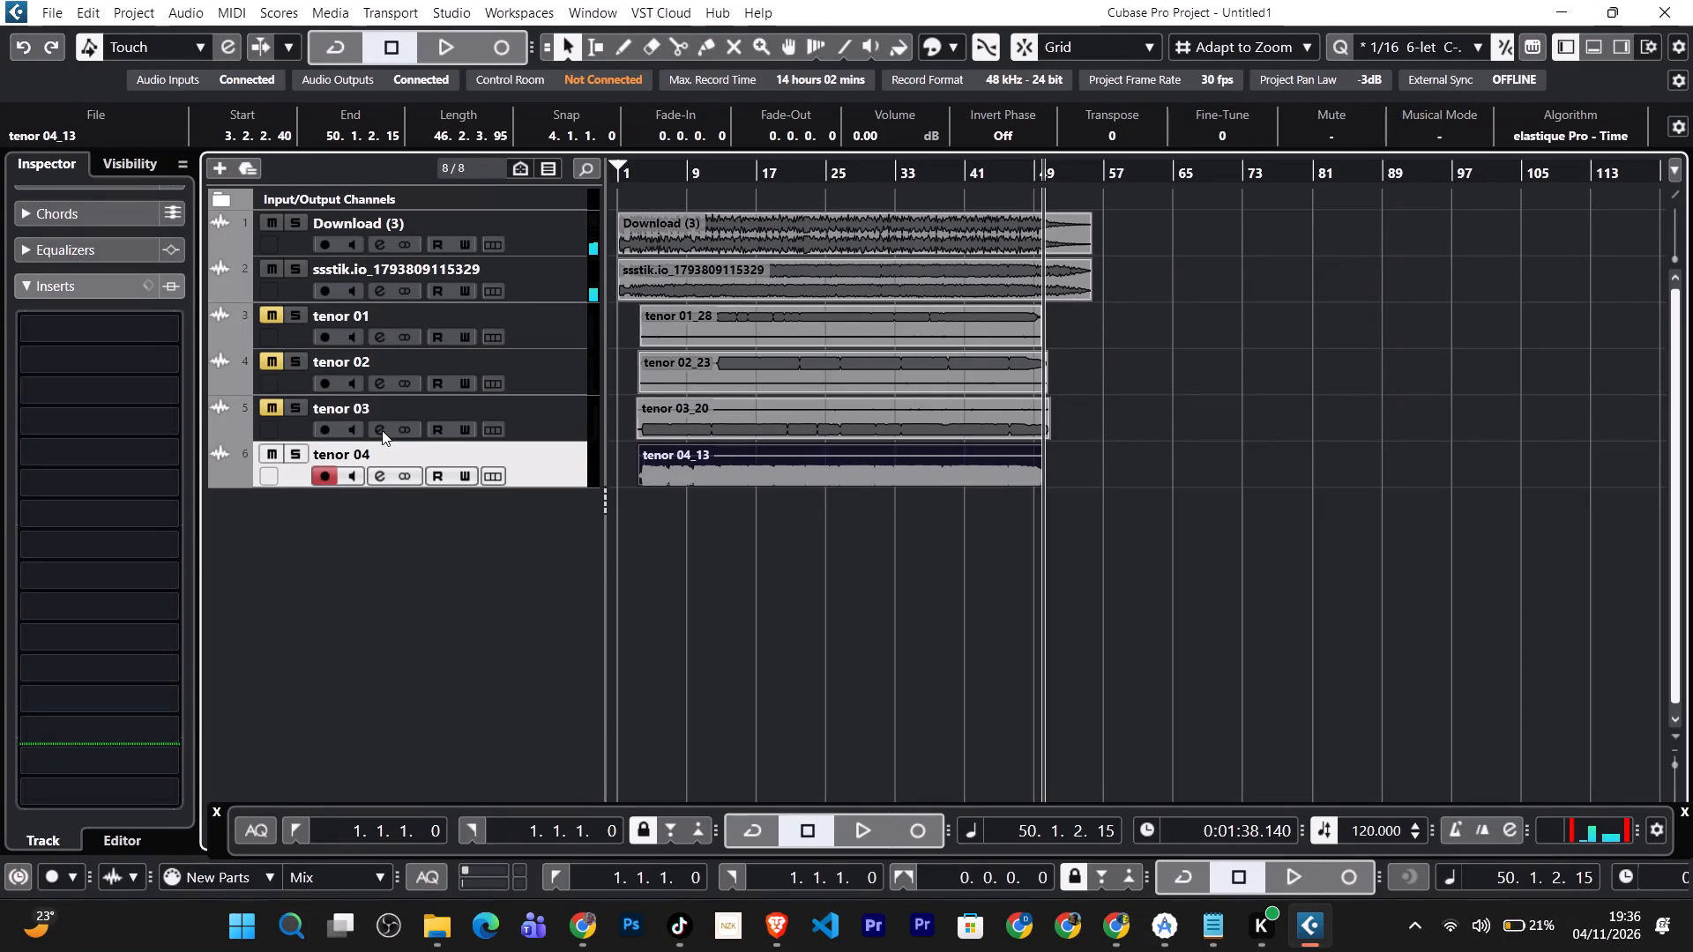
Play the new tenor 04 take from the project start and lower its clip volume to about -7.28 dB.
{"action": "key", "text": "b"}
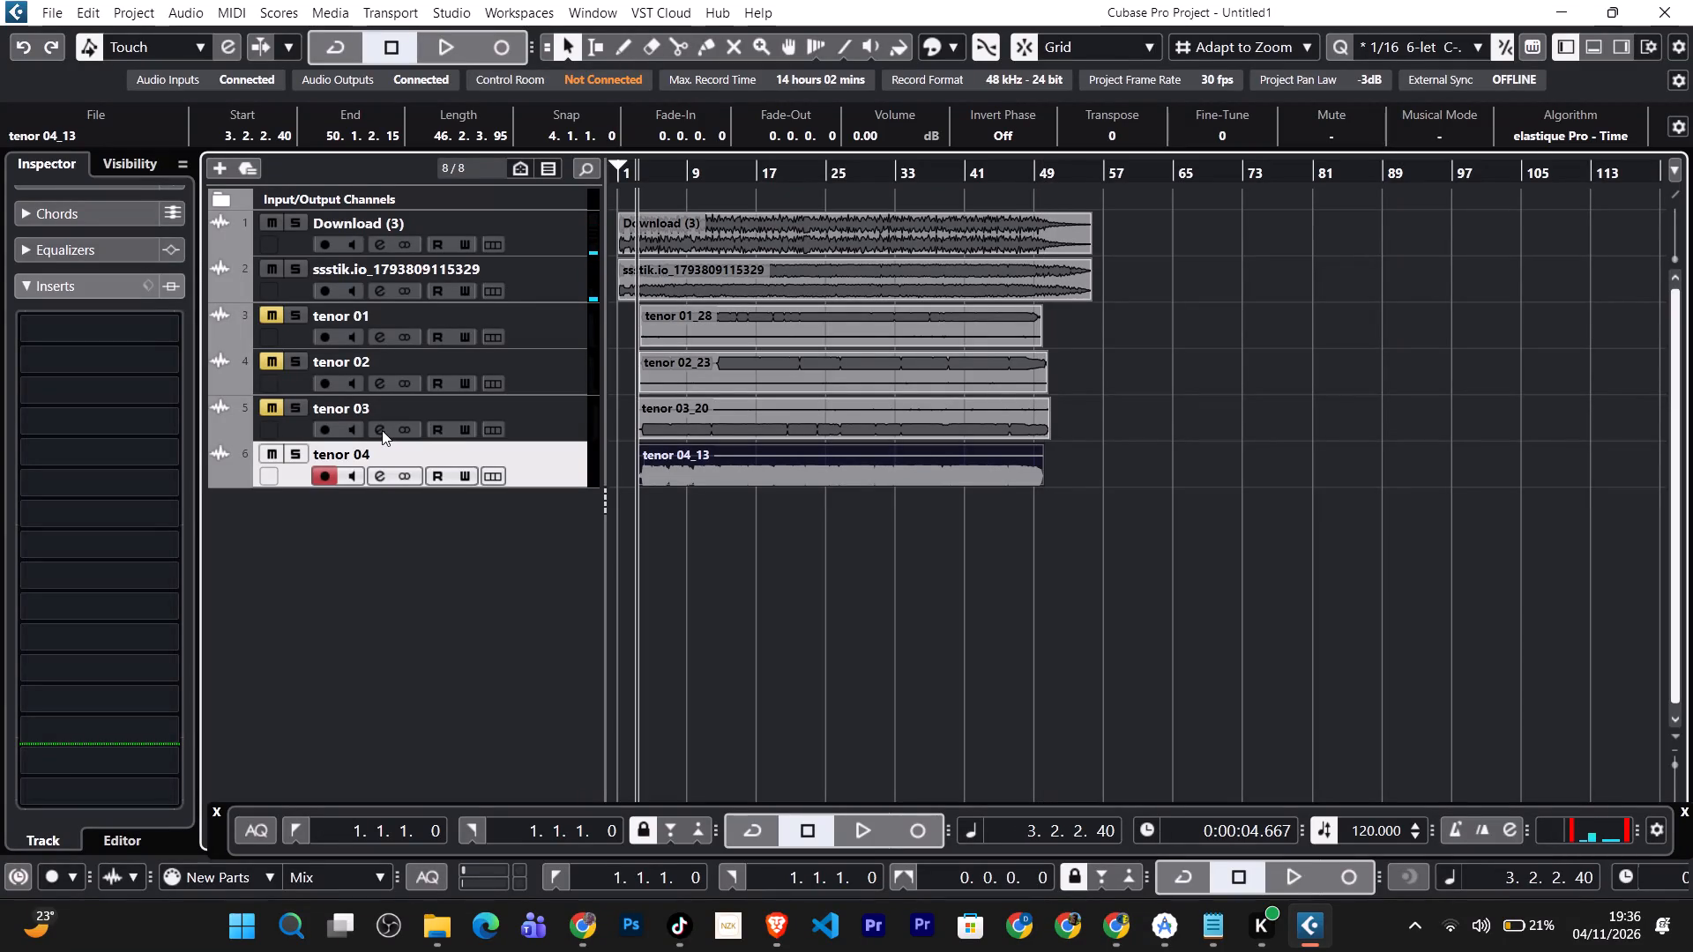
{"action": "type", "text": "b"}
{"action": "key", "text": "space"}
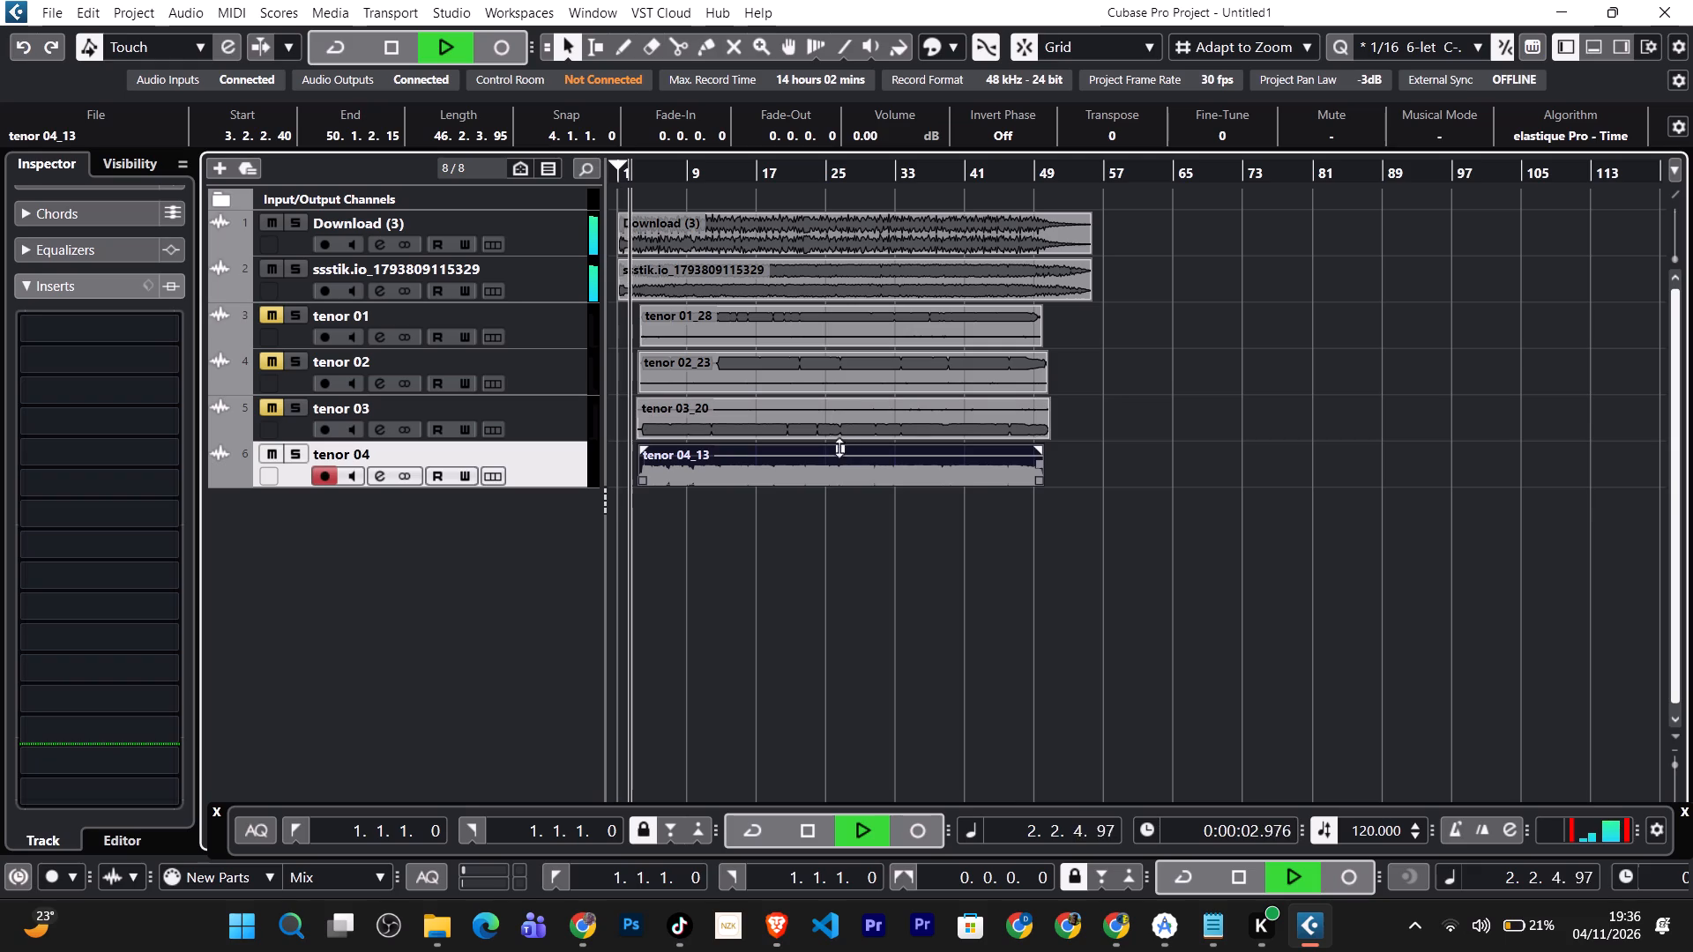
{"action": "left_click_drag", "start_coordinate": [837, 450], "coordinate": [843, 473]}
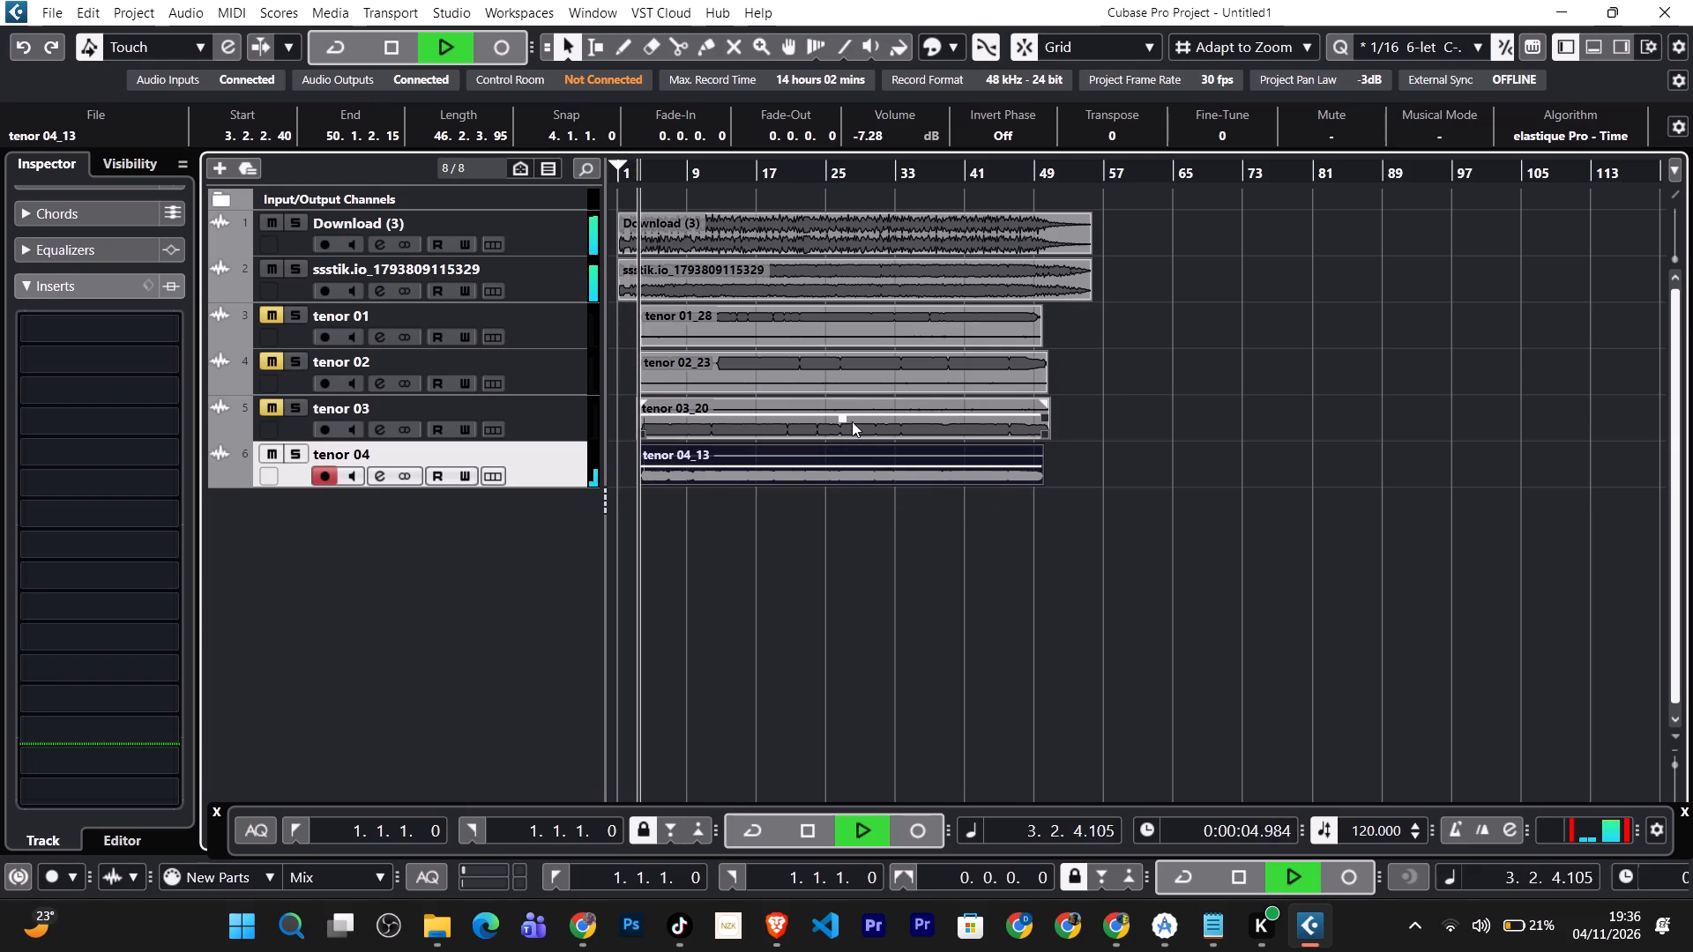
Unmute tenor 03, tenor 02 and tenor 01 during playback to hear all four tenor layers together.
{"action": "left_click", "coordinate": [272, 413]}
{"action": "left_click", "coordinate": [273, 365]}
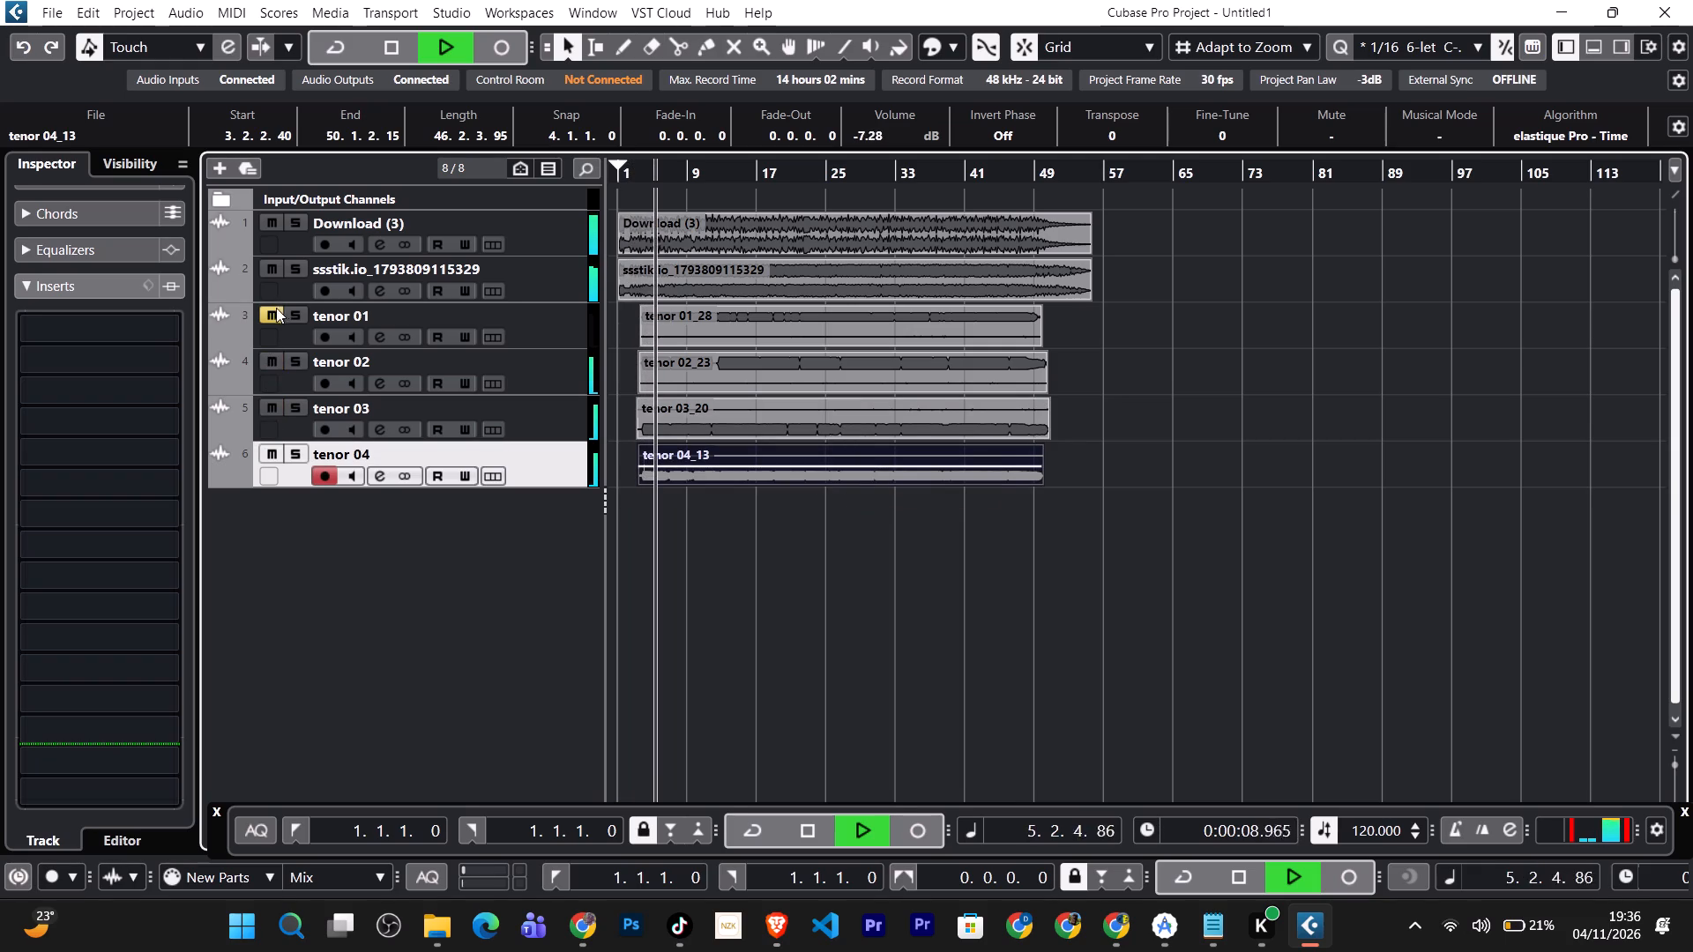
{"action": "left_click", "coordinate": [274, 309]}
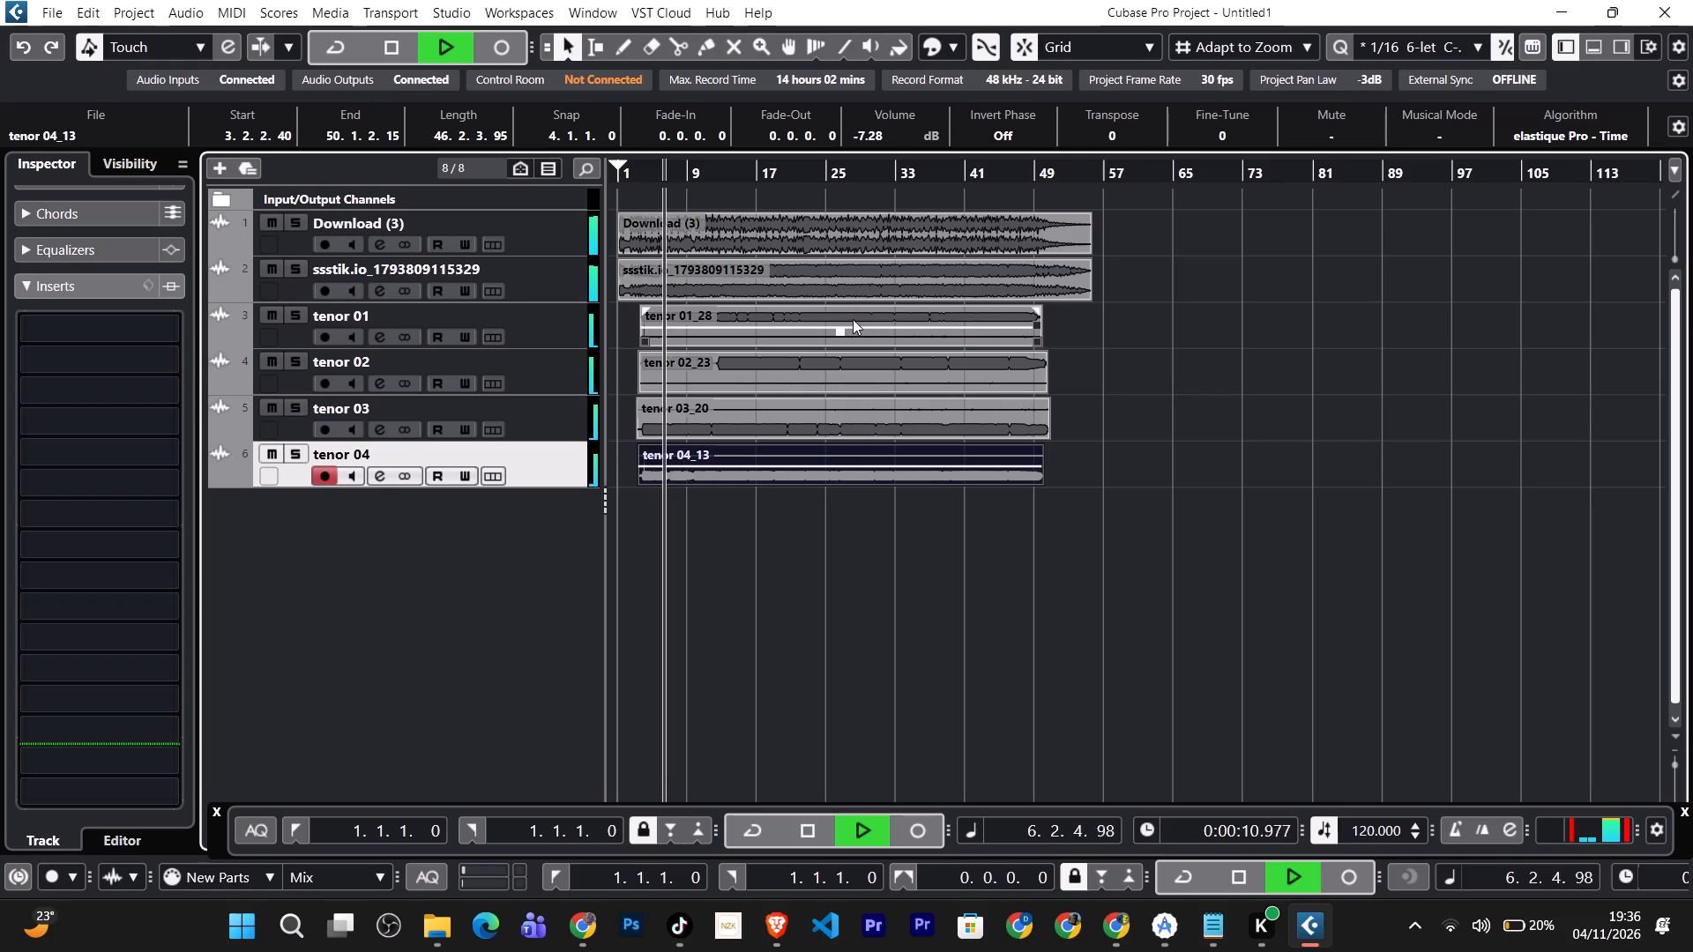
Trim the clip volumes of tenor 01, tenor 02 and tenor 03 during playback, and lower the tenor 04 clip to about -9.78 dB.
{"action": "left_click", "coordinate": [839, 334]}
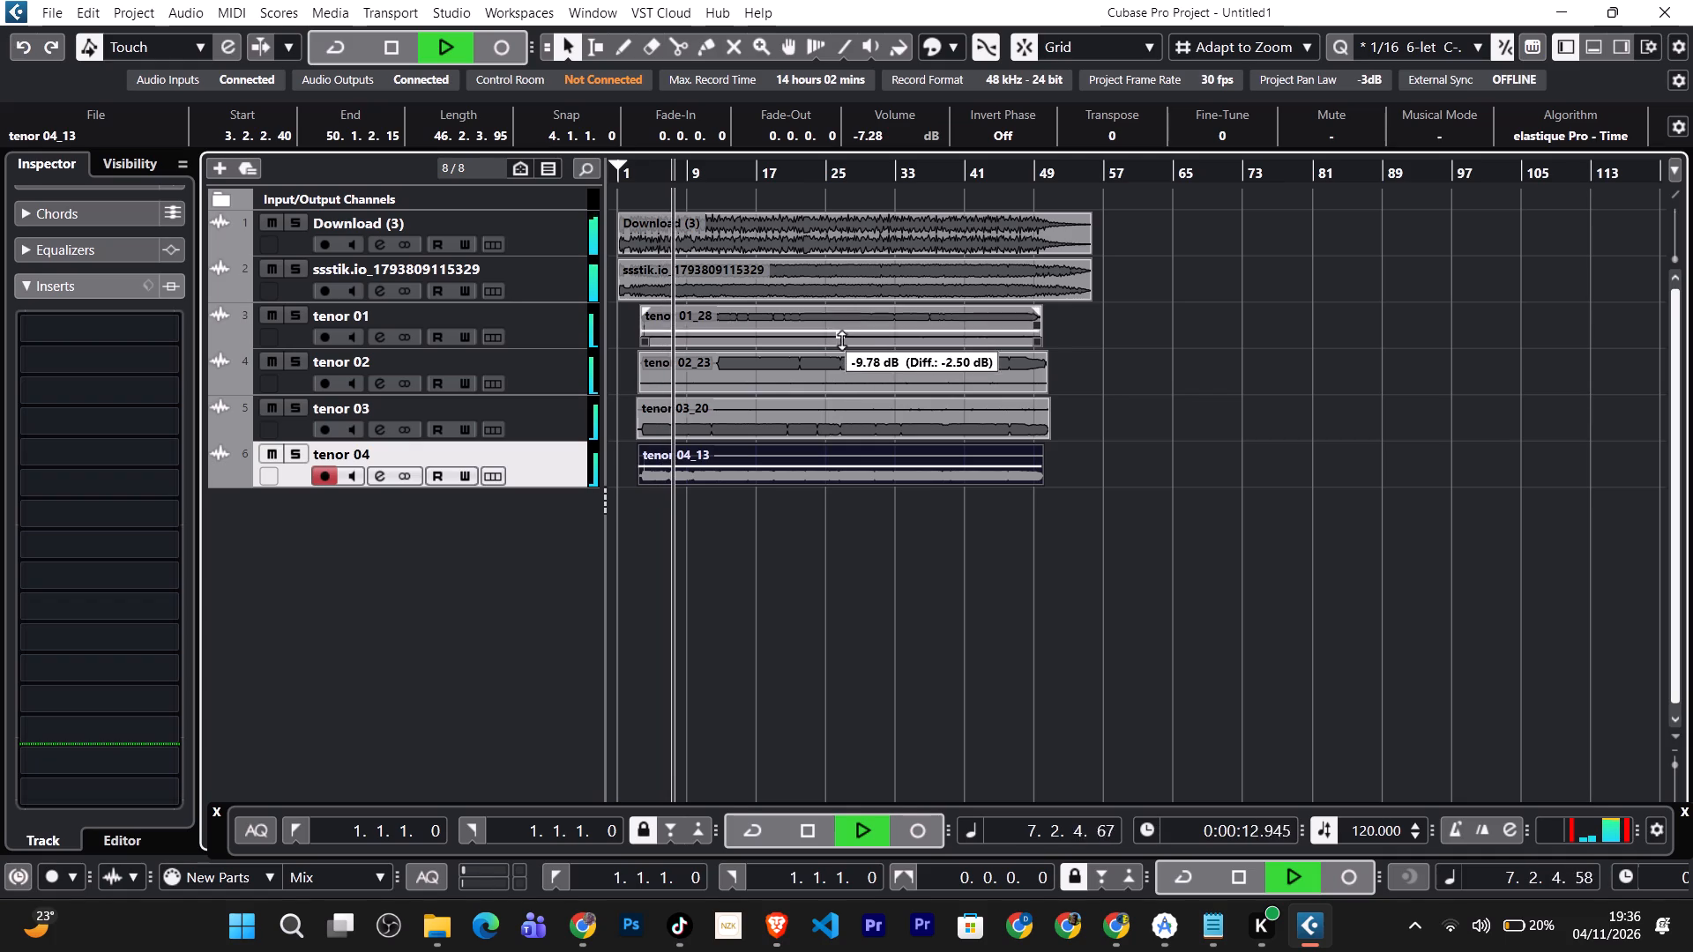
{"action": "left_click_drag", "start_coordinate": [840, 370], "coordinate": [841, 370]}
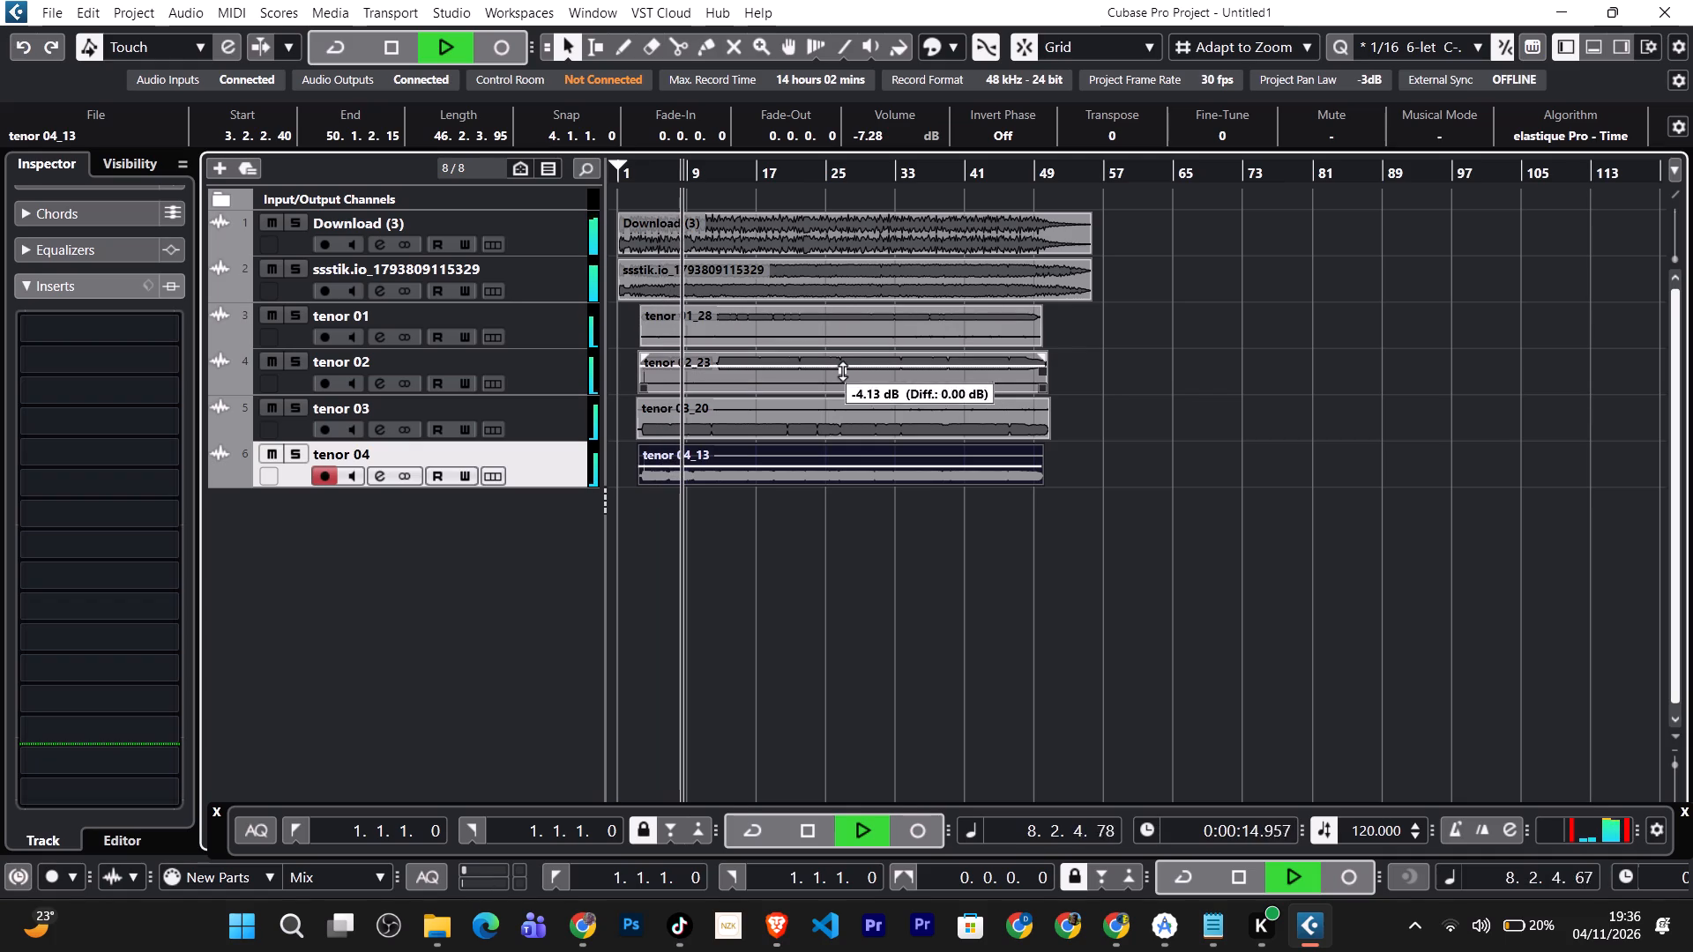
{"action": "left_click_drag", "start_coordinate": [841, 370], "coordinate": [844, 381]}
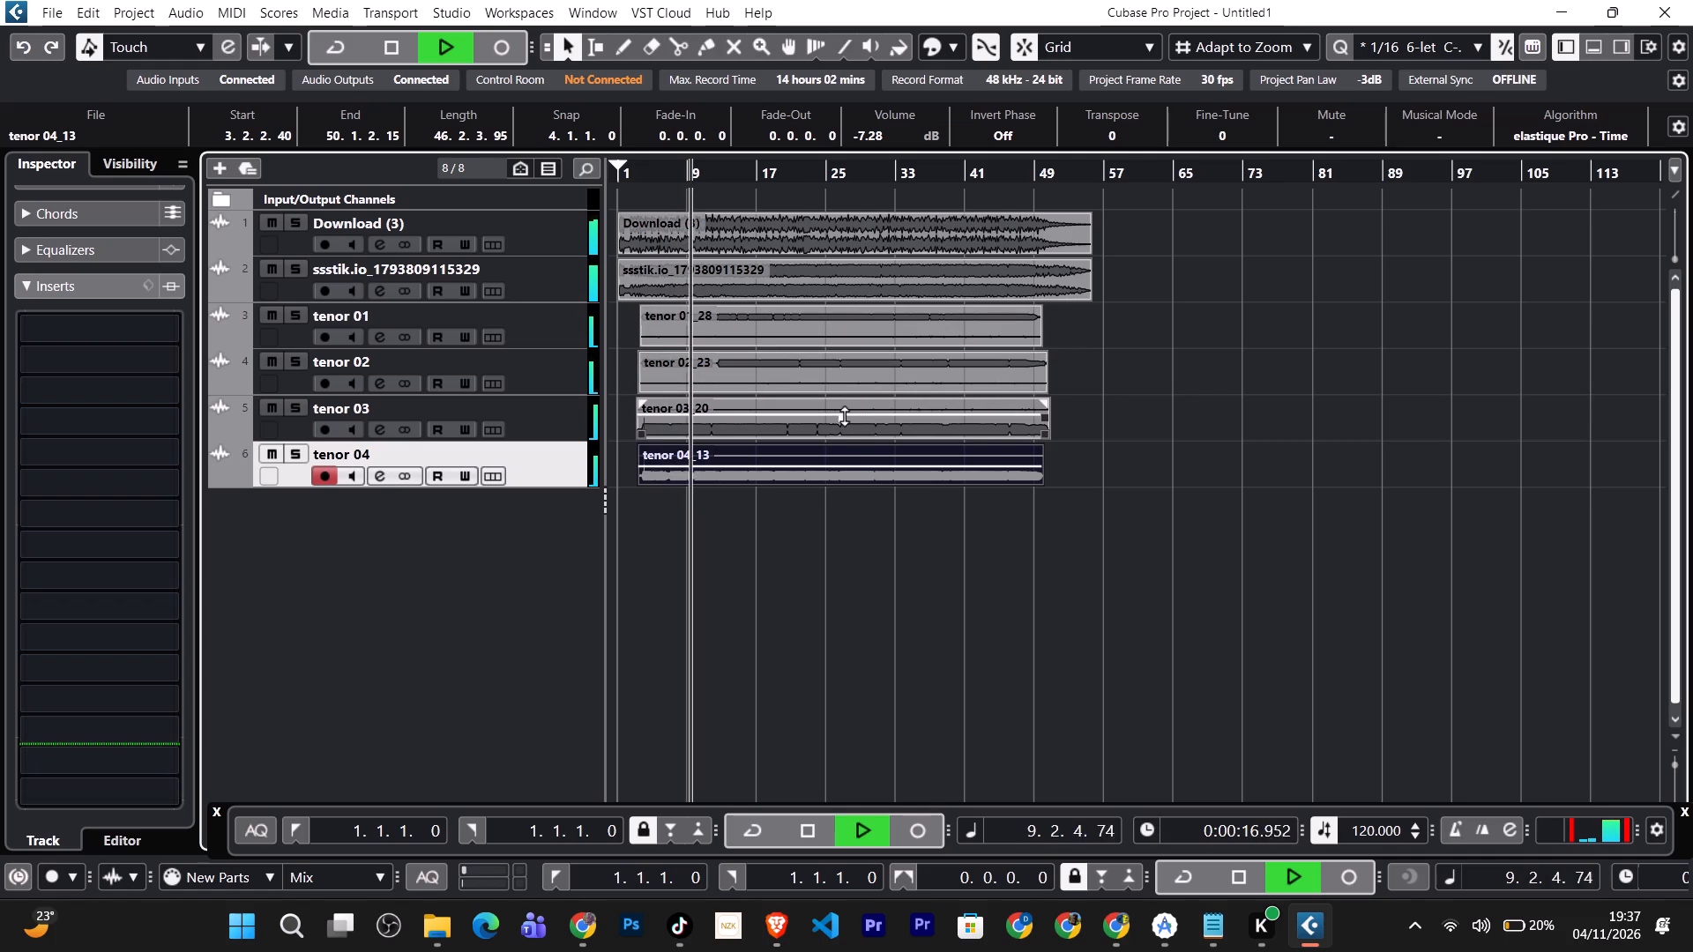
{"action": "left_click", "coordinate": [843, 415]}
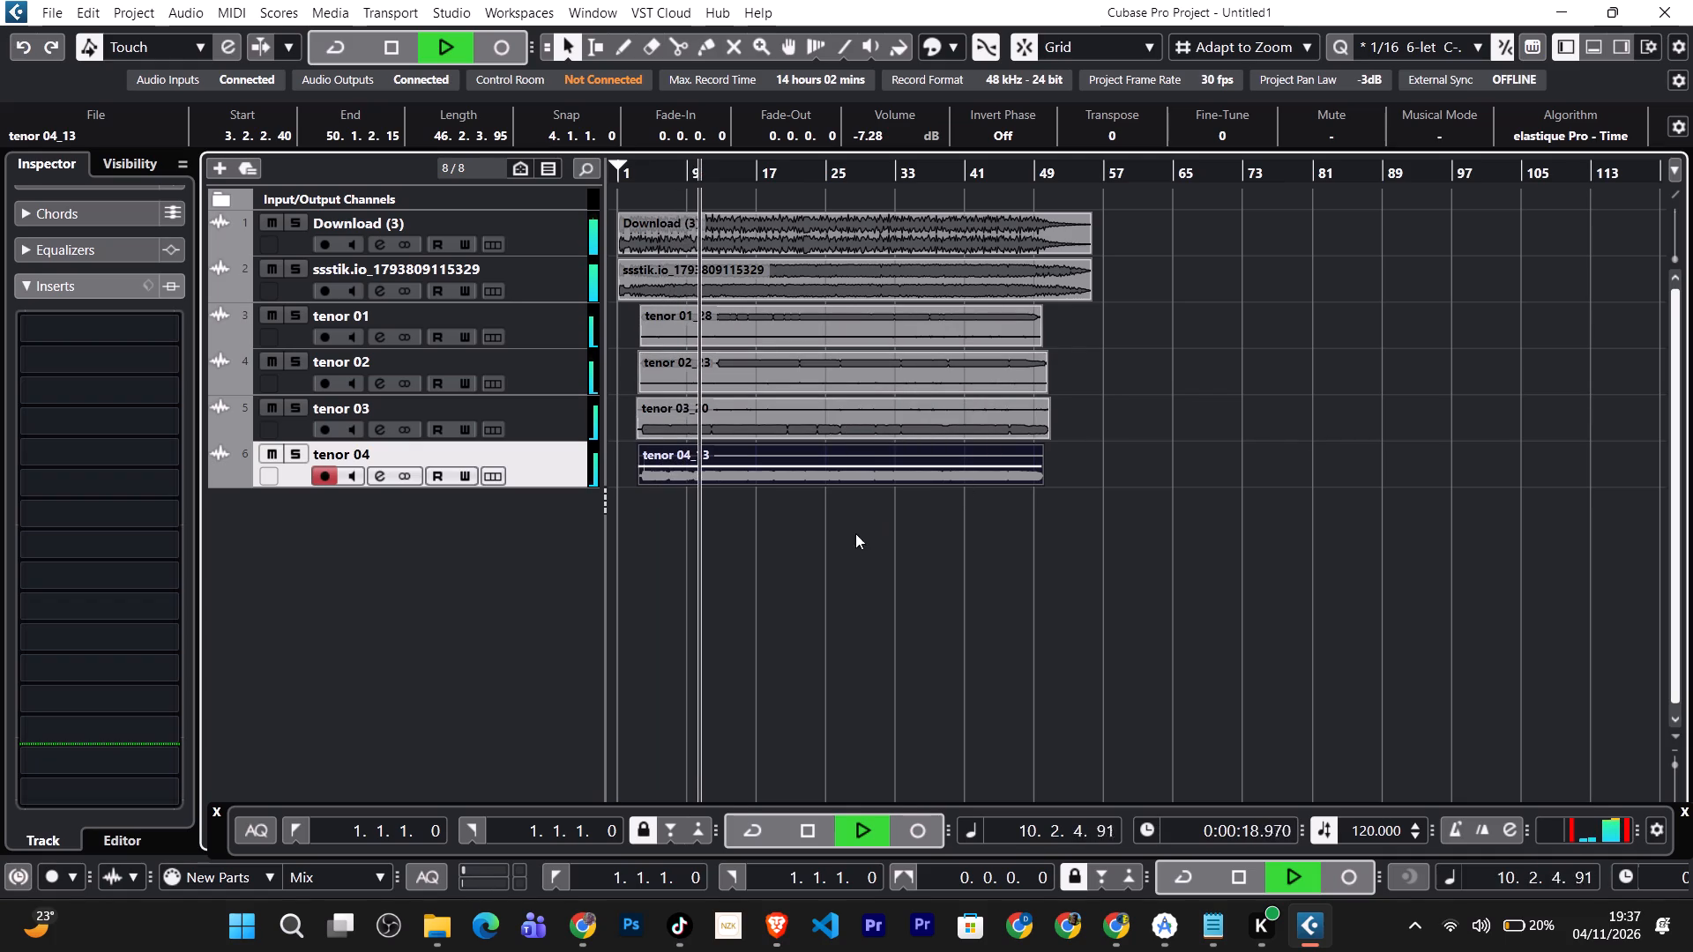
{"action": "left_click", "coordinate": [841, 471]}
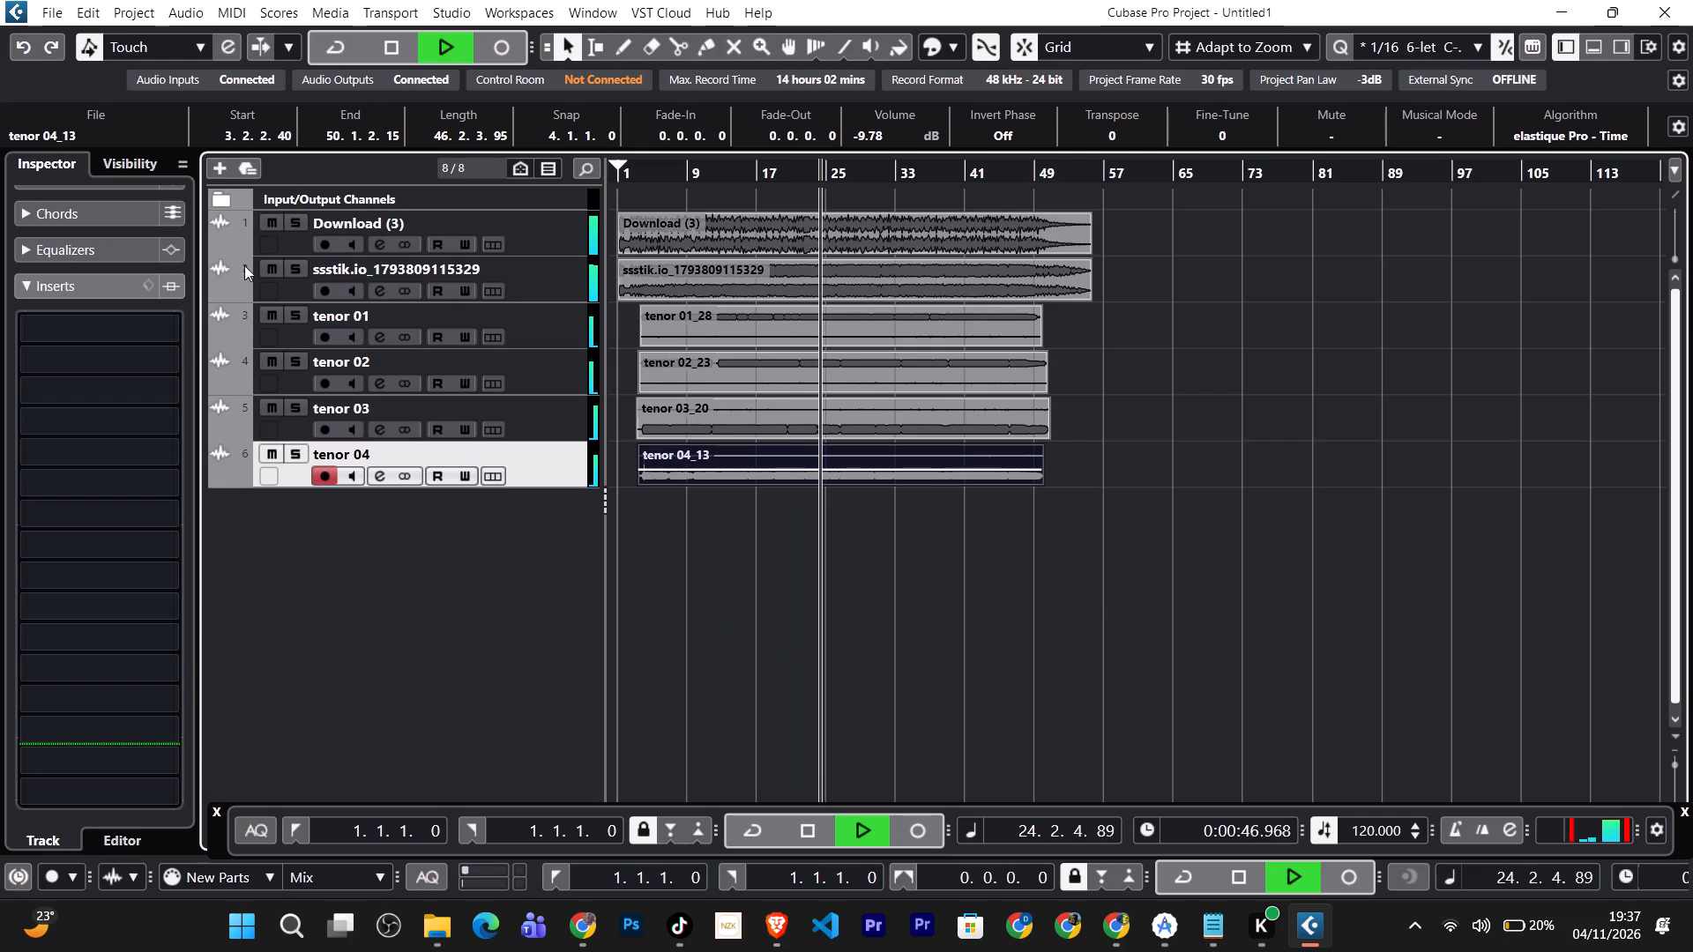
Add a stereo audio track named lead with In 1 (Mono) as its input.
{"action": "left_click", "coordinate": [219, 171]}
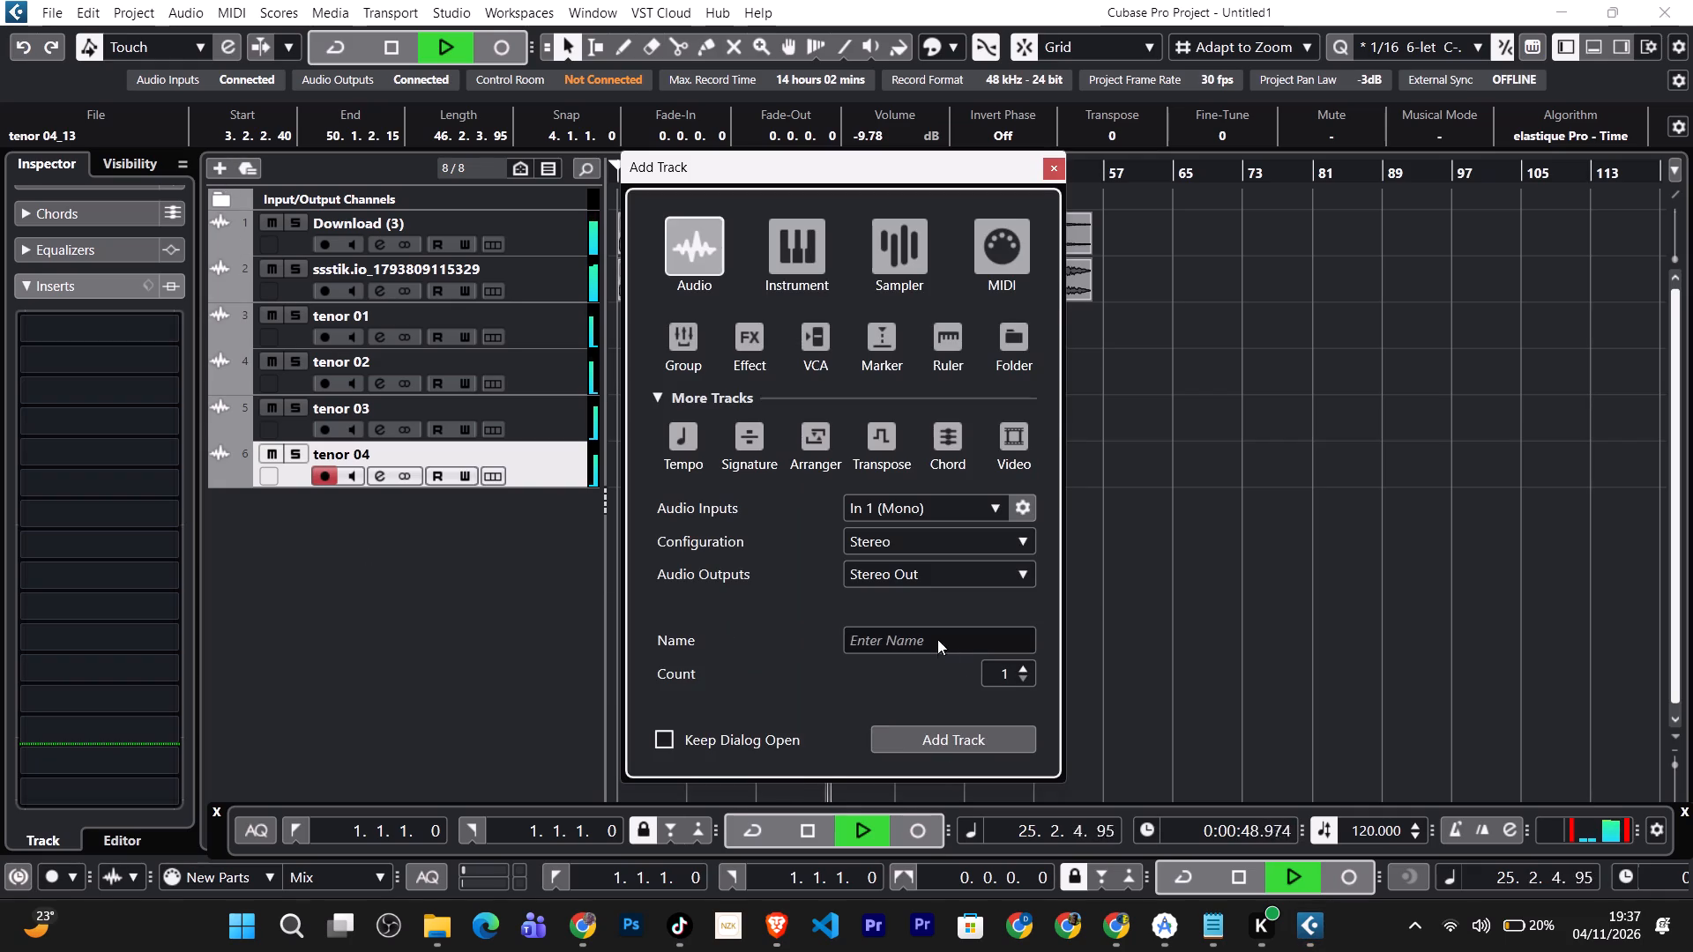
{"action": "left_click", "coordinate": [937, 638]}
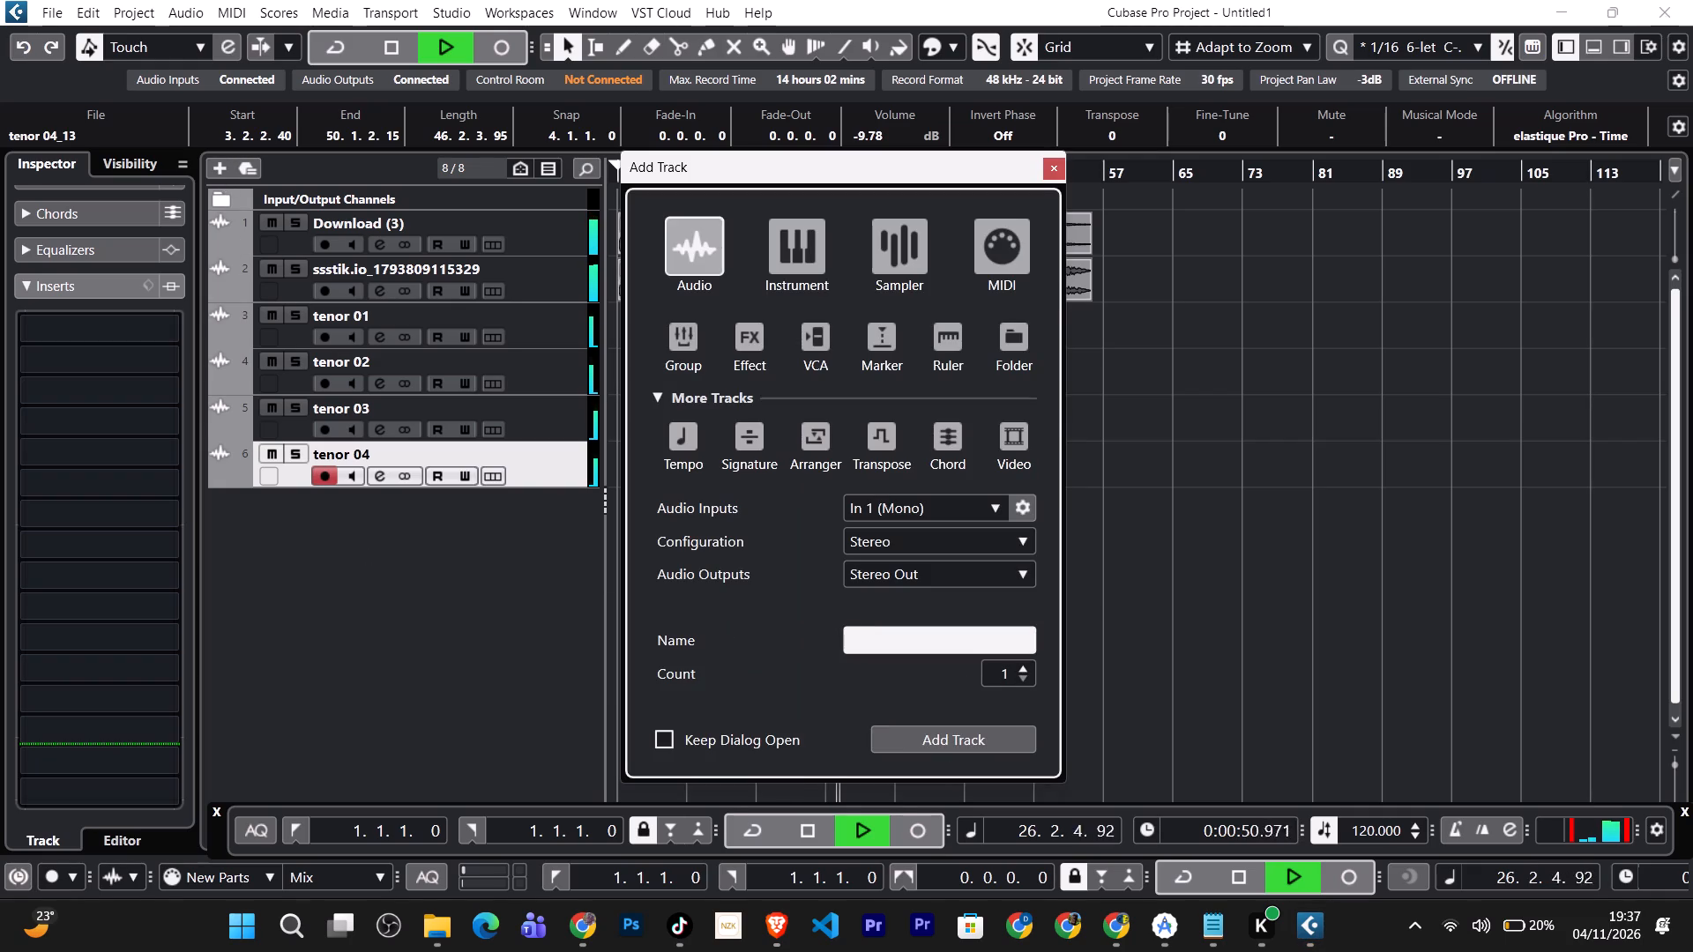
{"action": "type", "text": "lead"}
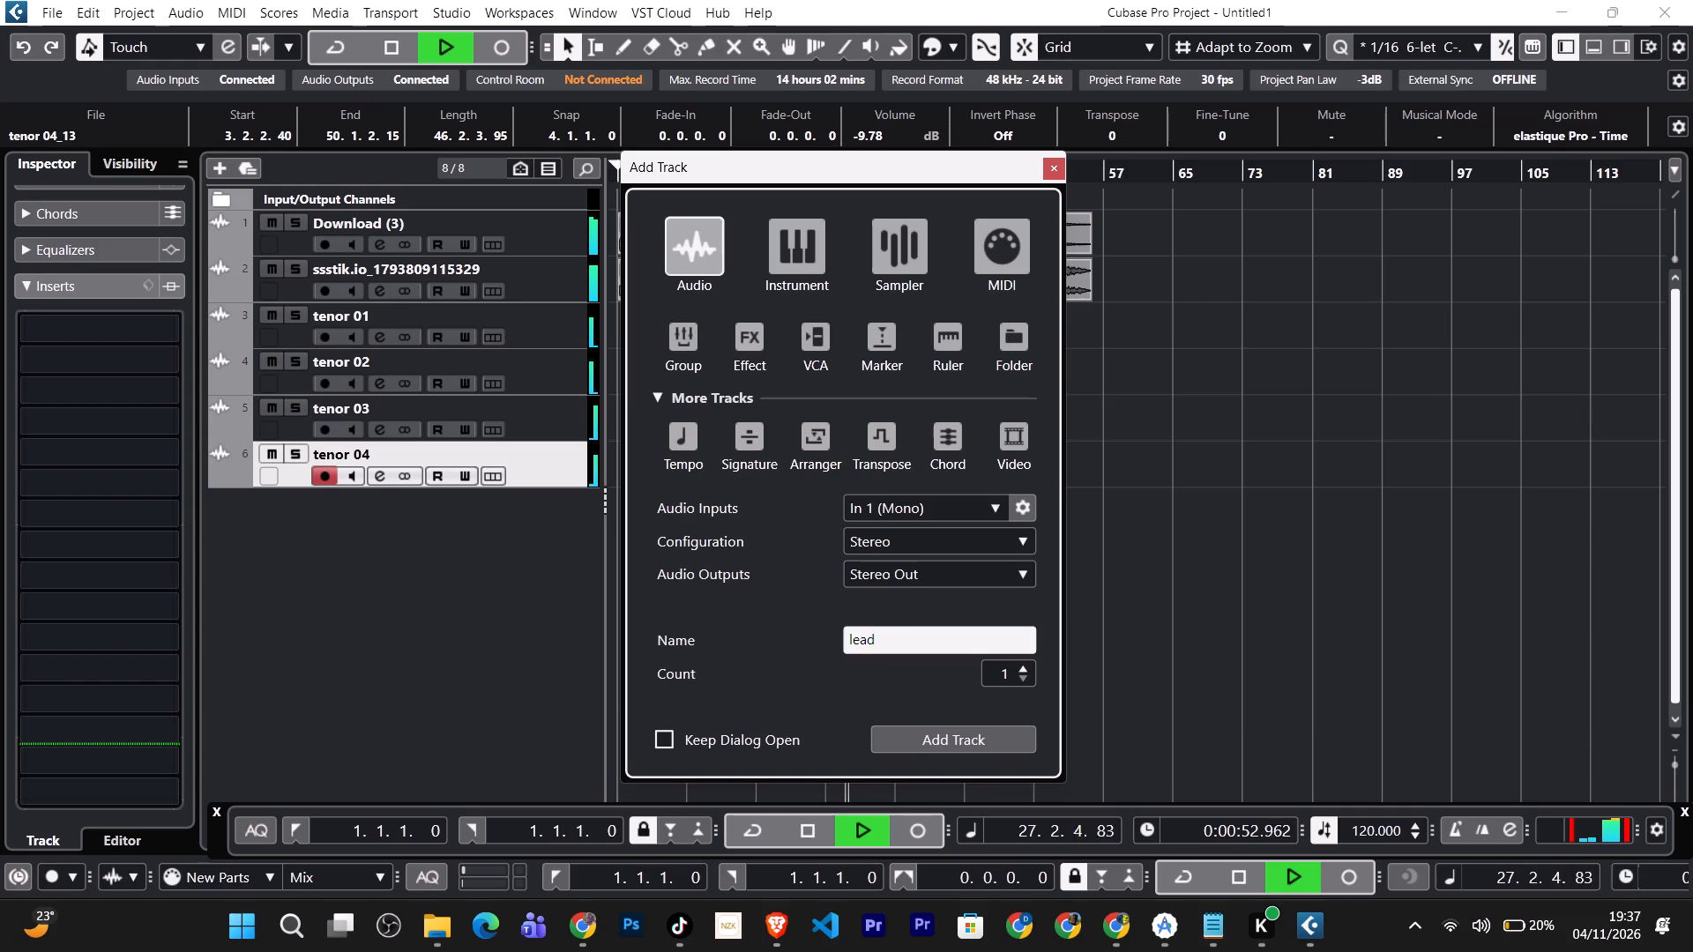
{"action": "left_click", "coordinate": [948, 746]}
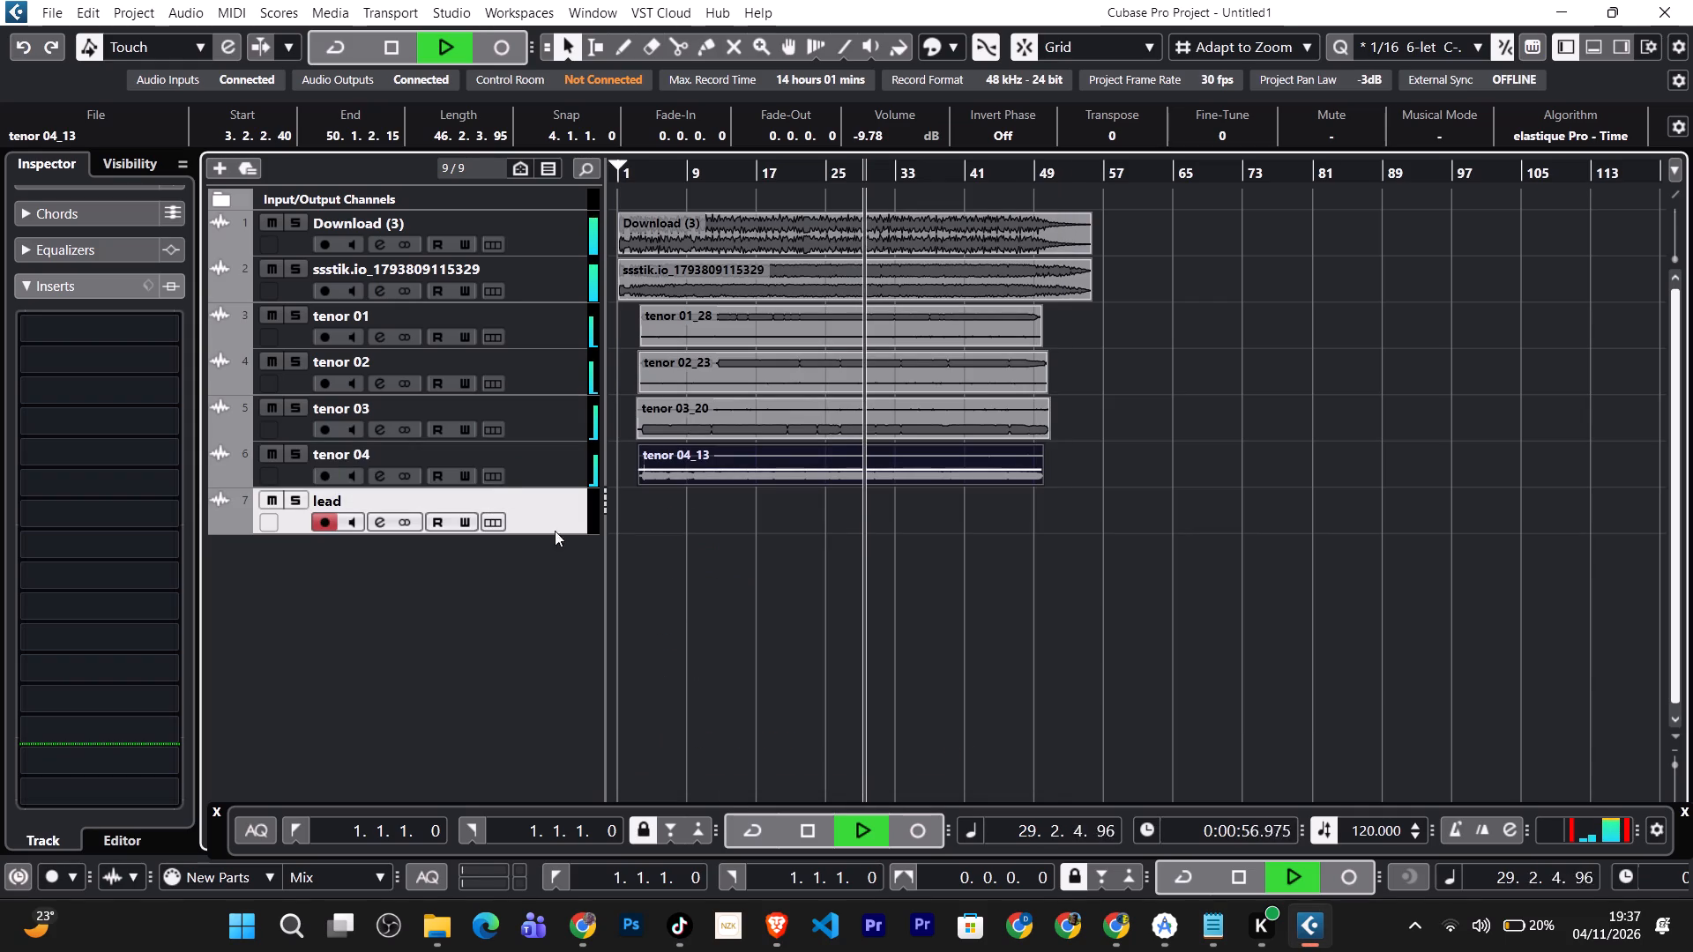
Add a second stereo audio track, also entering lead as its name.
{"action": "left_click", "coordinate": [221, 163]}
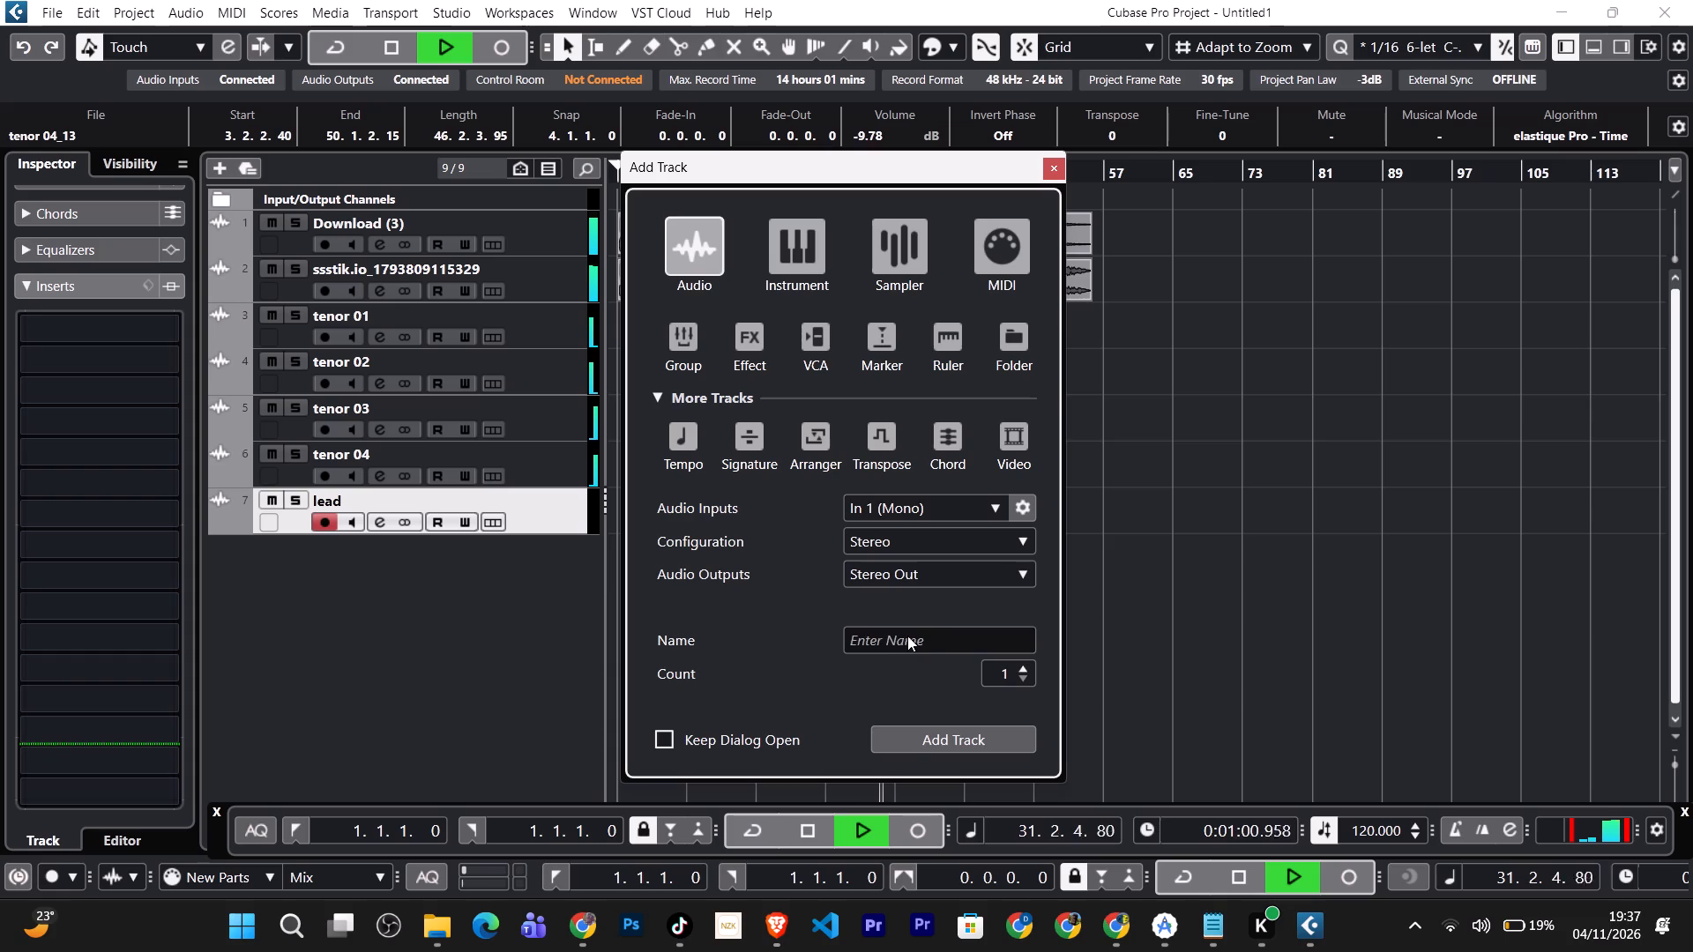
{"action": "left_click", "coordinate": [906, 636]}
{"action": "type", "text": "lead"}
{"action": "left_click", "coordinate": [996, 740]}
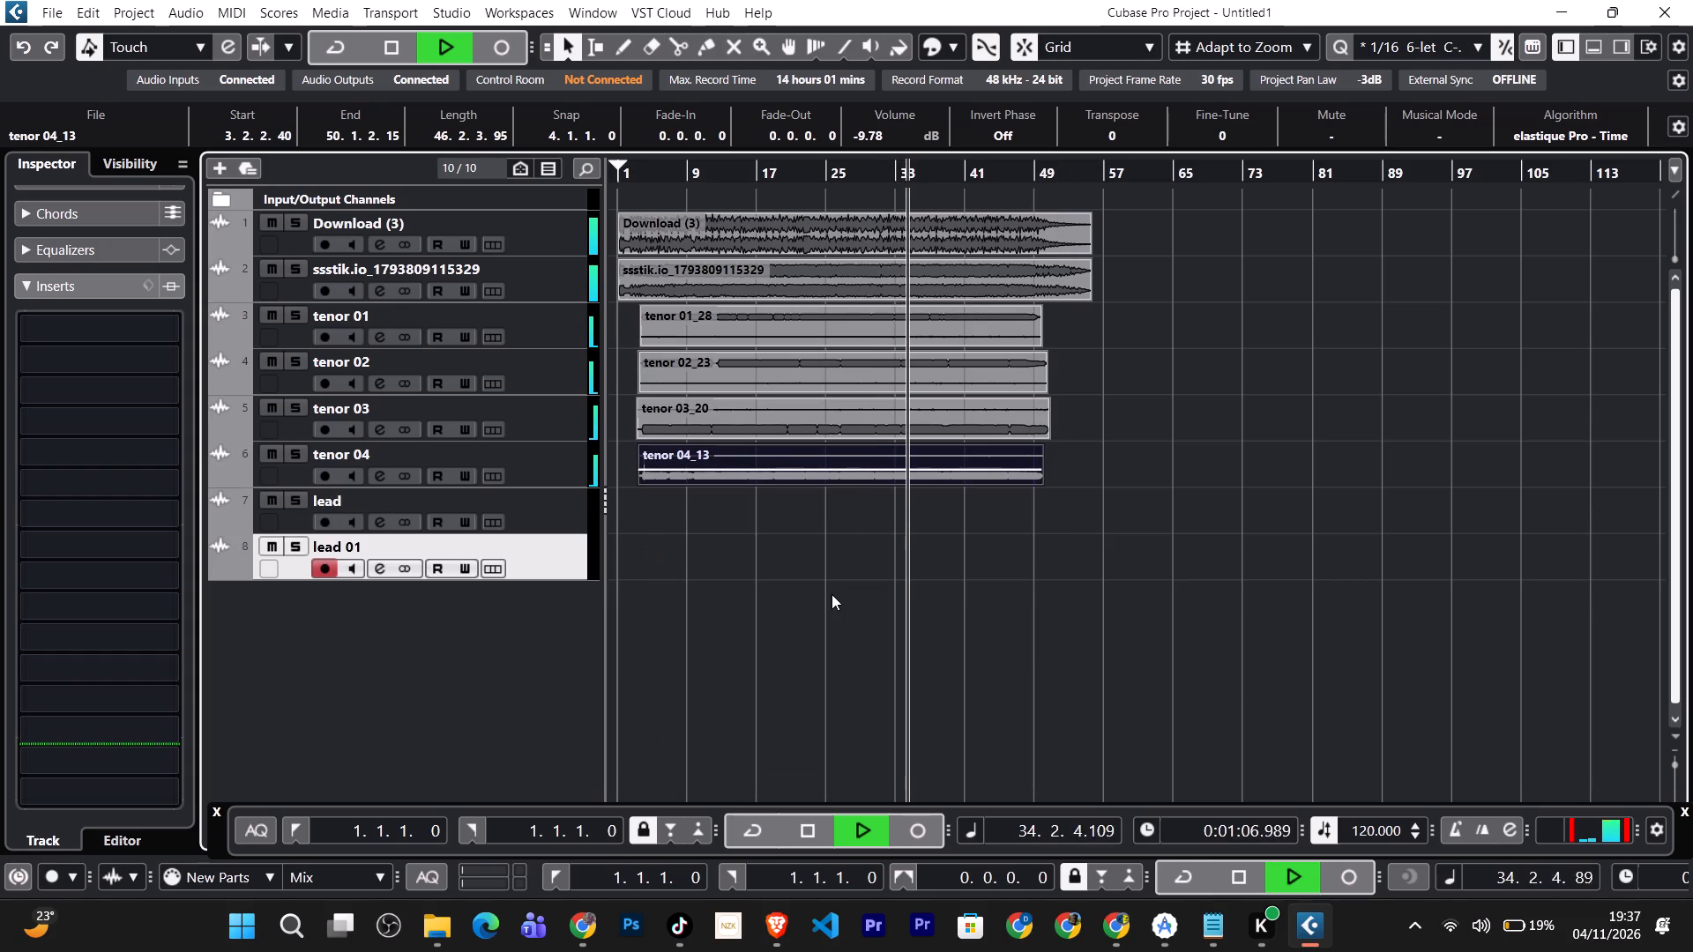
Select the first lead track for recording, mute all four tenor tracks, and stop playback.
{"action": "left_click", "coordinate": [543, 503]}
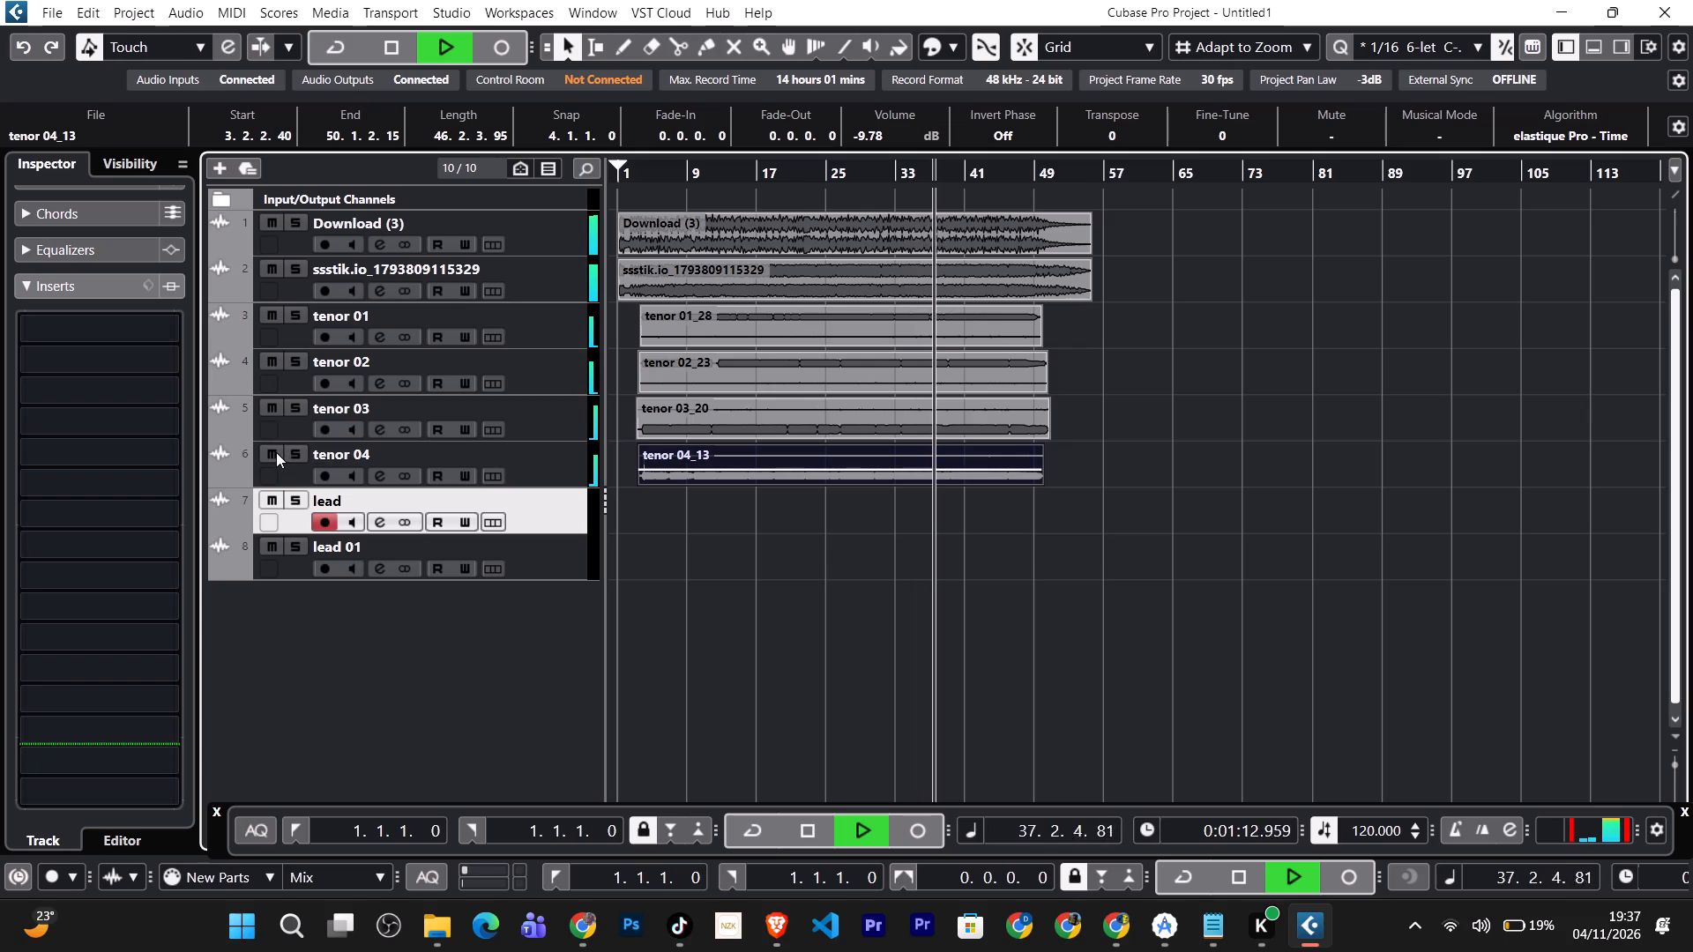
{"action": "left_click_drag", "start_coordinate": [276, 452], "coordinate": [275, 405]}
{"action": "left_click", "coordinate": [275, 405]}
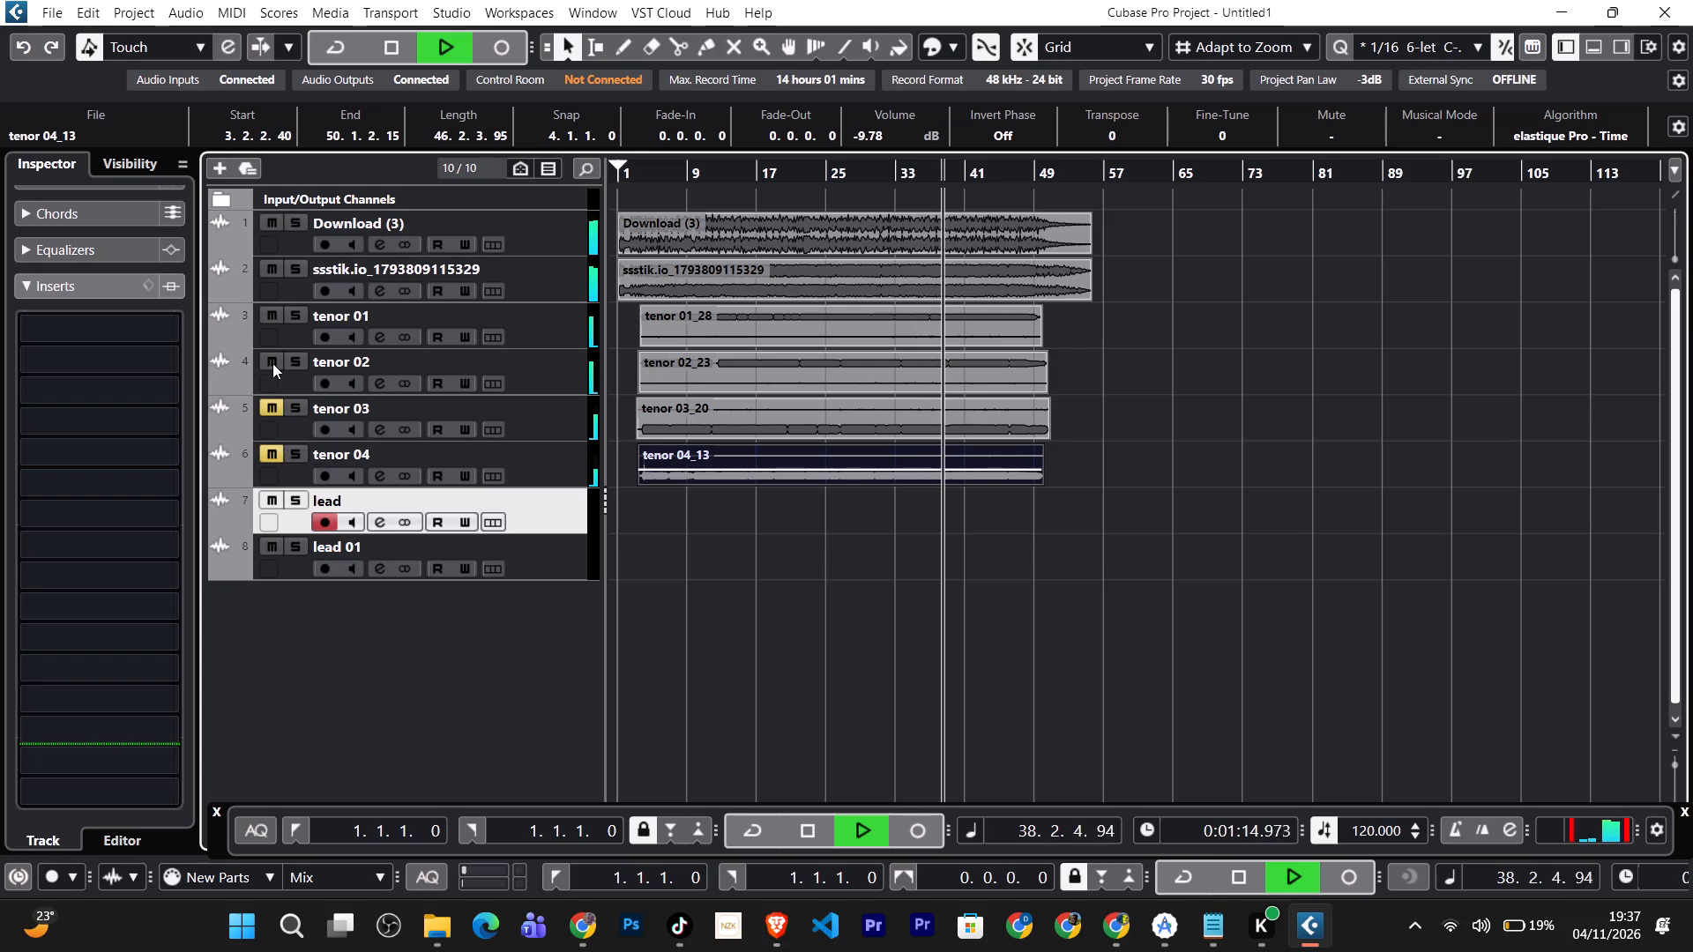
{"action": "left_click", "coordinate": [272, 363]}
{"action": "left_click", "coordinate": [275, 317]}
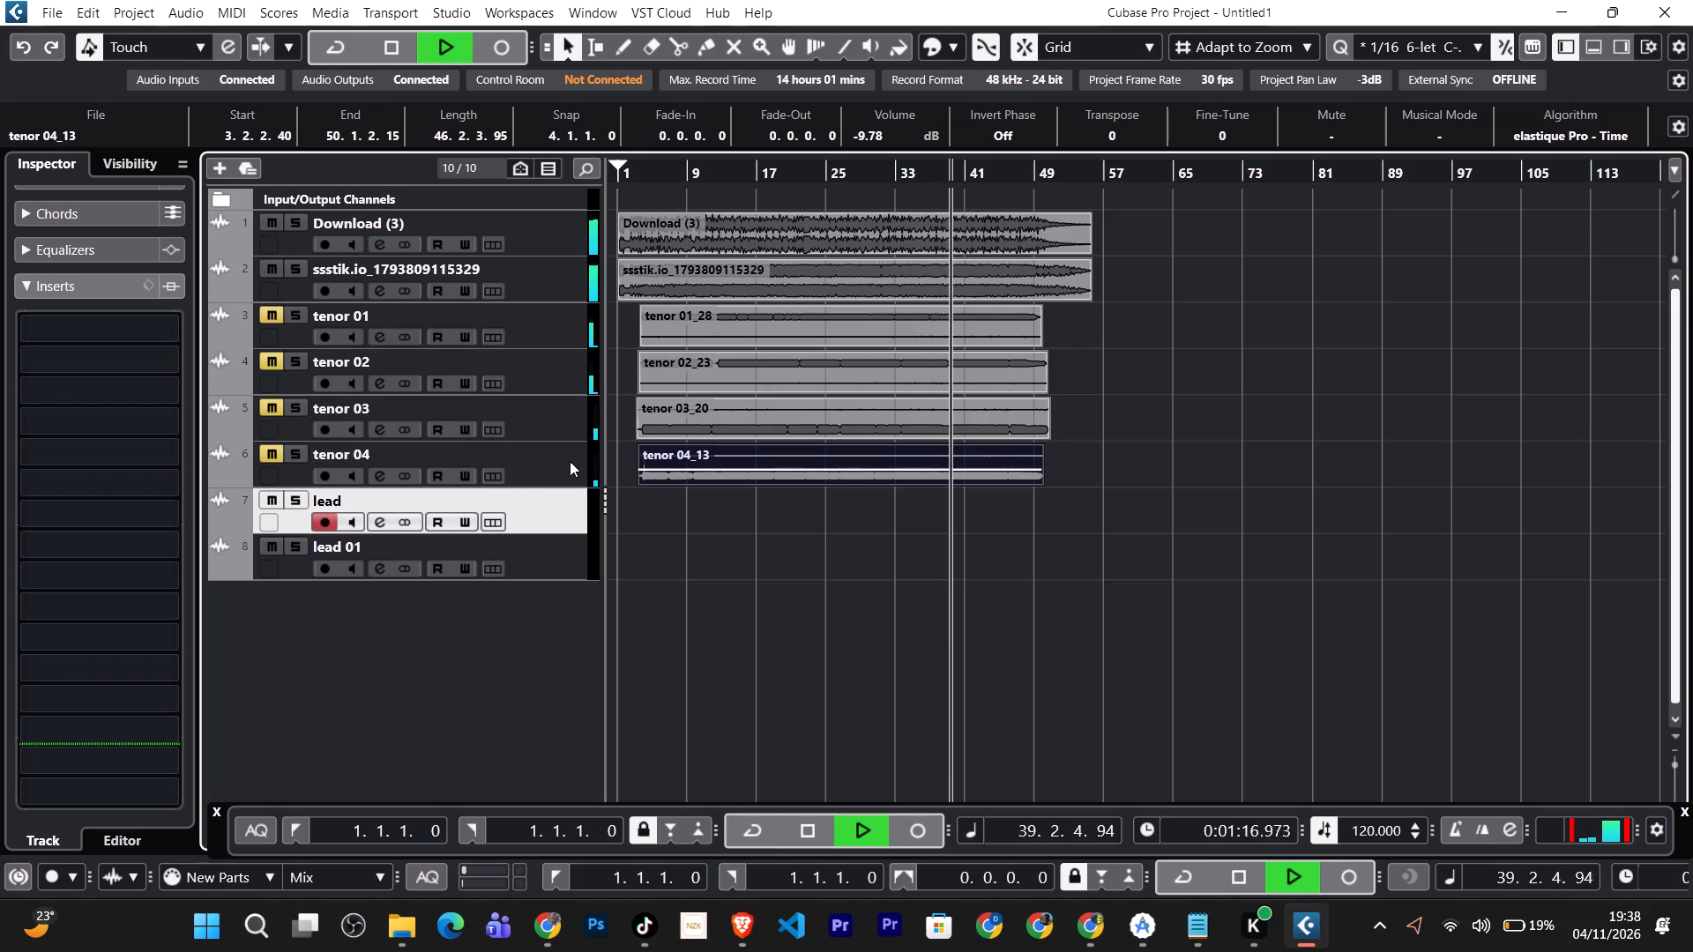
{"action": "key", "text": "space"}
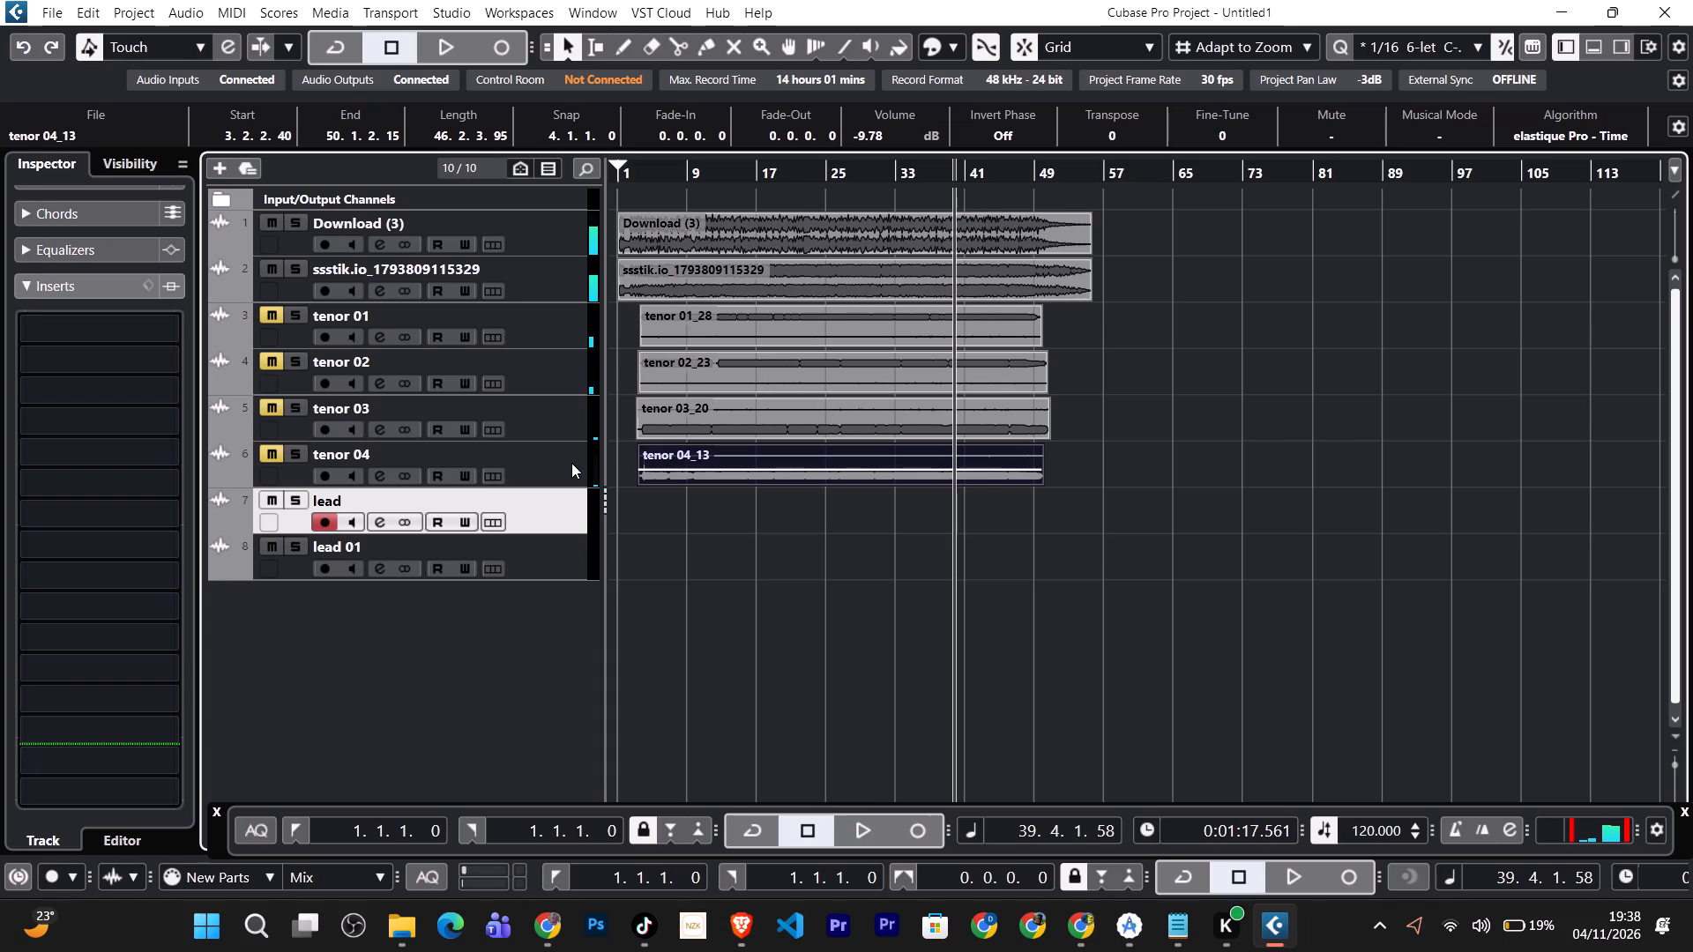
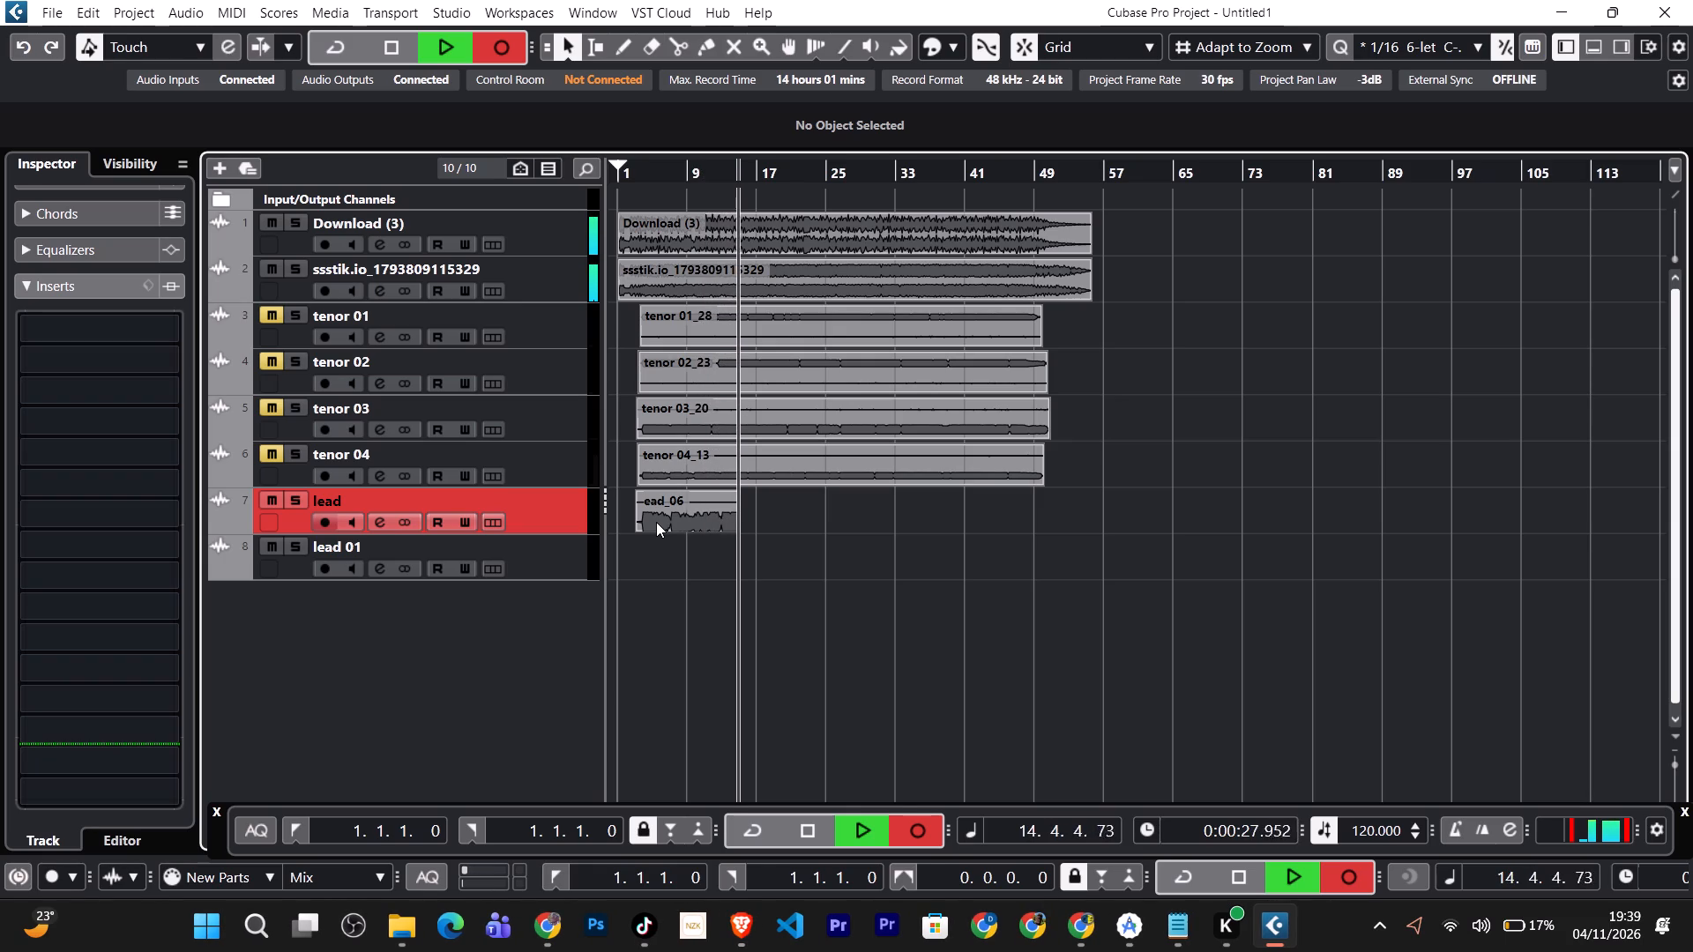
Stop recording the current vocal take on the lead track.
{"action": "key", "text": "space"}
{"action": "type", "text": "b"}
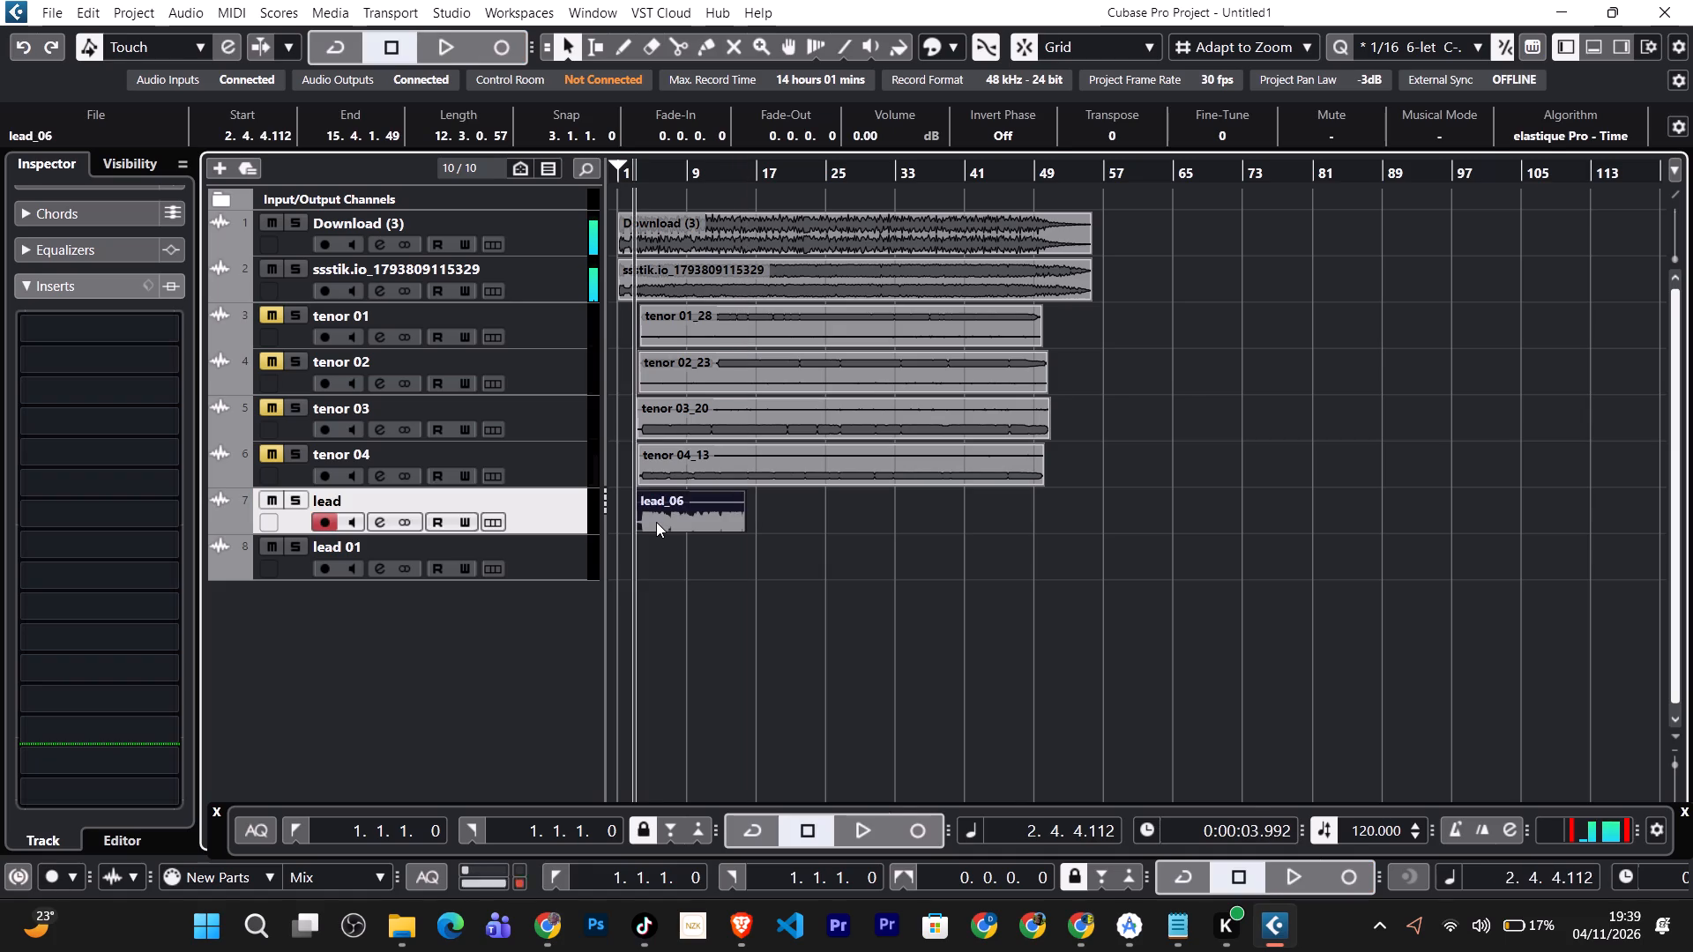
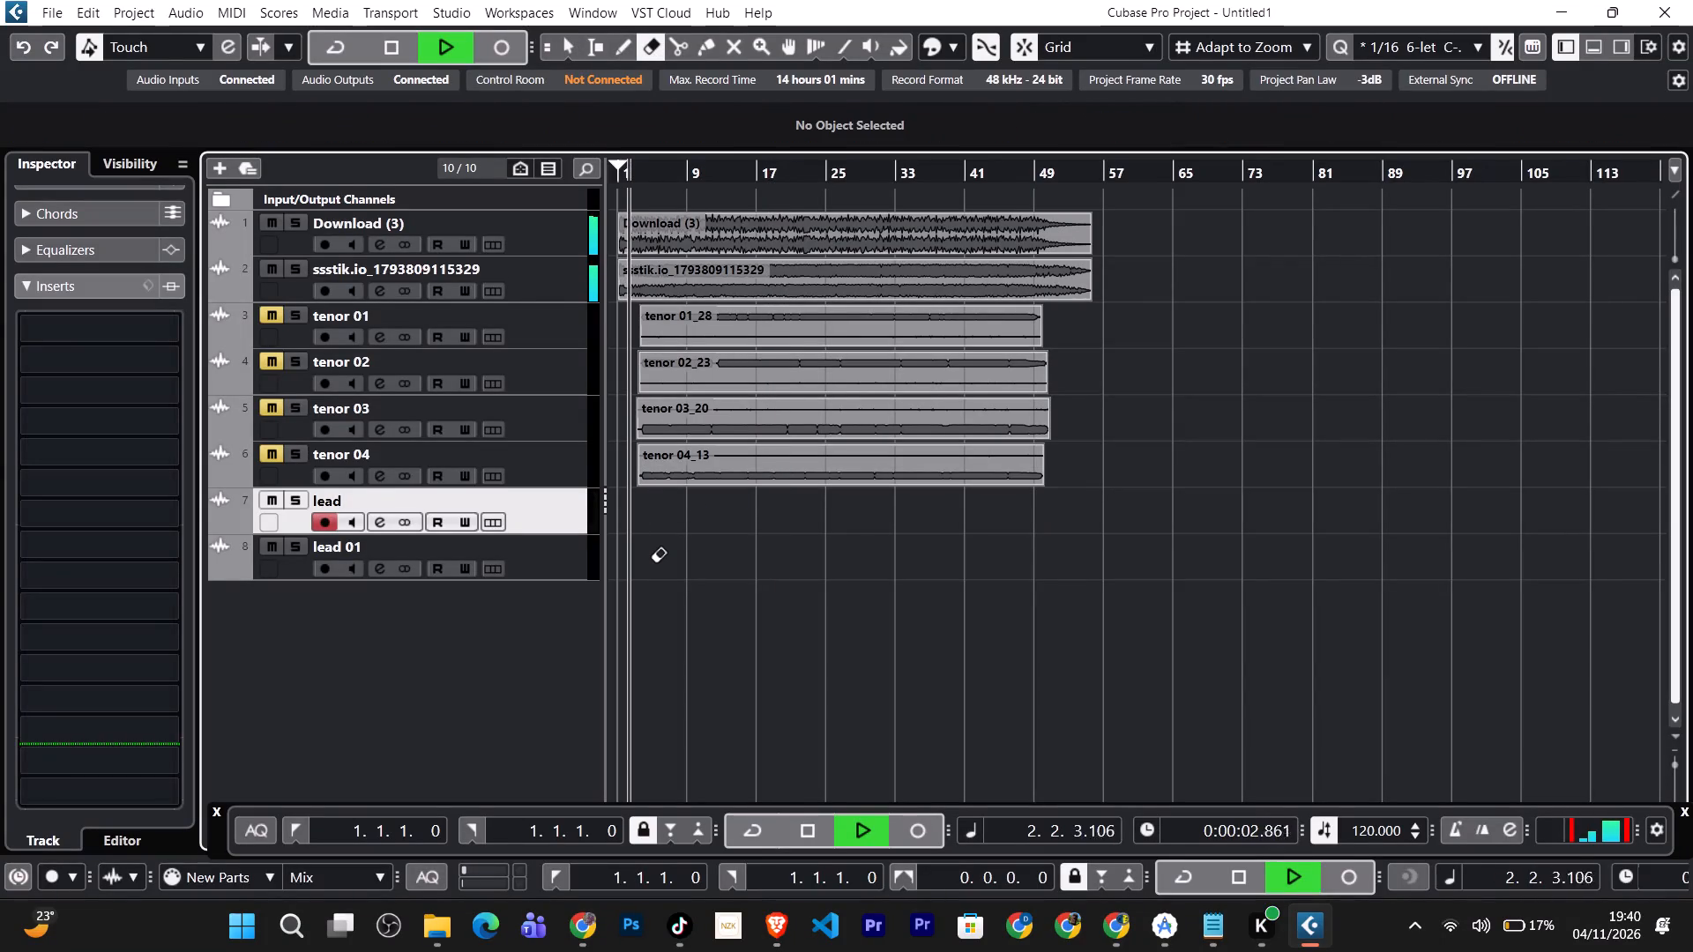
Start recording a new vocal take on the lead track while the reference tracks play from the song's opening bars.
{"action": "key", "text": "asterisk"}
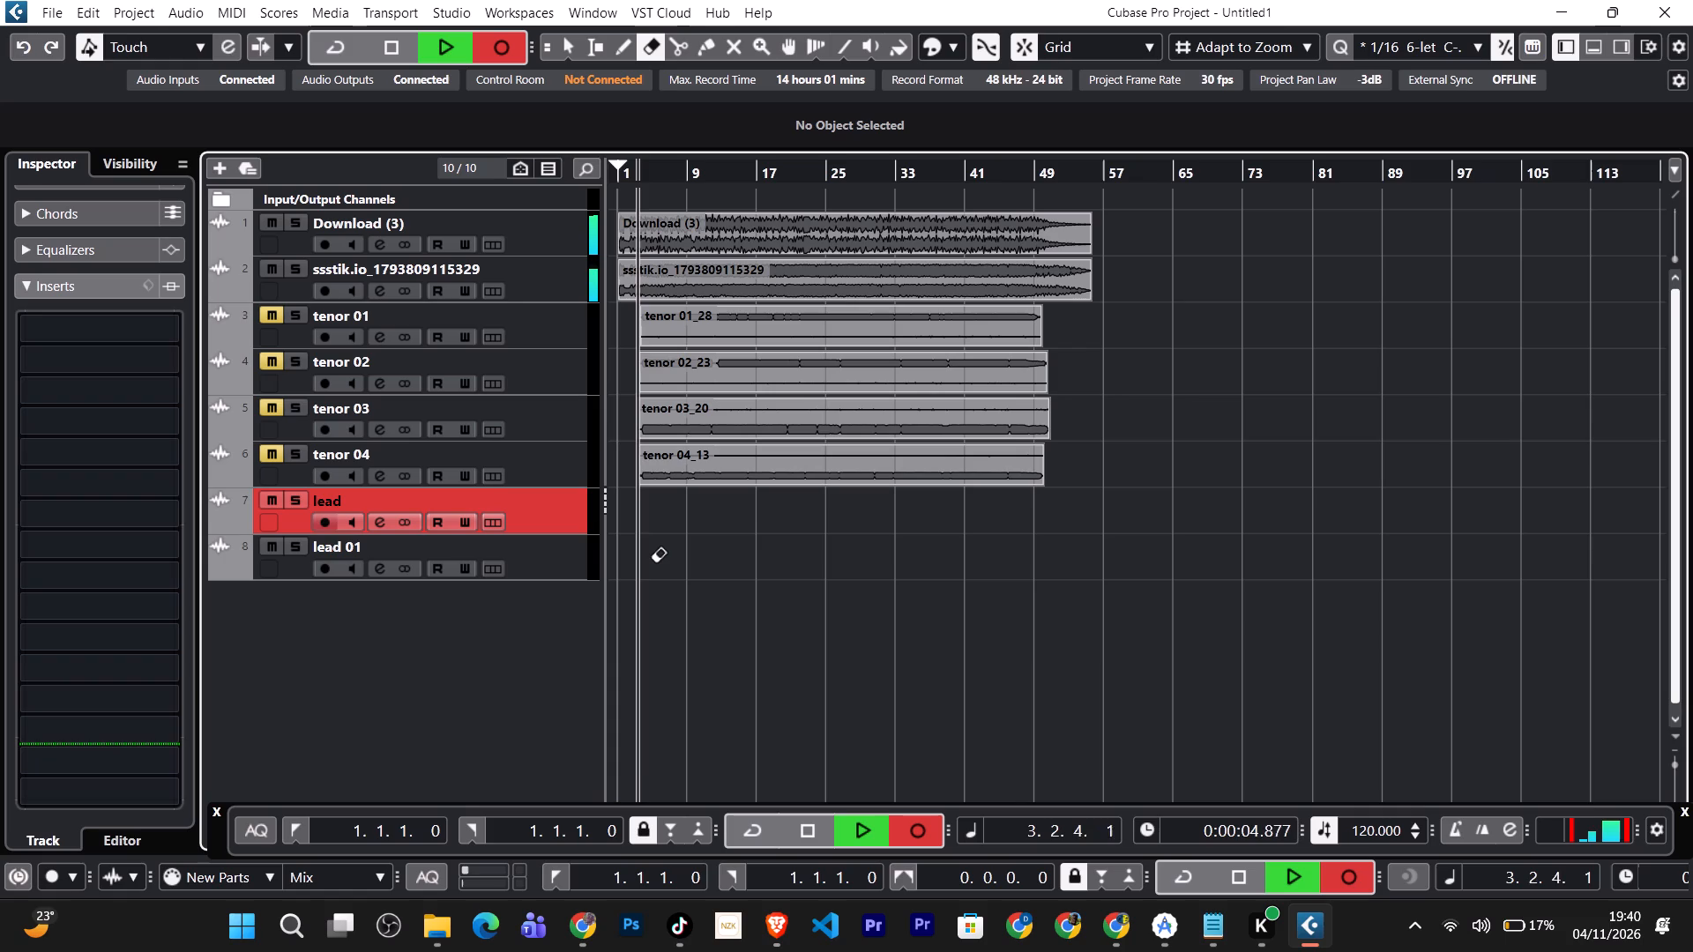
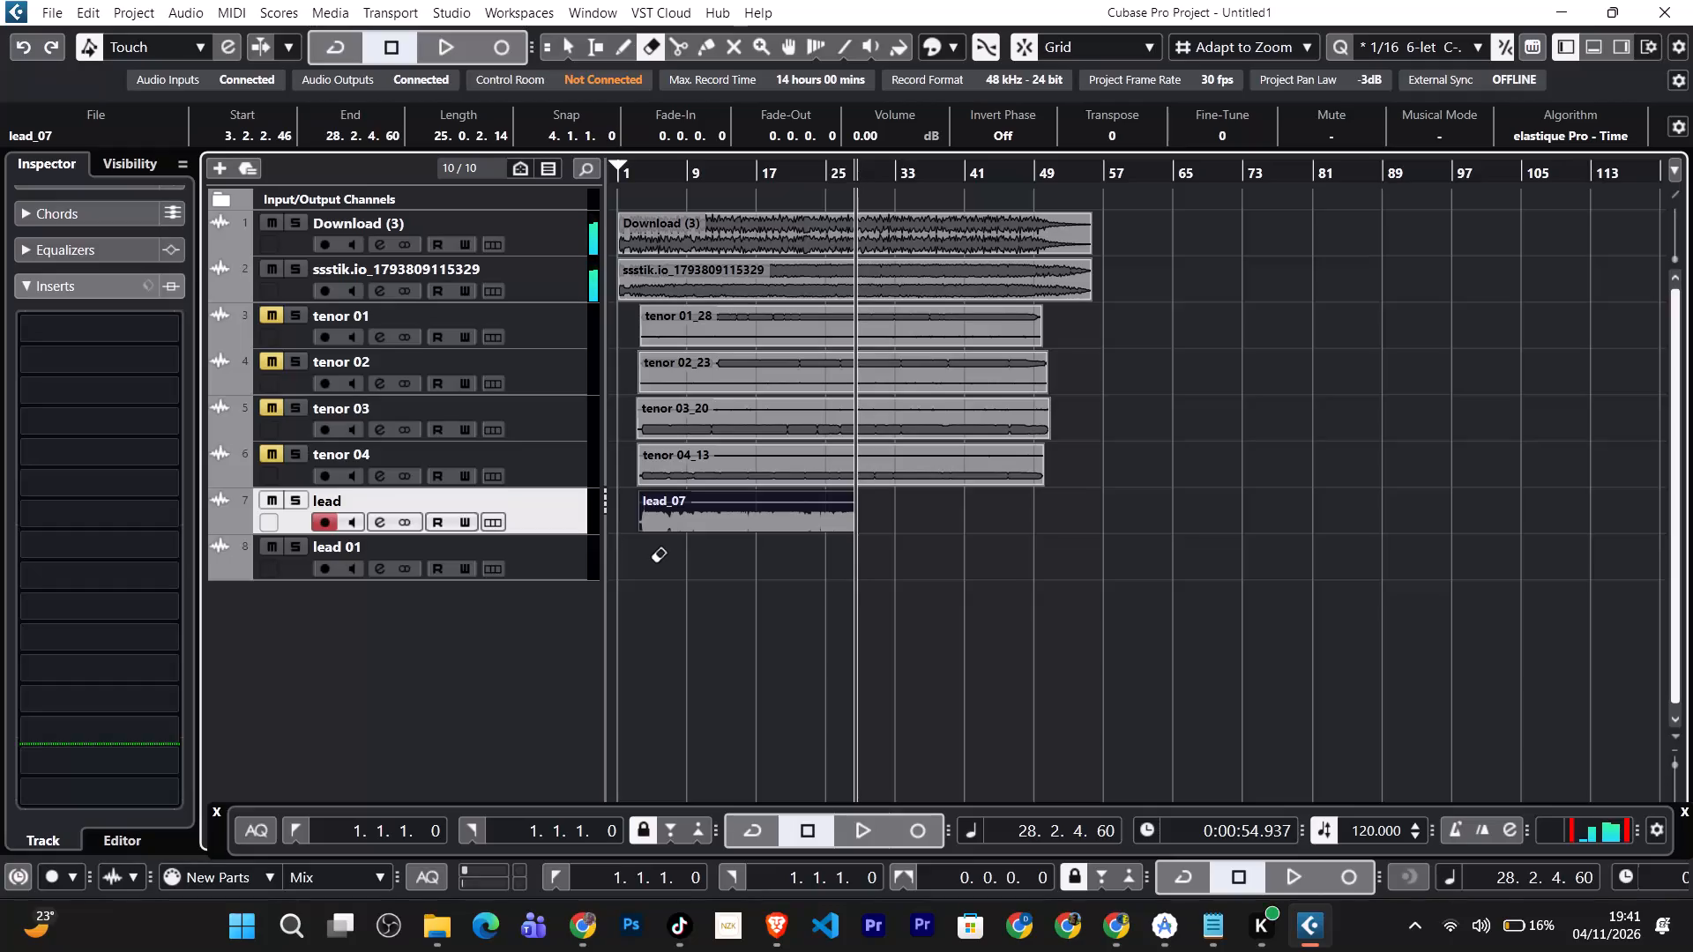
Erase the lead_07 take from the lead track.
{"action": "left_click", "coordinate": [742, 524]}
Play the reference tracks from the project start to about bar 10 to listen through the opening.
{"action": "type", "text": "b"}
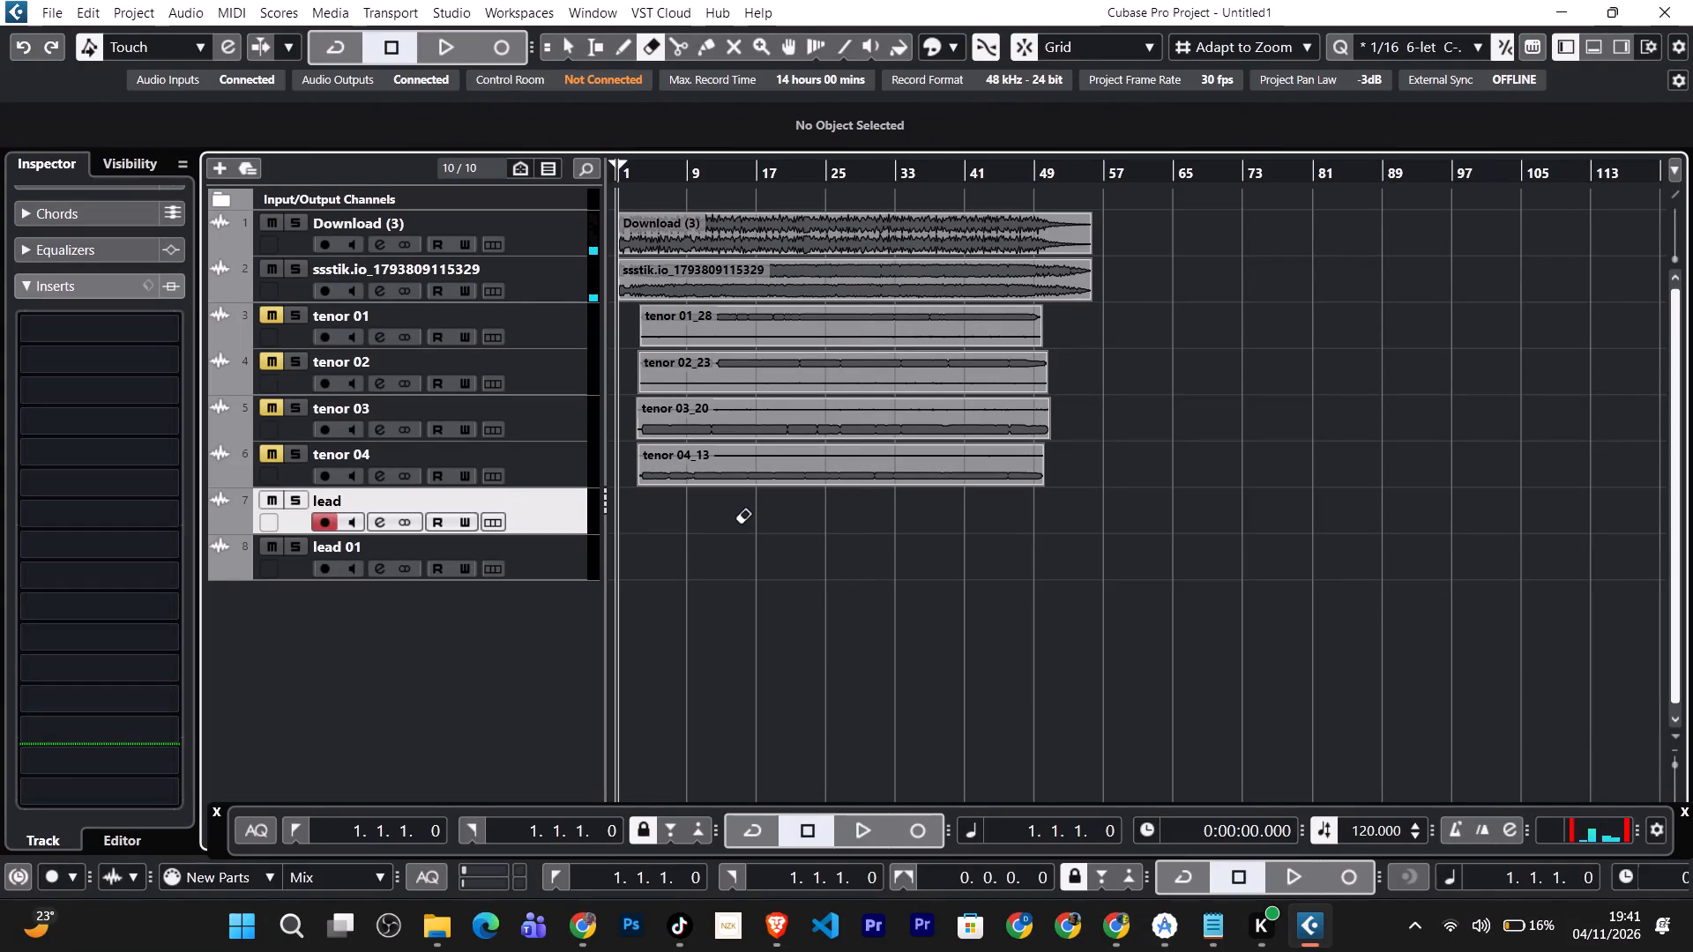
{"action": "key", "text": "space"}
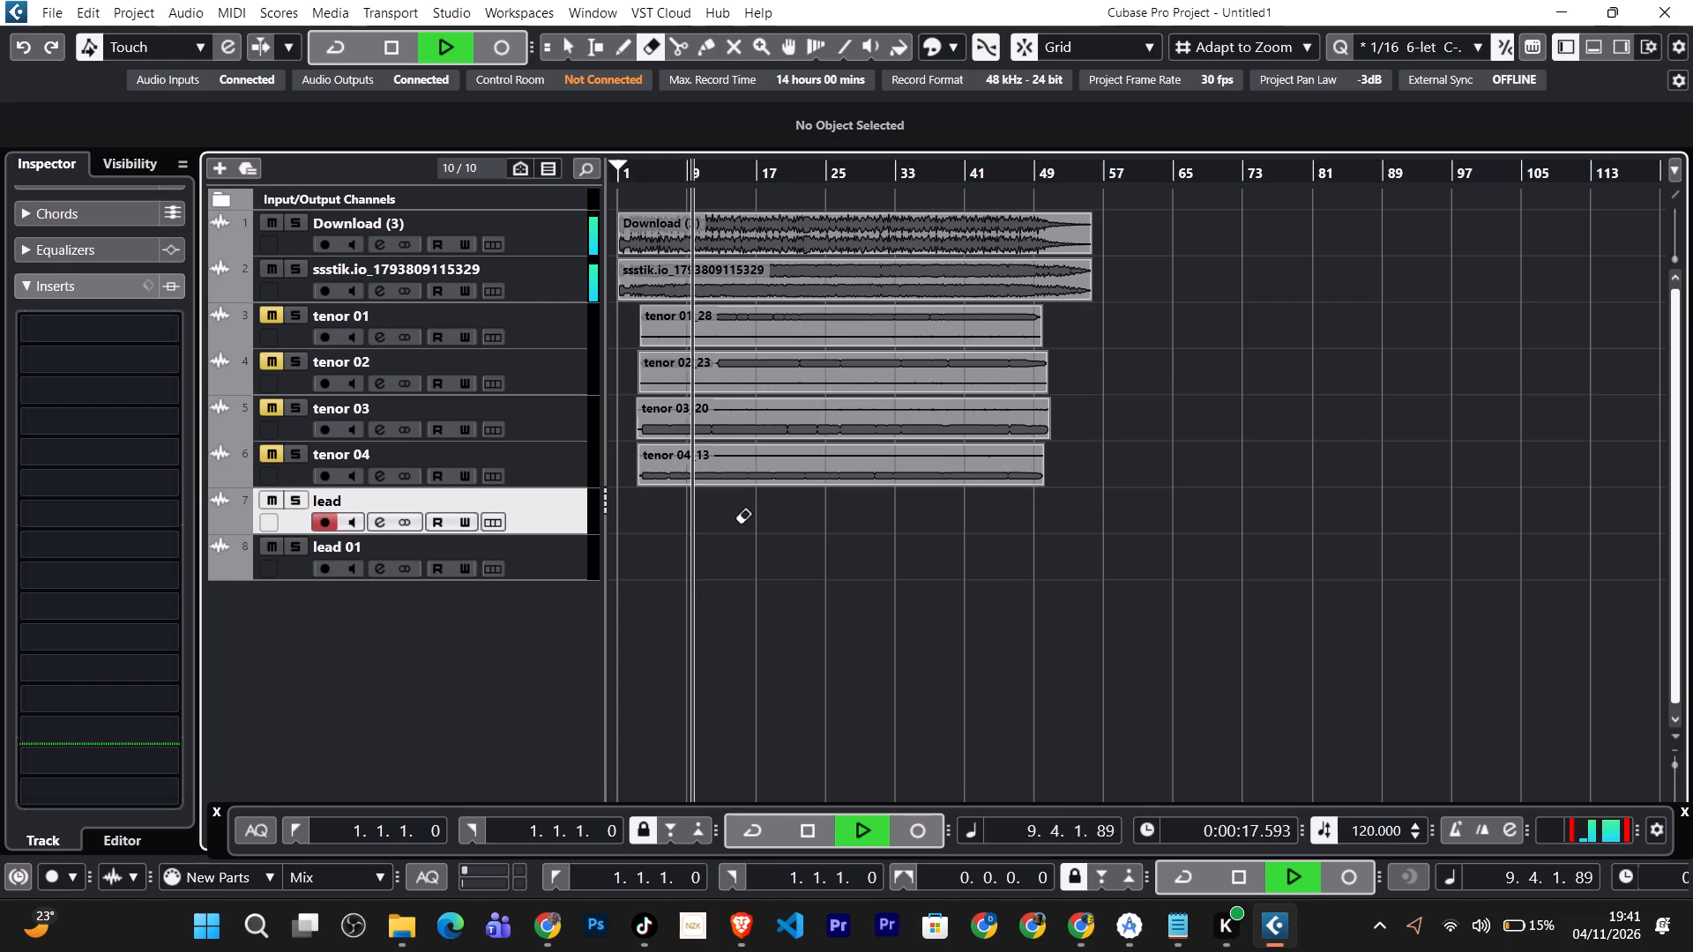
{"action": "key", "text": "space"}
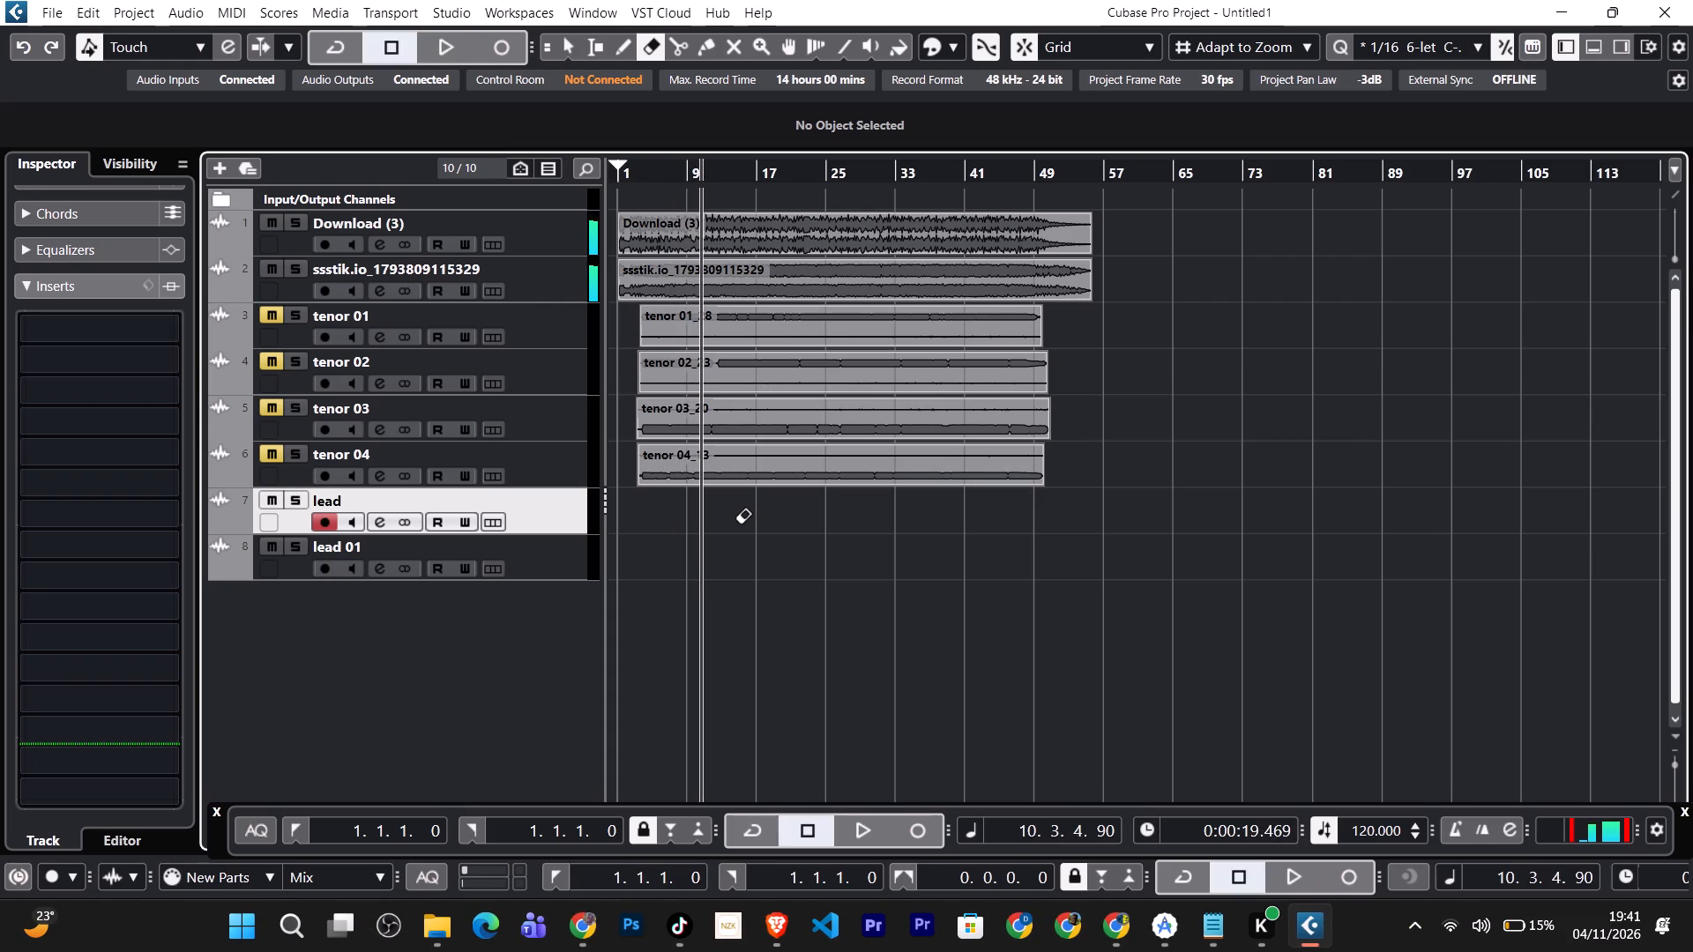
Restart playback from the project start and begin recording a new vocal take on the lead track at about bar 3.
{"action": "type", "text": "b"}
{"action": "key", "text": "space"}
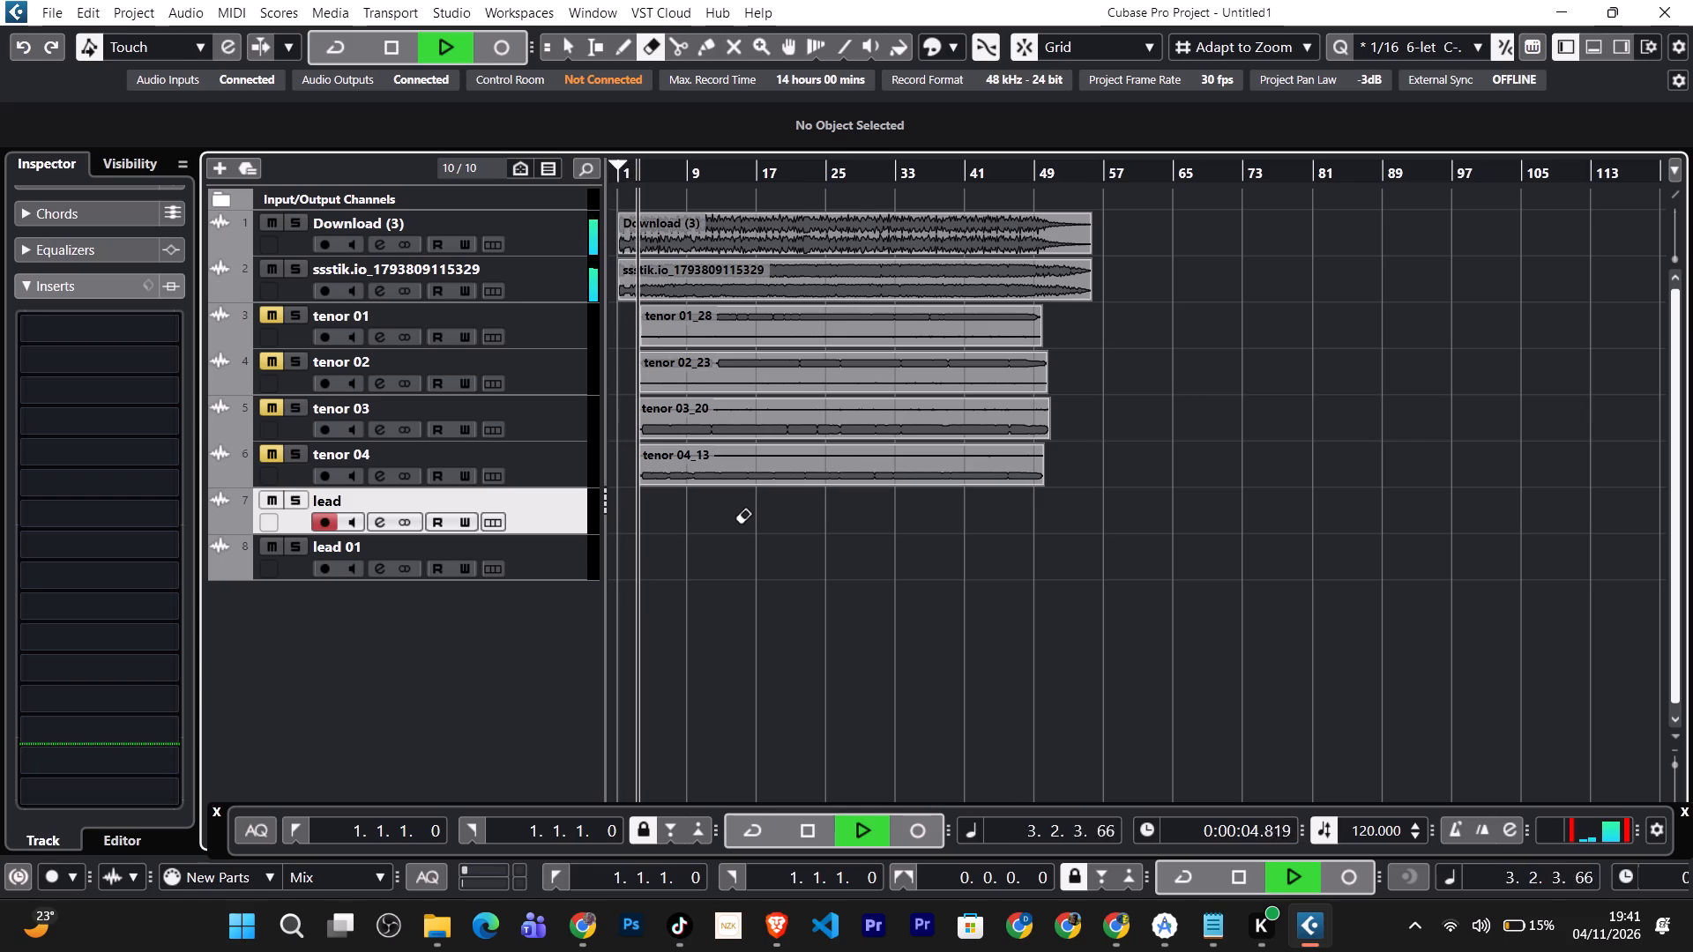
{"action": "key", "text": "asterisk"}
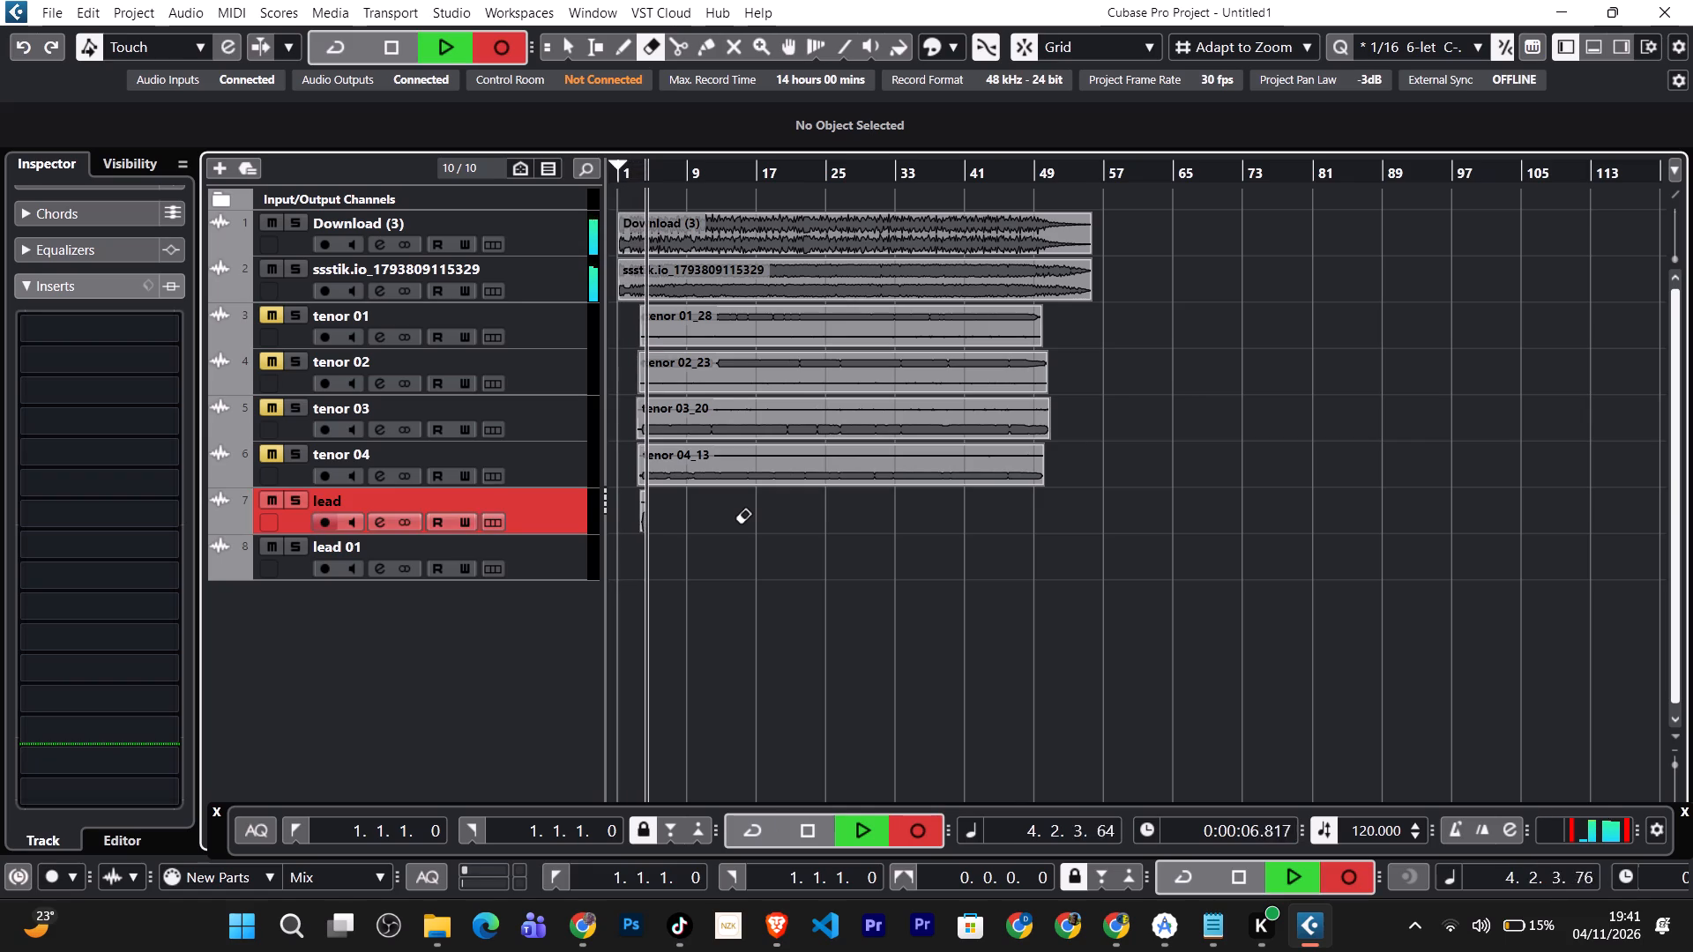
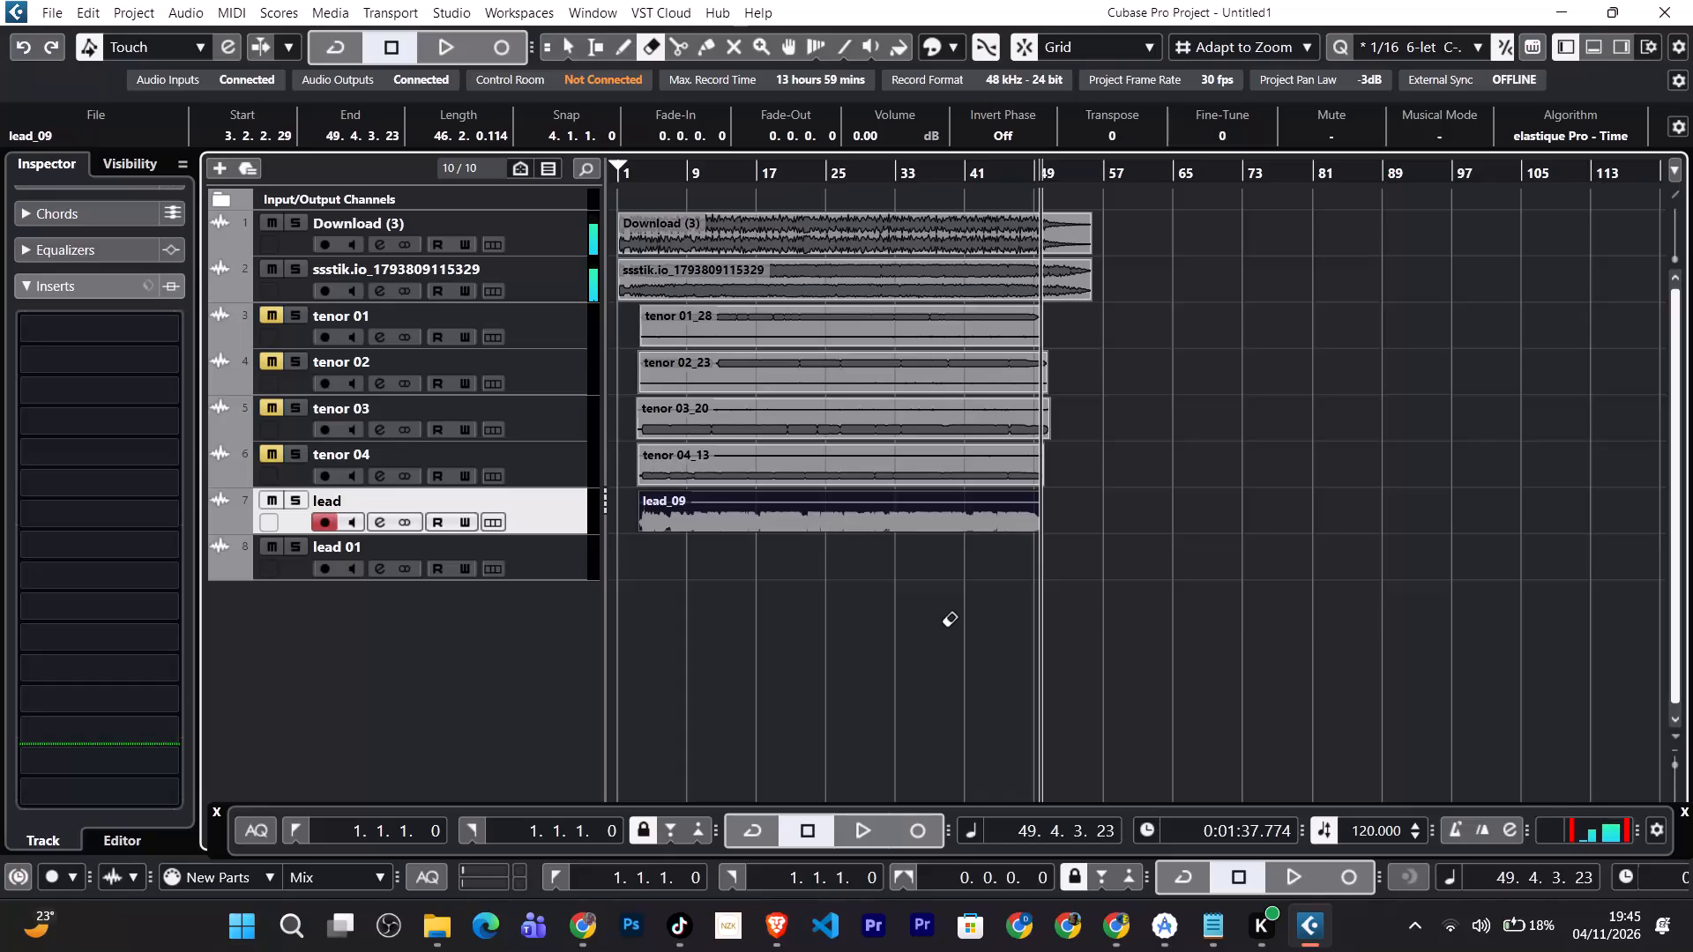
Play the project from the start and lower the lead_09 clip's volume to about -6.76 dB.
{"action": "type", "text": "b"}
{"action": "key", "text": "space"}
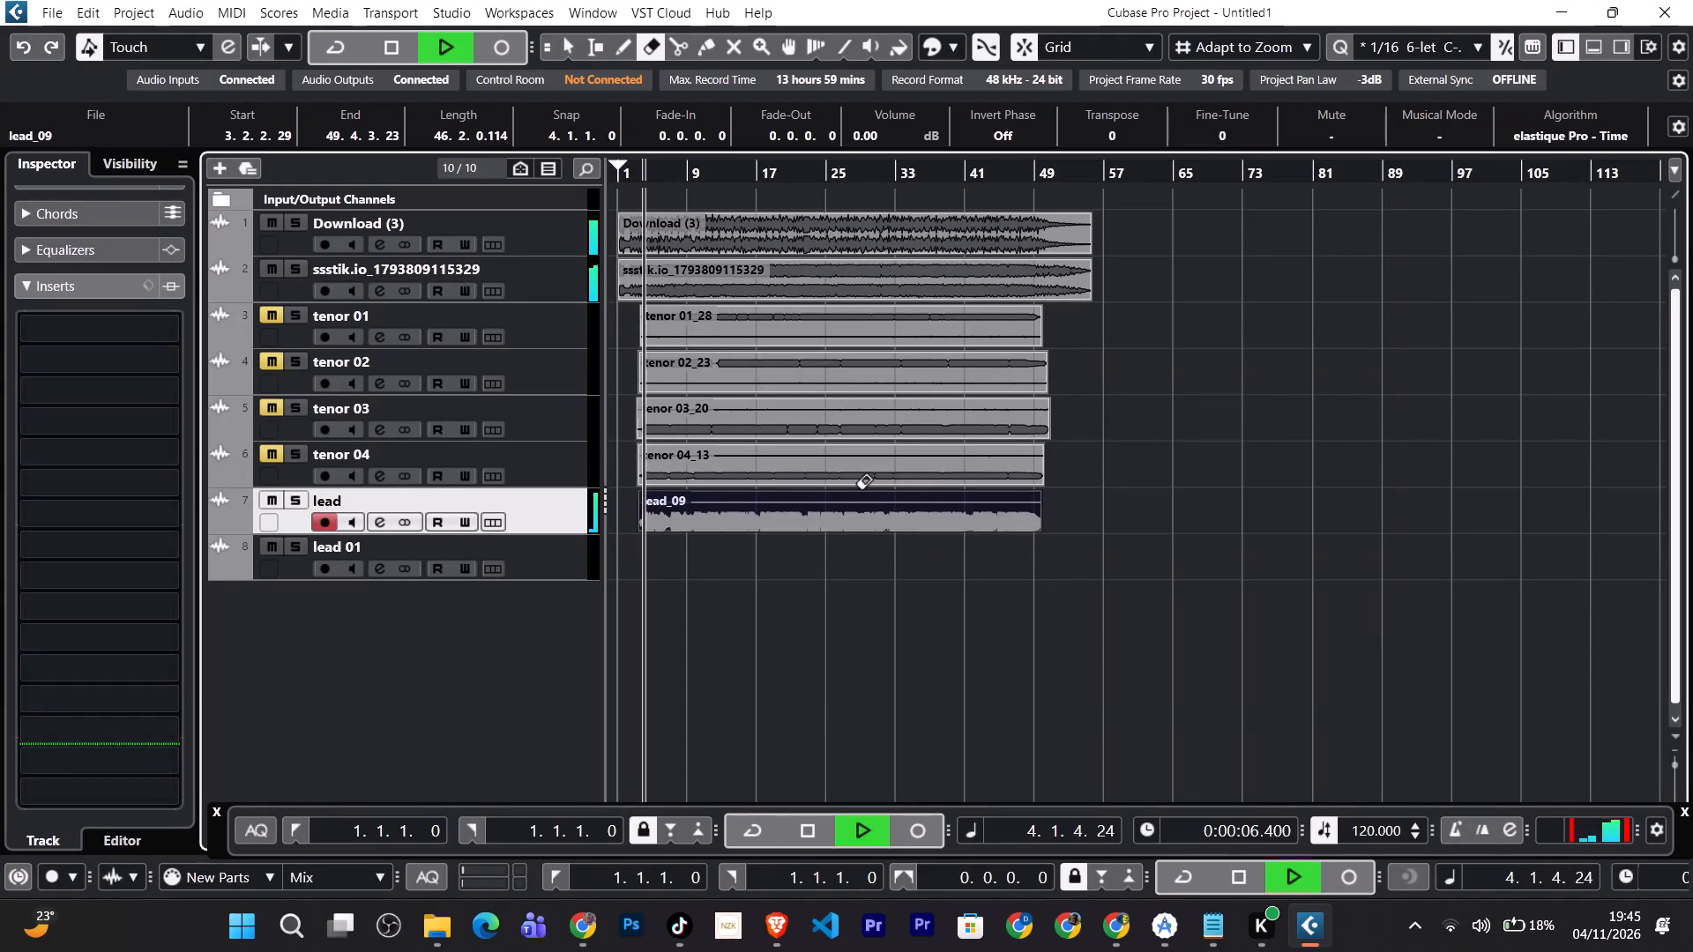
{"action": "left_click", "coordinate": [571, 37]}
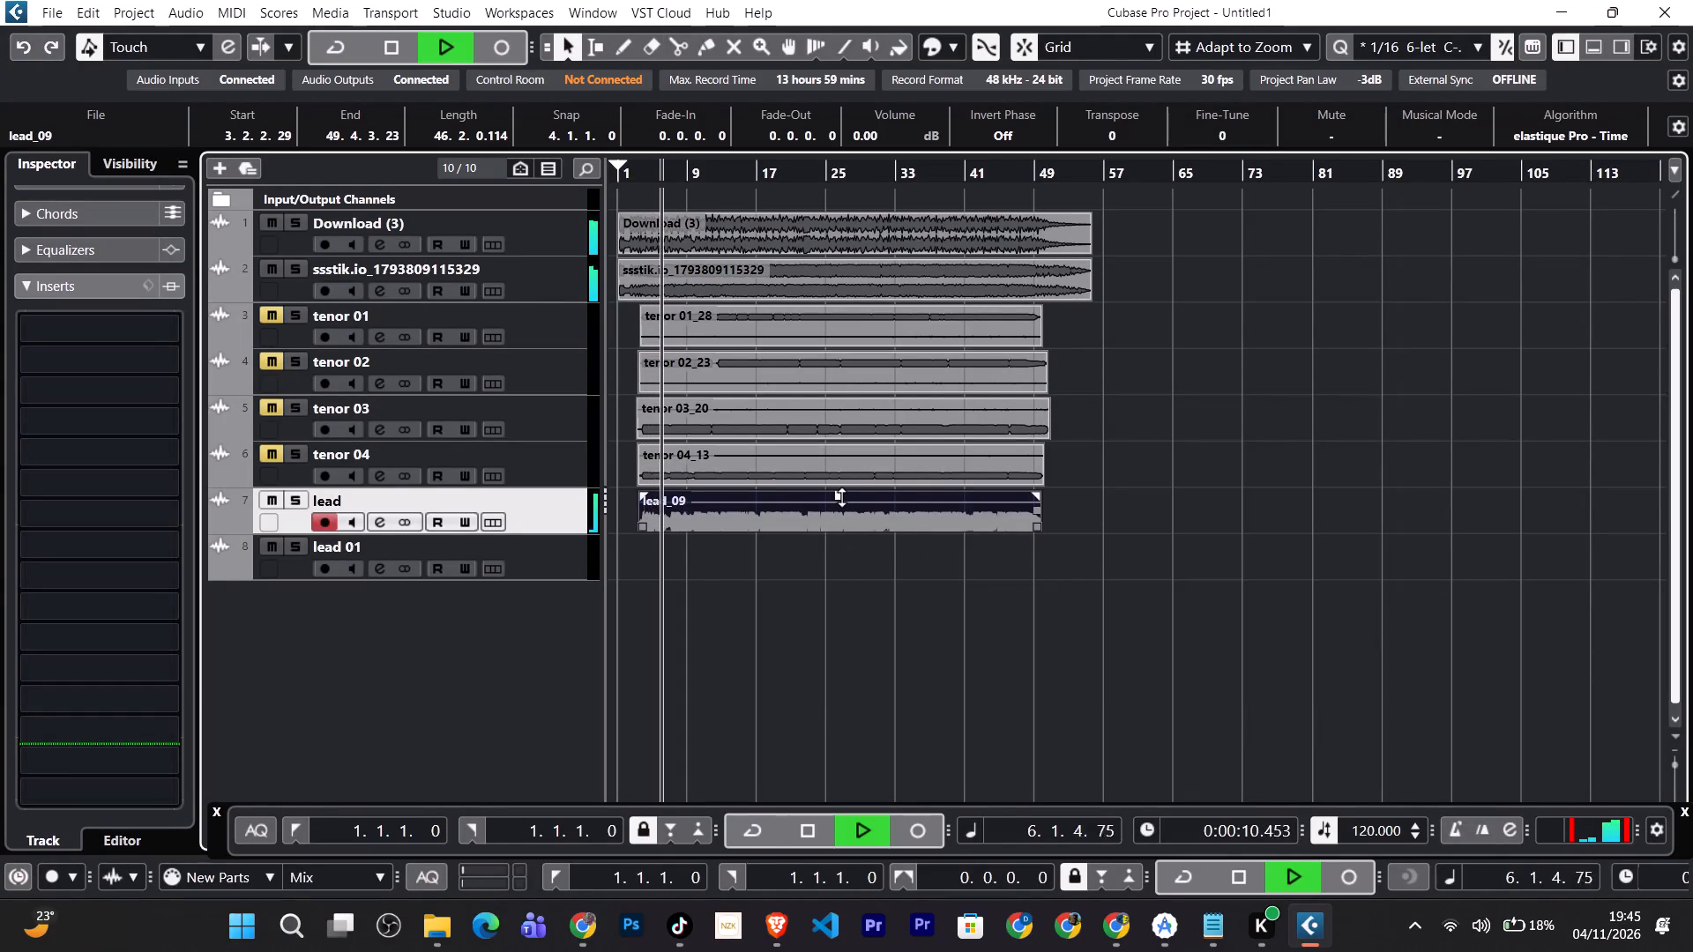
{"action": "left_click_drag", "start_coordinate": [840, 496], "coordinate": [840, 519]}
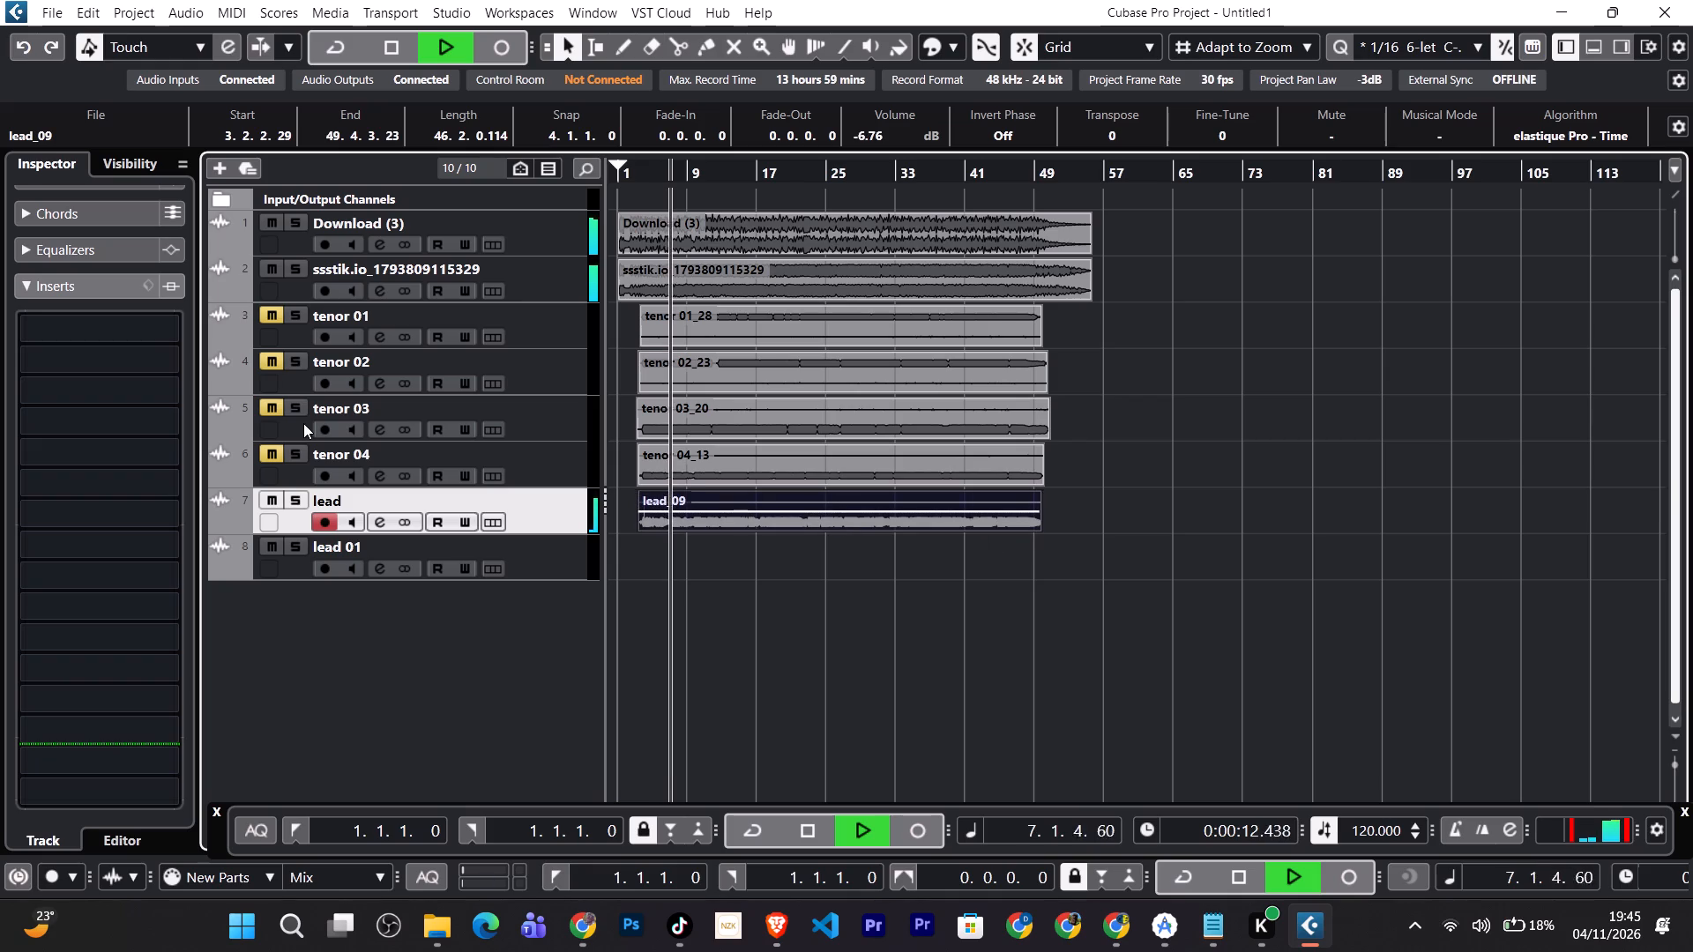
Unmute the four tenor tracks and mute the ssstik.io reference track during playback.
{"action": "left_click", "coordinate": [272, 450]}
{"action": "left_click", "coordinate": [272, 404]}
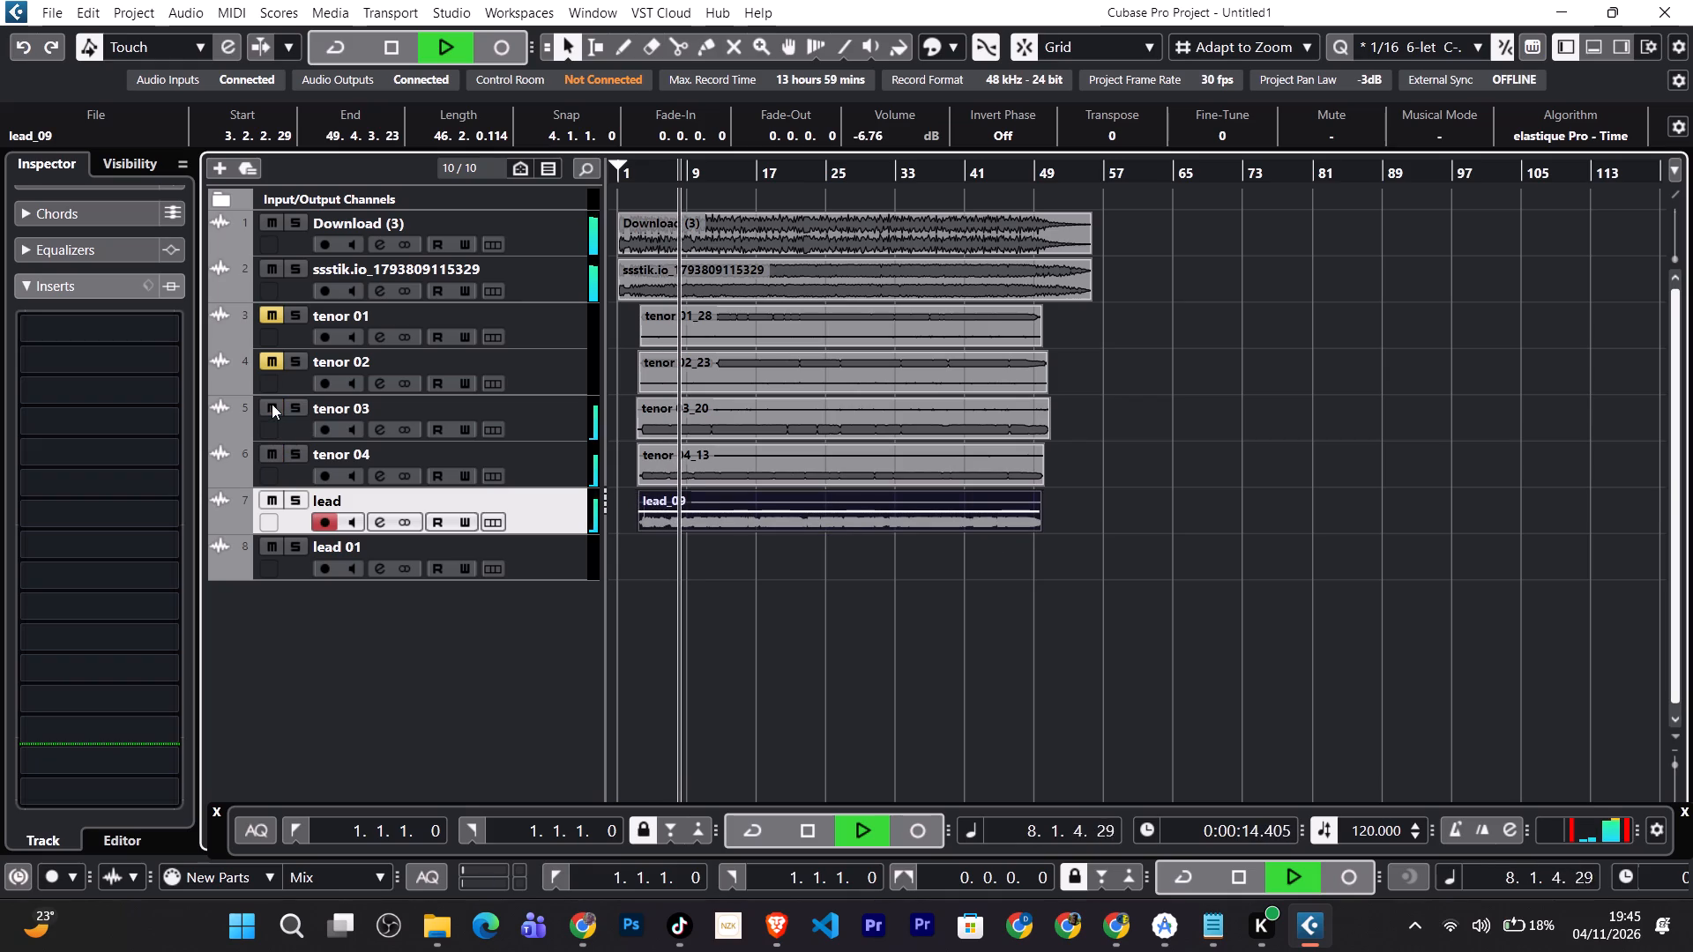
{"action": "left_click_drag", "start_coordinate": [280, 313], "coordinate": [269, 355]}
{"action": "left_click", "coordinate": [269, 355]}
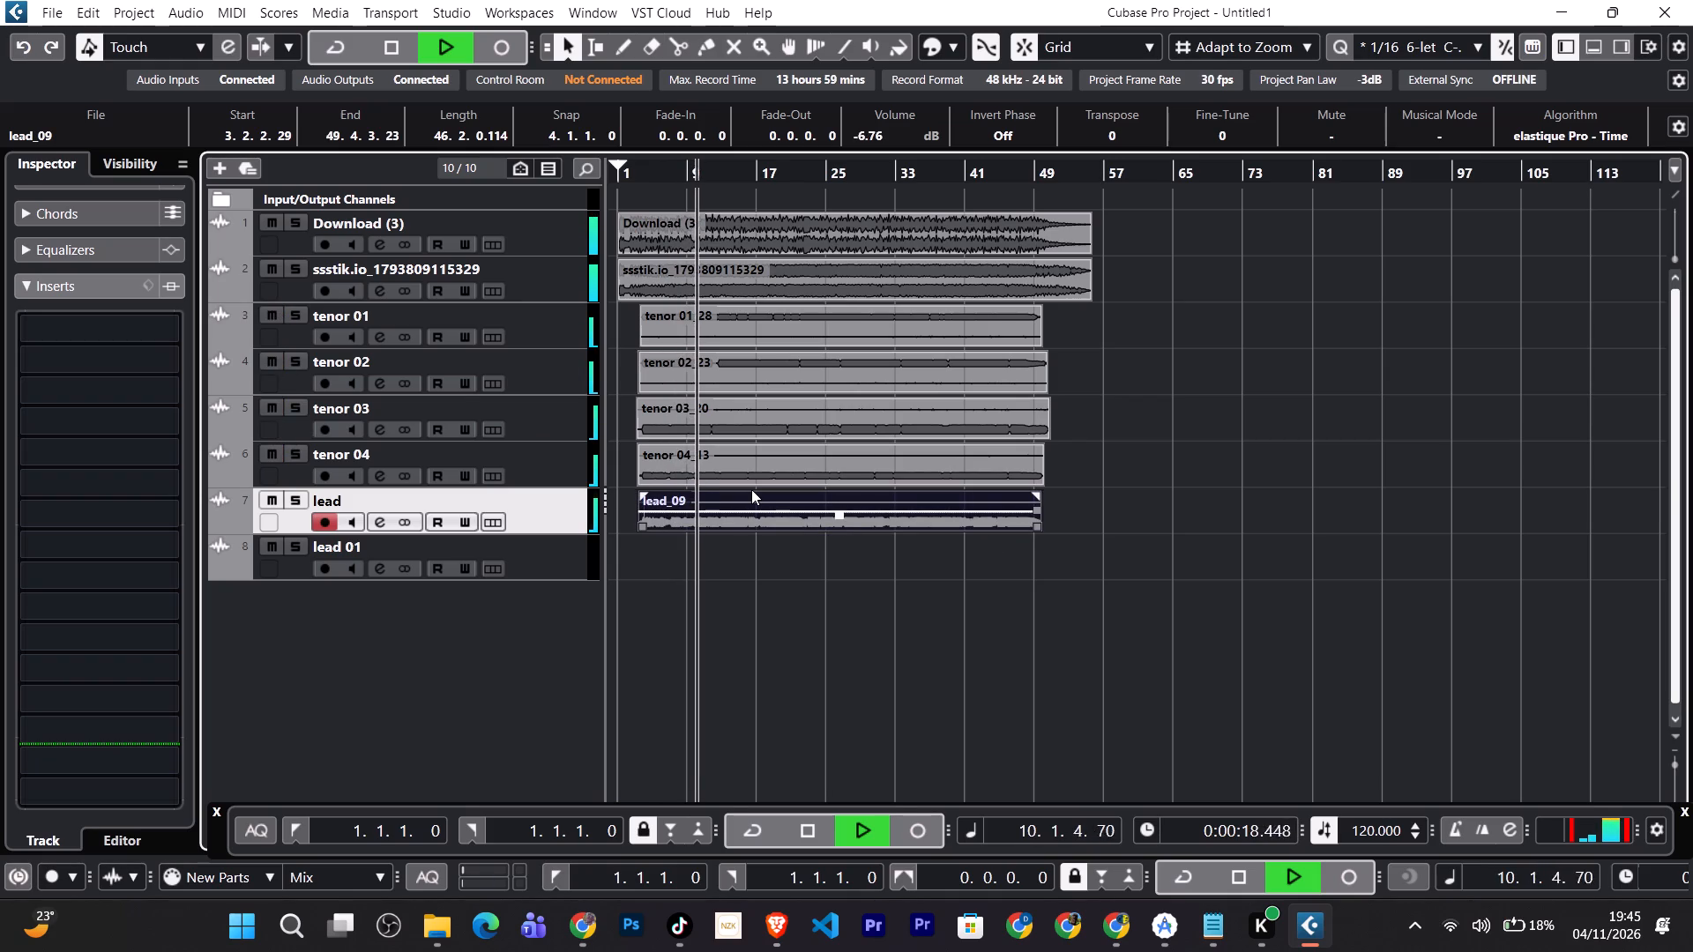
{"action": "left_click", "coordinate": [274, 273]}
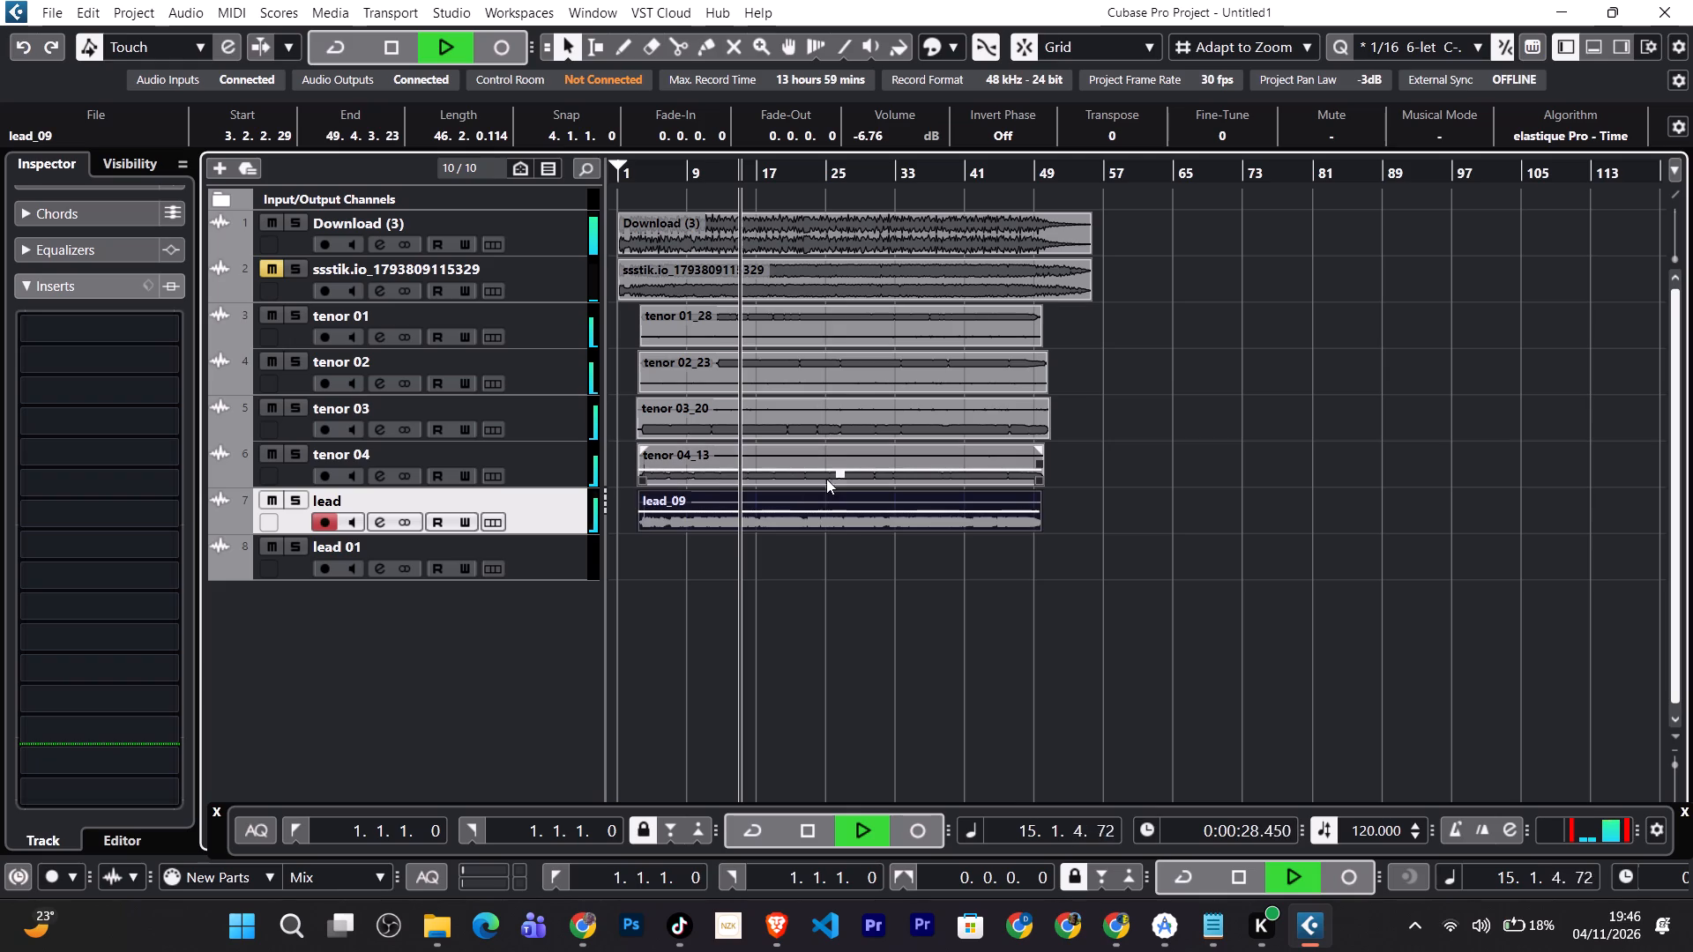
Balance the vocal clips by raising tenor 04_13 and tenor 03_20 and setting lead_09 to about -5.34 dB, and stop playback.
{"action": "left_click", "coordinate": [844, 472]}
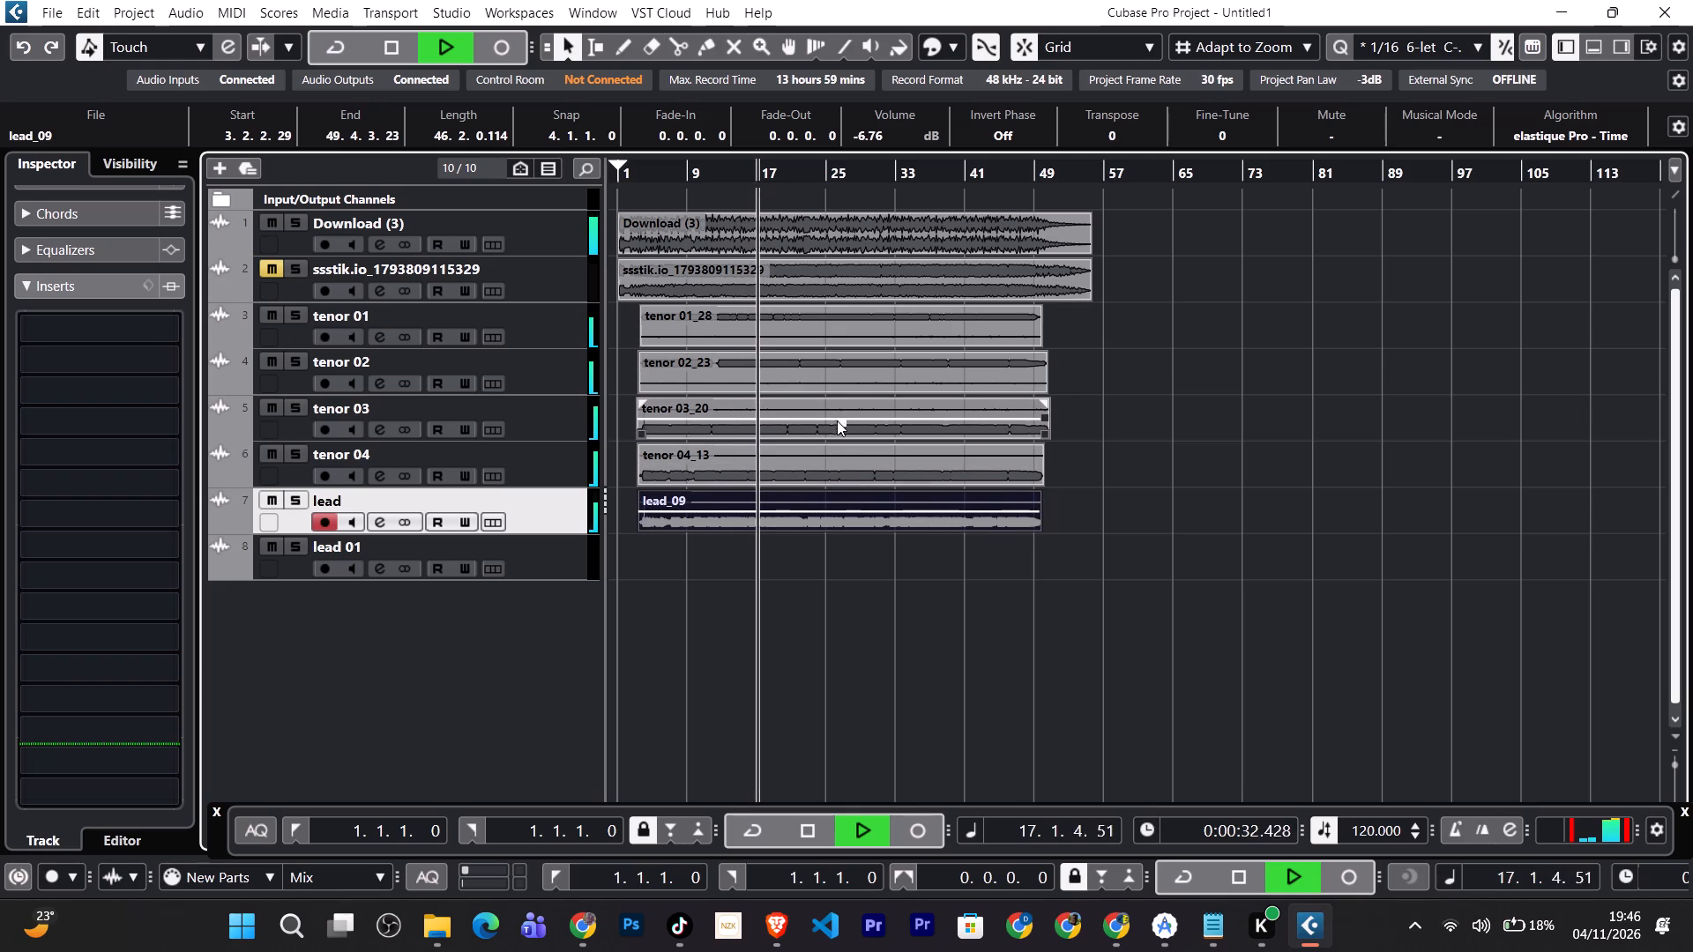
{"action": "left_click_drag", "start_coordinate": [841, 422], "coordinate": [841, 413]}
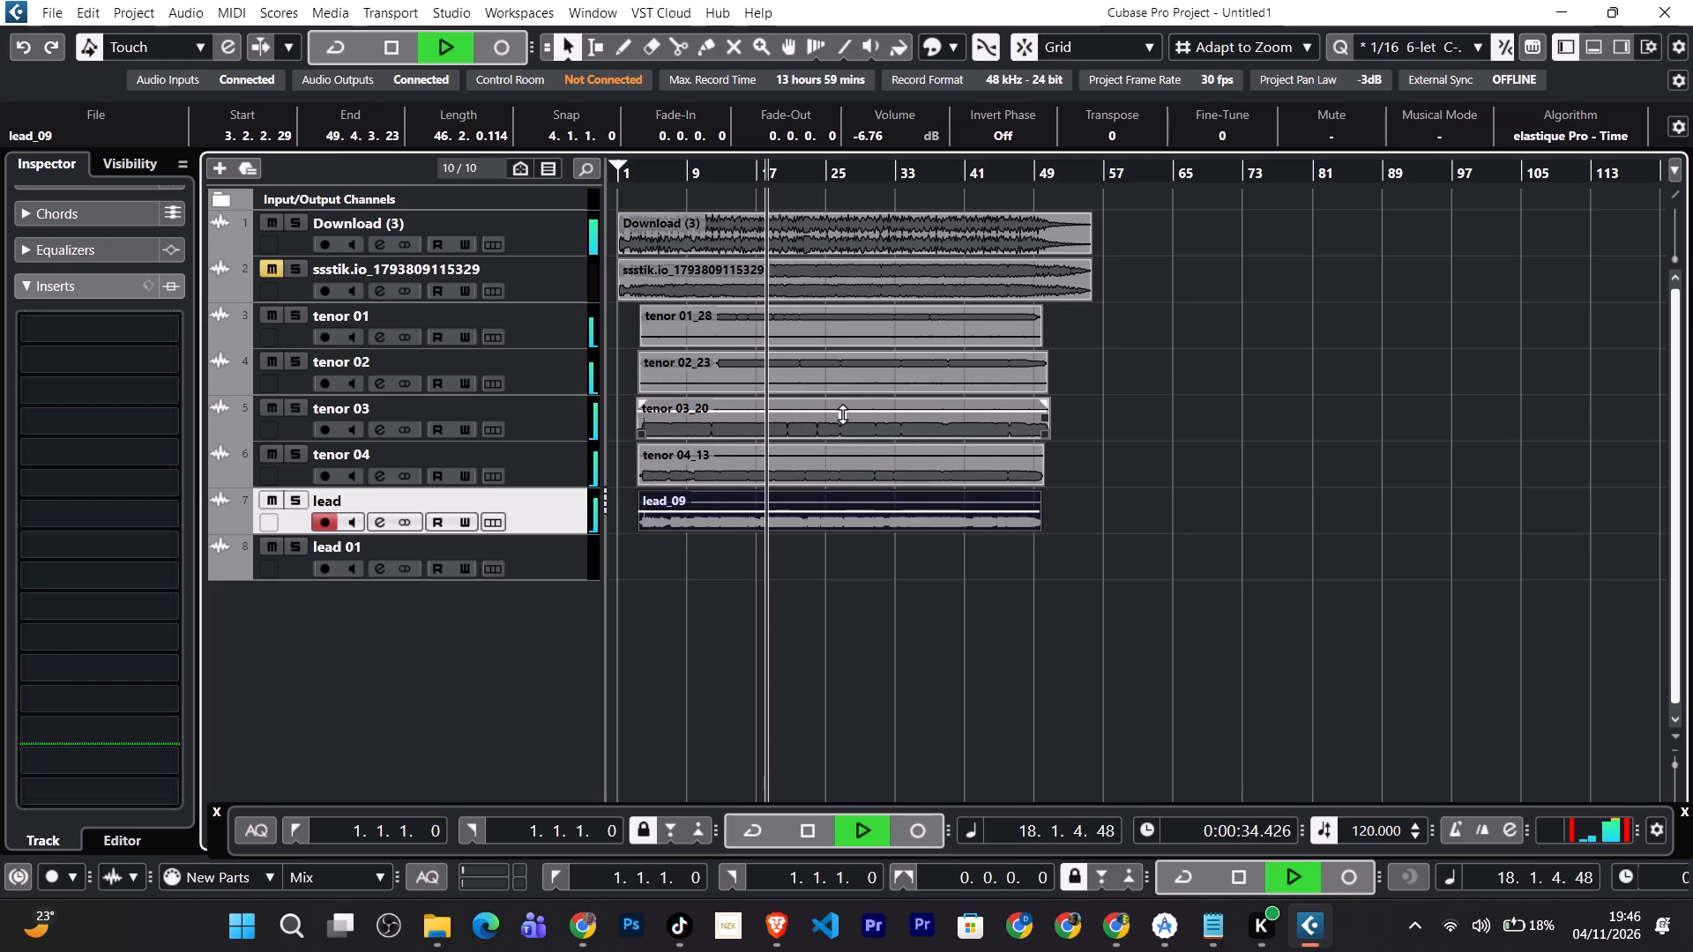
{"action": "left_click", "coordinate": [838, 518]}
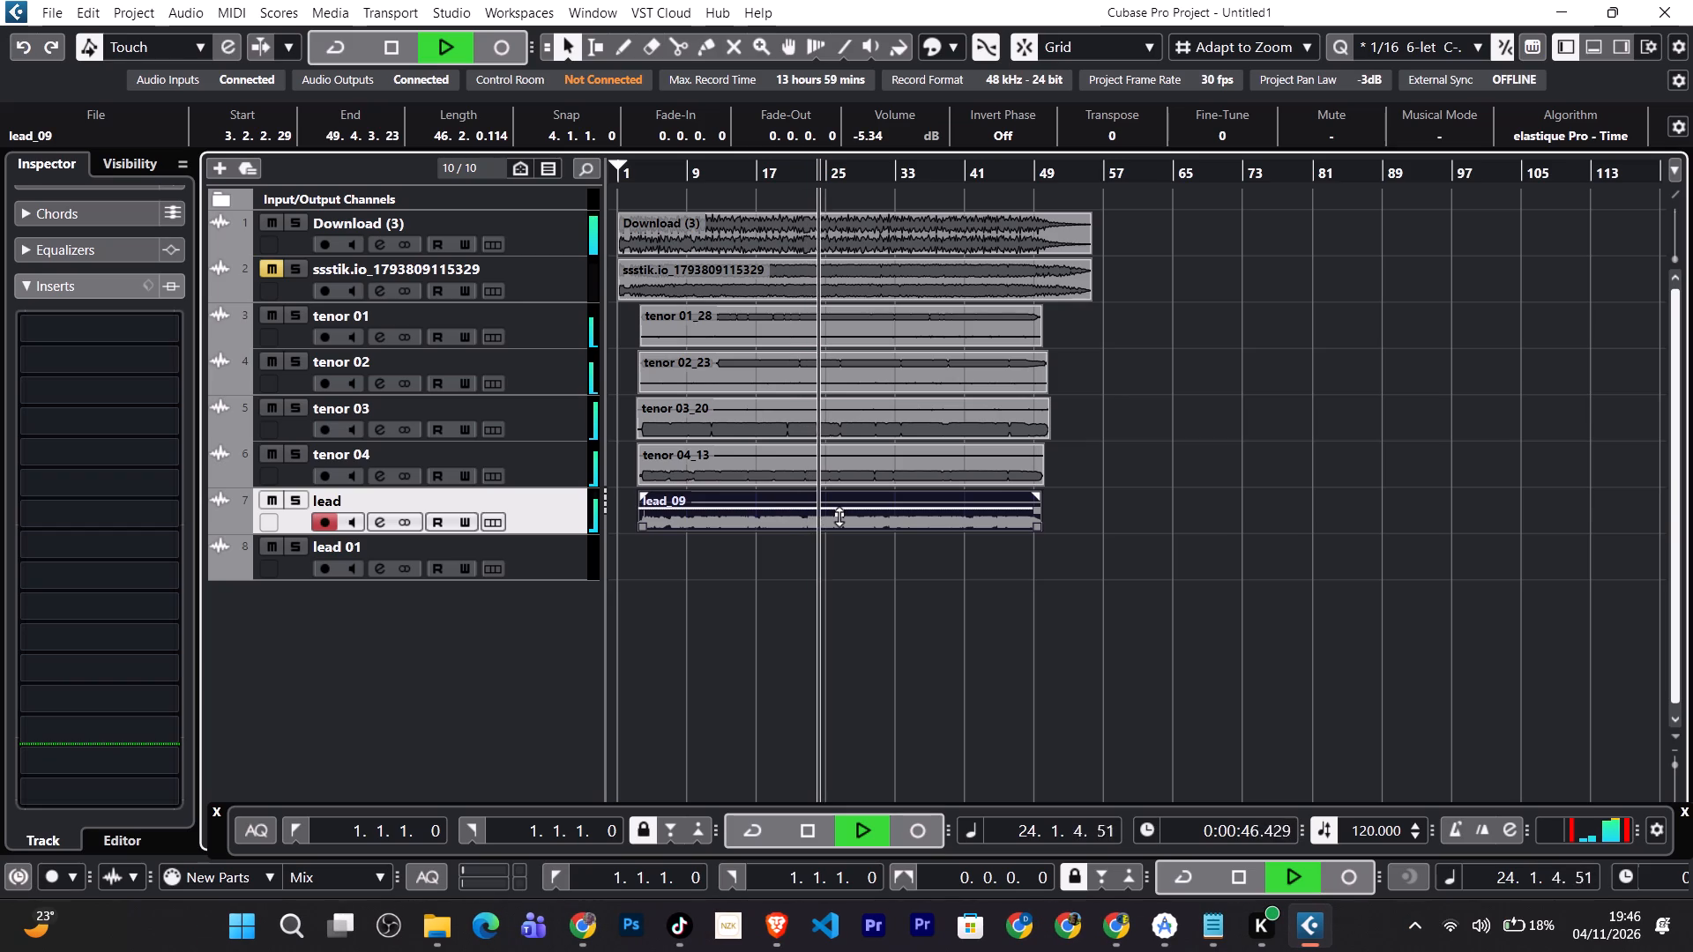
{"action": "key", "text": "space"}
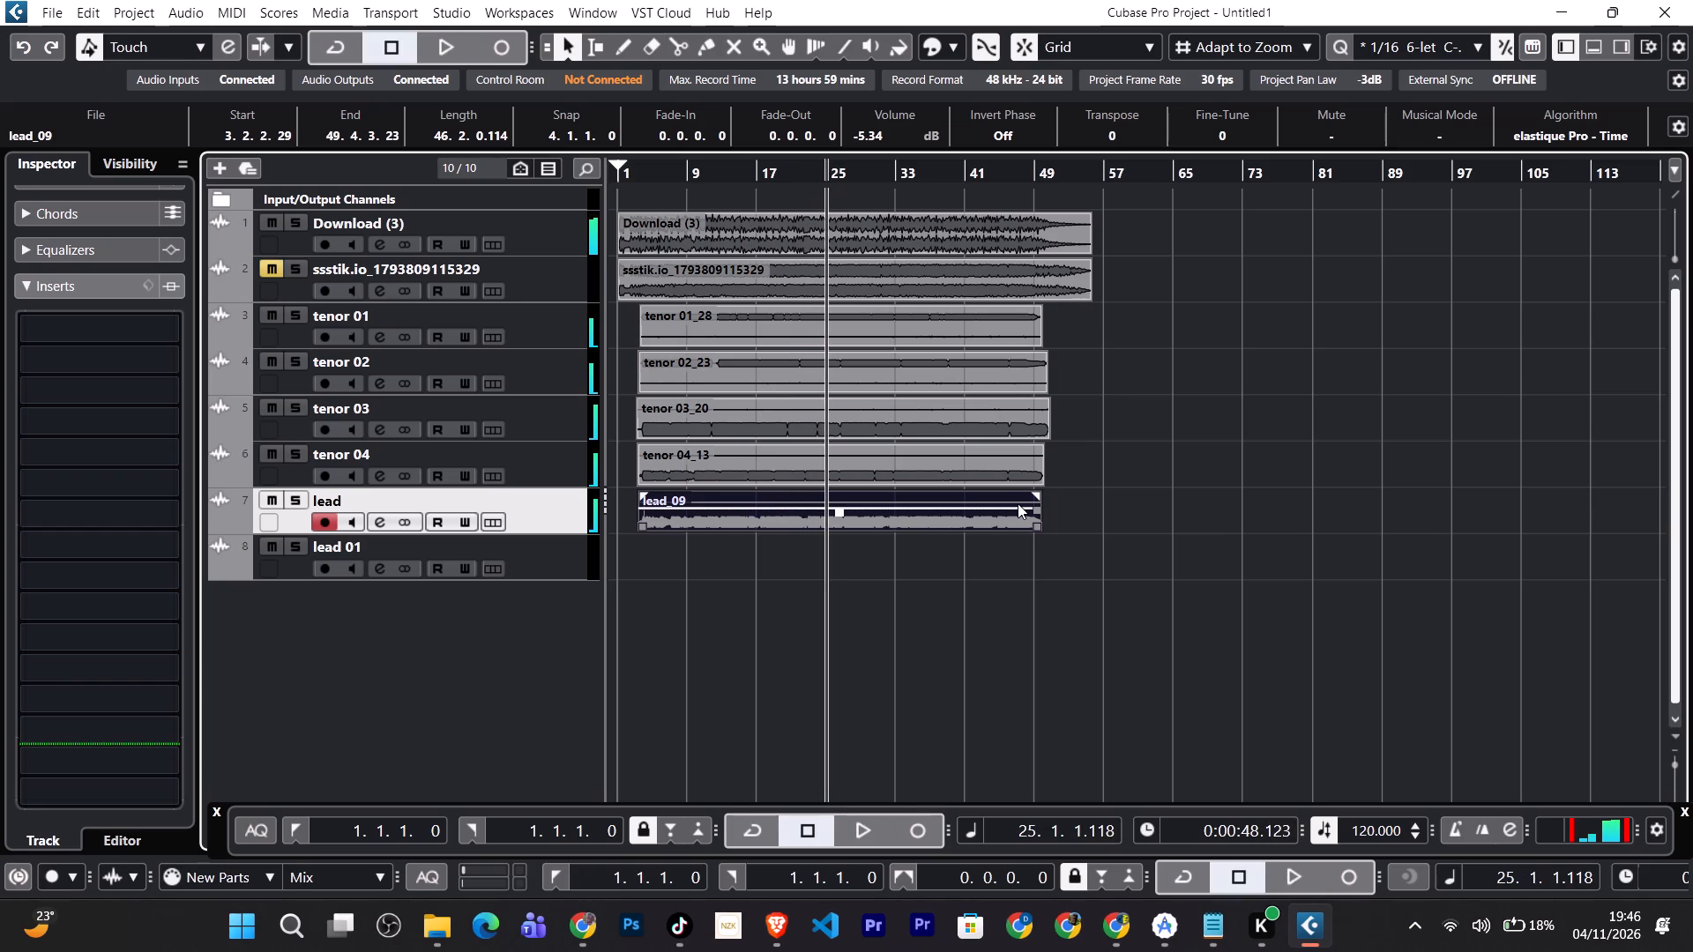
Switch to TikTok and browse the choir's videos to the Lodebari Challenge clip dated 2024-12-18, and play it.
{"action": "left_click", "coordinate": [674, 919]}
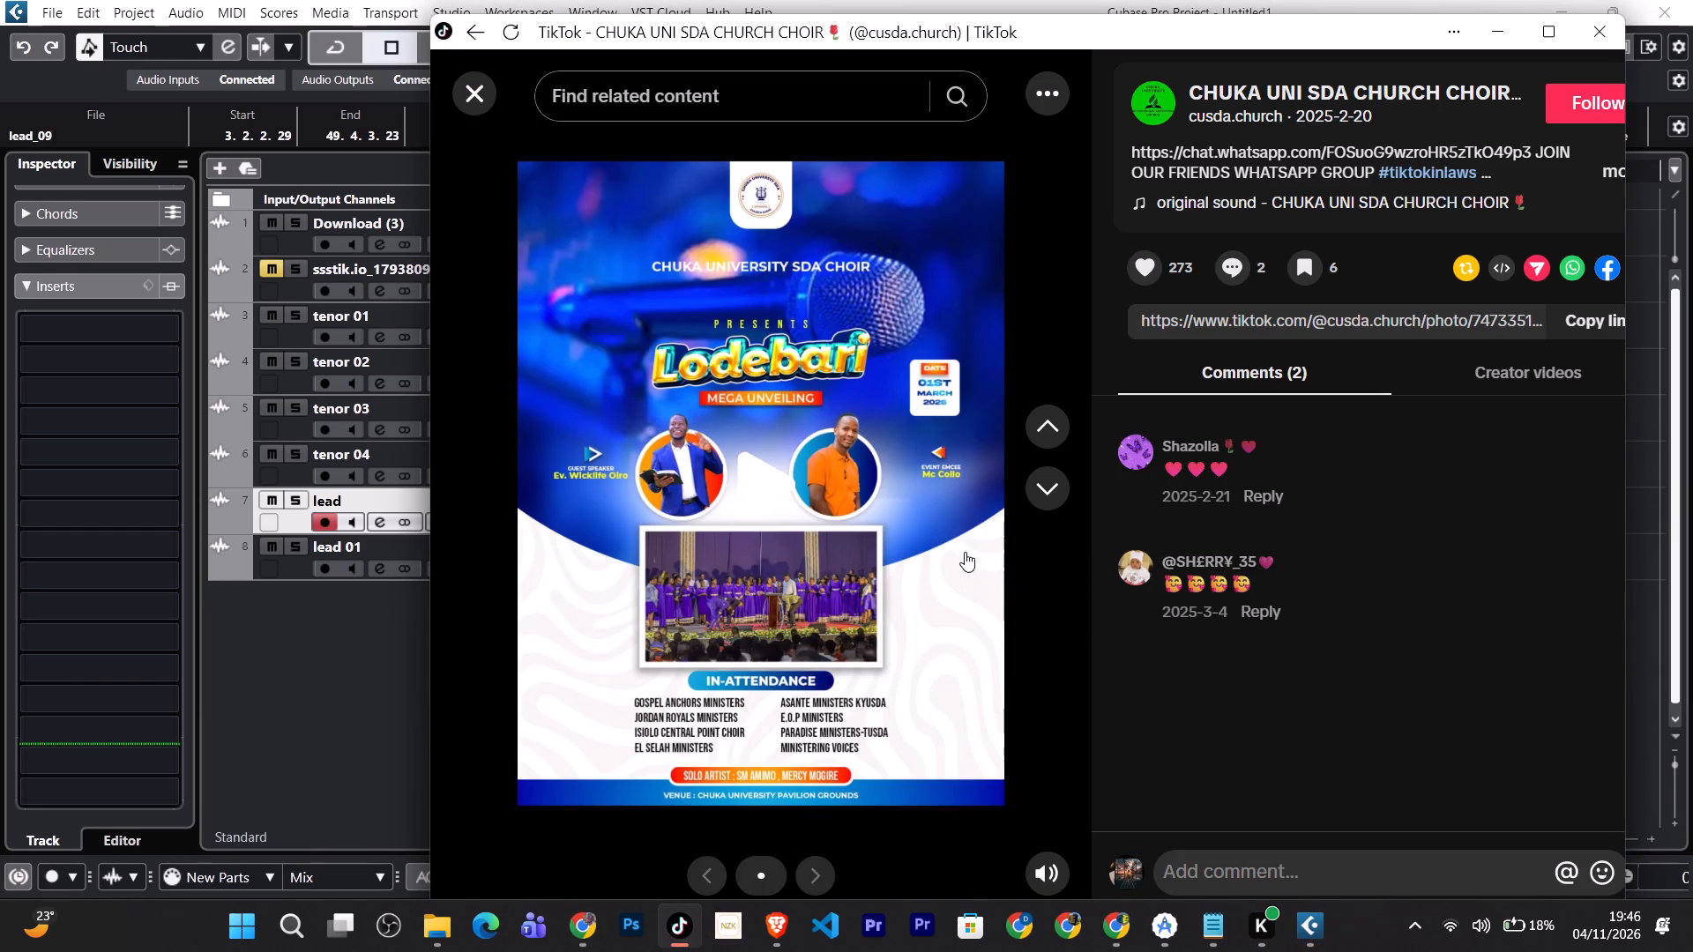
{"action": "key", "text": "Down"}
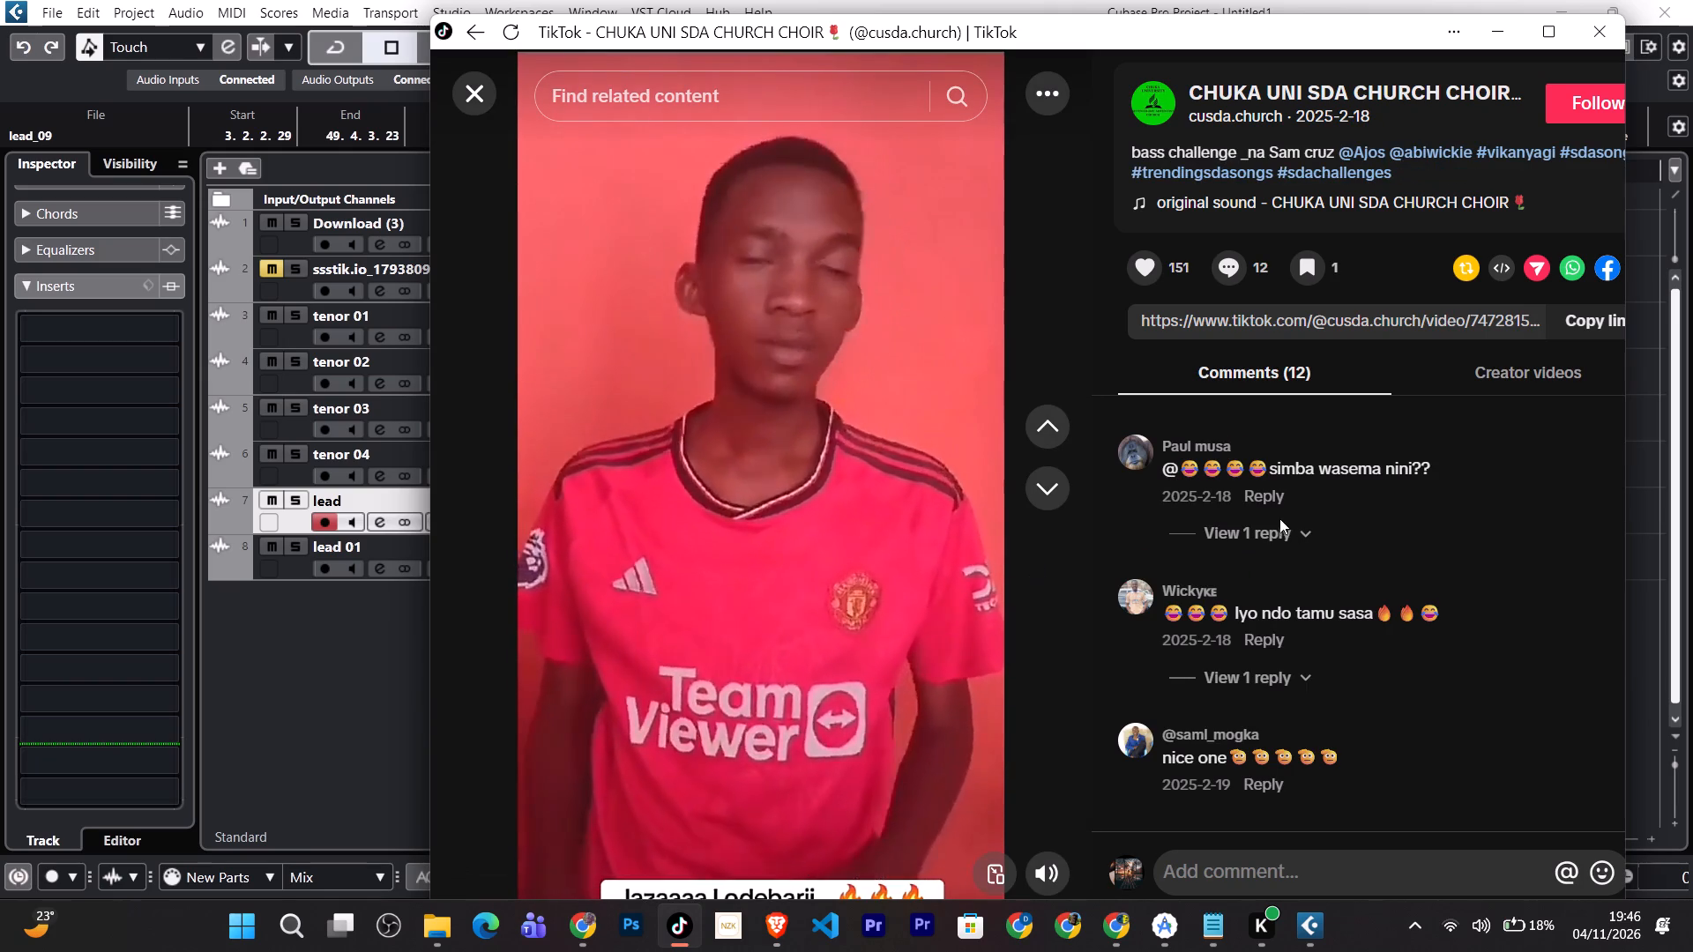
{"action": "left_click", "coordinate": [1279, 540]}
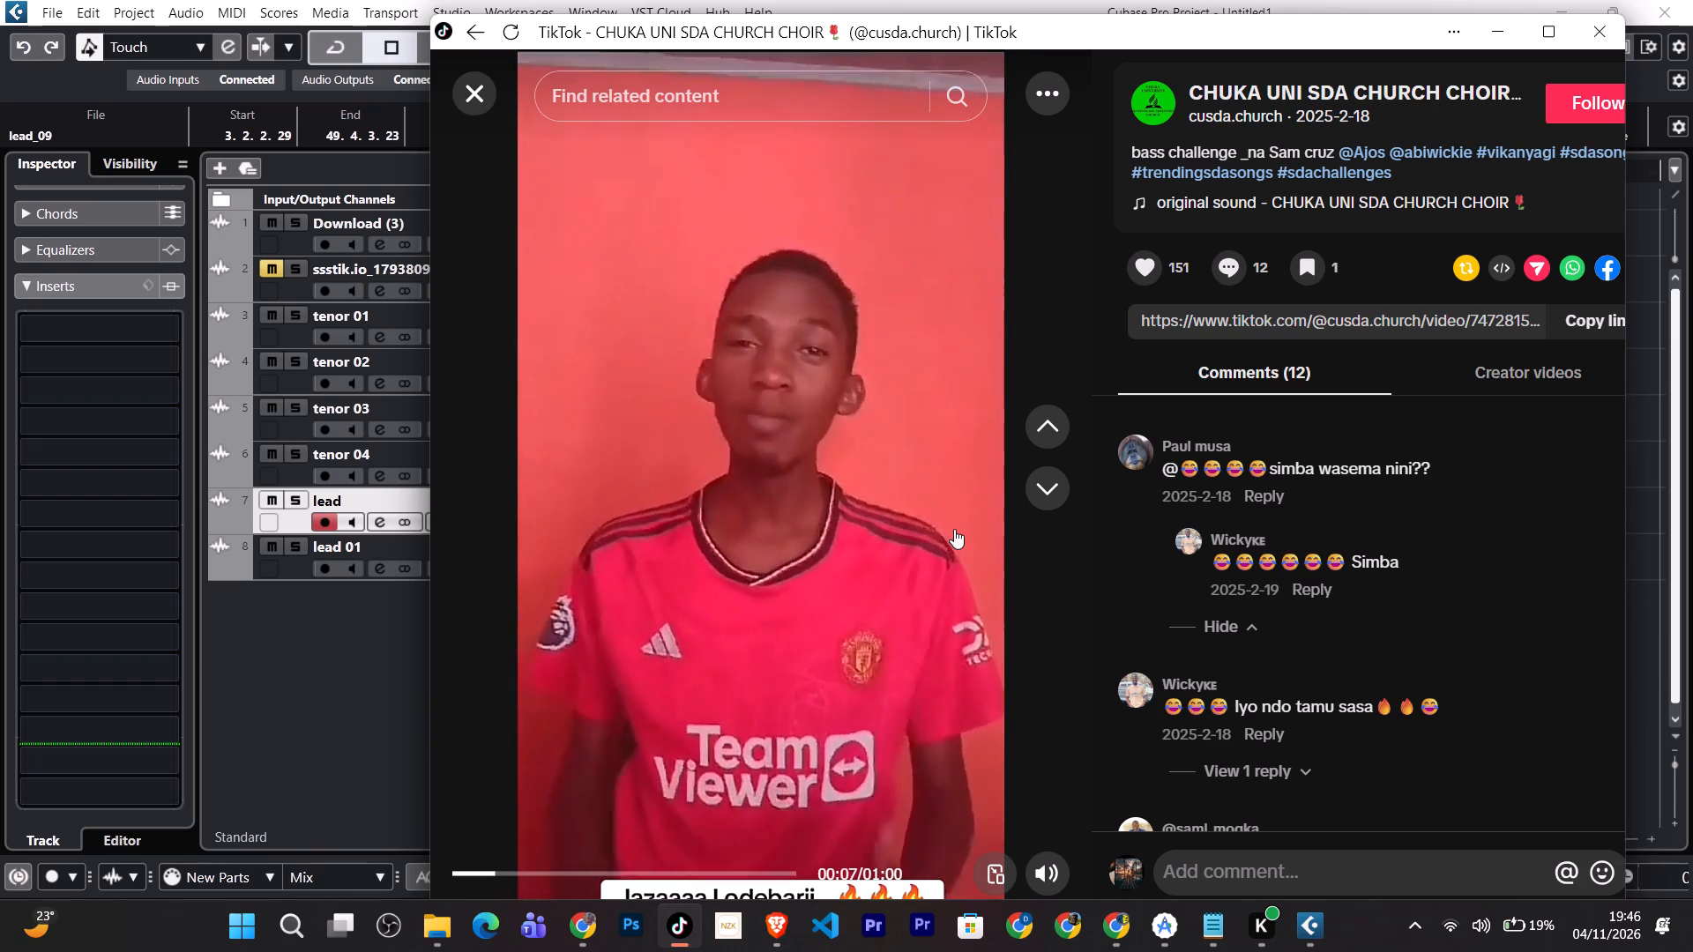
{"action": "key", "text": "Down"}
{"action": "key", "text": "Down"}
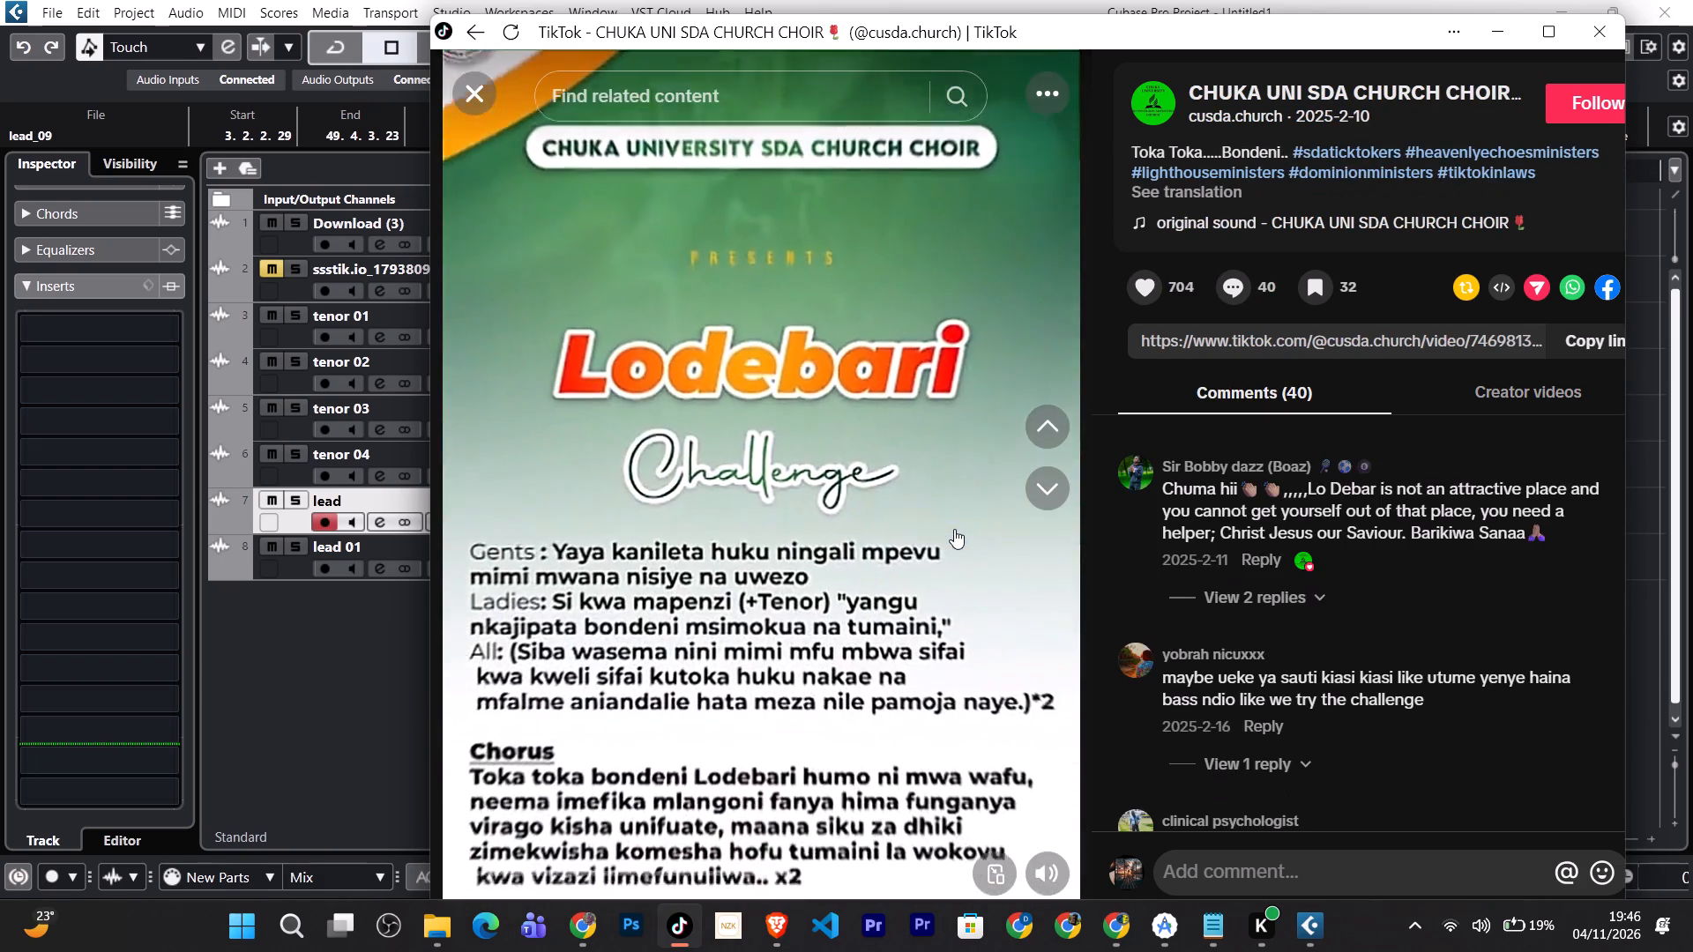
{"action": "key", "text": "Down"}
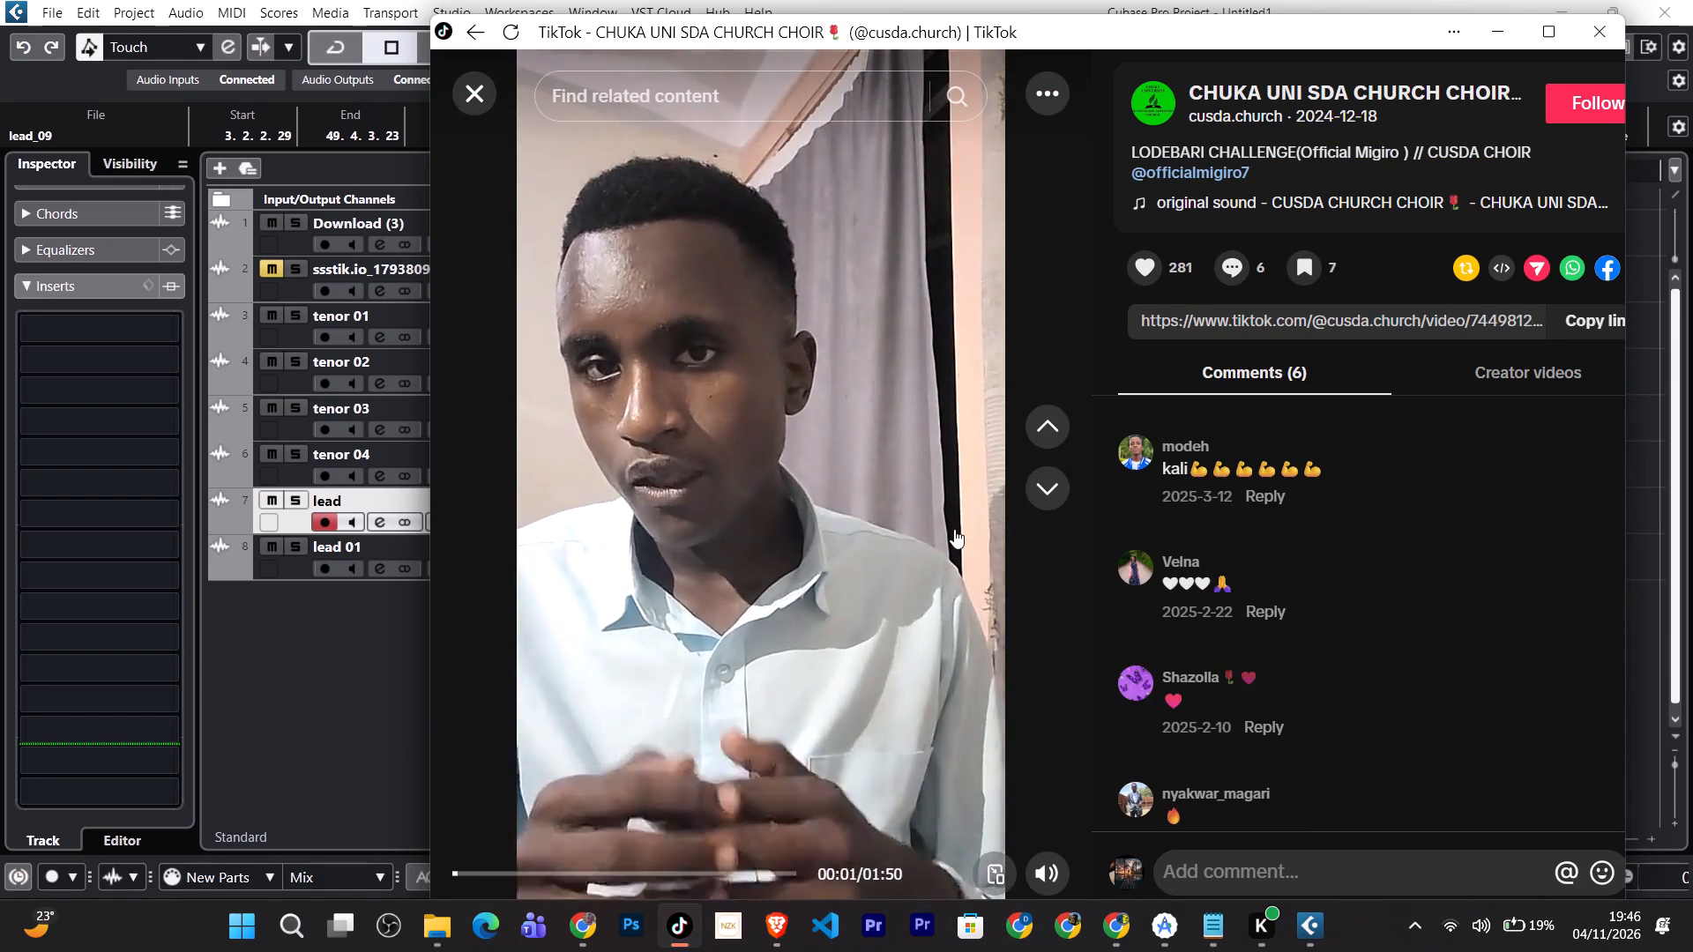
{"action": "key", "text": "space"}
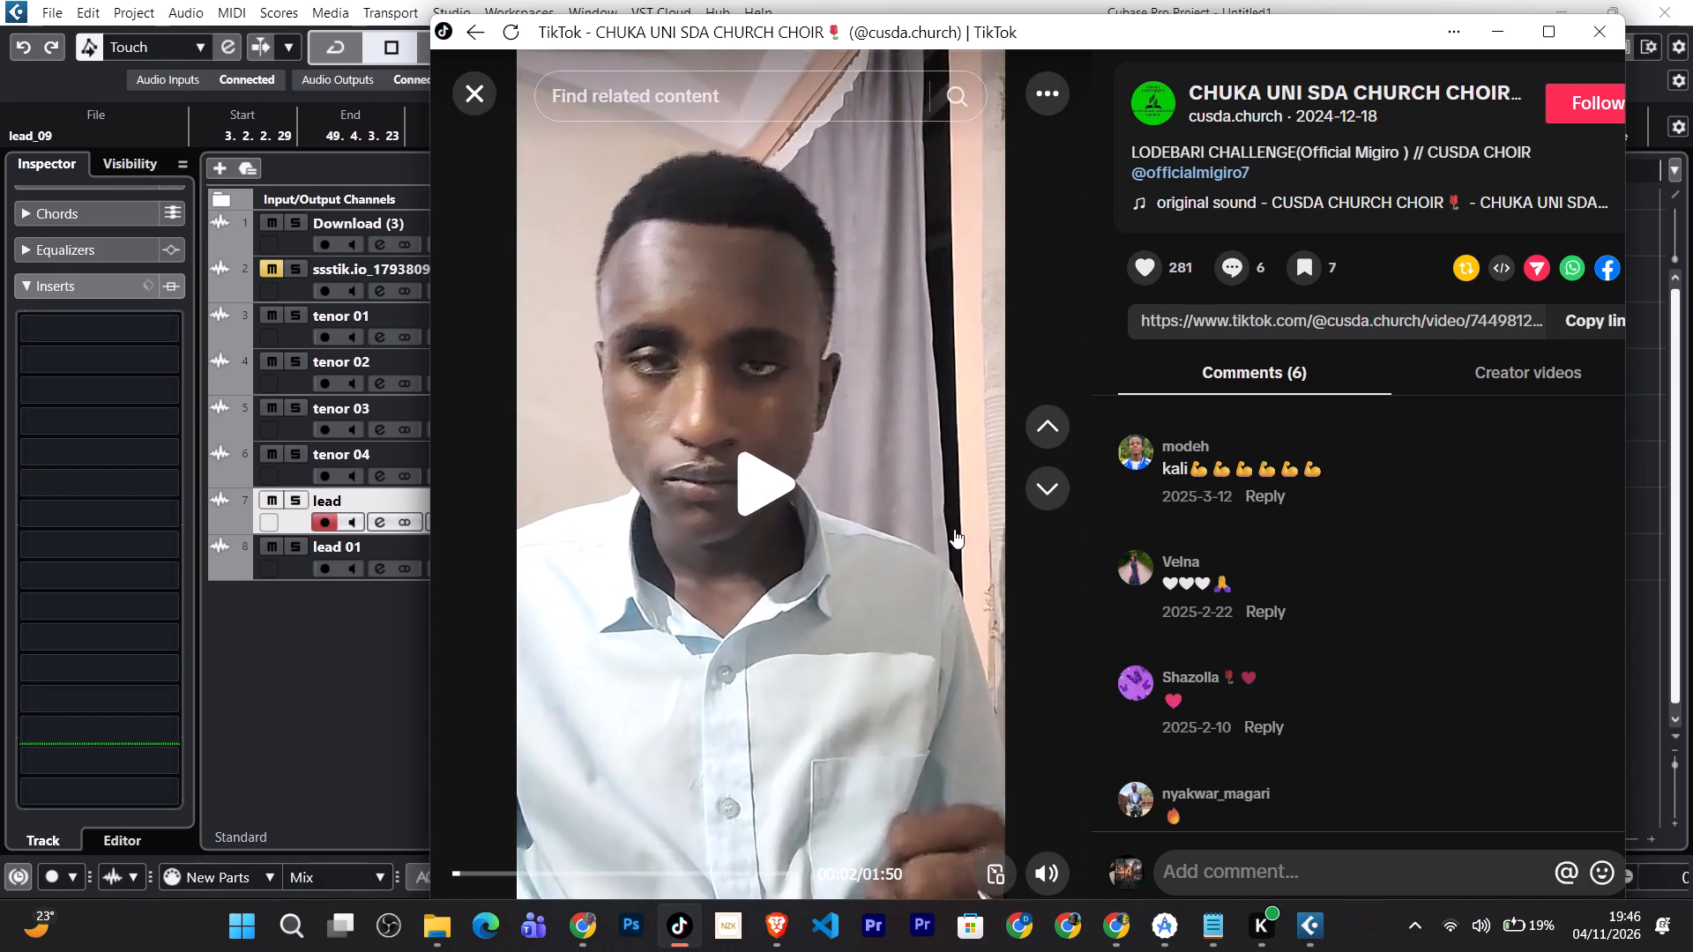
{"action": "key", "text": "space"}
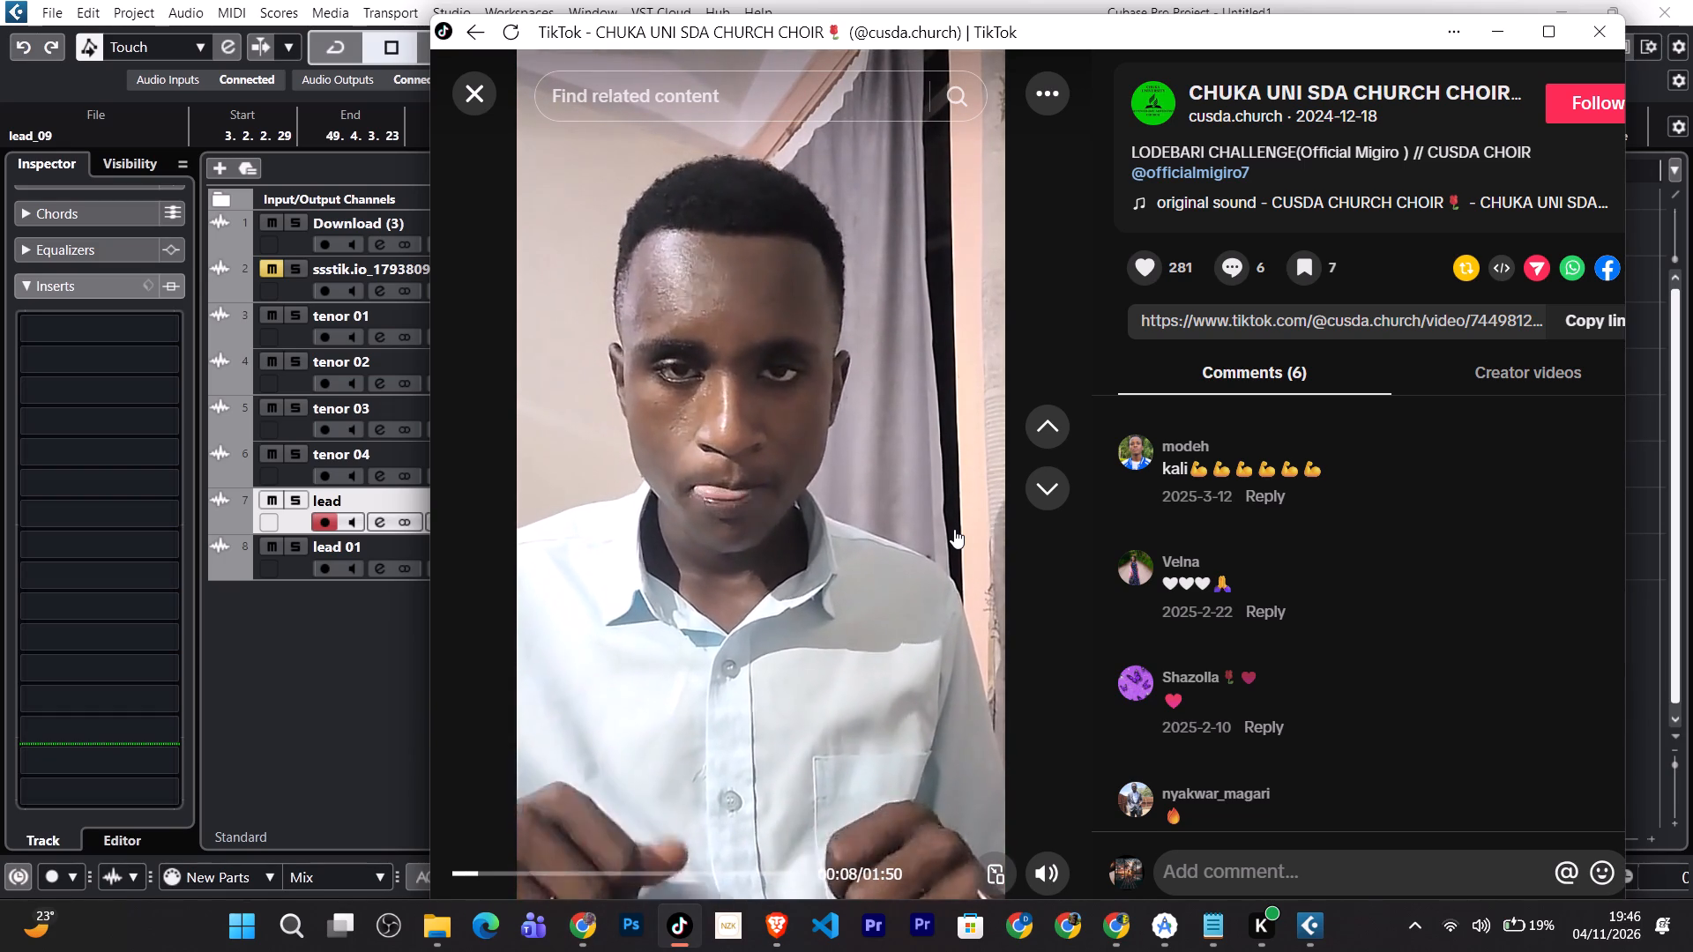
Arrange the TikTok window side by side with the Cubase project.
{"action": "left_click", "coordinate": [395, 676]}
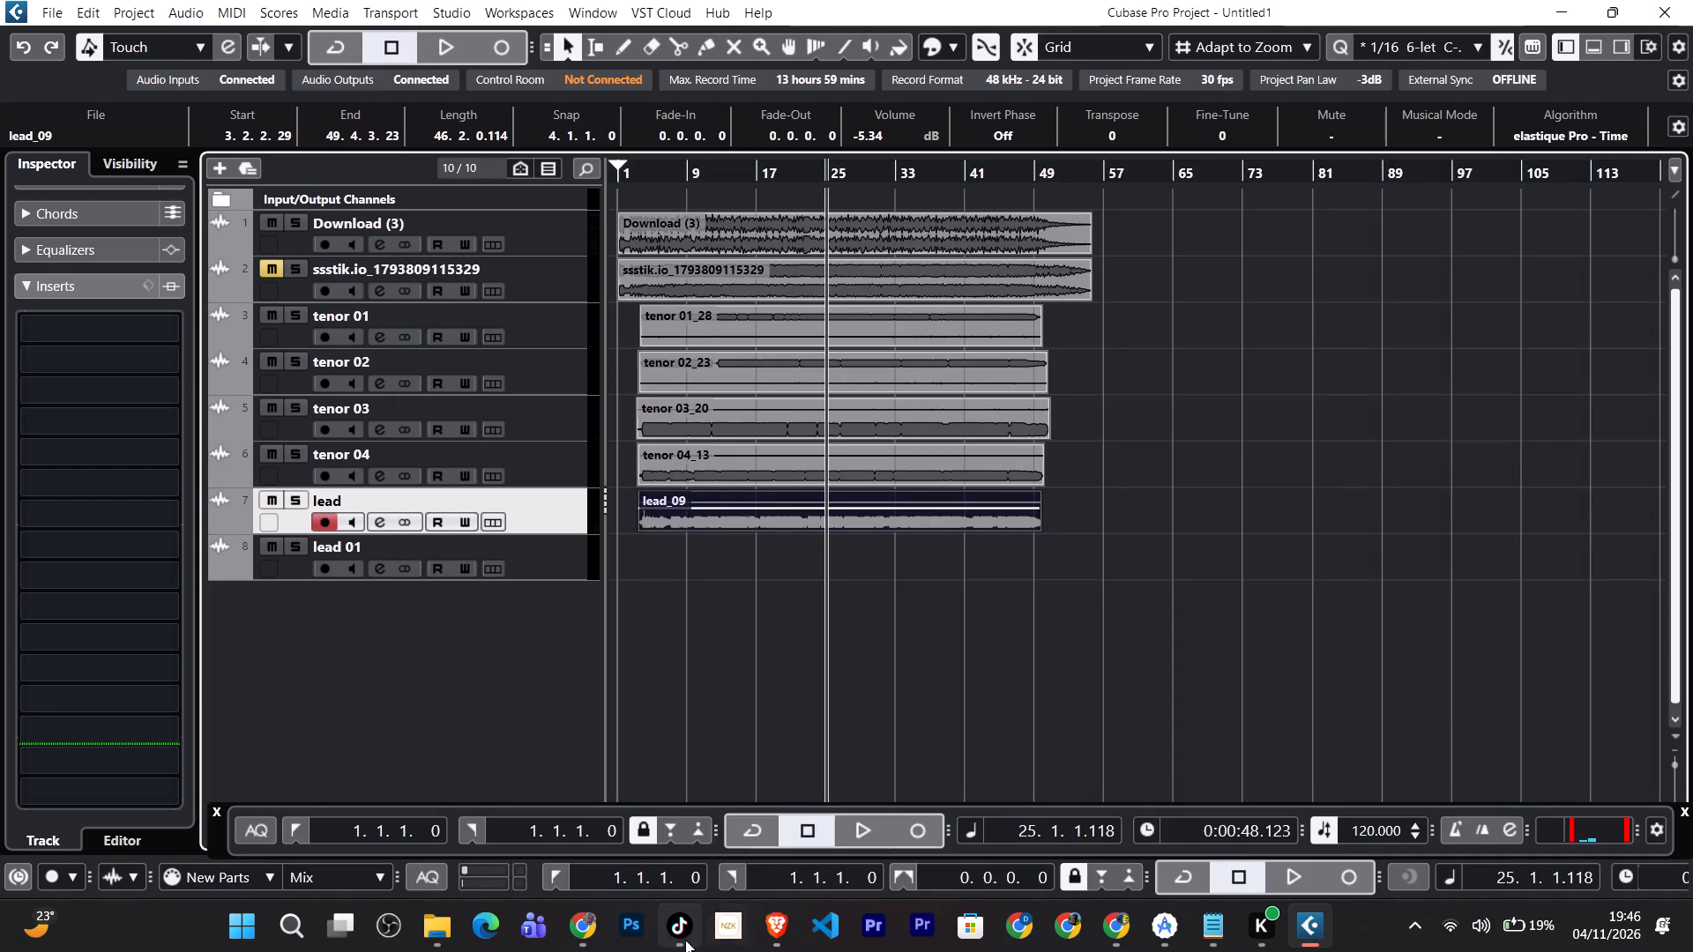
{"action": "left_click", "coordinate": [673, 933]}
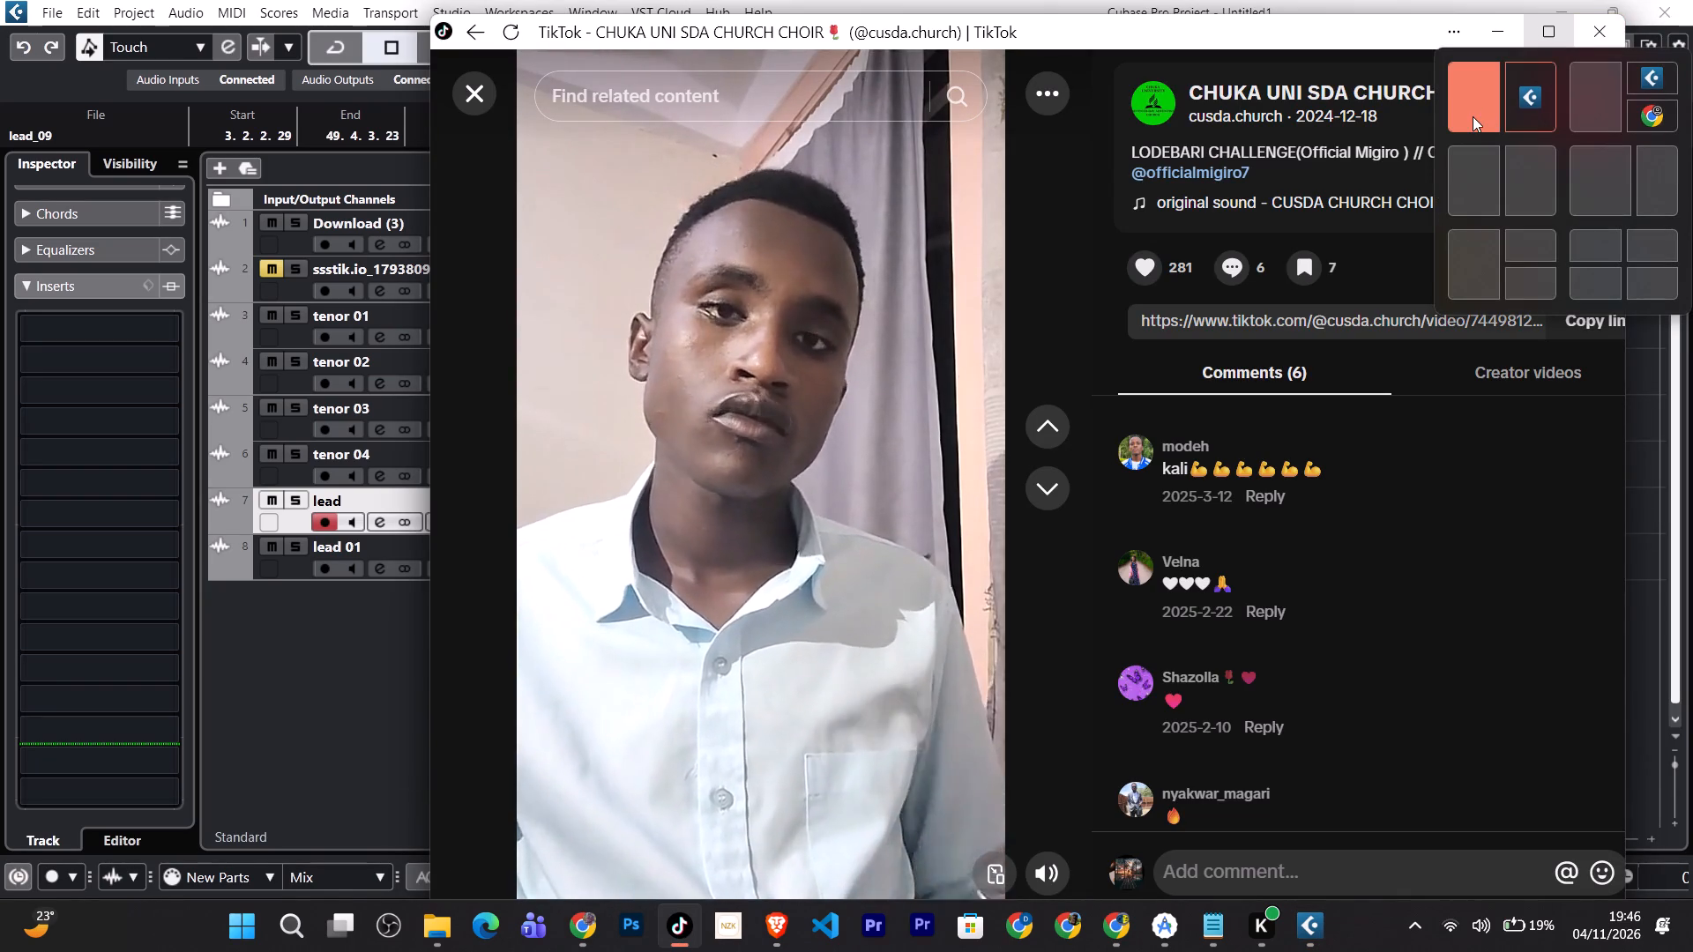
{"action": "left_click", "coordinate": [1473, 116]}
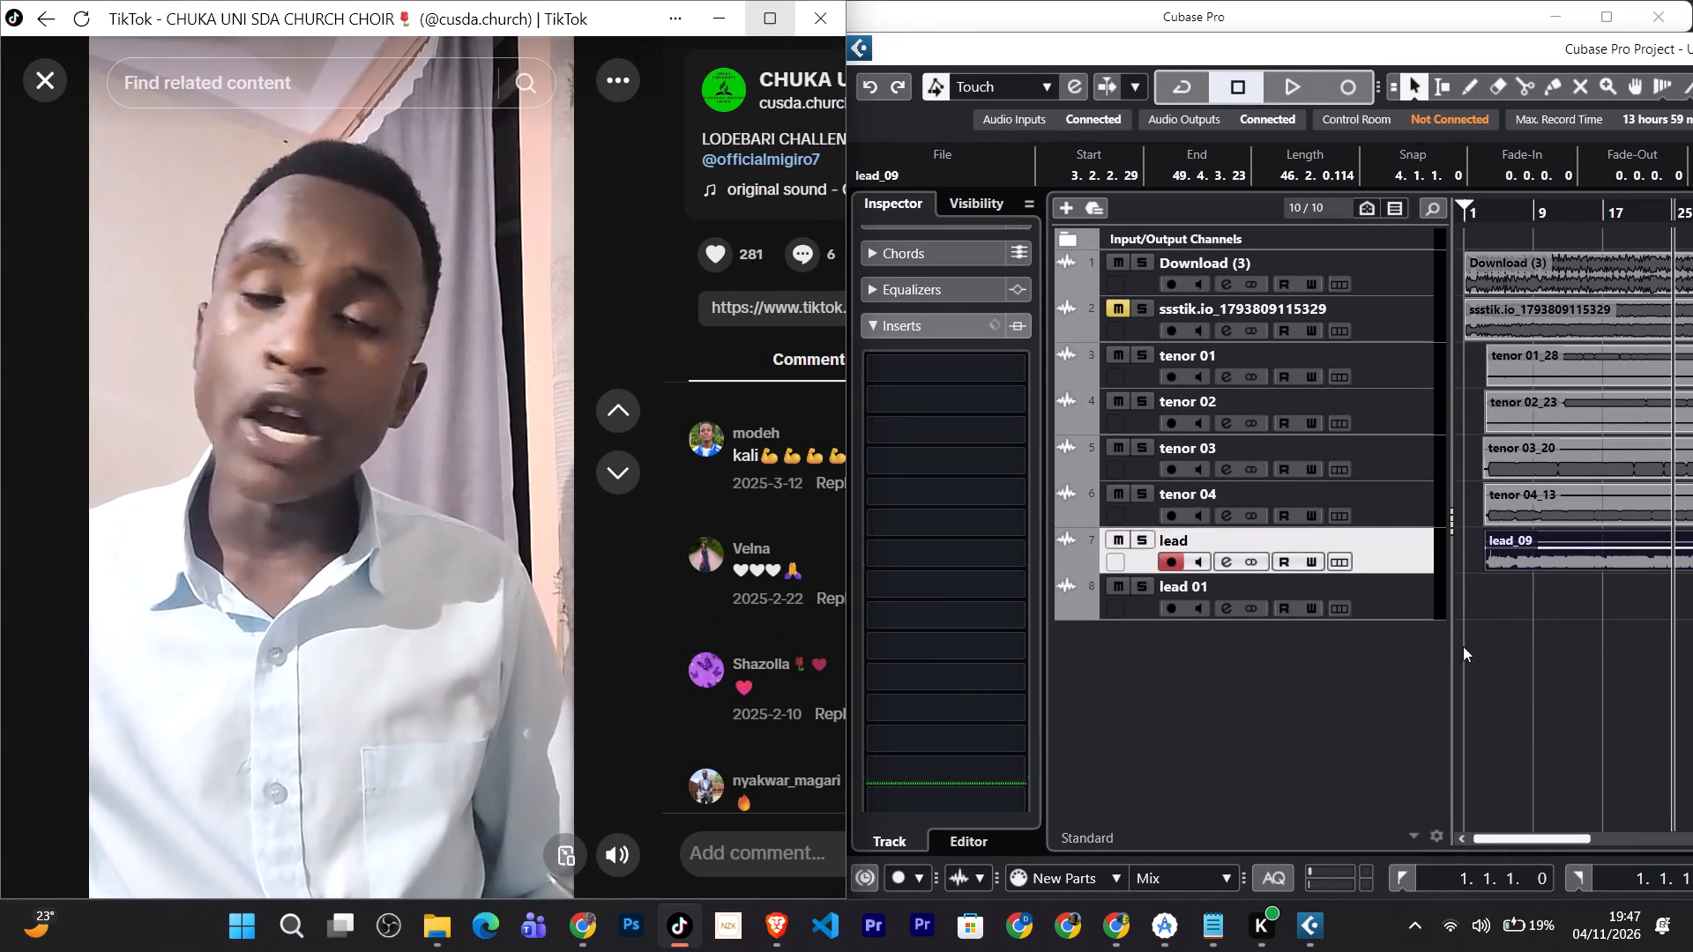
Pause the Lodebari Challenge video and replay it from an earlier point near its start.
{"action": "key", "text": "space"}
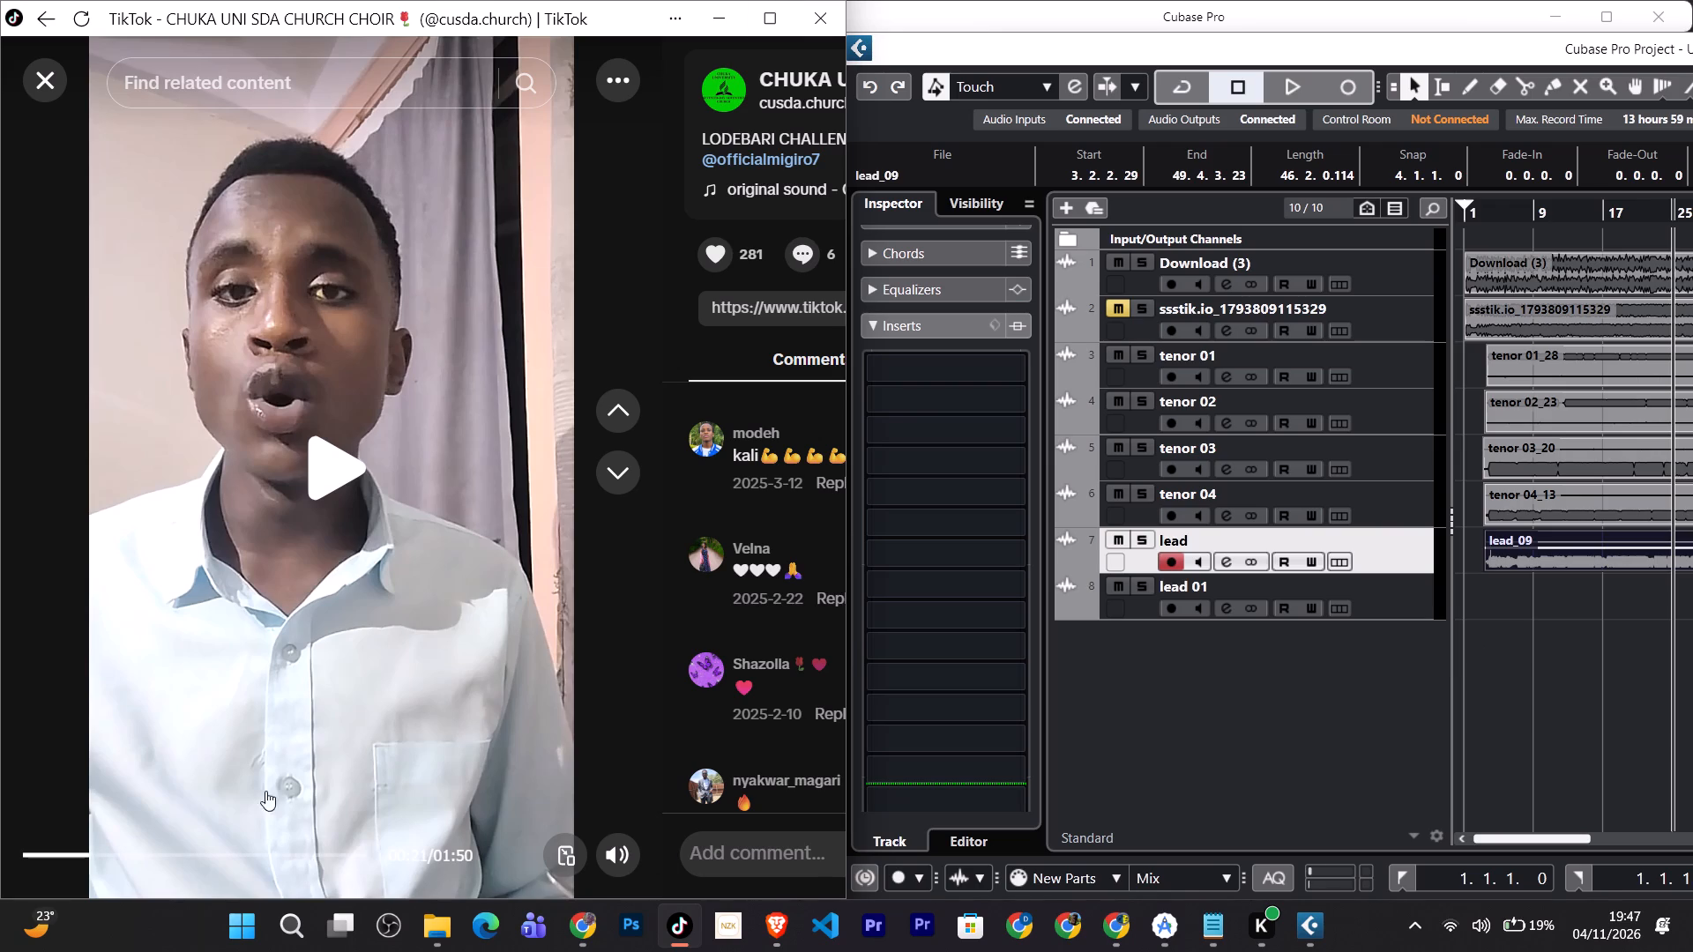
{"action": "left_click", "coordinate": [56, 852]}
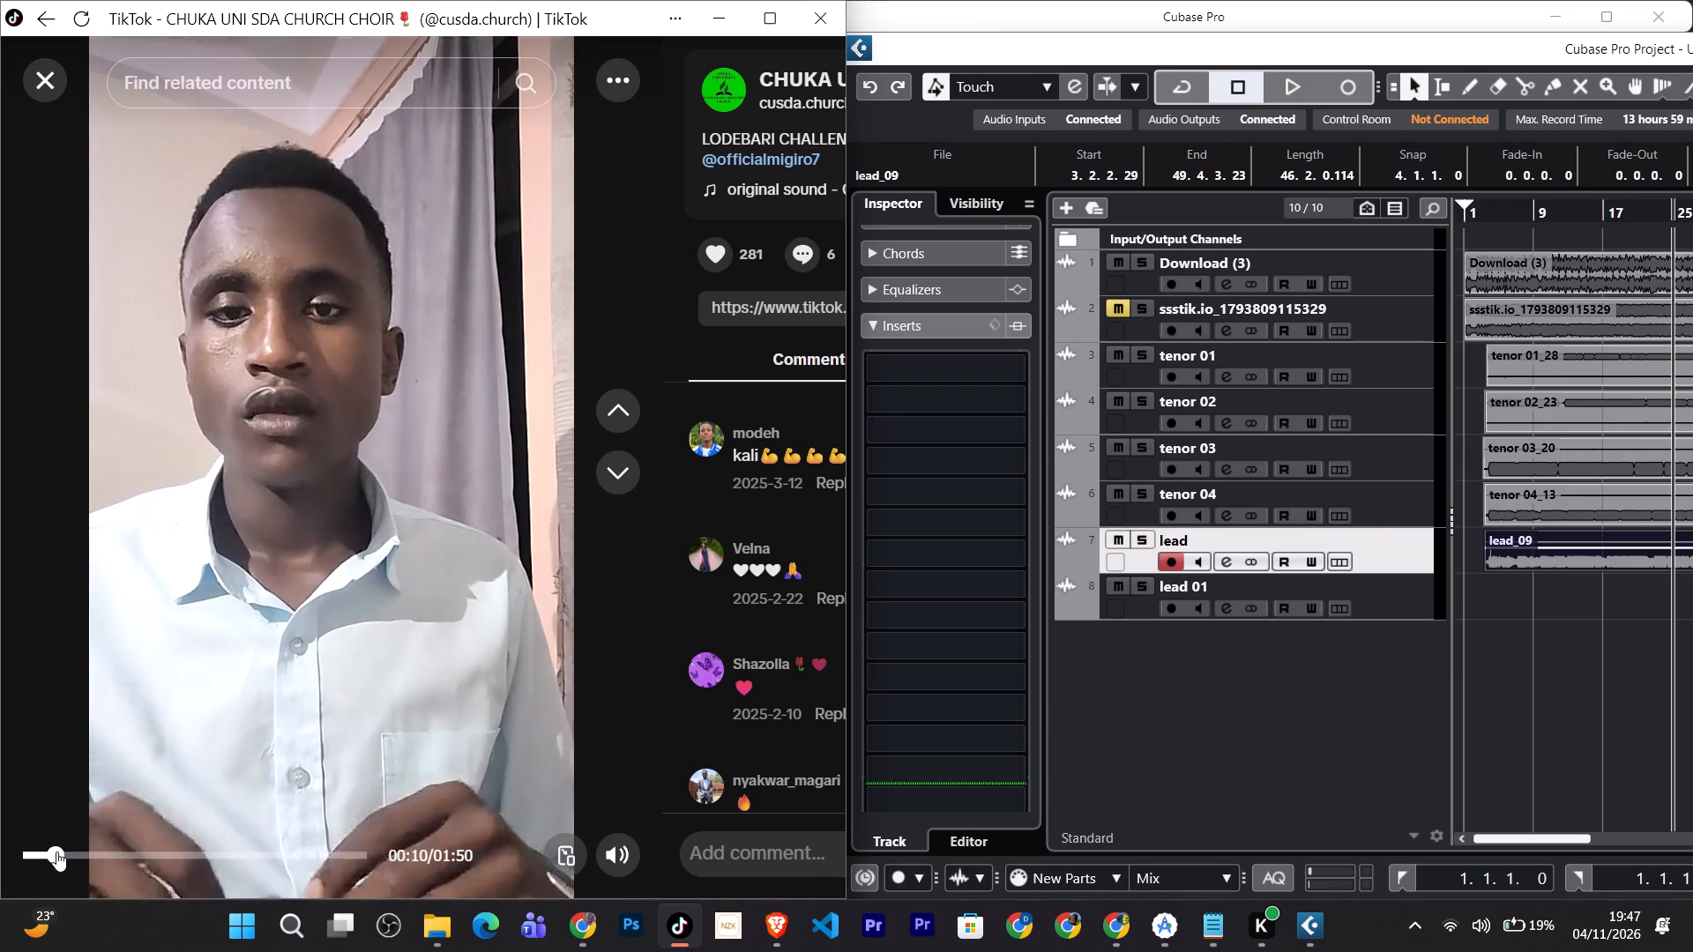
Switch to Cubase, select the lead 01 track for recording, and briefly audition the mix from the project start.
{"action": "left_click", "coordinate": [1396, 605]}
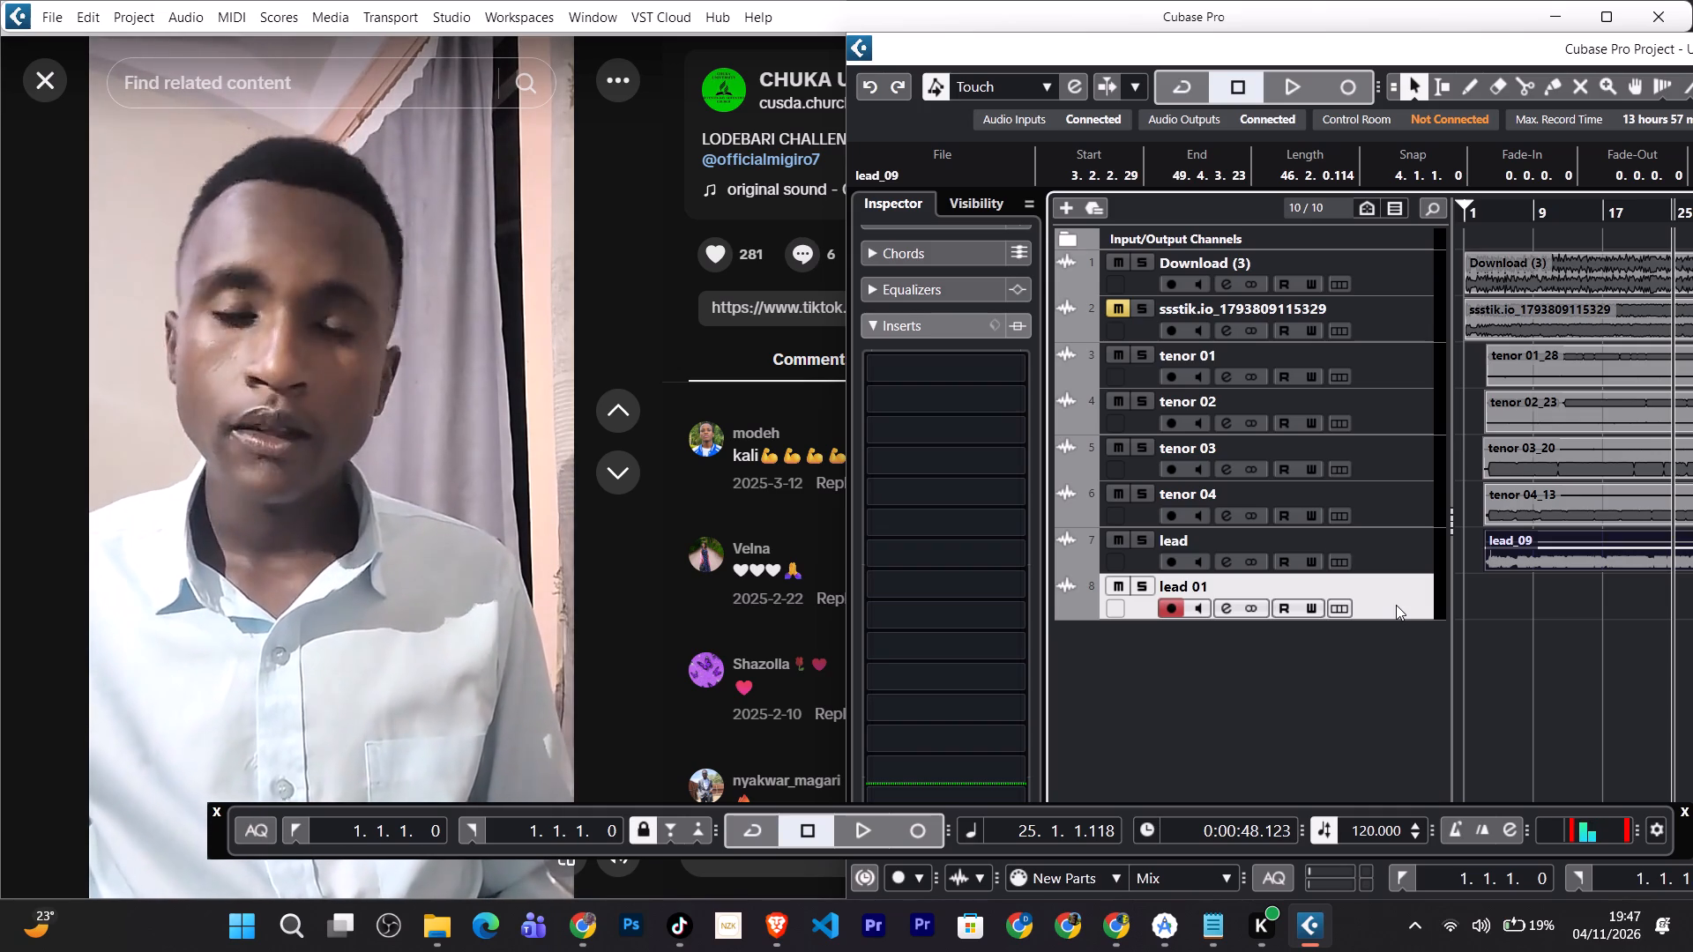
{"action": "key", "text": "space"}
{"action": "key", "text": "space"}
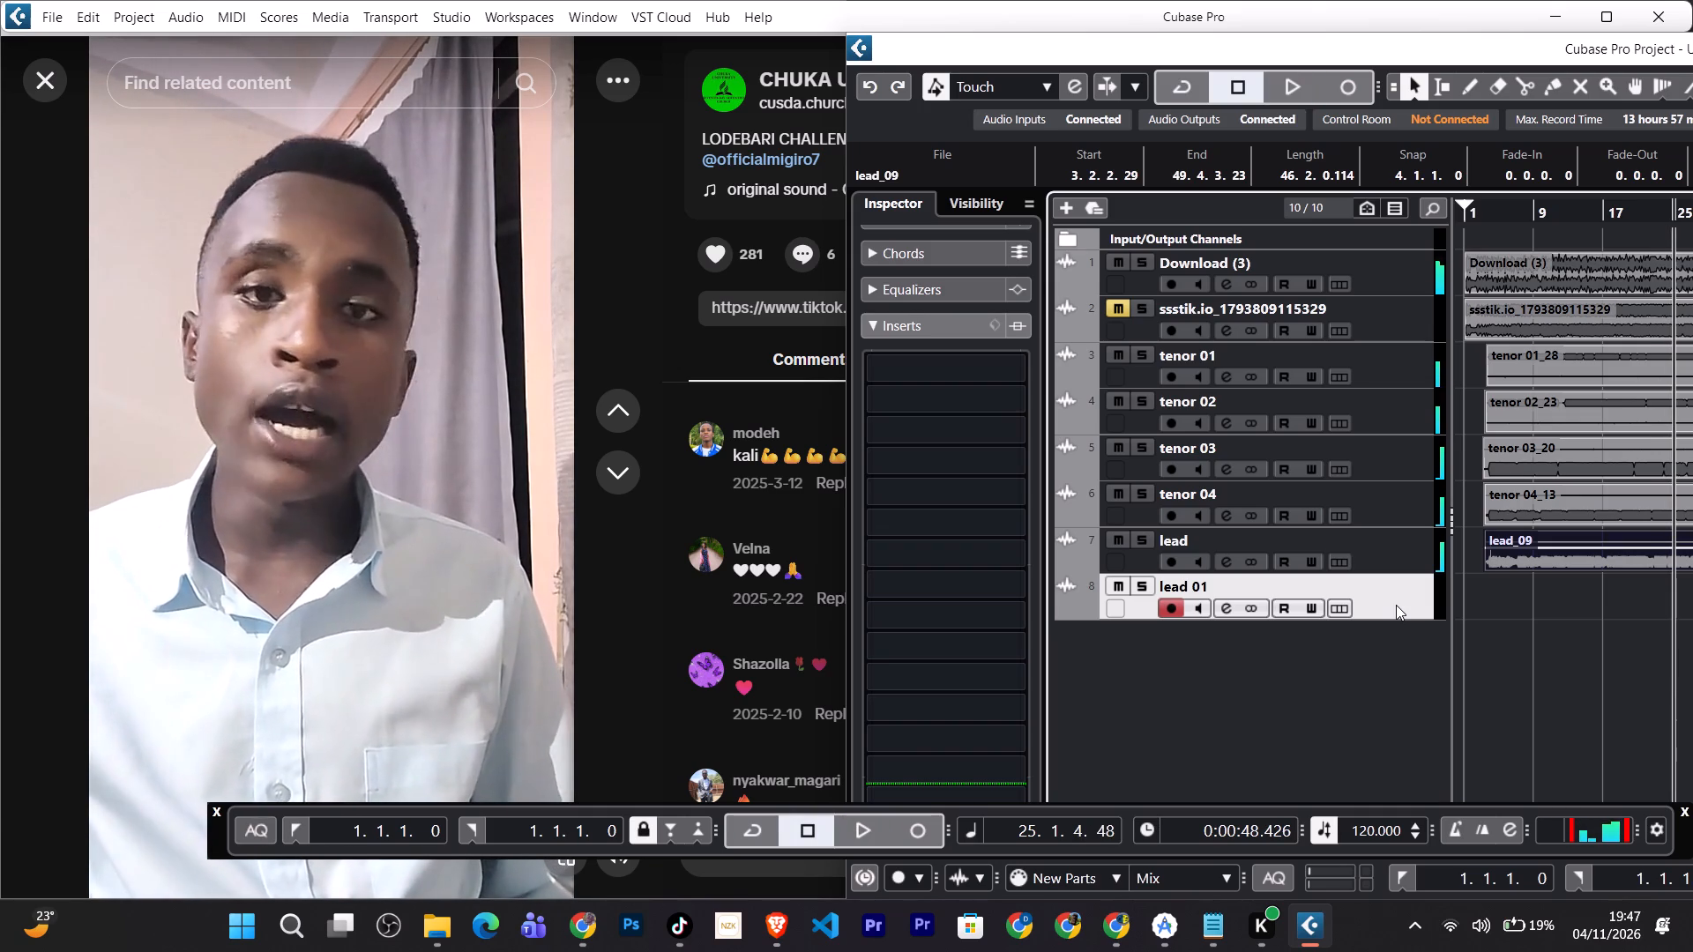
{"action": "key", "text": "b"}
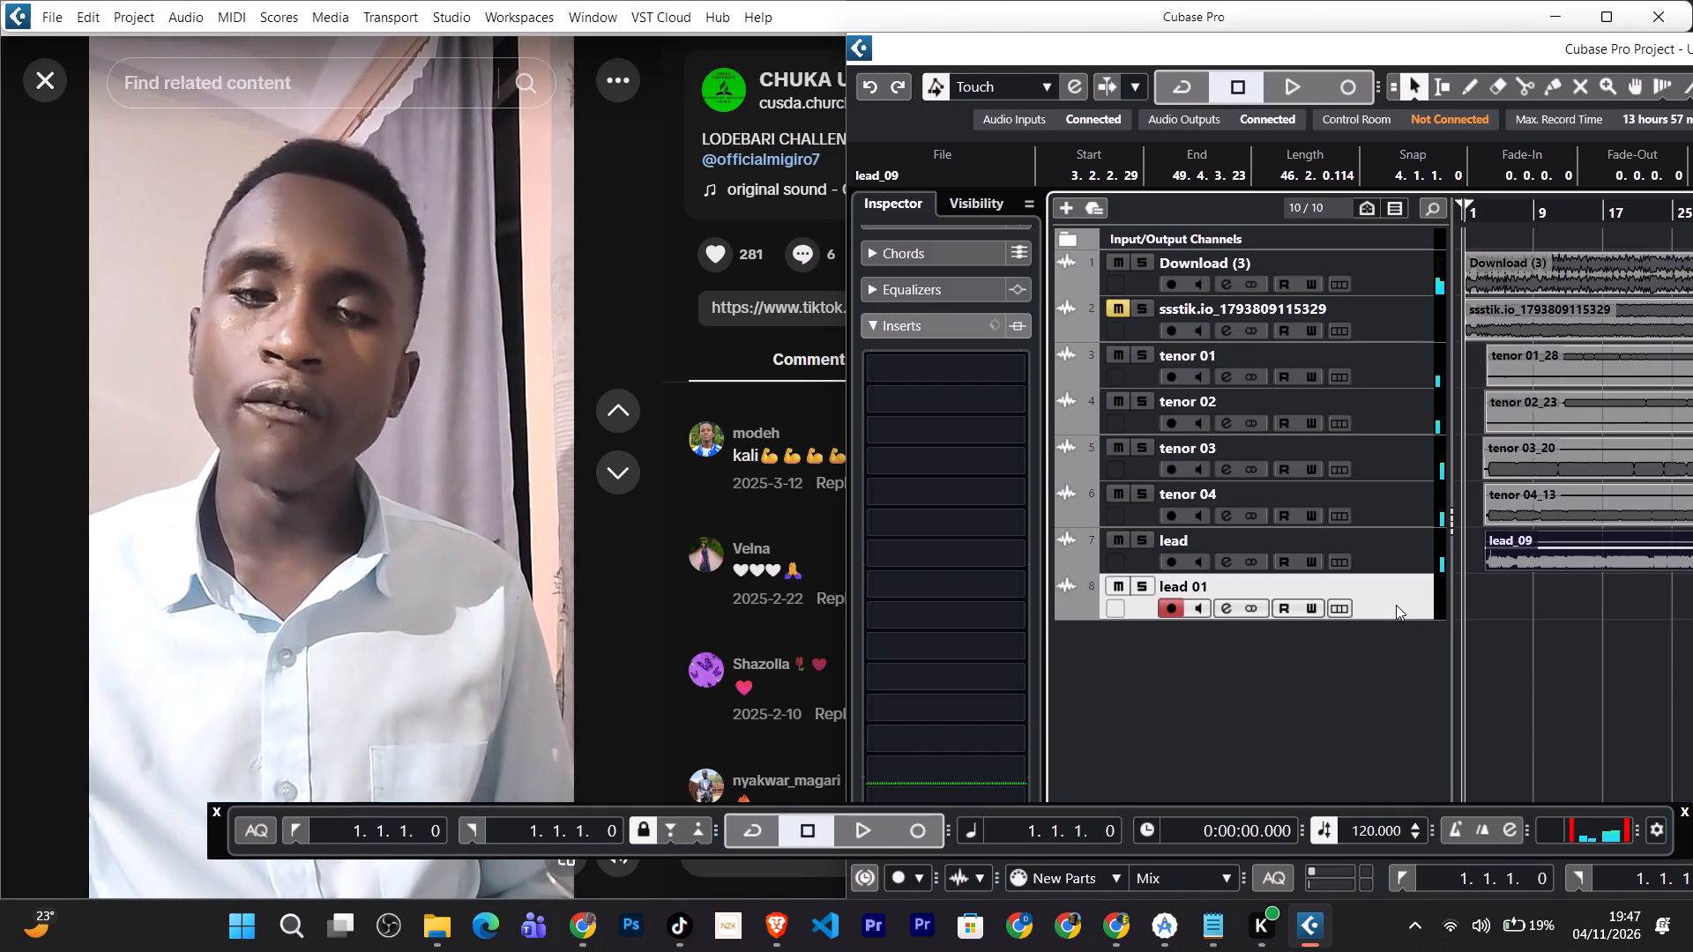
{"action": "key", "text": "space"}
{"action": "key", "text": "space"}
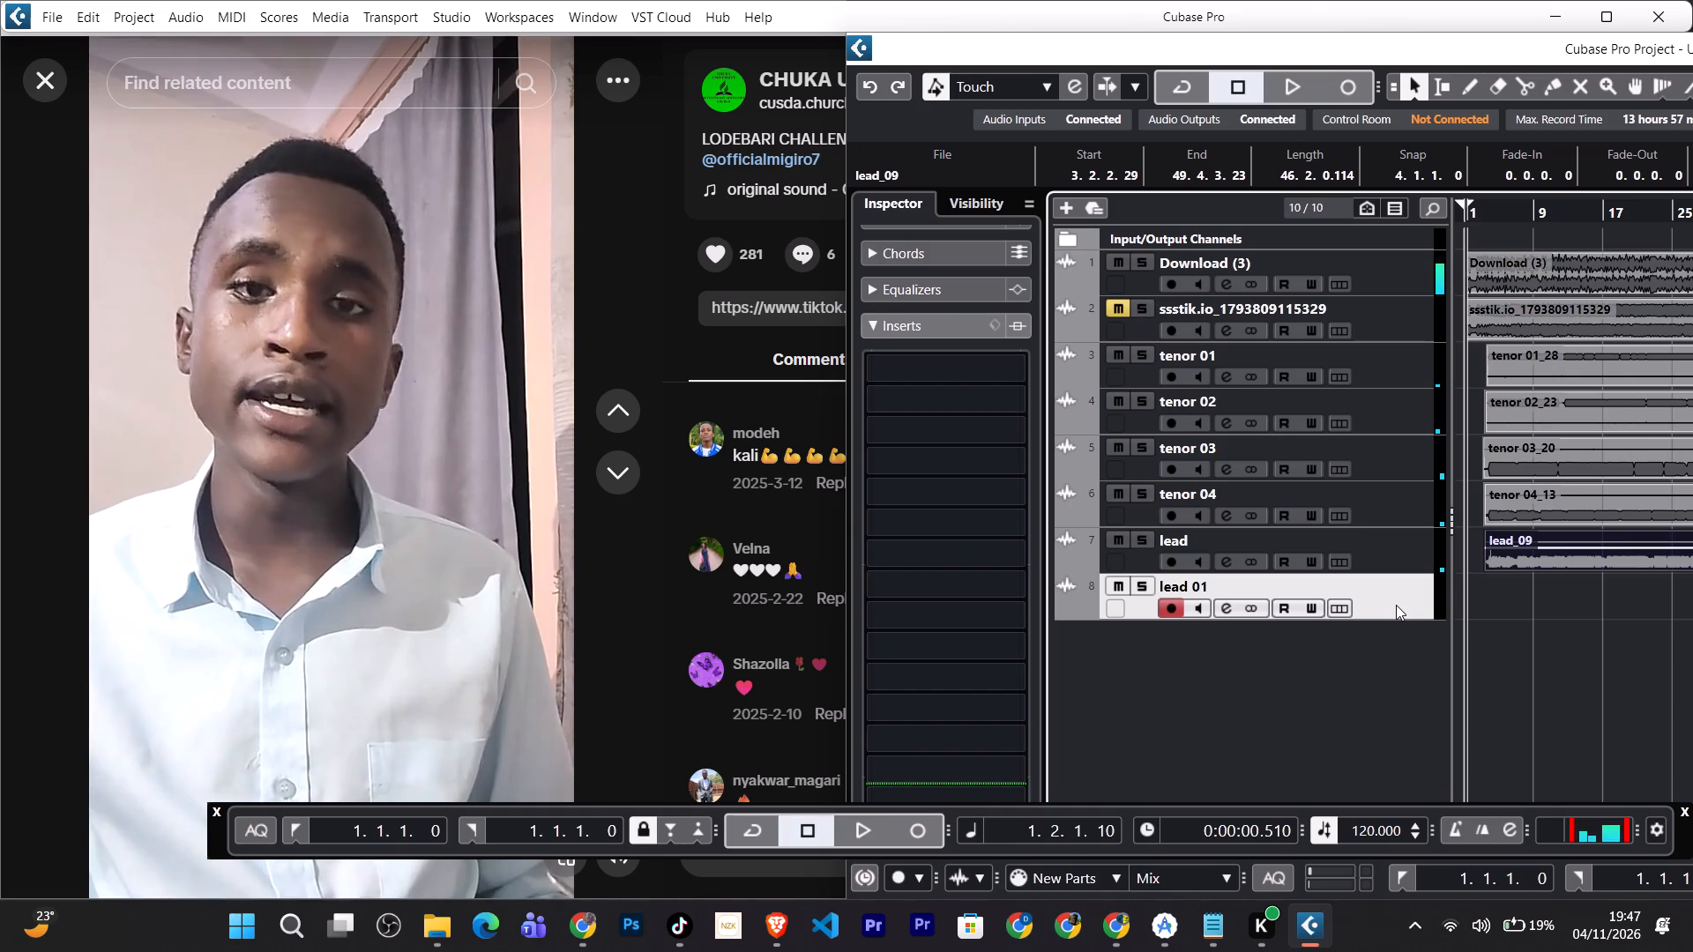
{"action": "key", "text": "space"}
{"action": "key", "text": "space"}
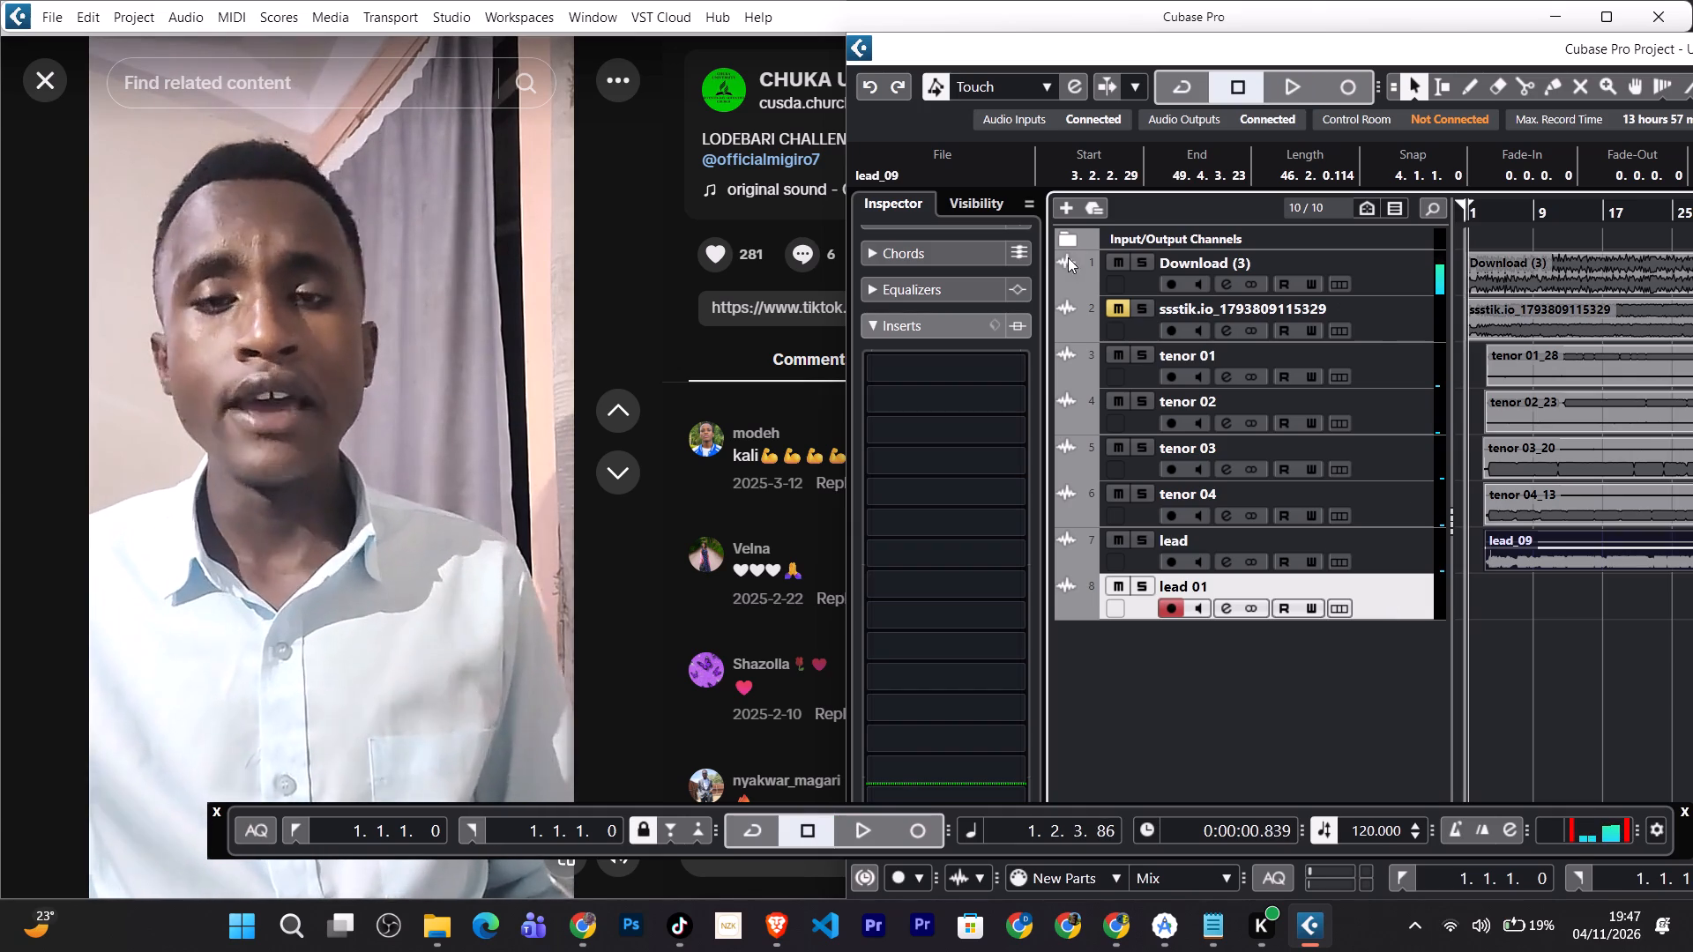
Mute the Download (3), tenor 01 to tenor 04, and lead tracks.
{"action": "left_click", "coordinate": [1124, 266]}
{"action": "left_click_drag", "start_coordinate": [1122, 355], "coordinate": [1119, 403]}
{"action": "left_click_drag", "start_coordinate": [1119, 403], "coordinate": [1122, 452]}
{"action": "left_click_drag", "start_coordinate": [1122, 452], "coordinate": [1120, 488]}
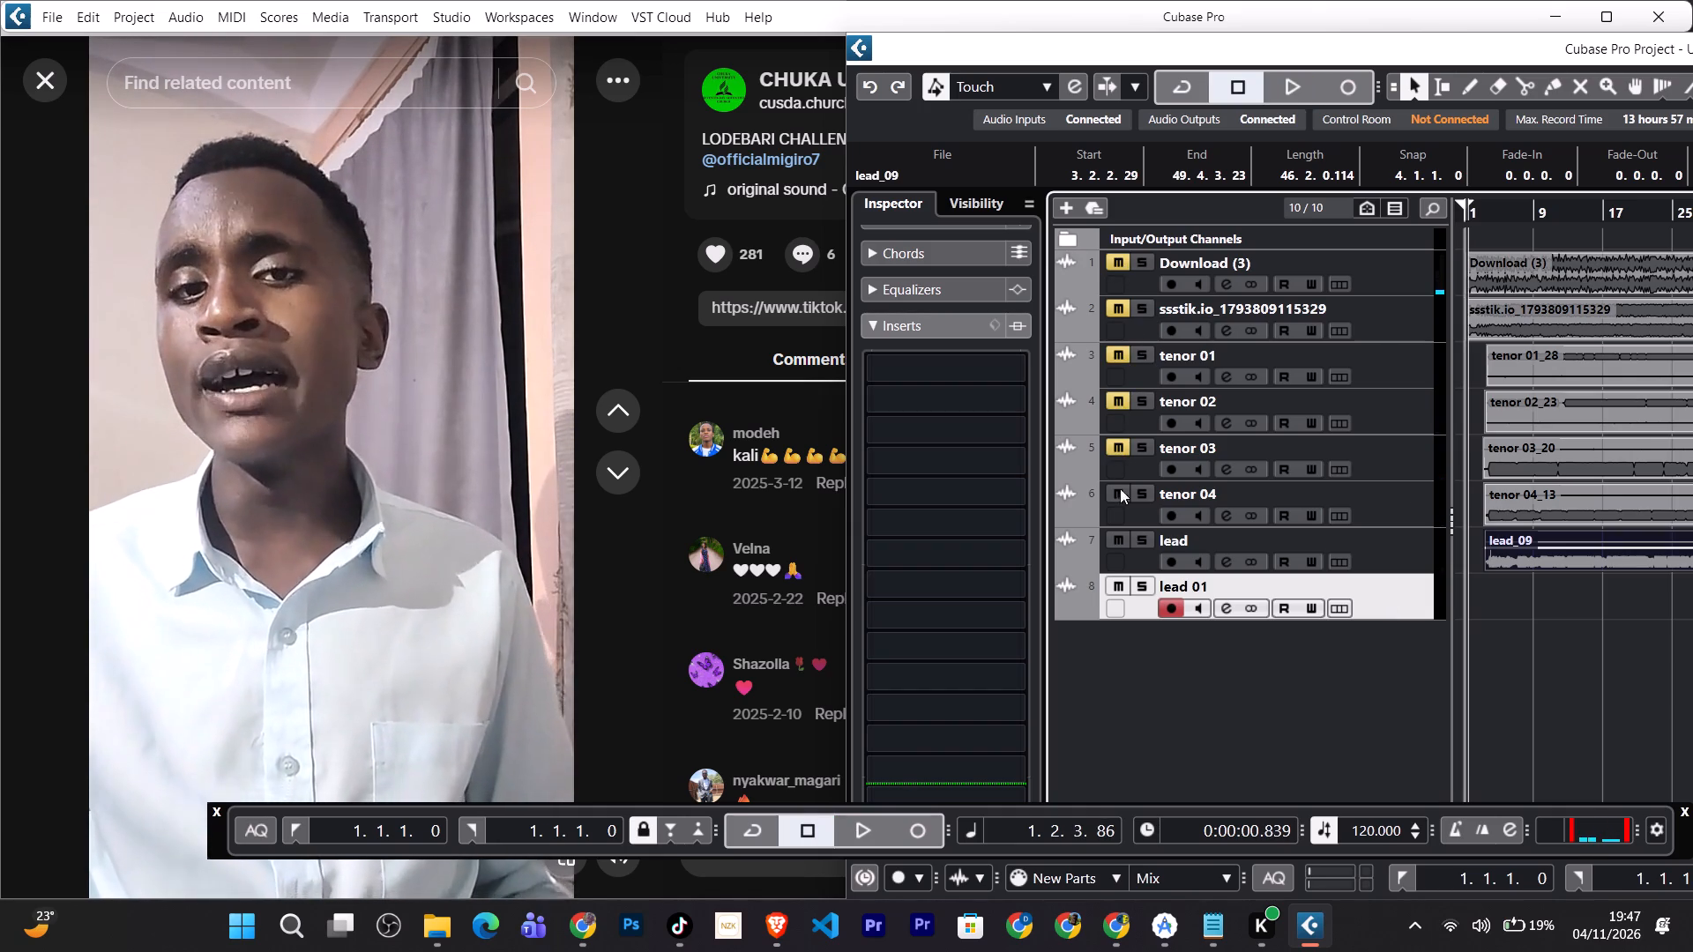
{"action": "left_click_drag", "start_coordinate": [1120, 488], "coordinate": [1120, 498]}
{"action": "left_click_drag", "start_coordinate": [1120, 498], "coordinate": [1122, 542]}
{"action": "left_click", "coordinate": [1122, 542]}
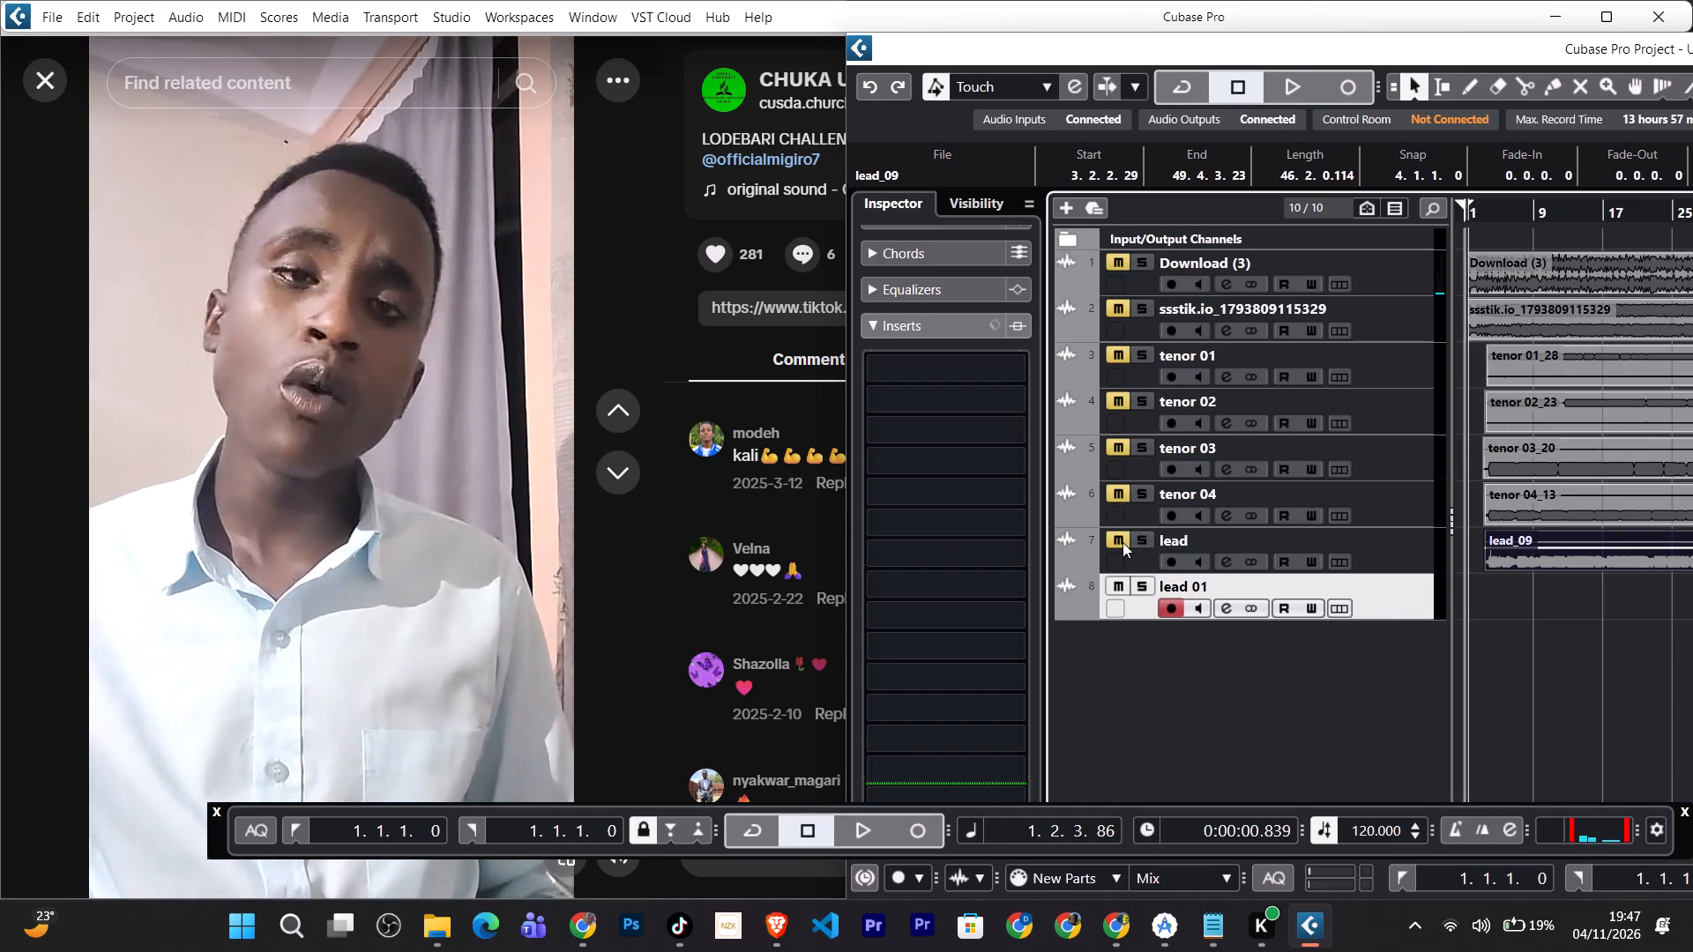
Unmute the Download (3) track and briefly play the project around bar 2.
{"action": "key", "text": "space"}
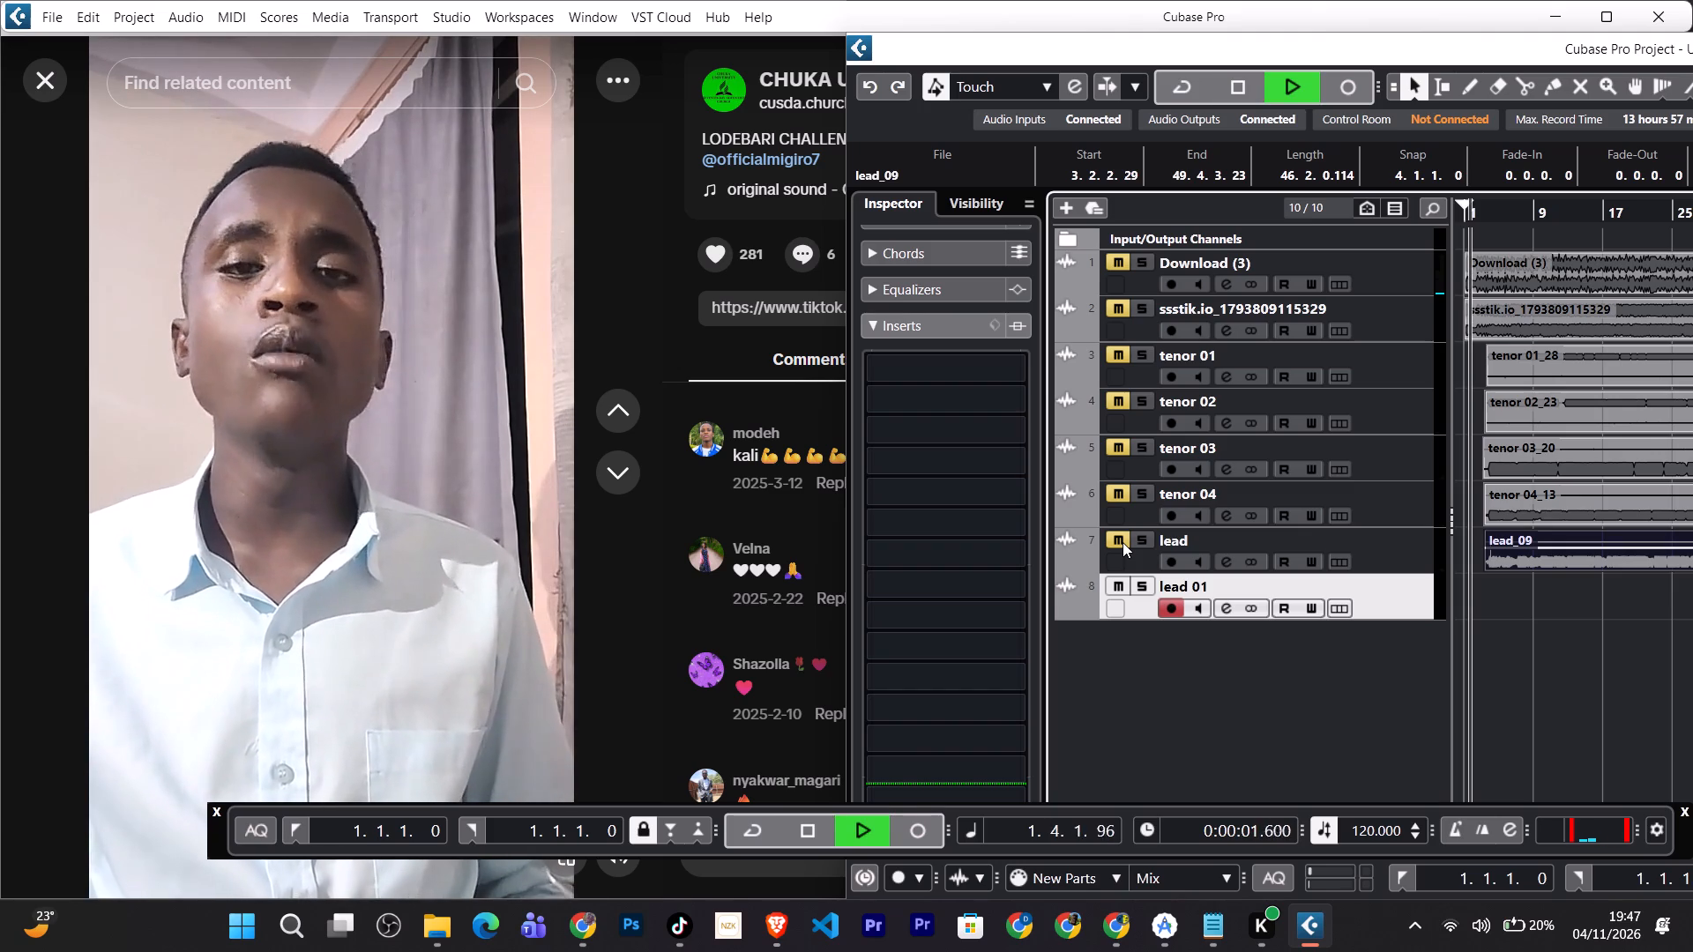
{"action": "key", "text": "space"}
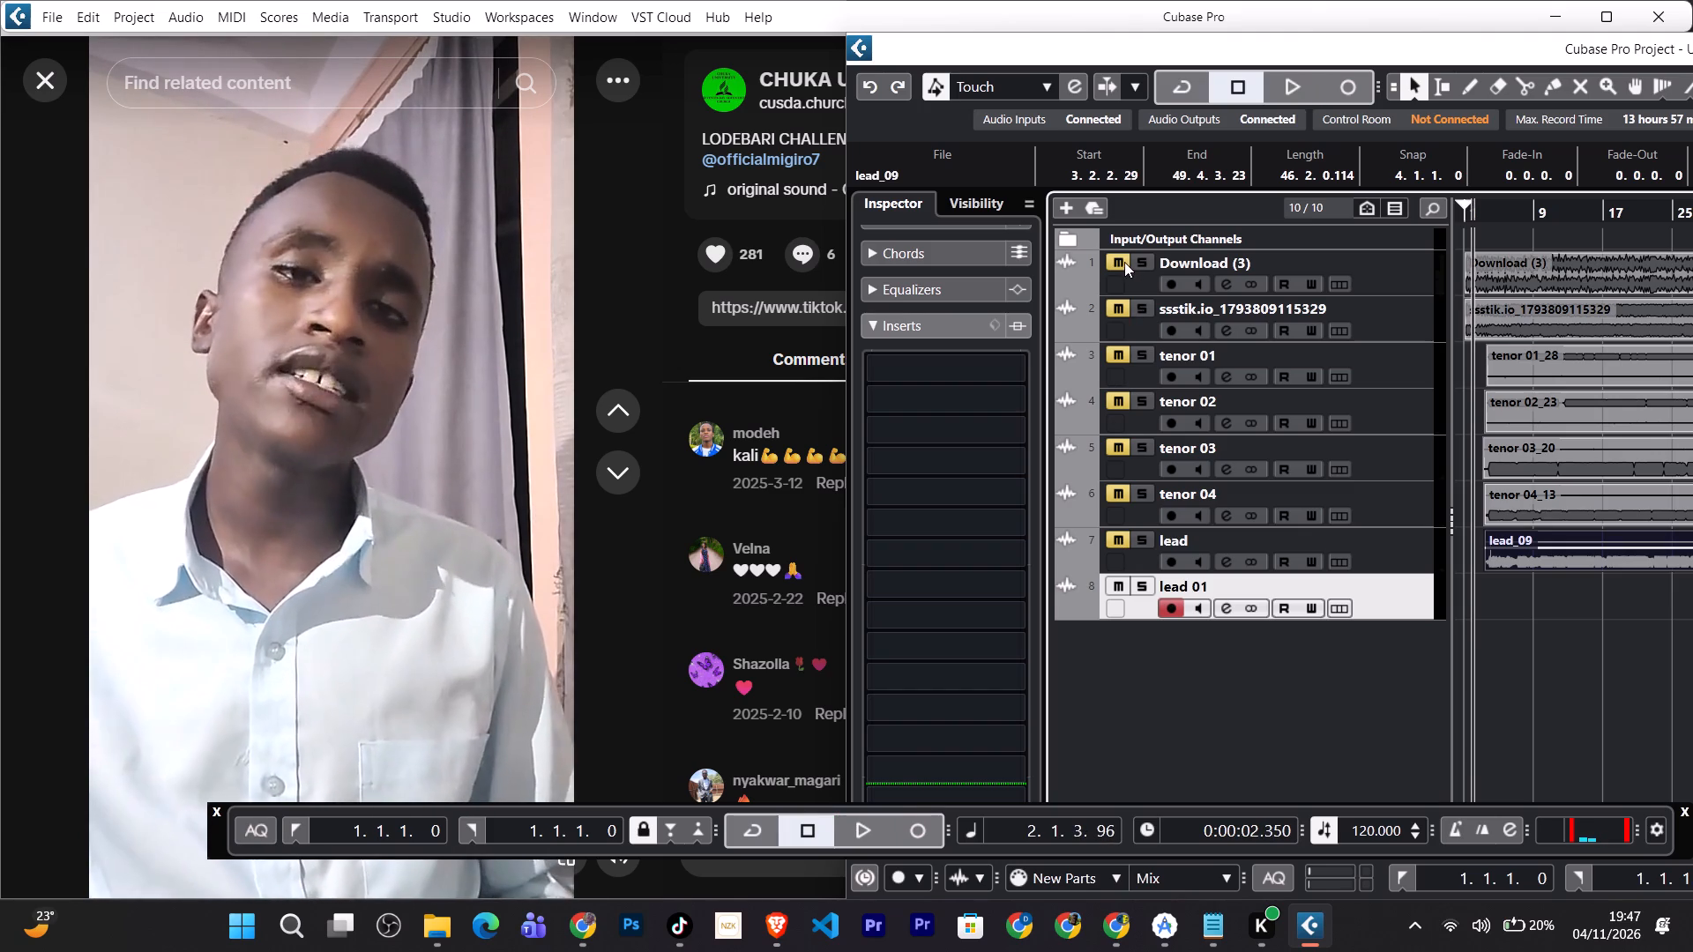
{"action": "left_click", "coordinate": [1119, 258]}
{"action": "key", "text": "space"}
{"action": "key", "text": "space"}
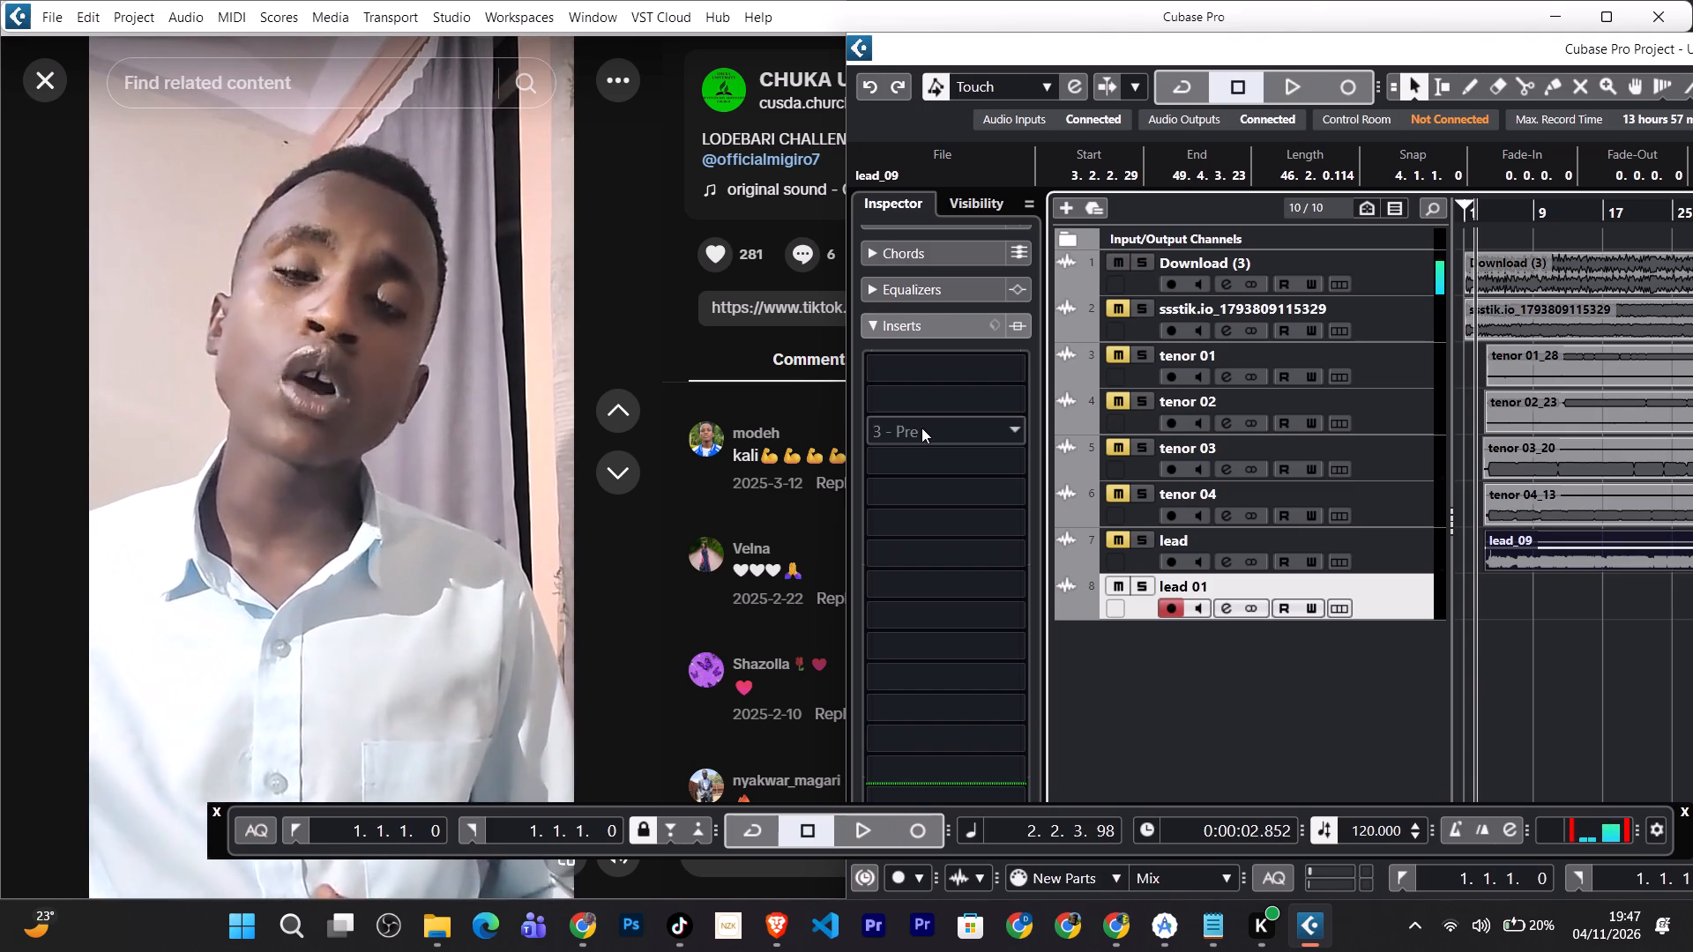
Switch to TikTok, cue the Lodebari Challenge video back to about 0:04, and pause it.
{"action": "left_click", "coordinate": [100, 853]}
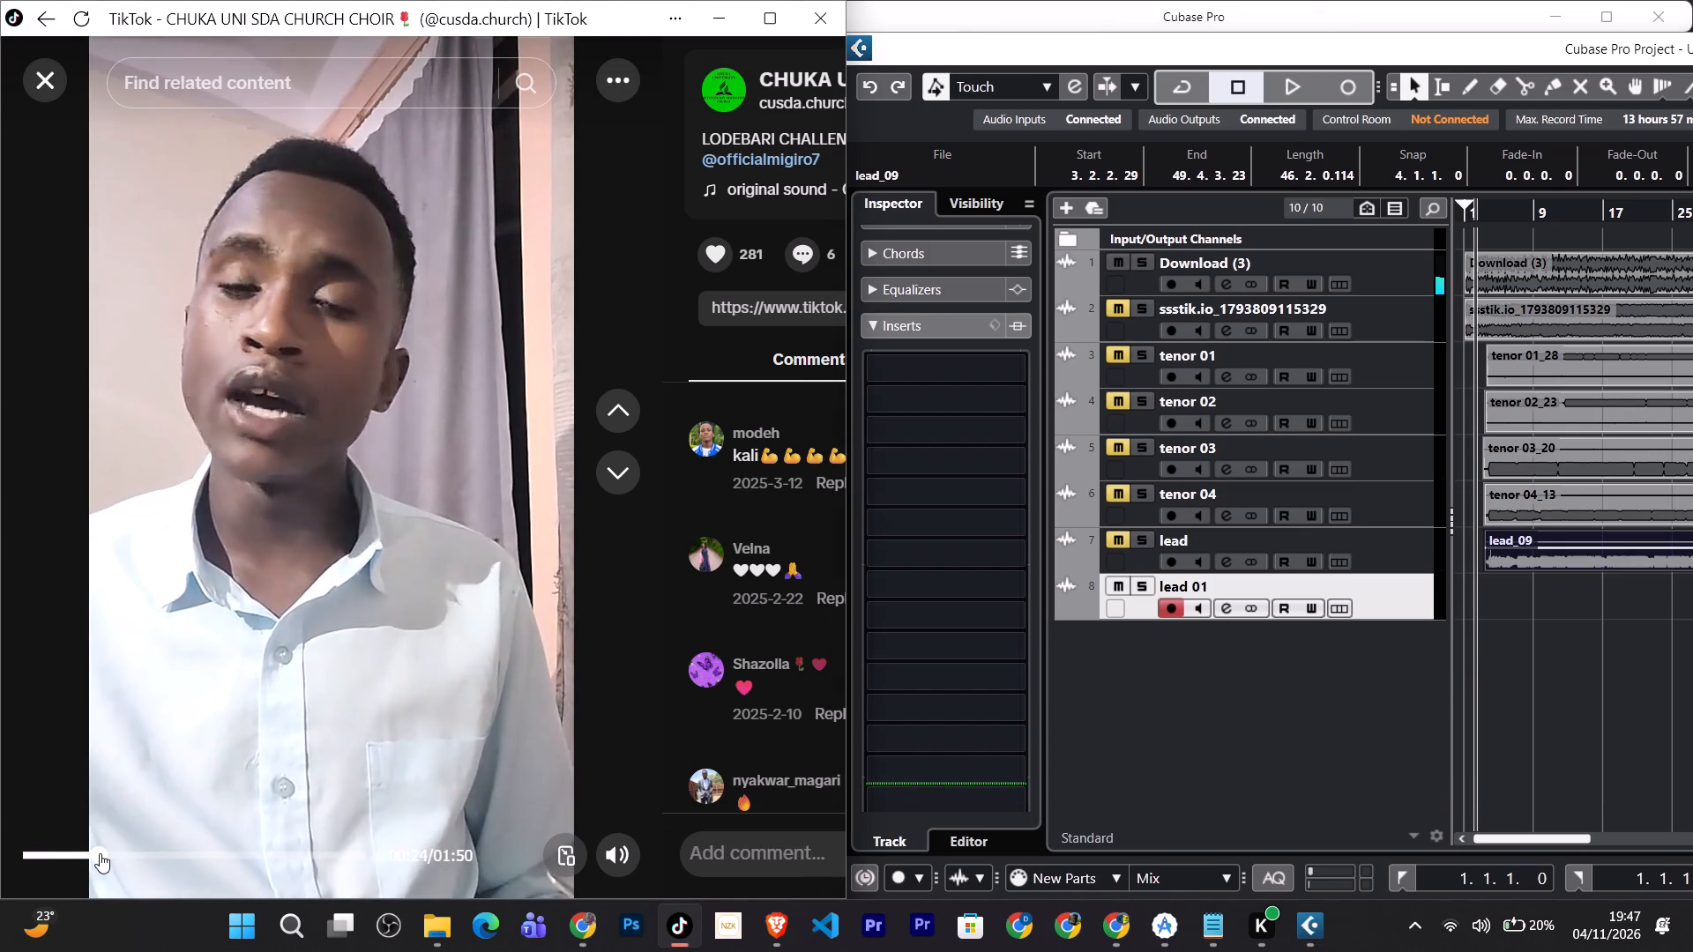
{"action": "left_click", "coordinate": [37, 852]}
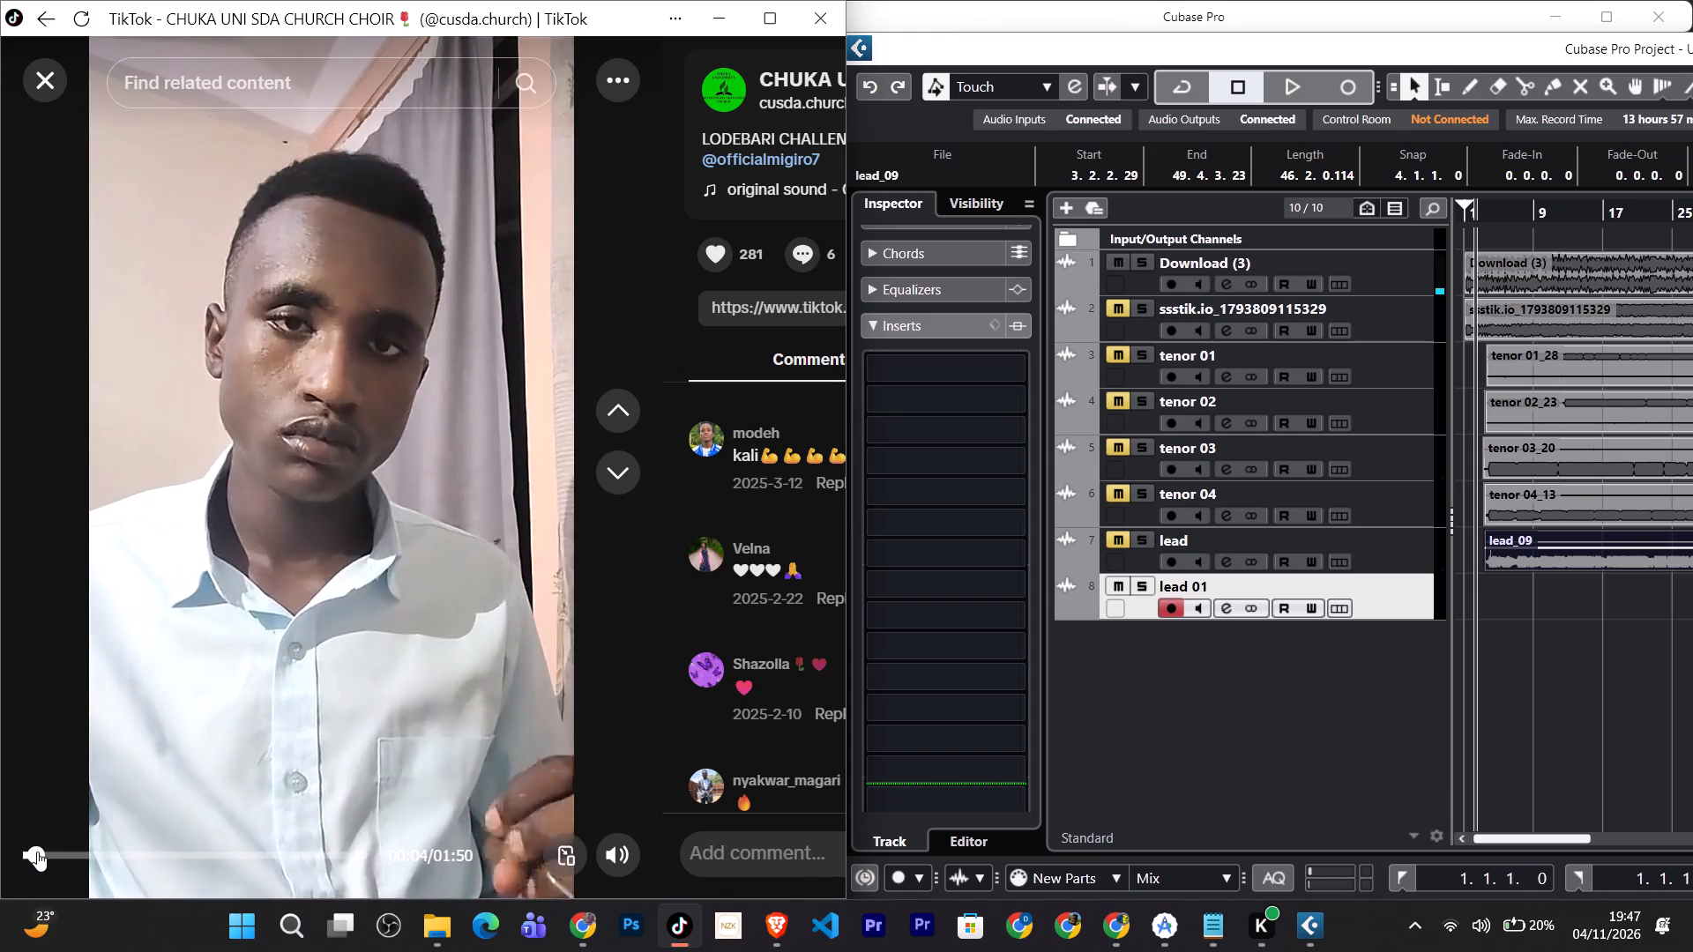
{"action": "key", "text": "space"}
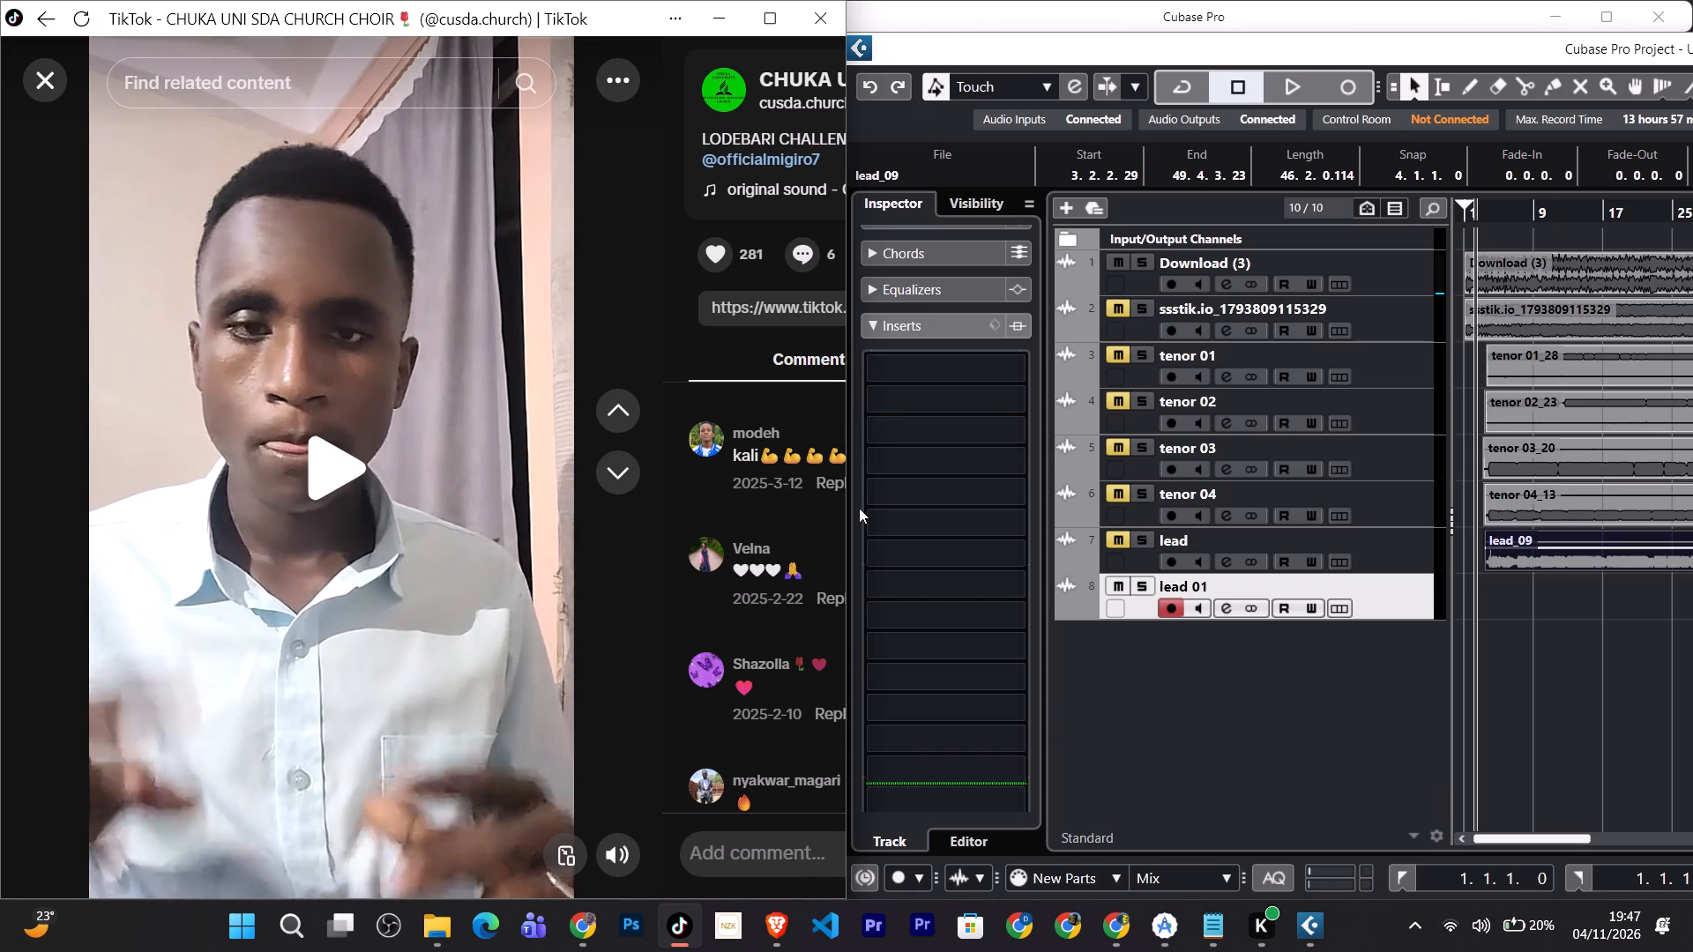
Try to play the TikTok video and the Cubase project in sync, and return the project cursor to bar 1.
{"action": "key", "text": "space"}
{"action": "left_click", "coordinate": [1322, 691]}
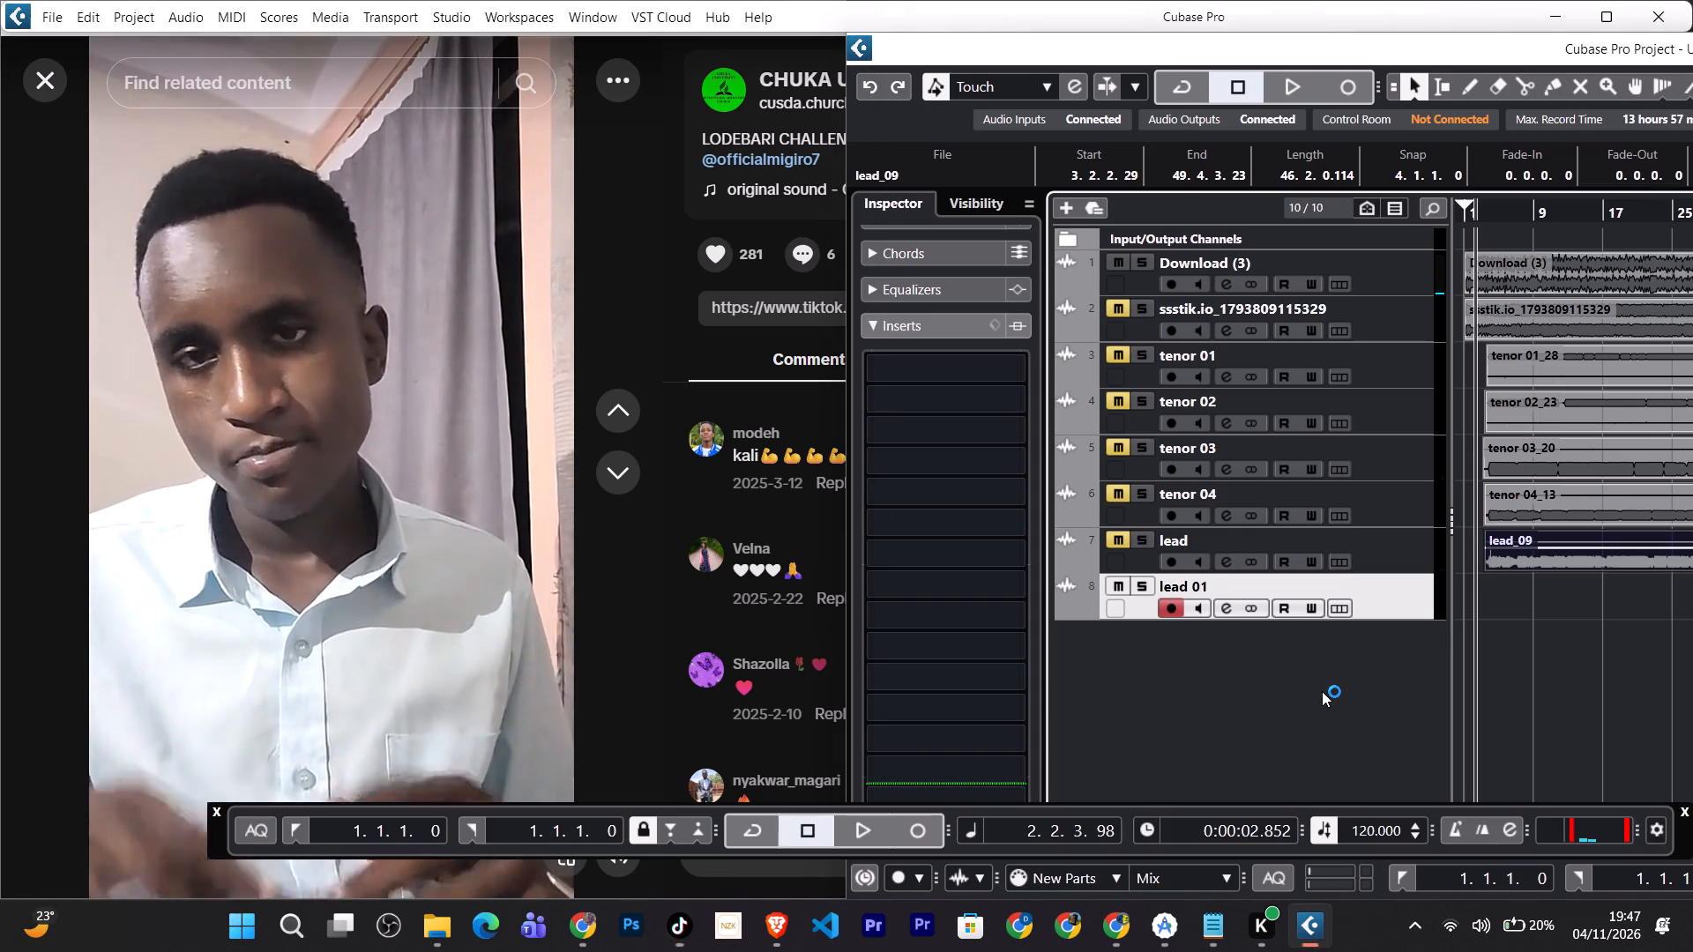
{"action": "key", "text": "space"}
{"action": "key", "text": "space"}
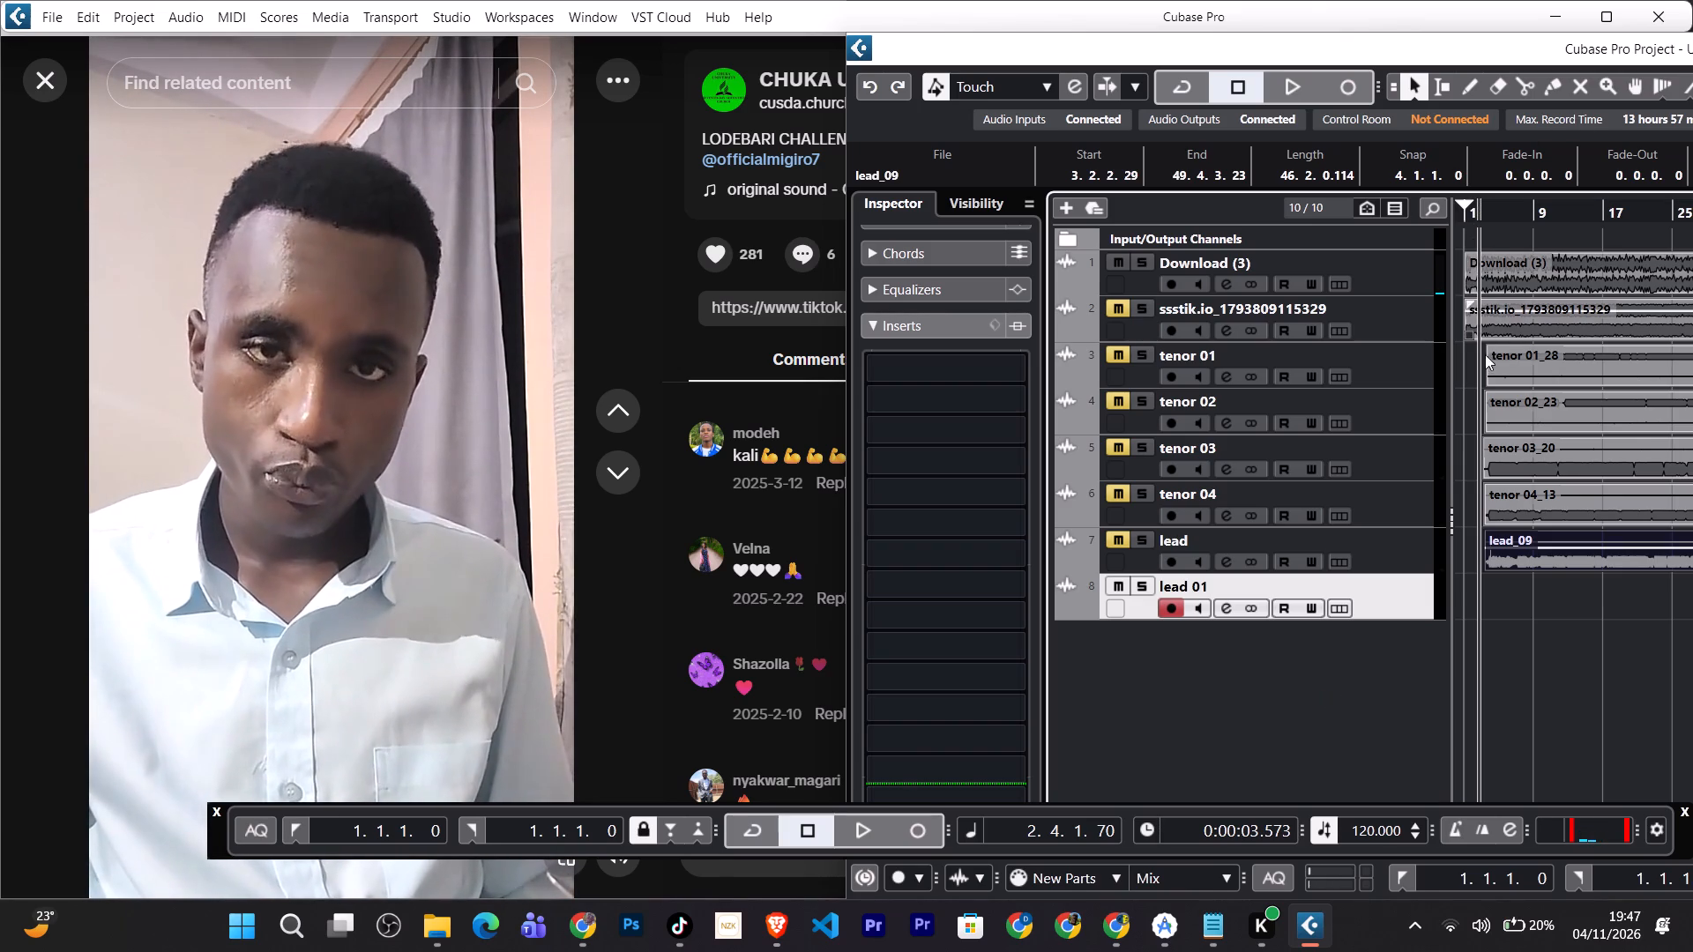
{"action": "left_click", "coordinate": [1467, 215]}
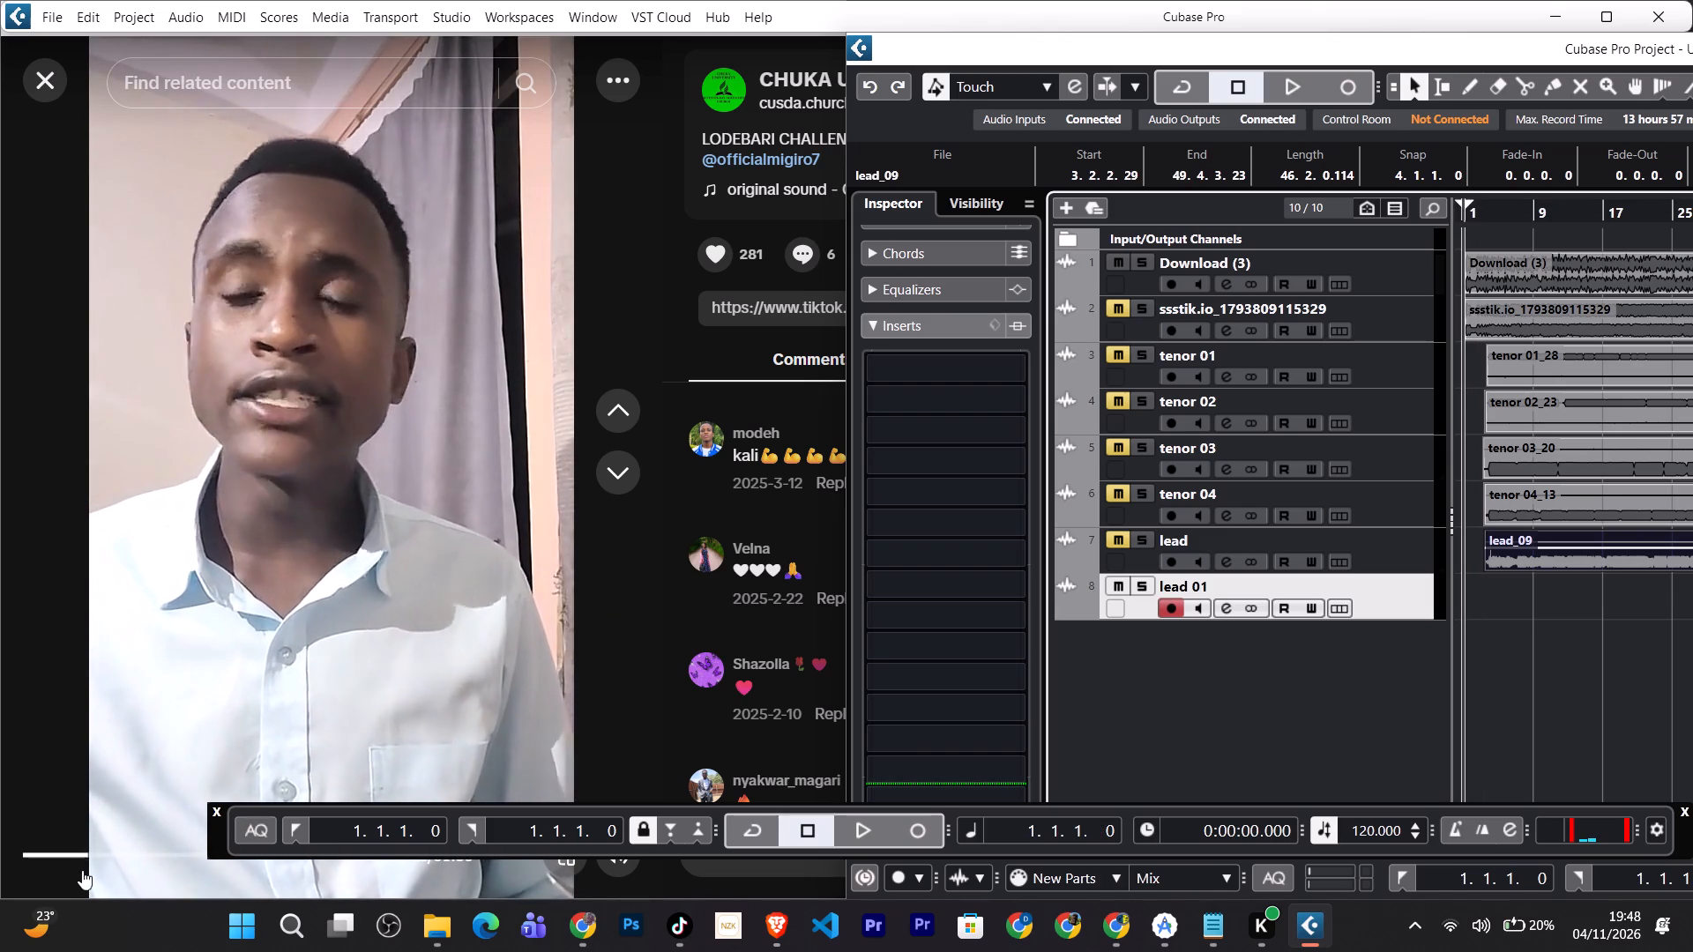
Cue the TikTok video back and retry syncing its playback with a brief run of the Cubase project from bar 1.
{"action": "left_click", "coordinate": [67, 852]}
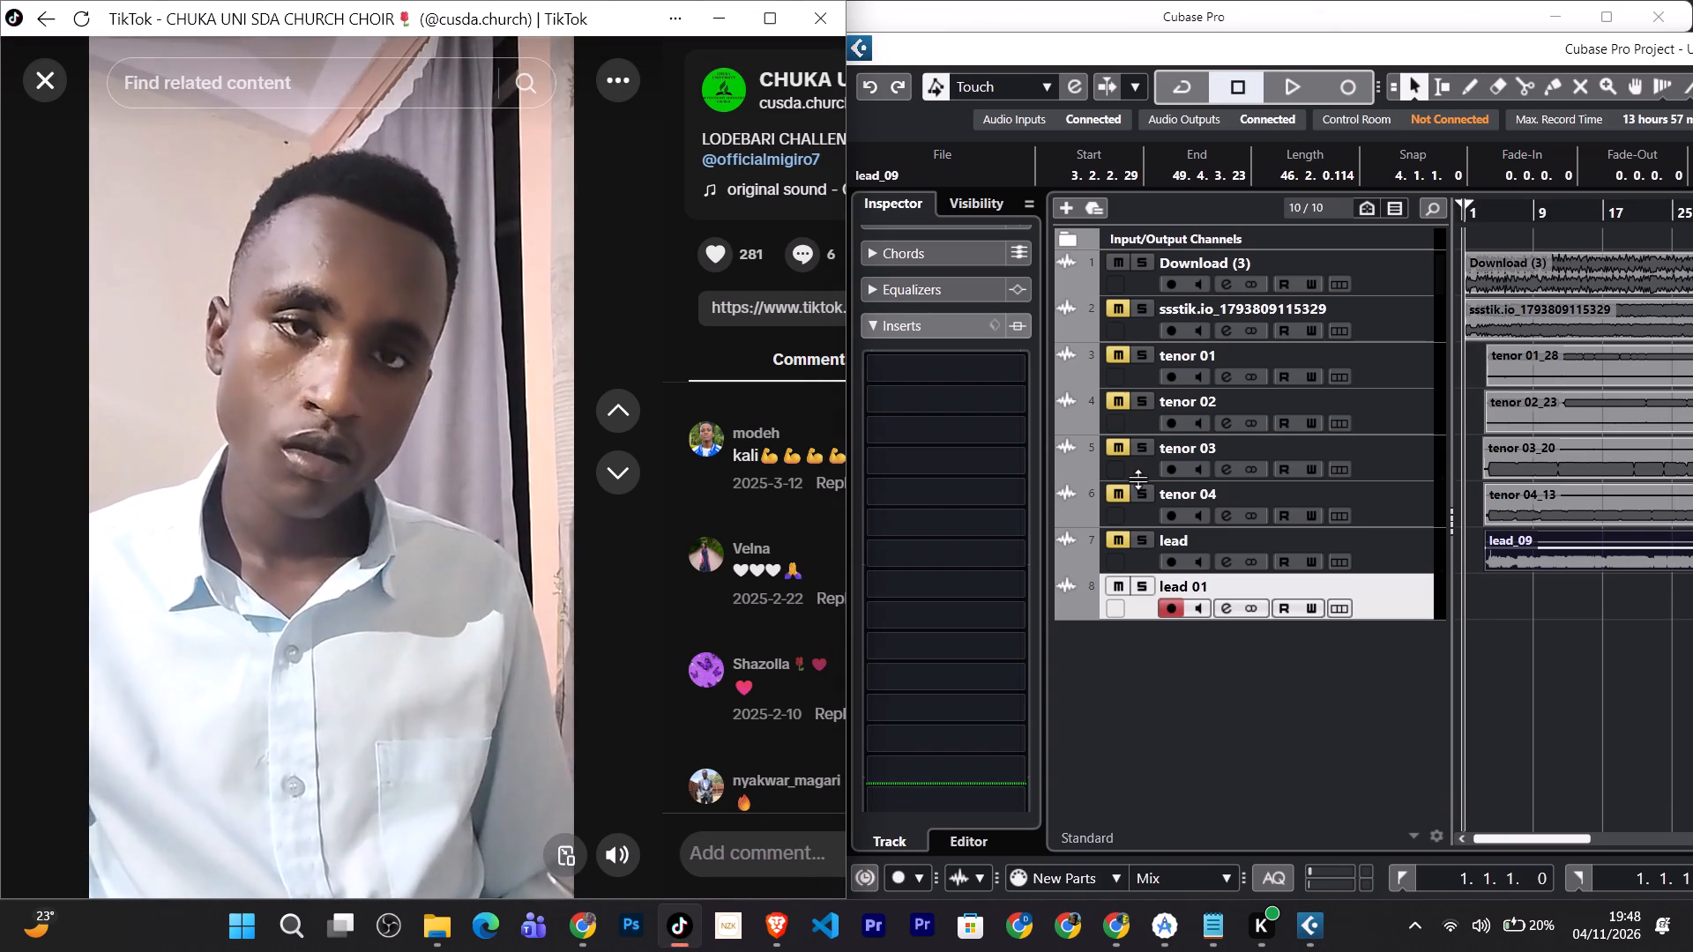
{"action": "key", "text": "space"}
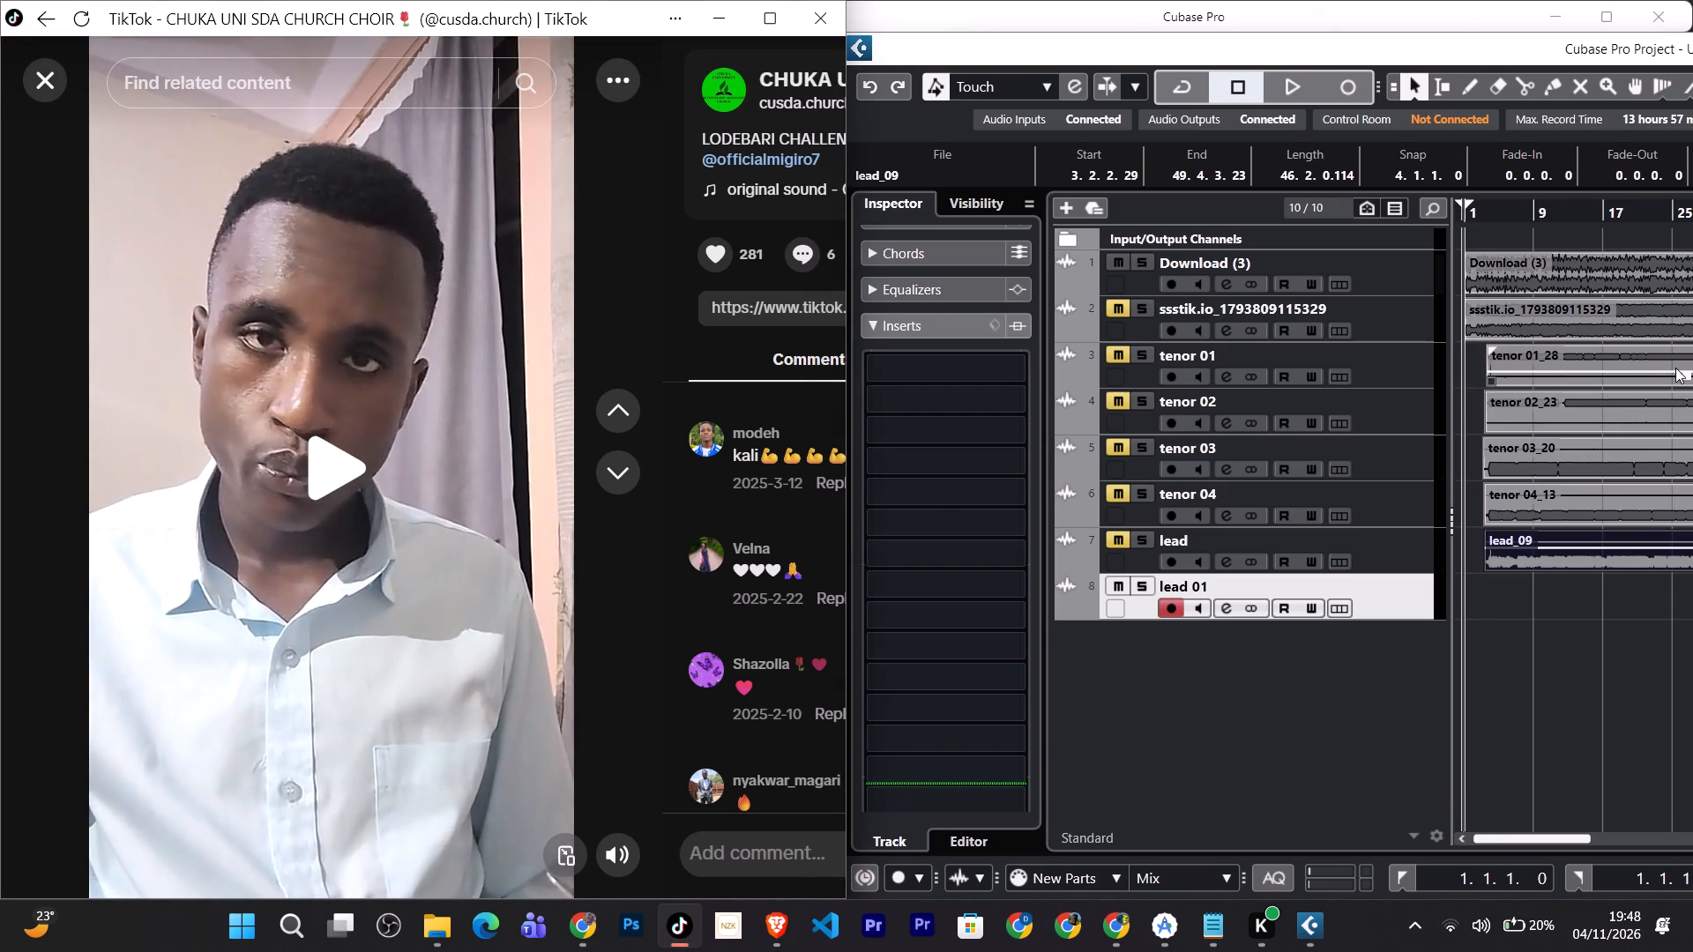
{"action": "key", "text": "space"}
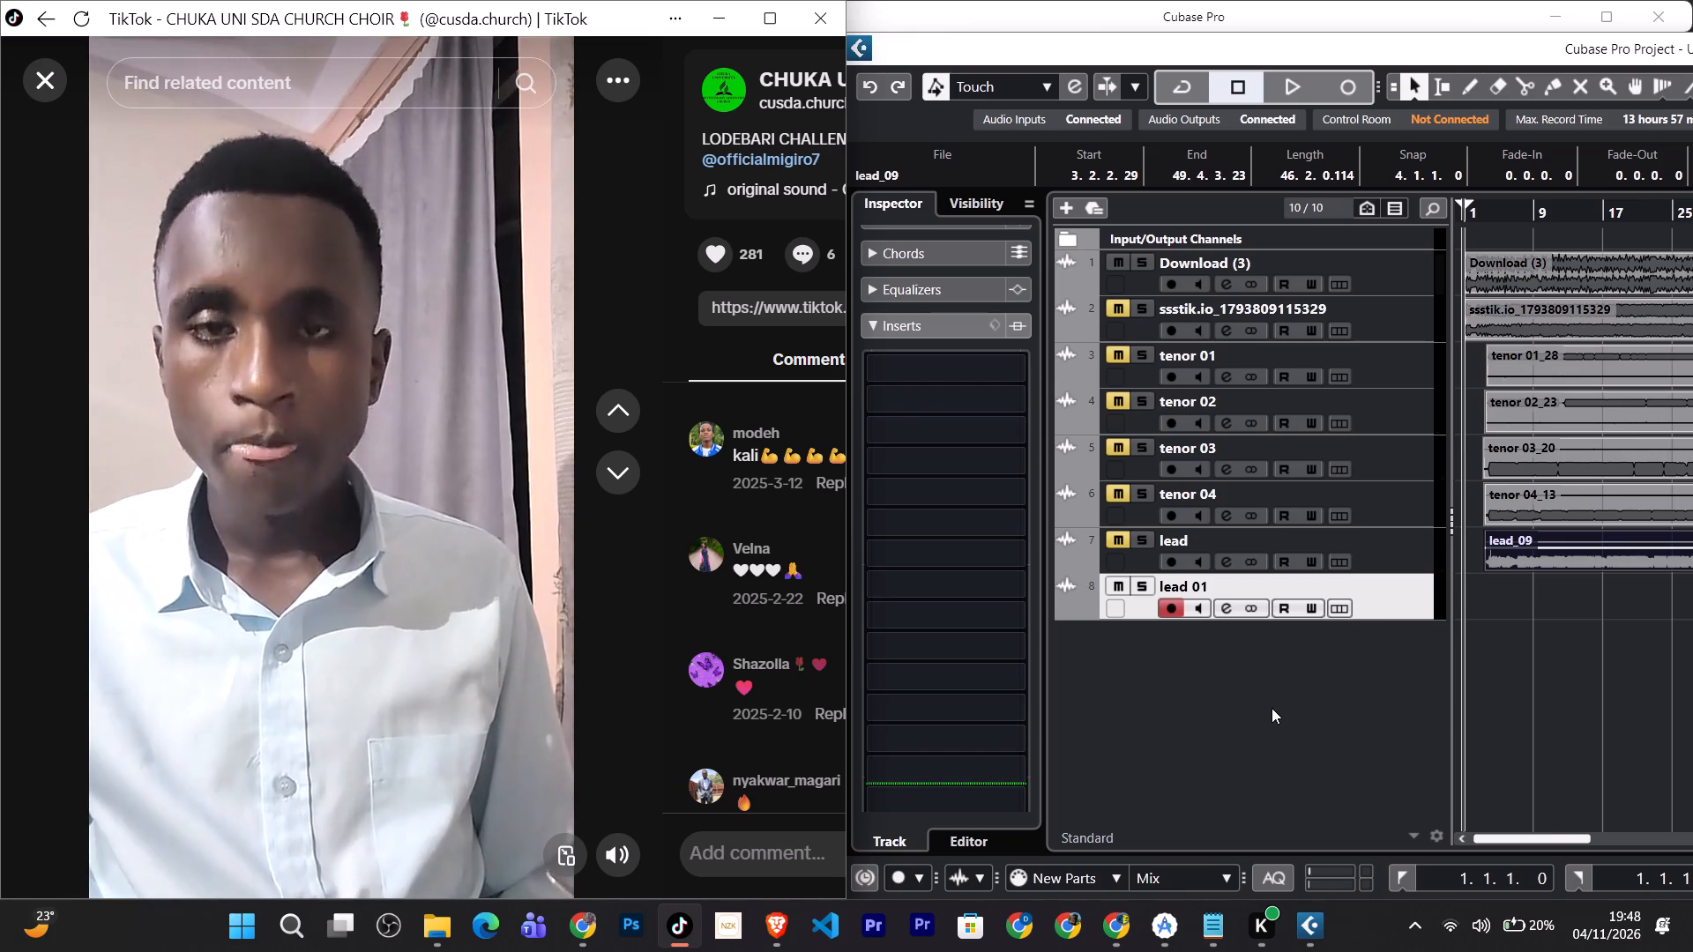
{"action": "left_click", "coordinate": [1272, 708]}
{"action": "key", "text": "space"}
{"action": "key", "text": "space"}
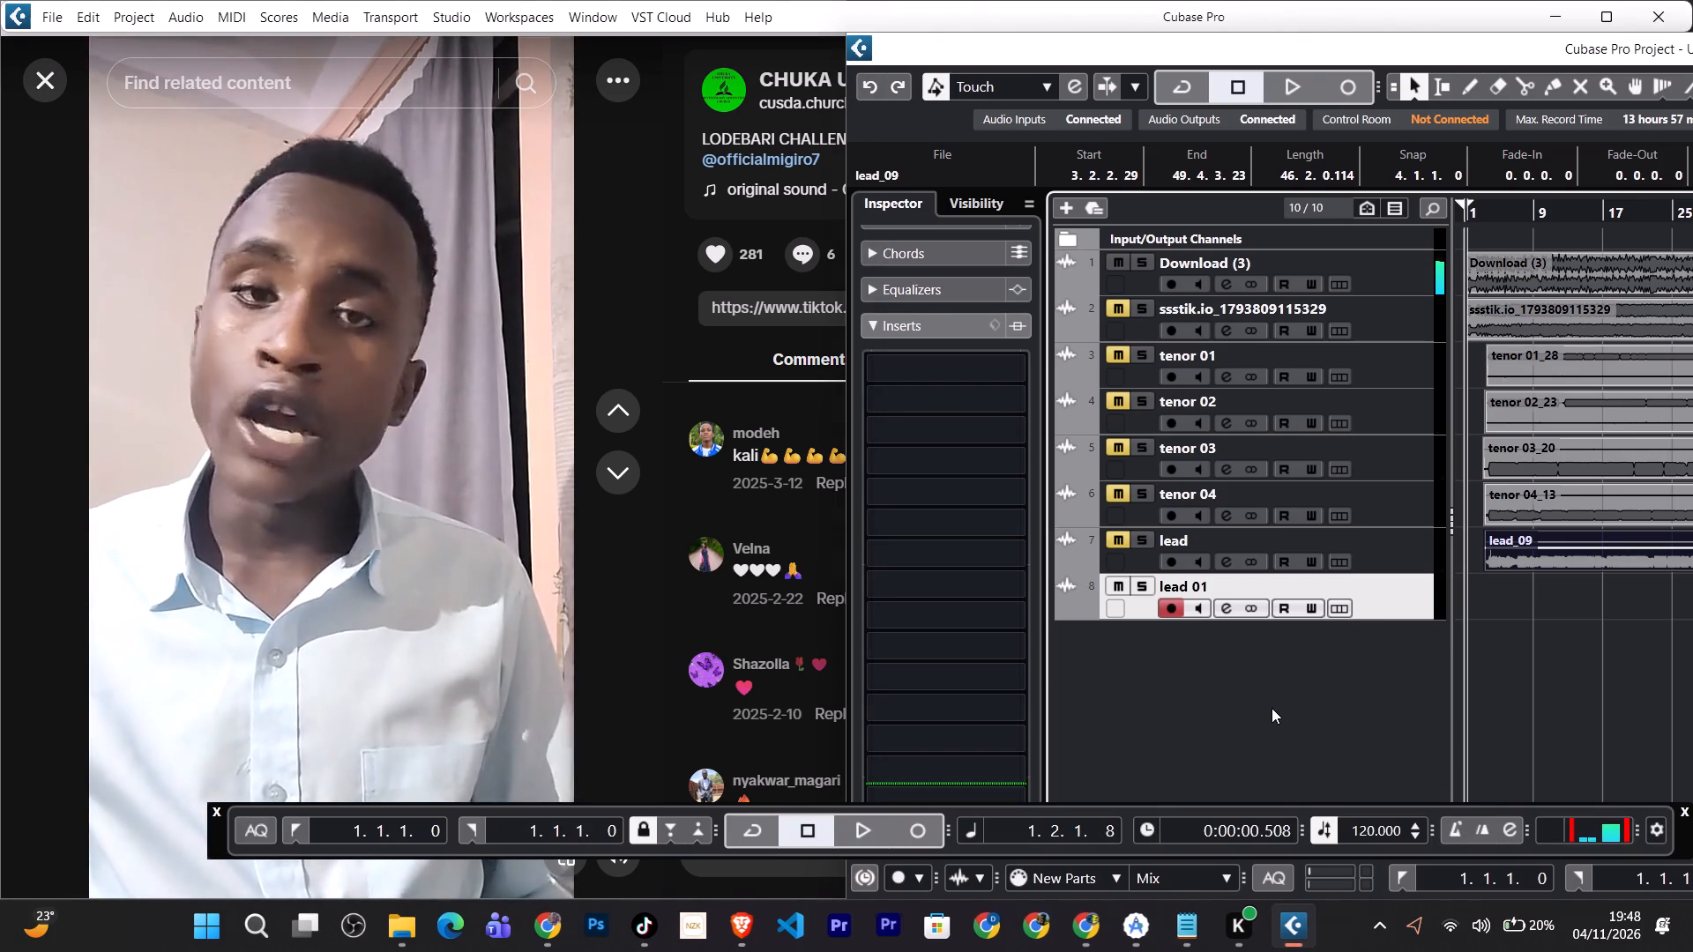
Cue the TikTok video back near its beginning, keep it playing, and briefly run the Cubase project to line up with it.
{"action": "left_click", "coordinate": [348, 641]}
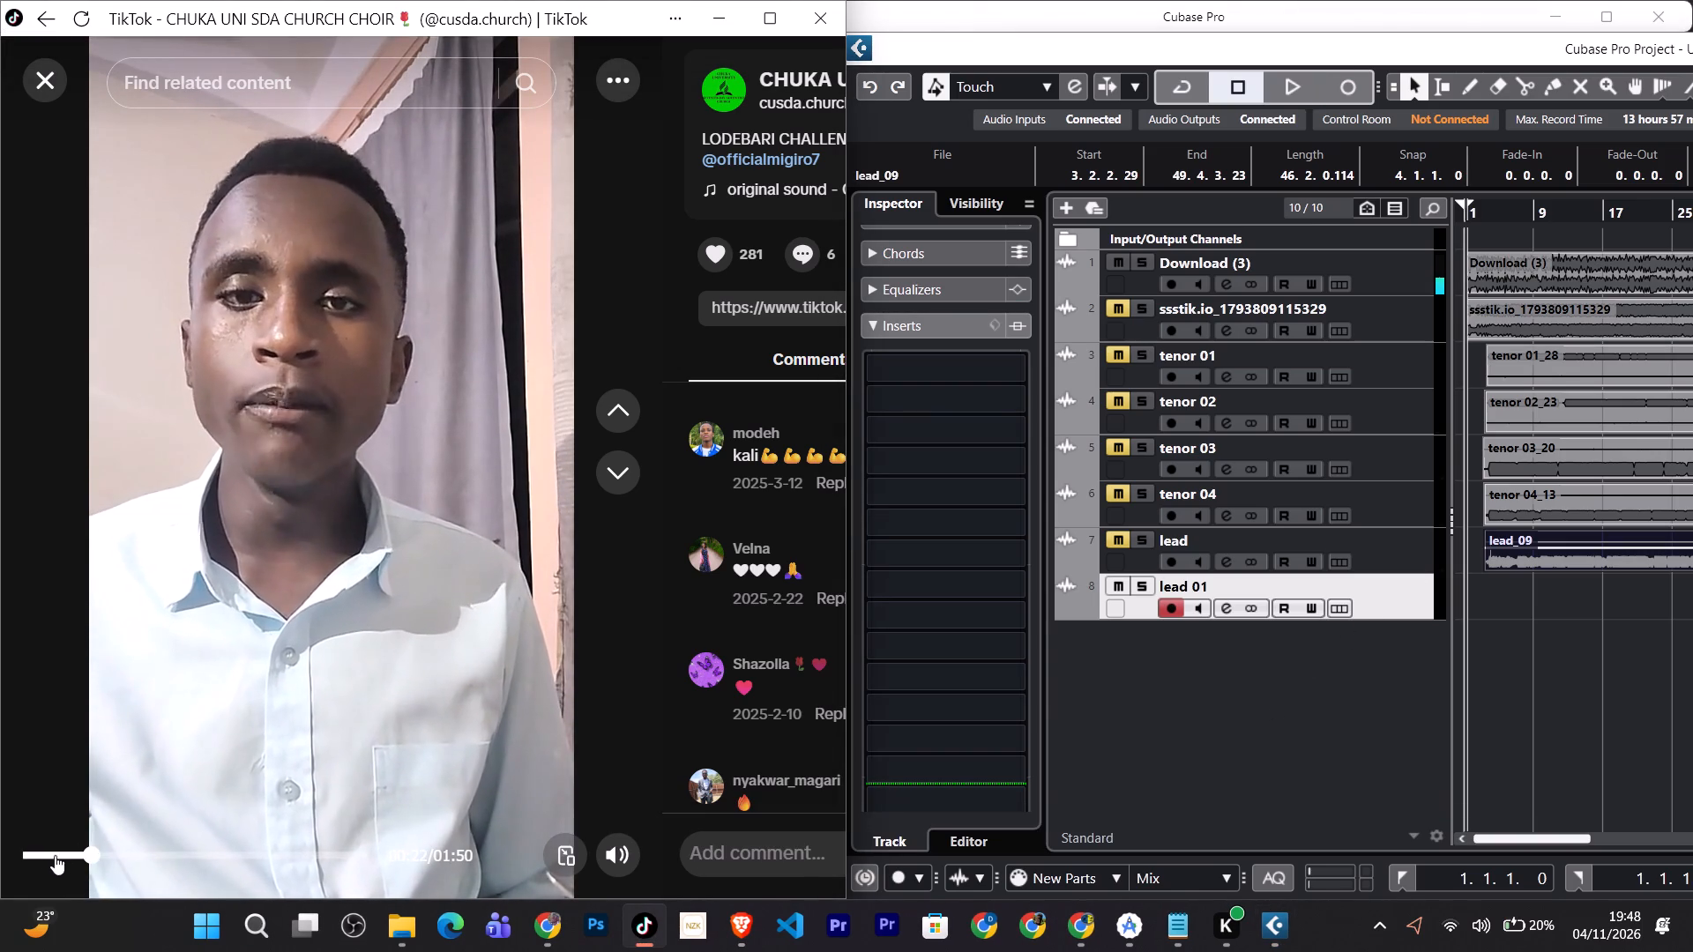
{"action": "left_click", "coordinate": [38, 855]}
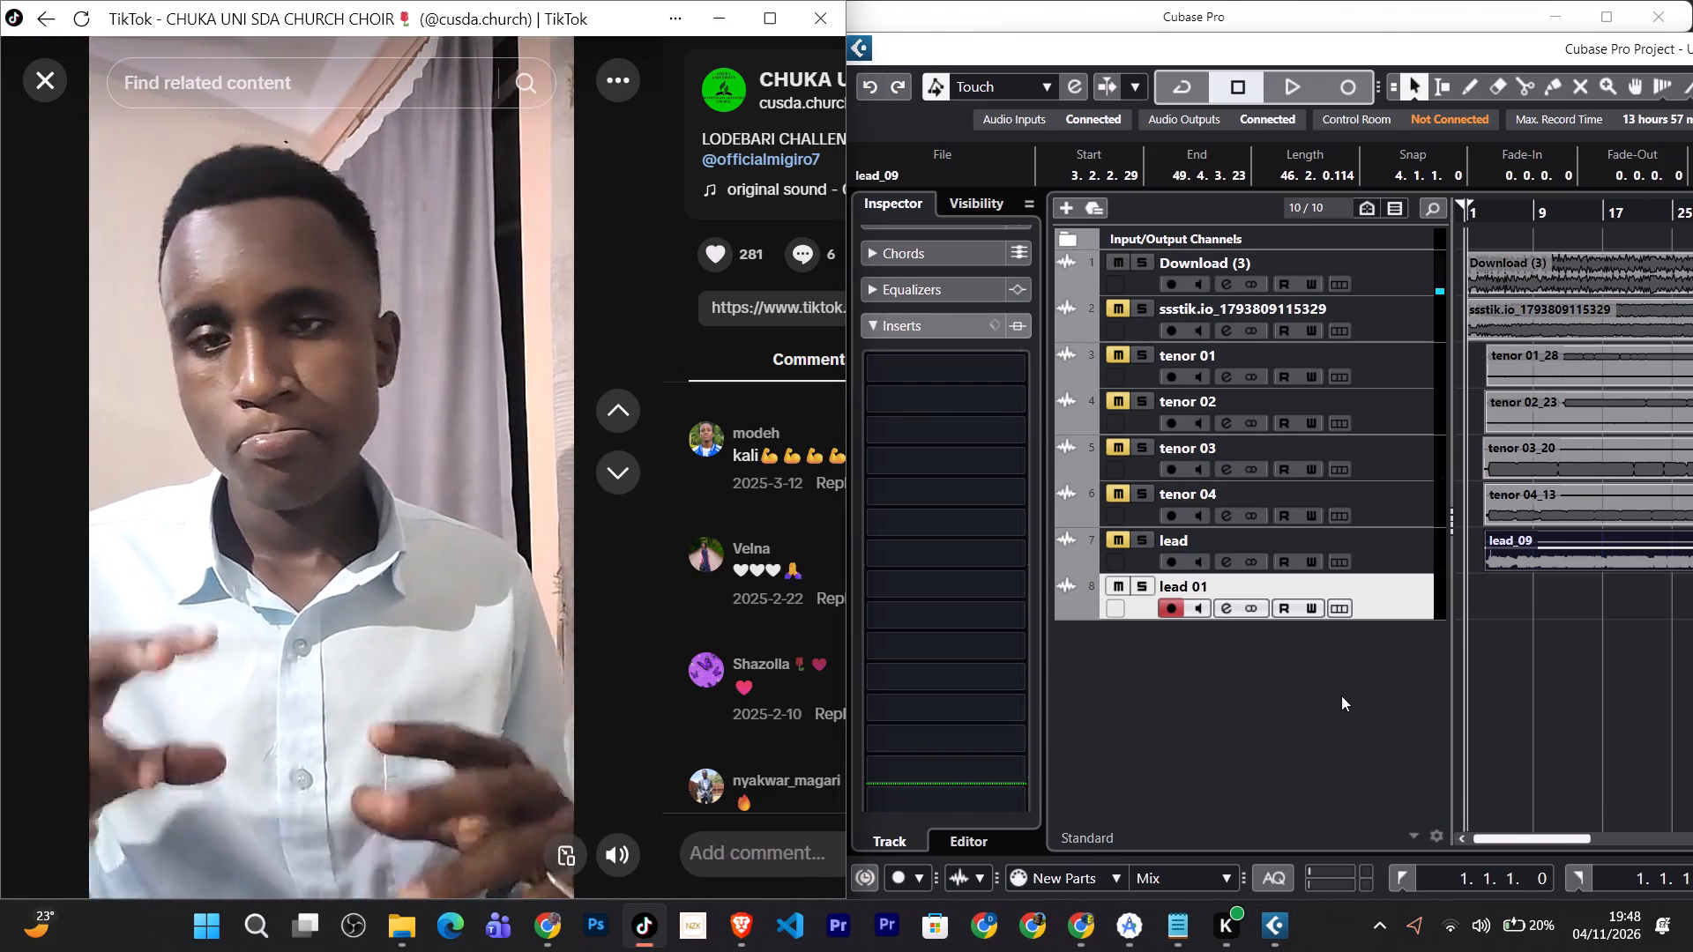
{"action": "left_click", "coordinate": [1341, 695]}
{"action": "key", "text": "space"}
{"action": "key", "text": "space"}
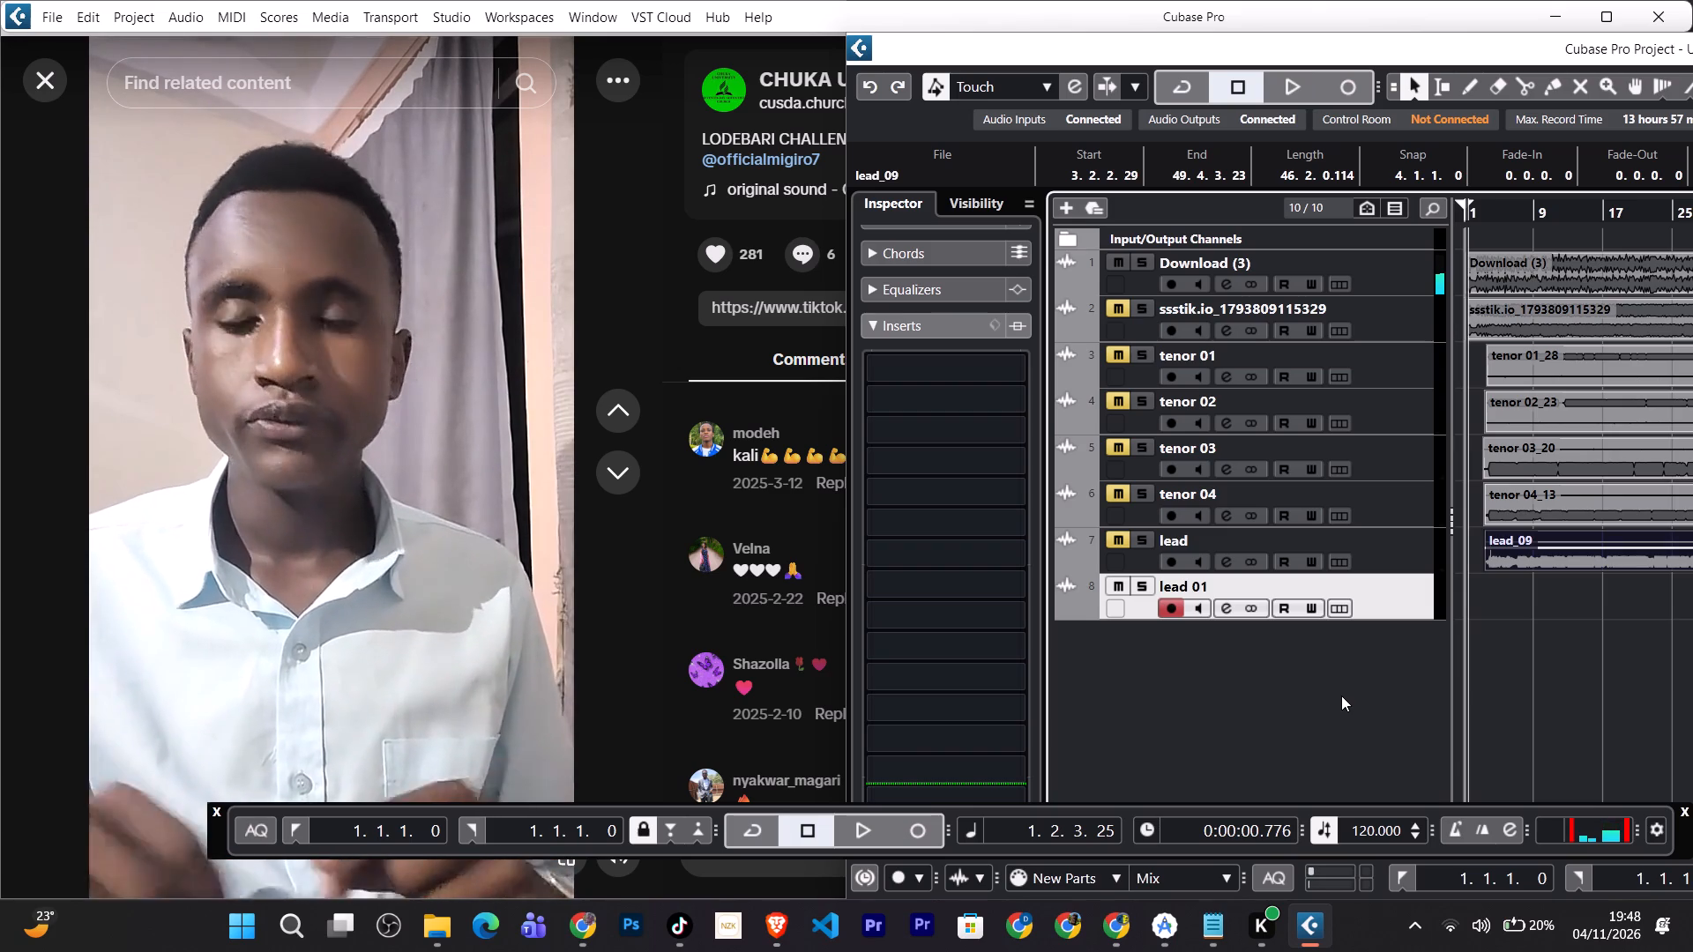
Play the Cubase project on from bar 1 alongside the video and start recording on the lead 01 track around bar 3.
{"action": "key", "text": "Left"}
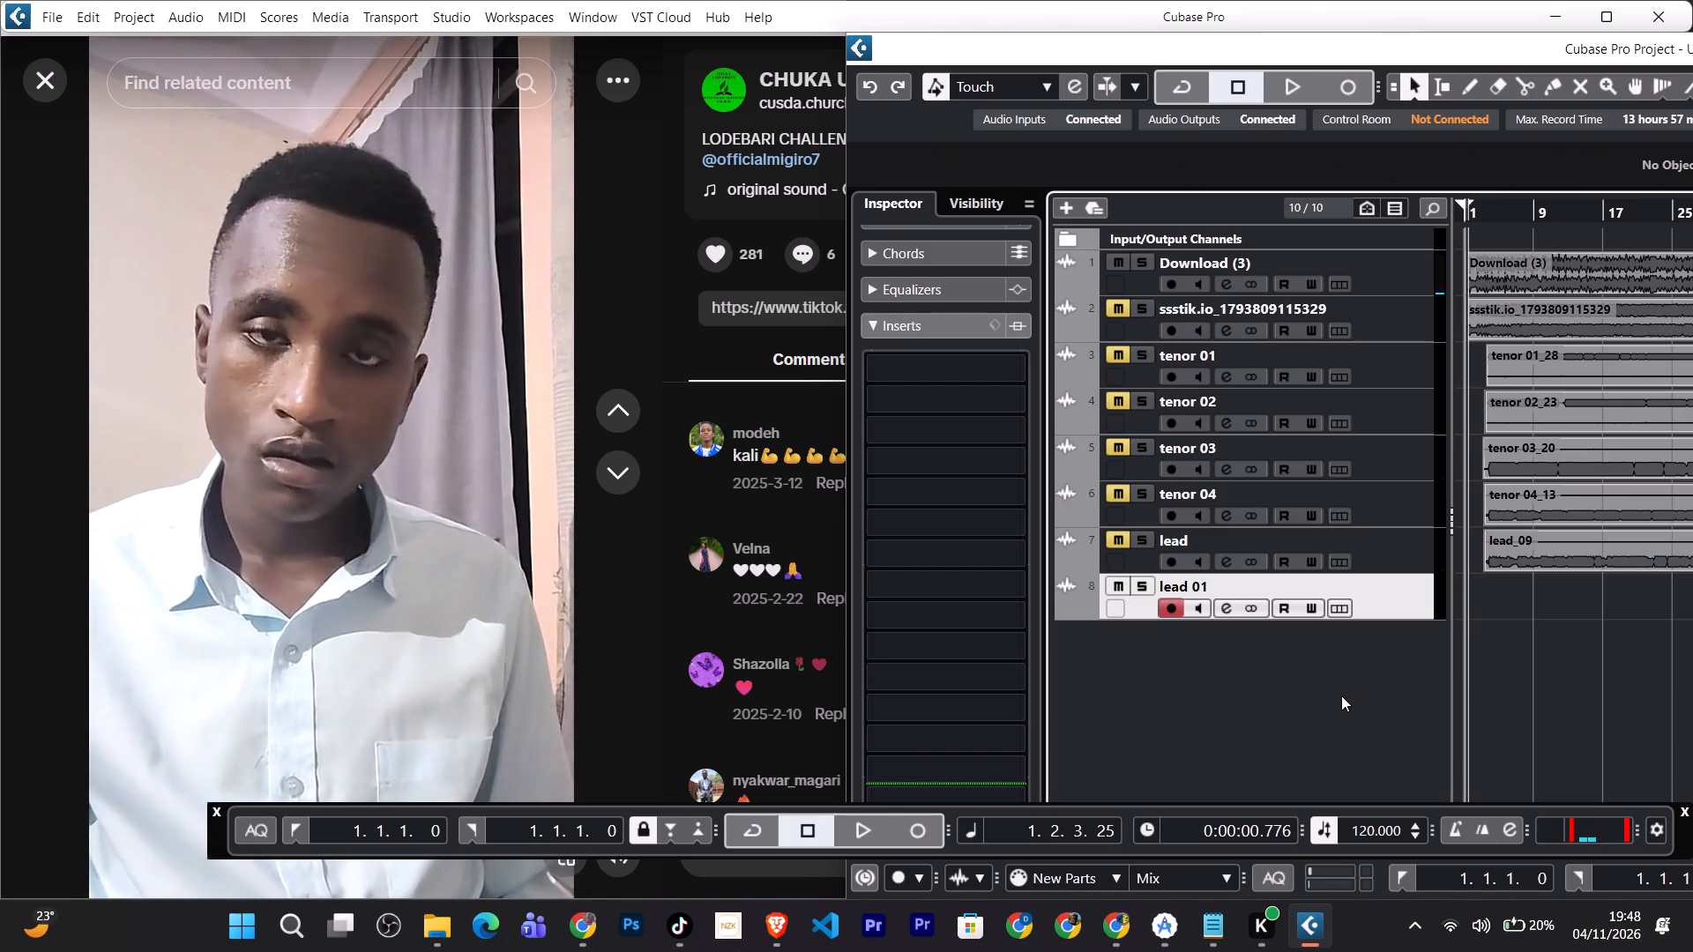
{"action": "key", "text": "space"}
{"action": "key", "text": "space"}
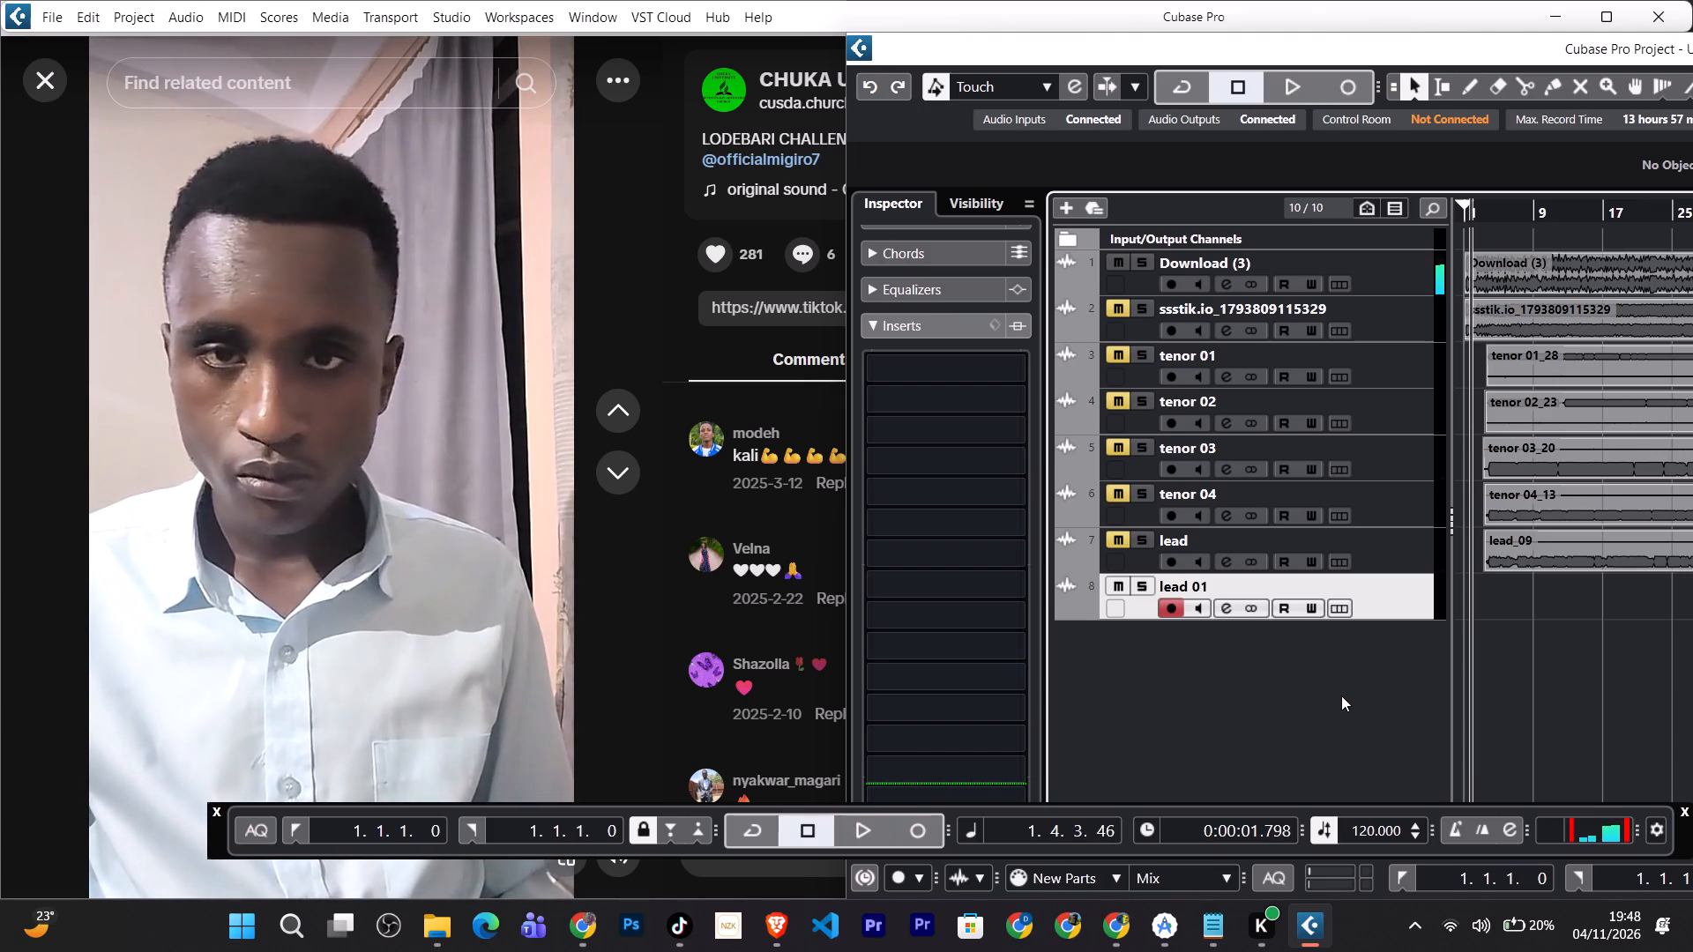
{"action": "key", "text": "space"}
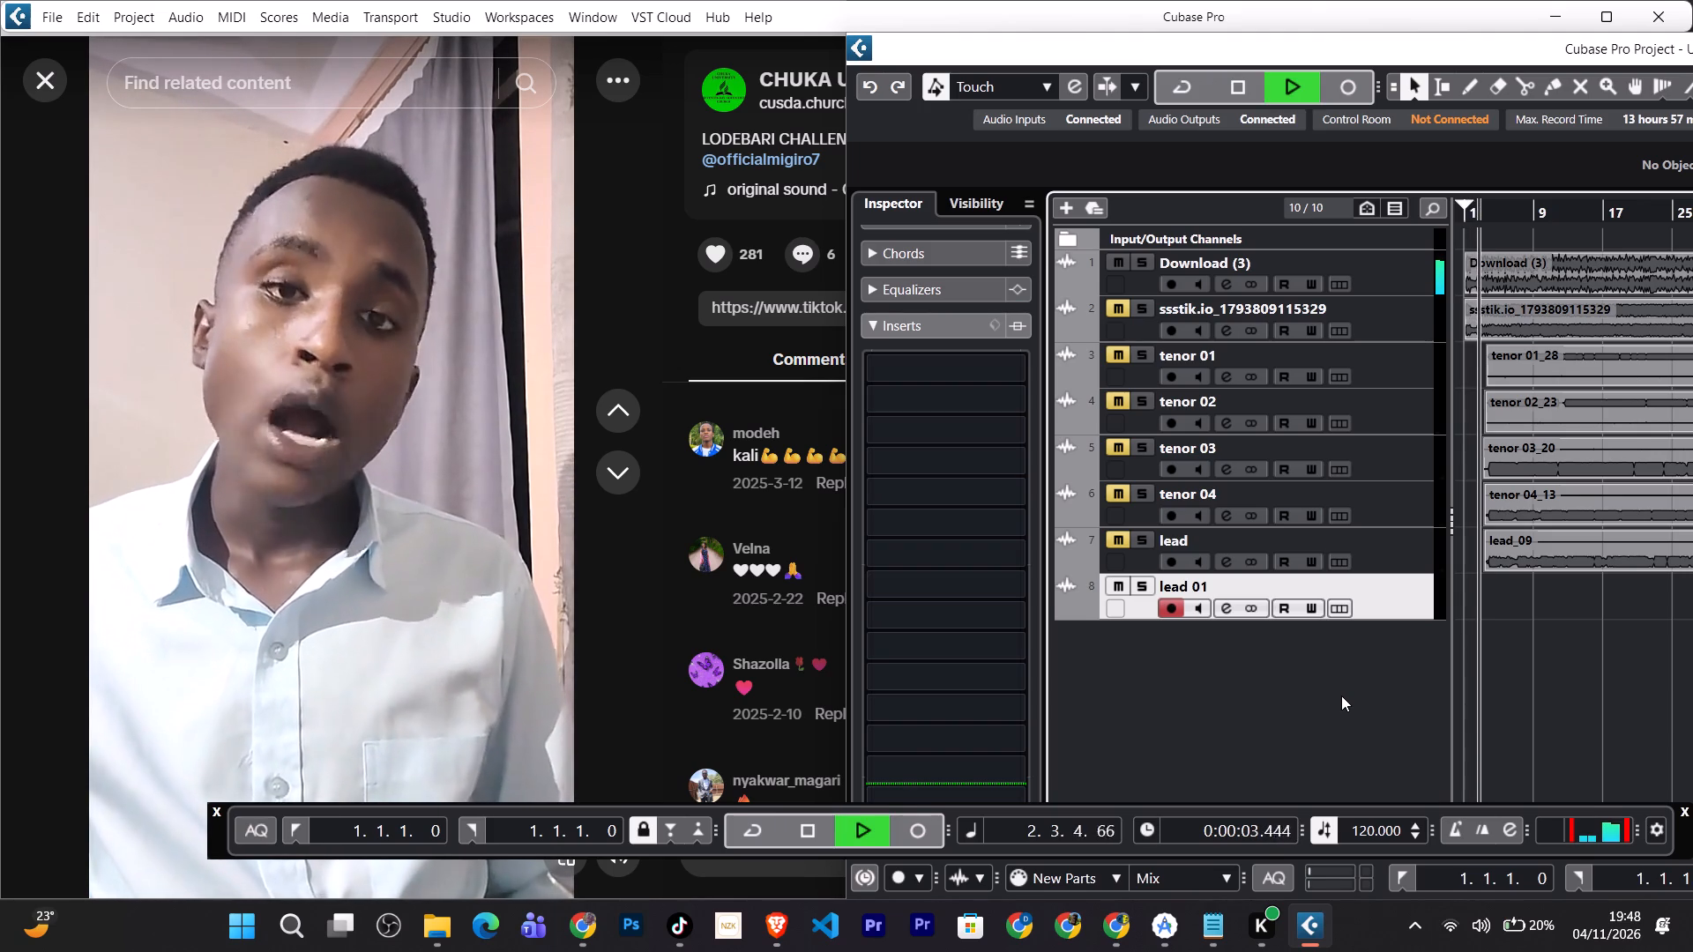
{"action": "key", "text": "asterisk"}
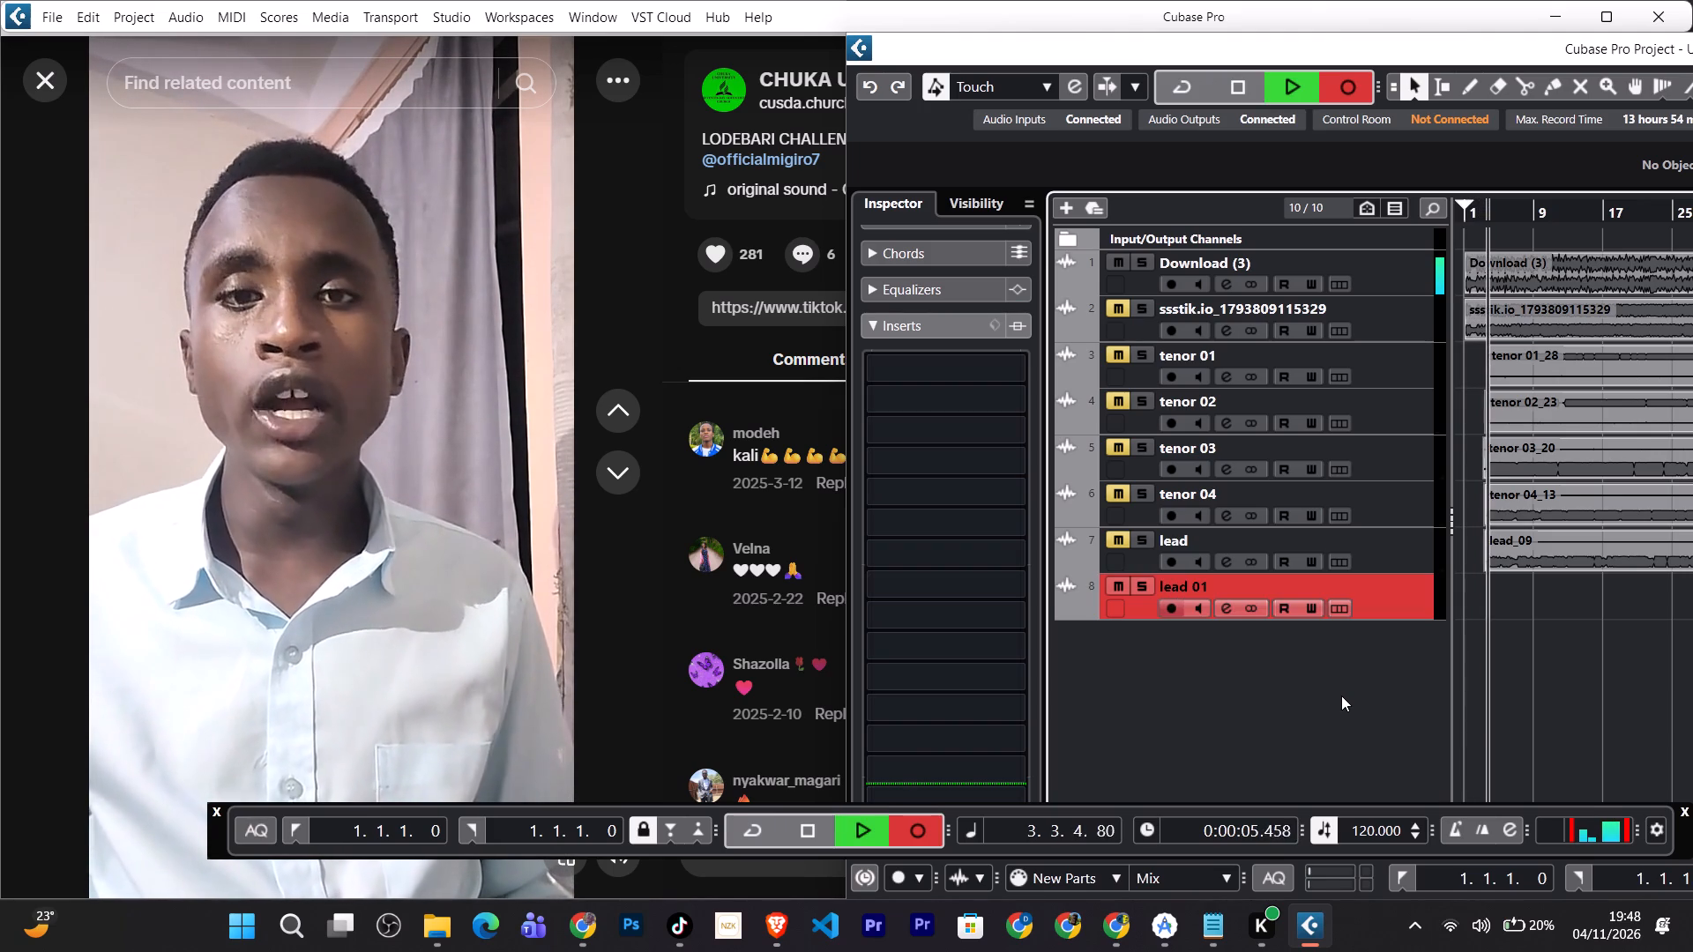
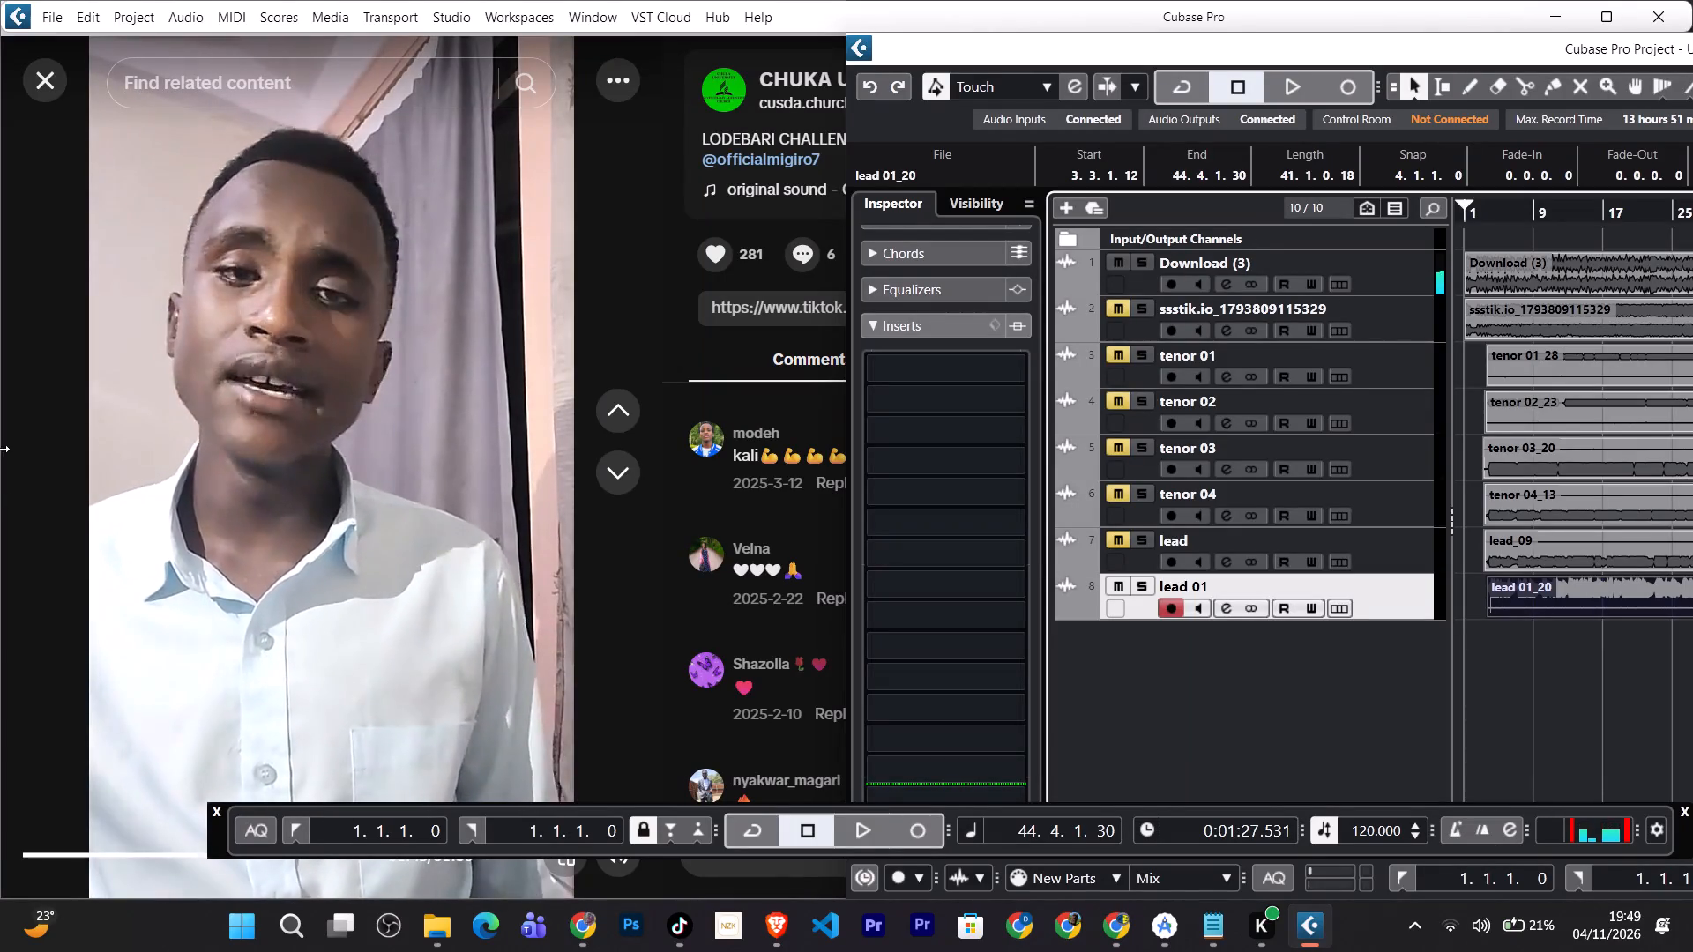
Pause the TikTok video and play back the project with tenor 04 unmuted, stopping around bar 26.
{"action": "left_click", "coordinate": [451, 472]}
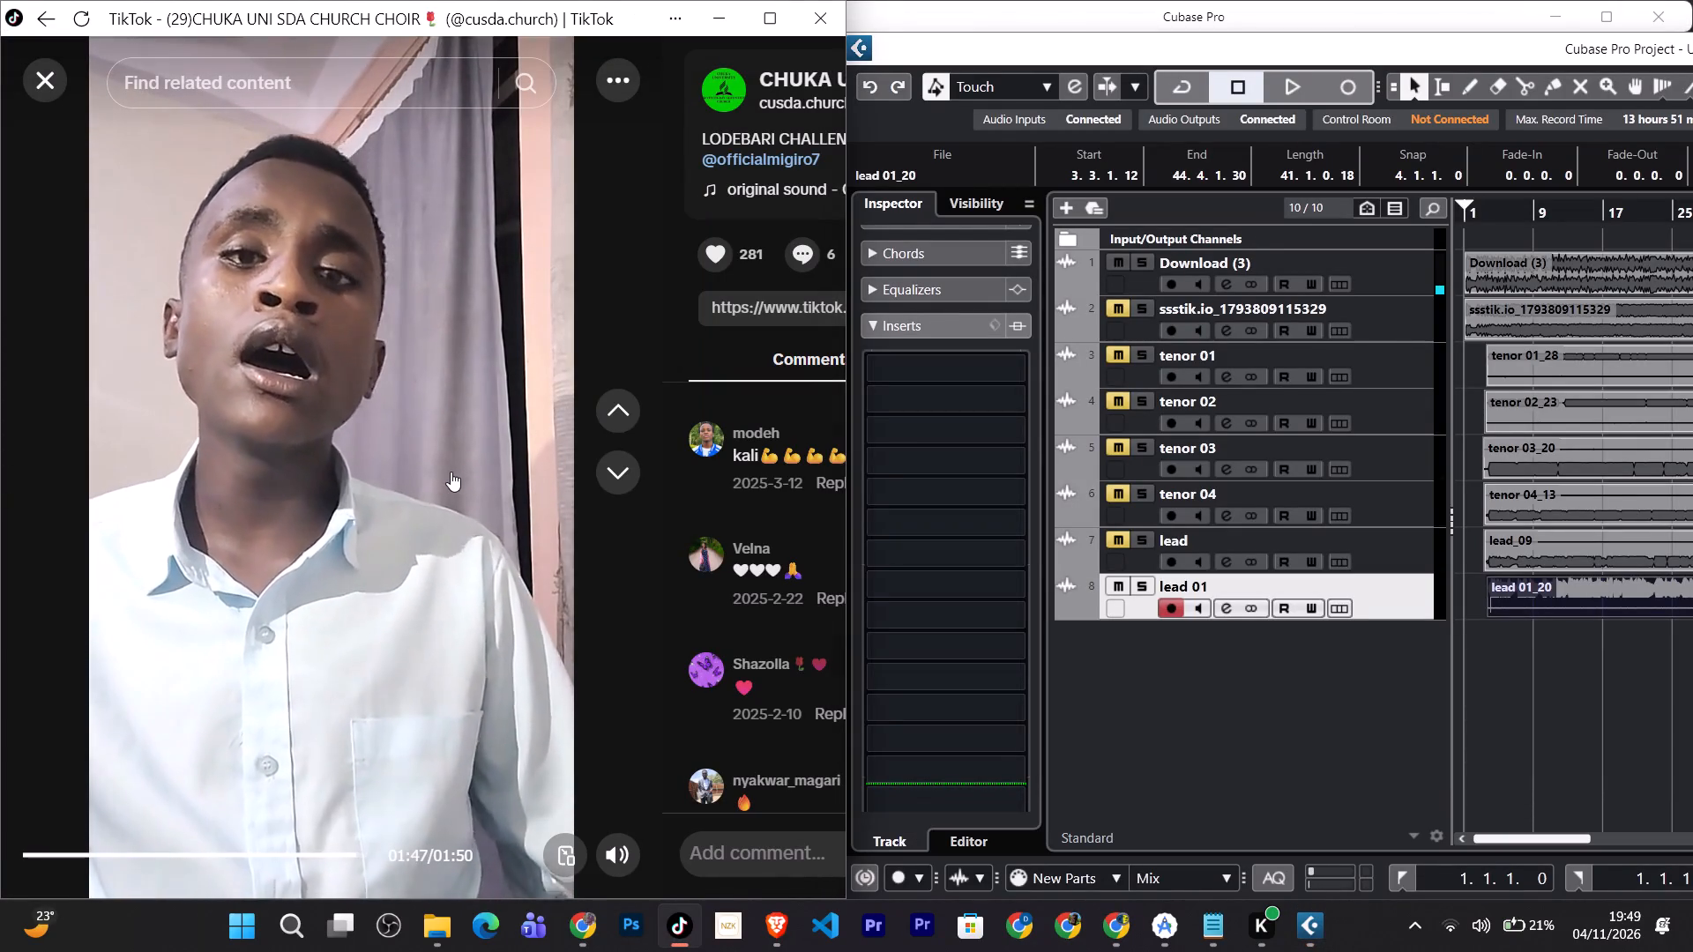
{"action": "left_click", "coordinate": [451, 472]}
{"action": "key", "text": "space"}
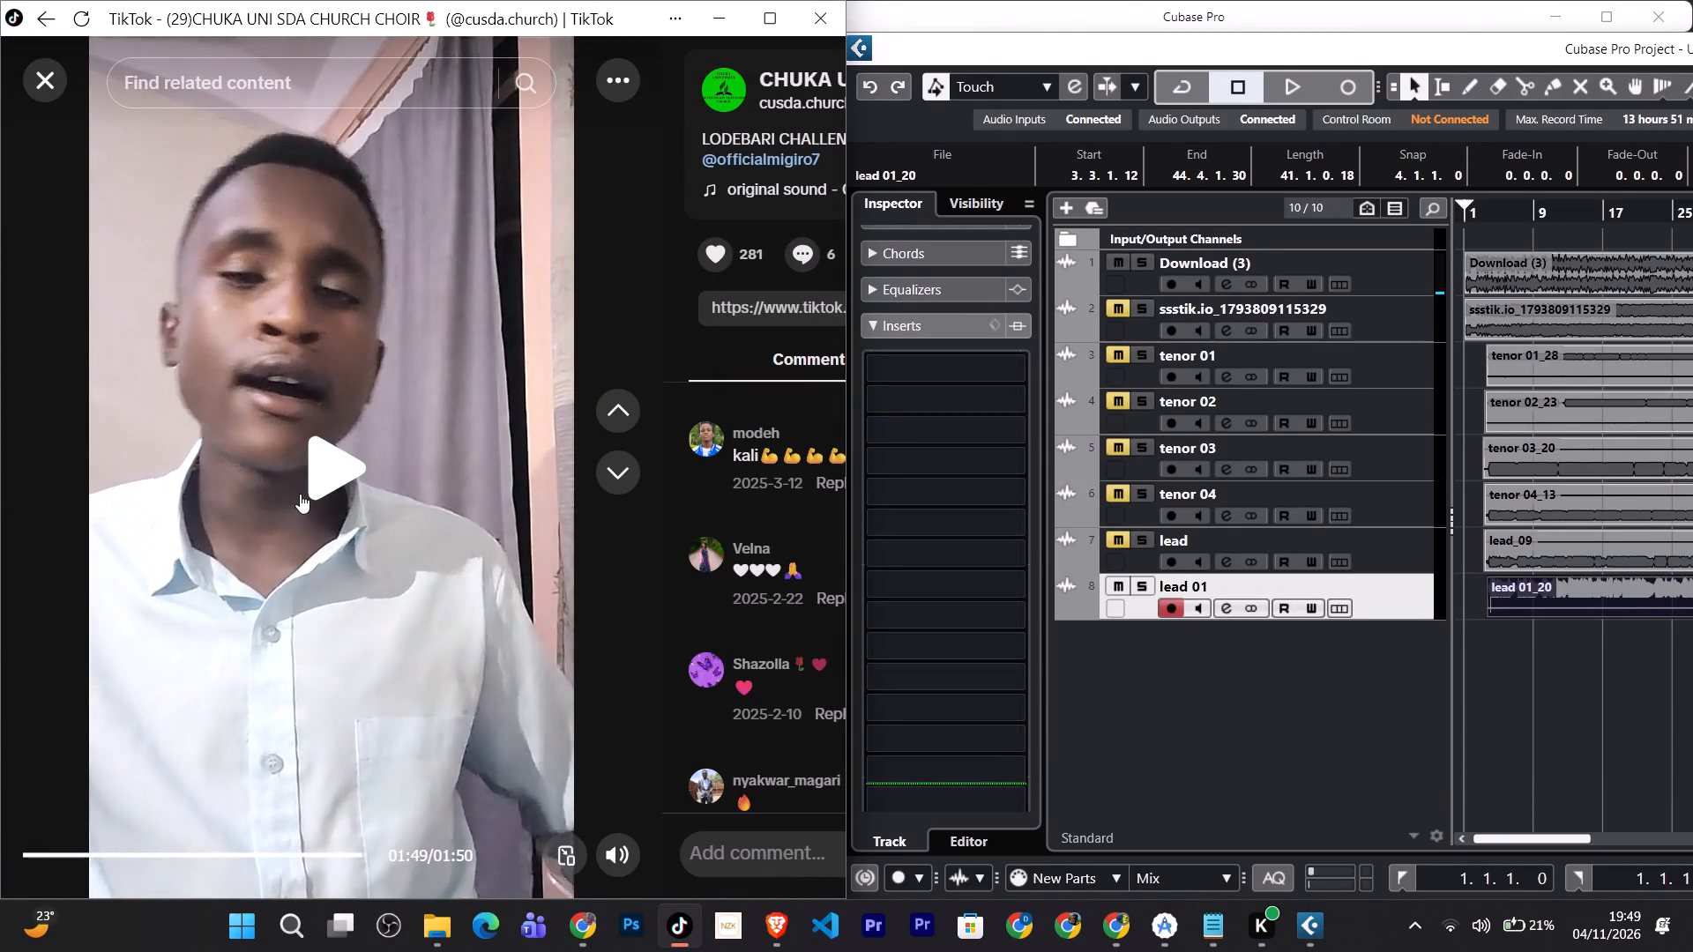
{"action": "left_click", "coordinate": [1178, 699]}
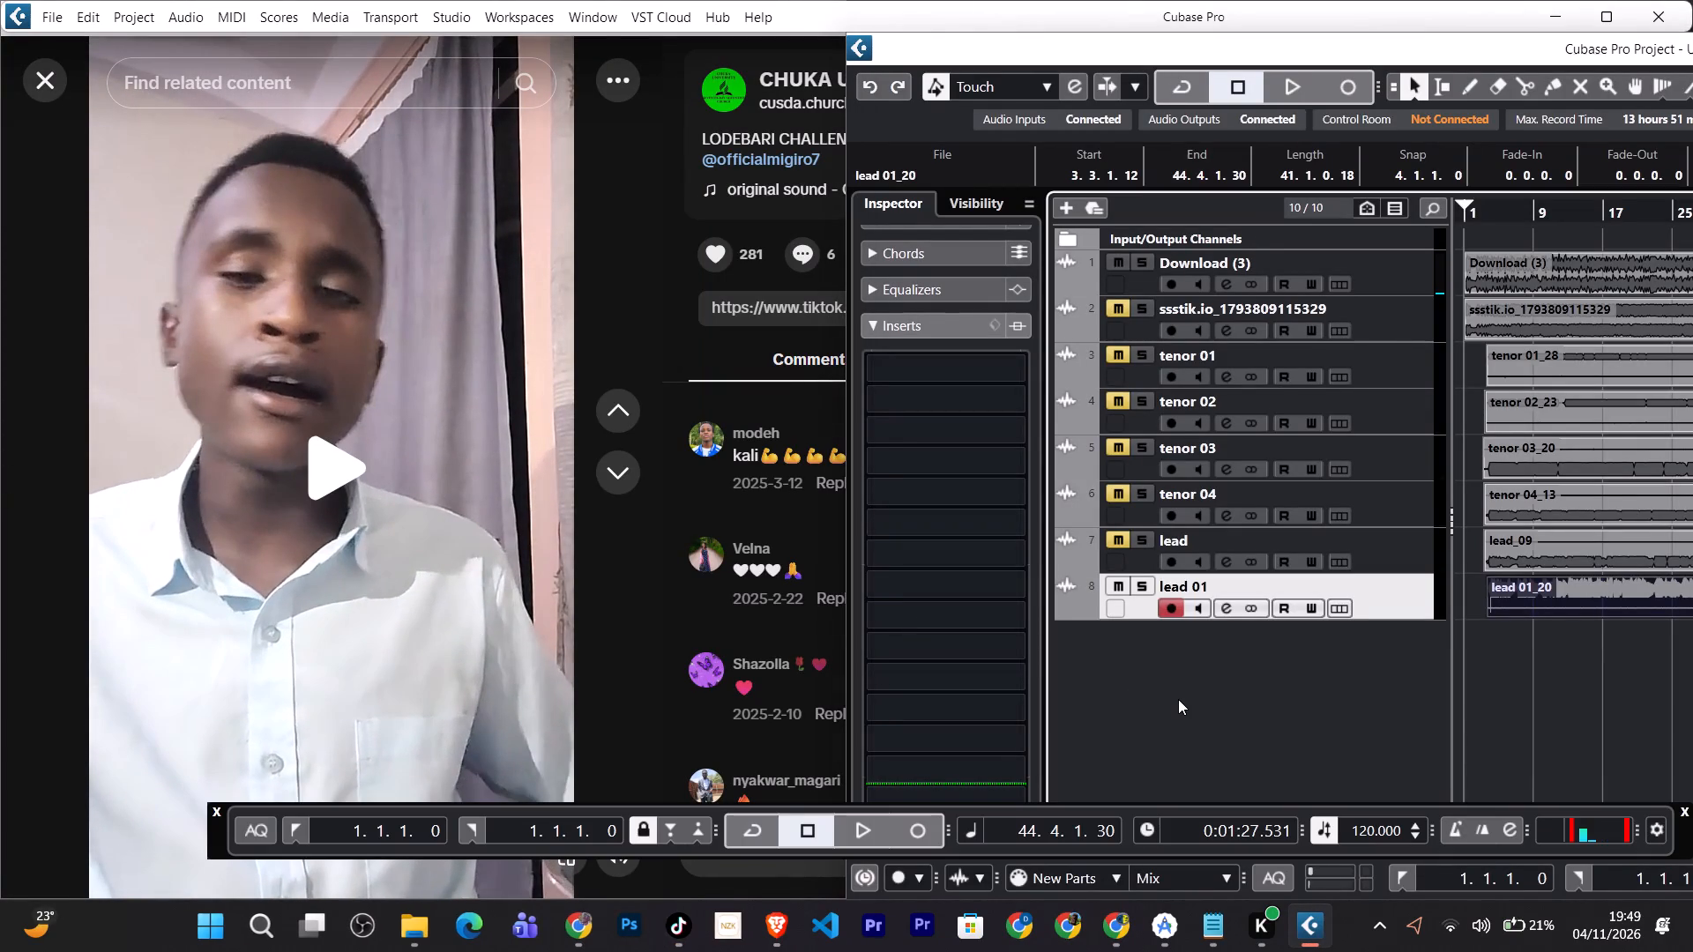
{"action": "key", "text": "space"}
{"action": "type", "text": "bb"}
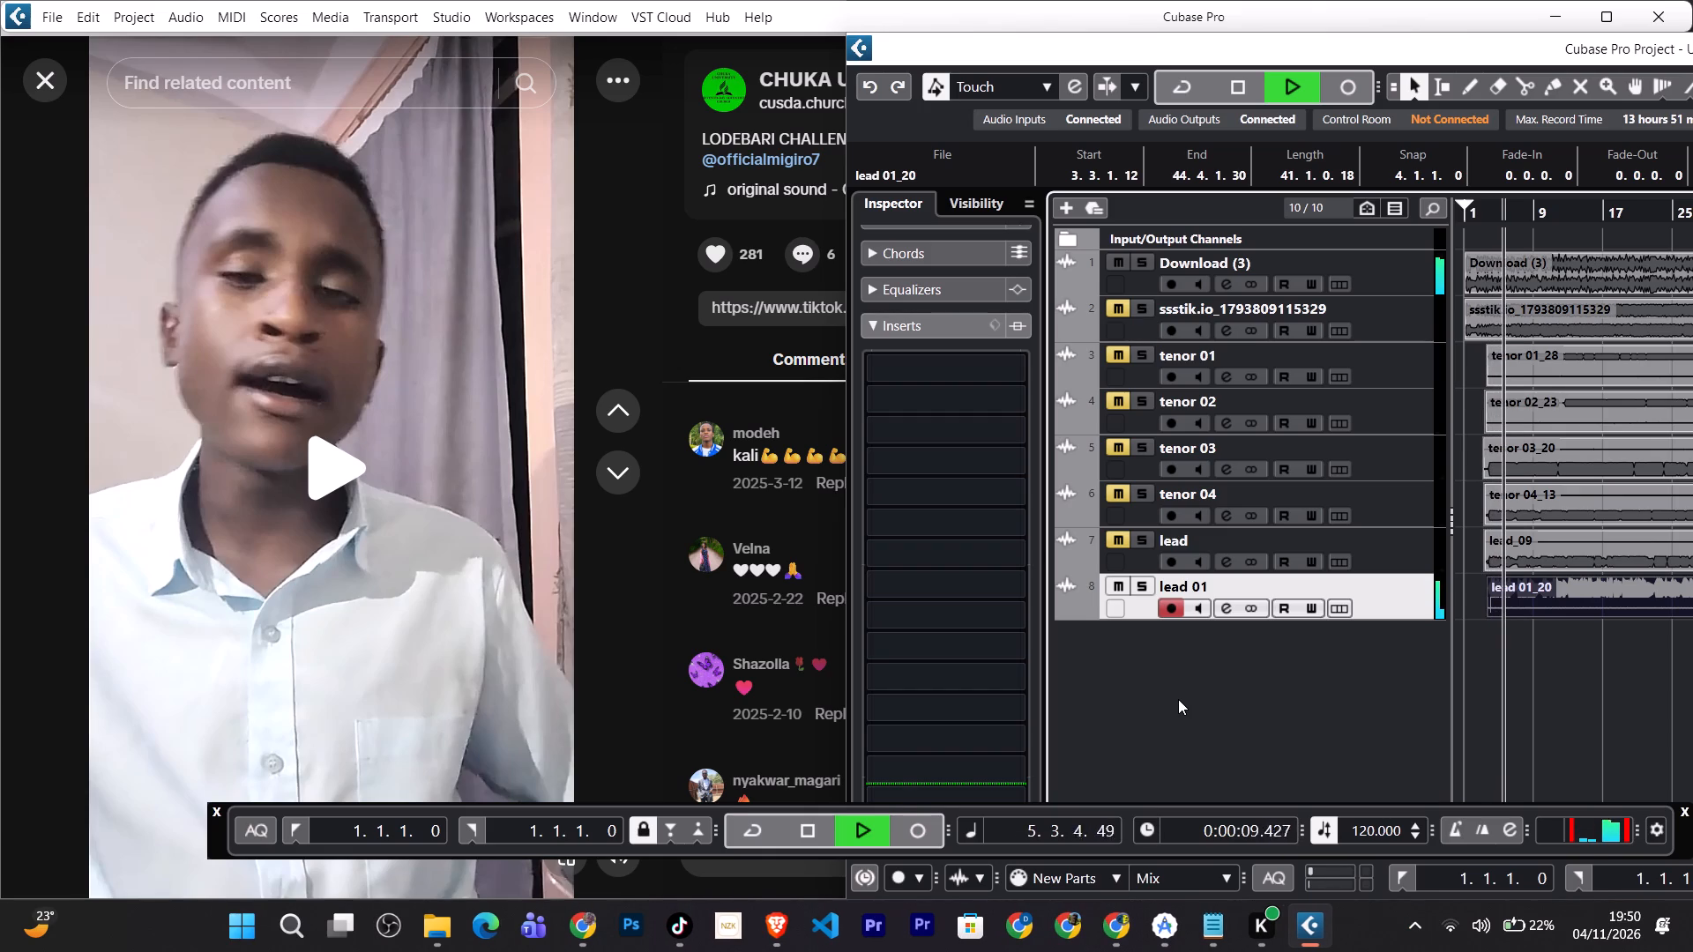
{"action": "left_click", "coordinate": [1118, 496]}
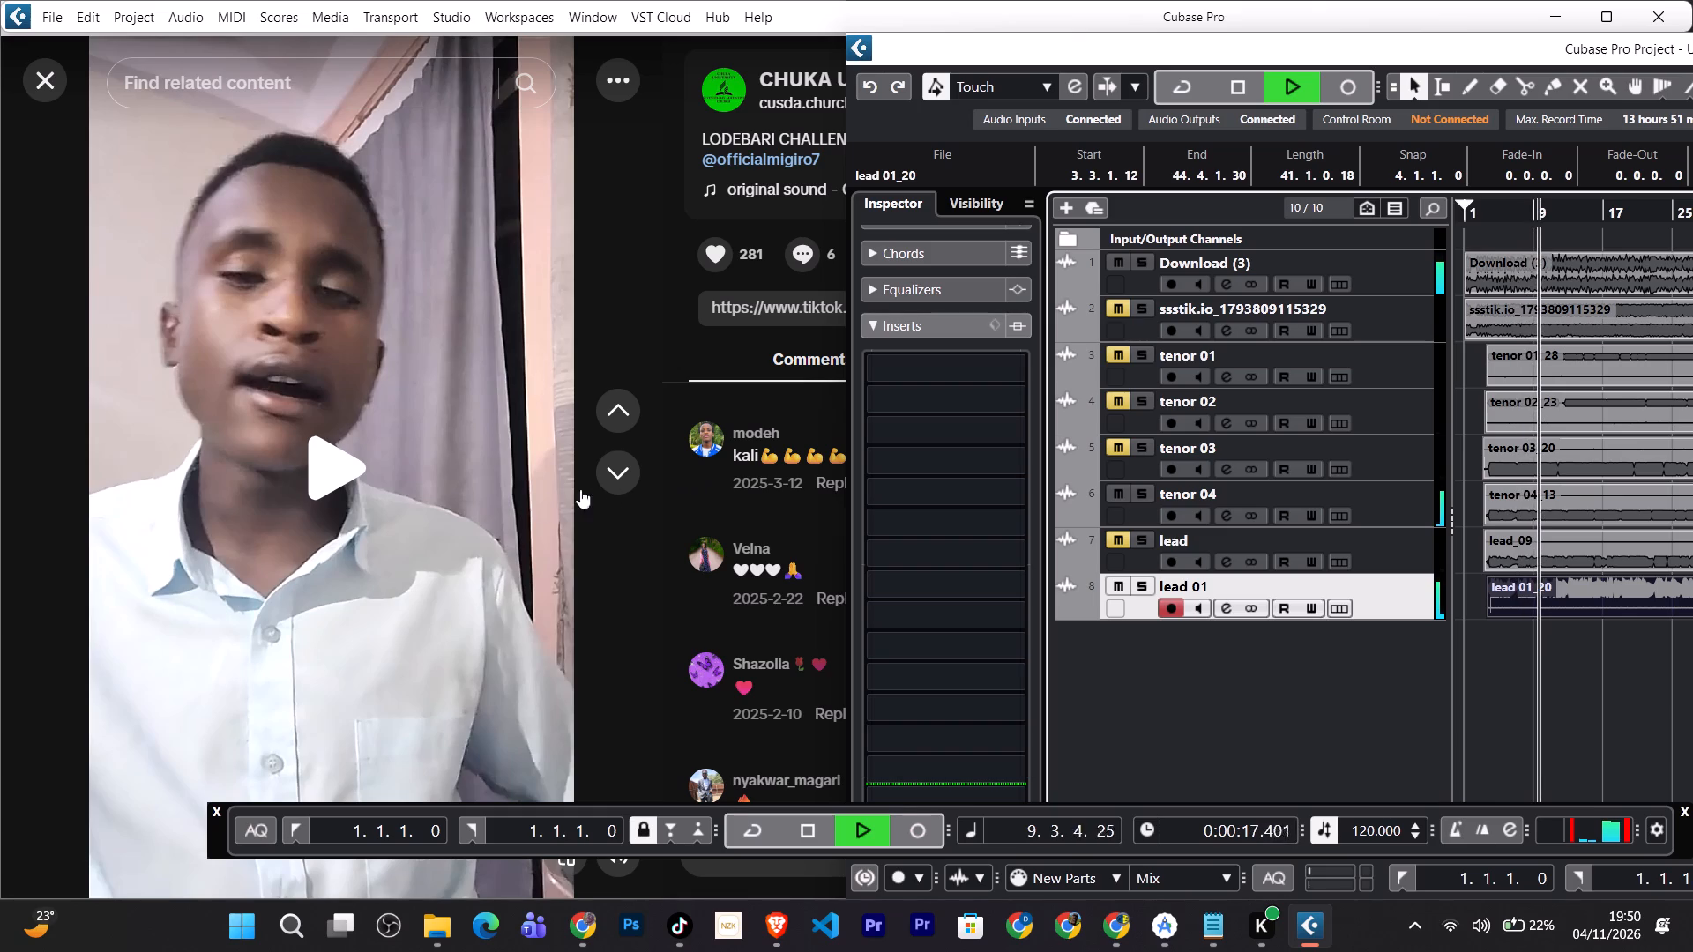
{"action": "right_click", "coordinate": [451, 571]}
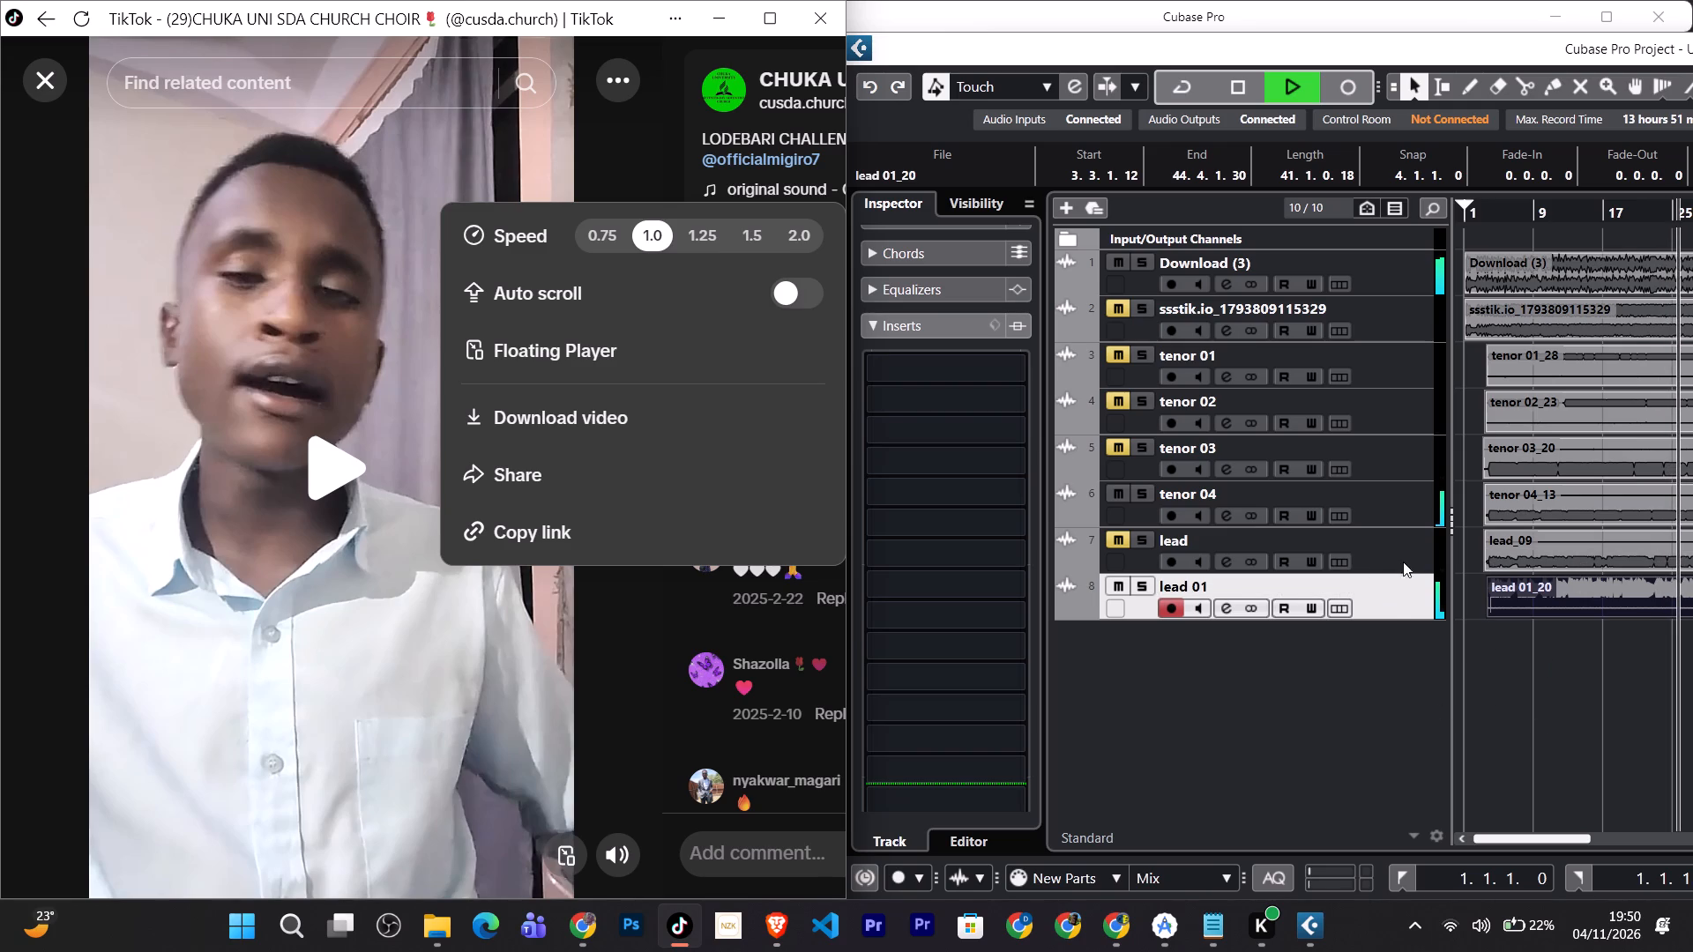
{"action": "left_click", "coordinate": [1394, 605]}
{"action": "key", "text": "space"}
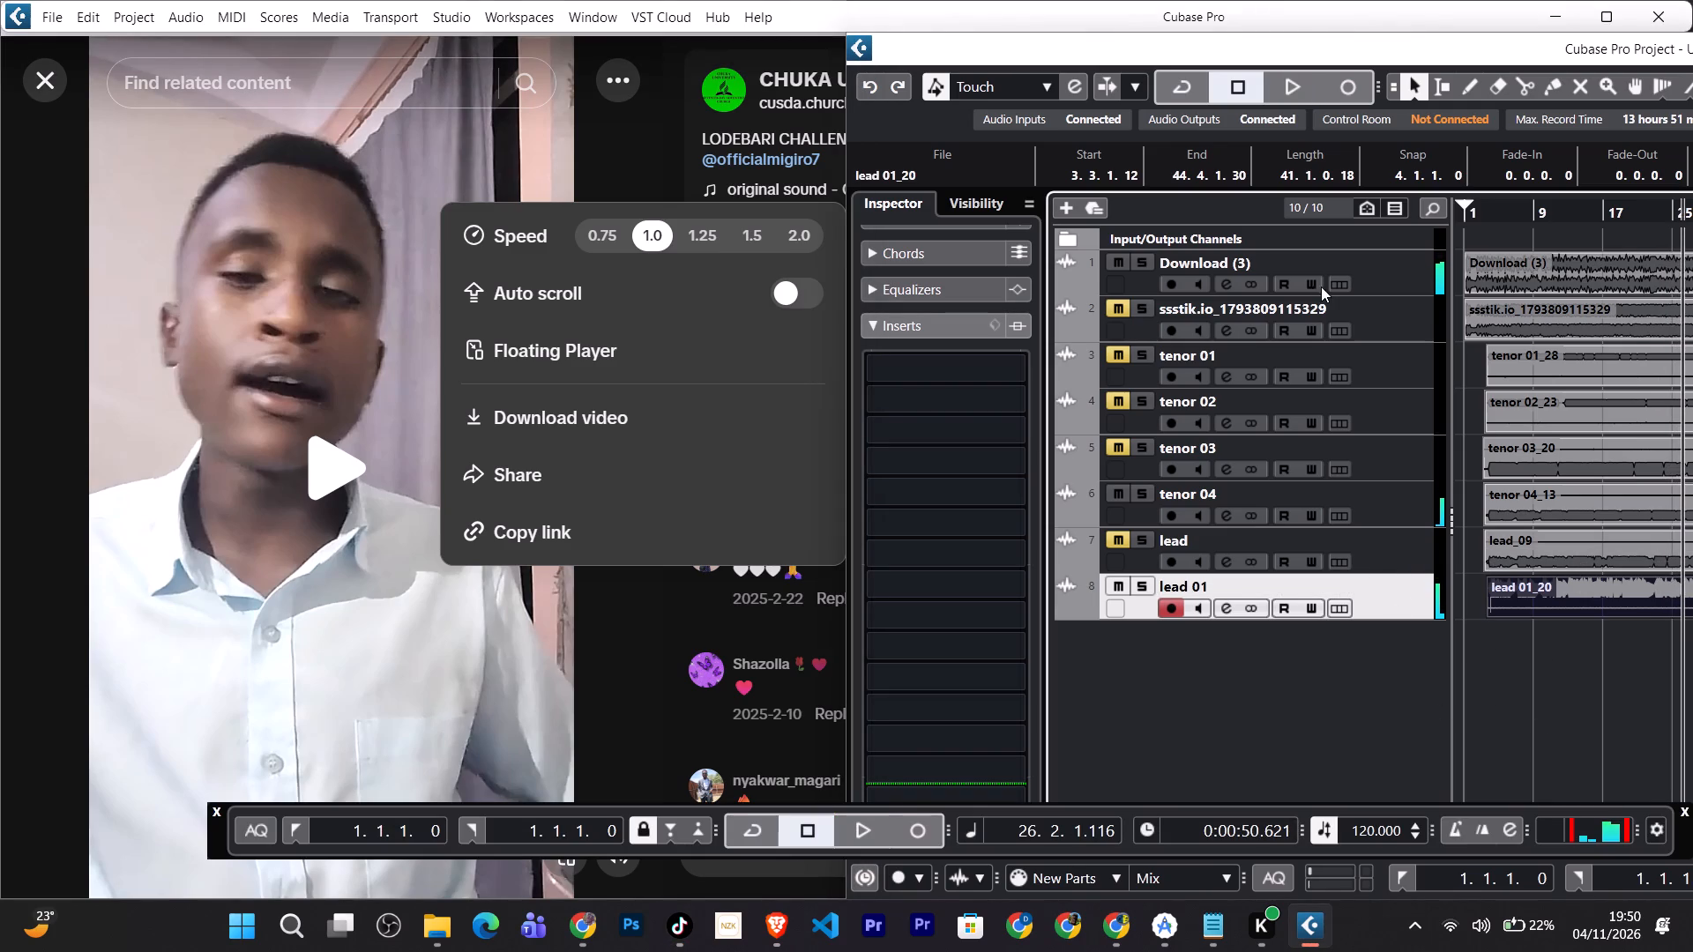
Erase the existing take on the lead 01 track.
{"action": "left_click", "coordinate": [1499, 81]}
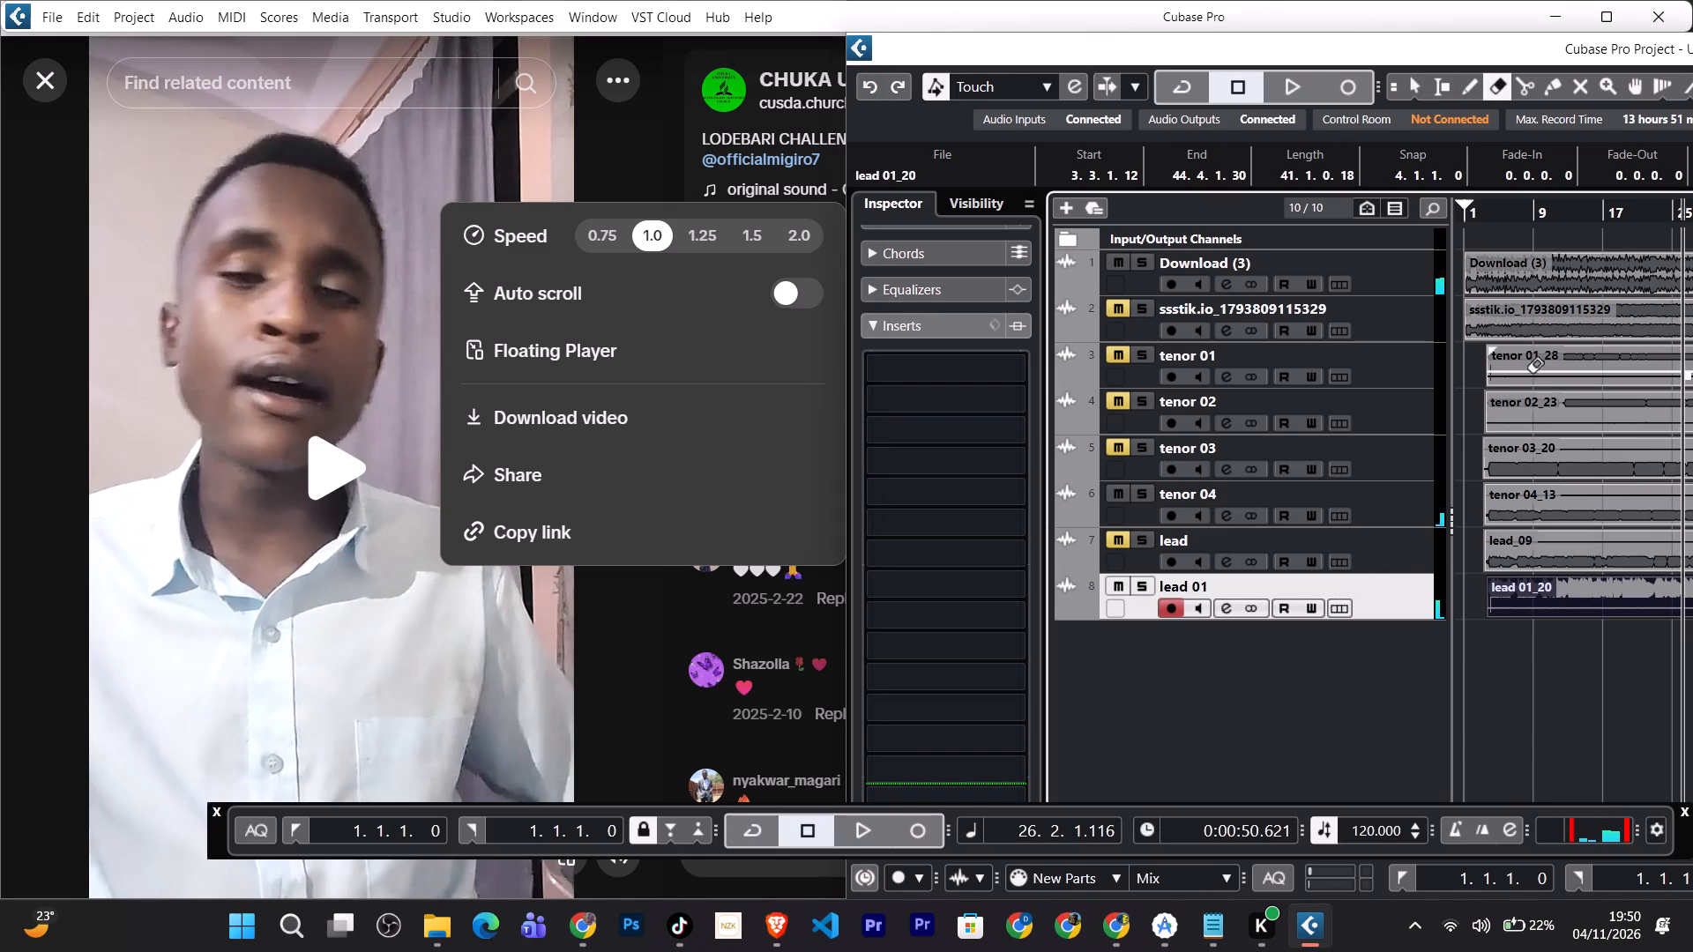
{"action": "left_click", "coordinate": [1602, 609]}
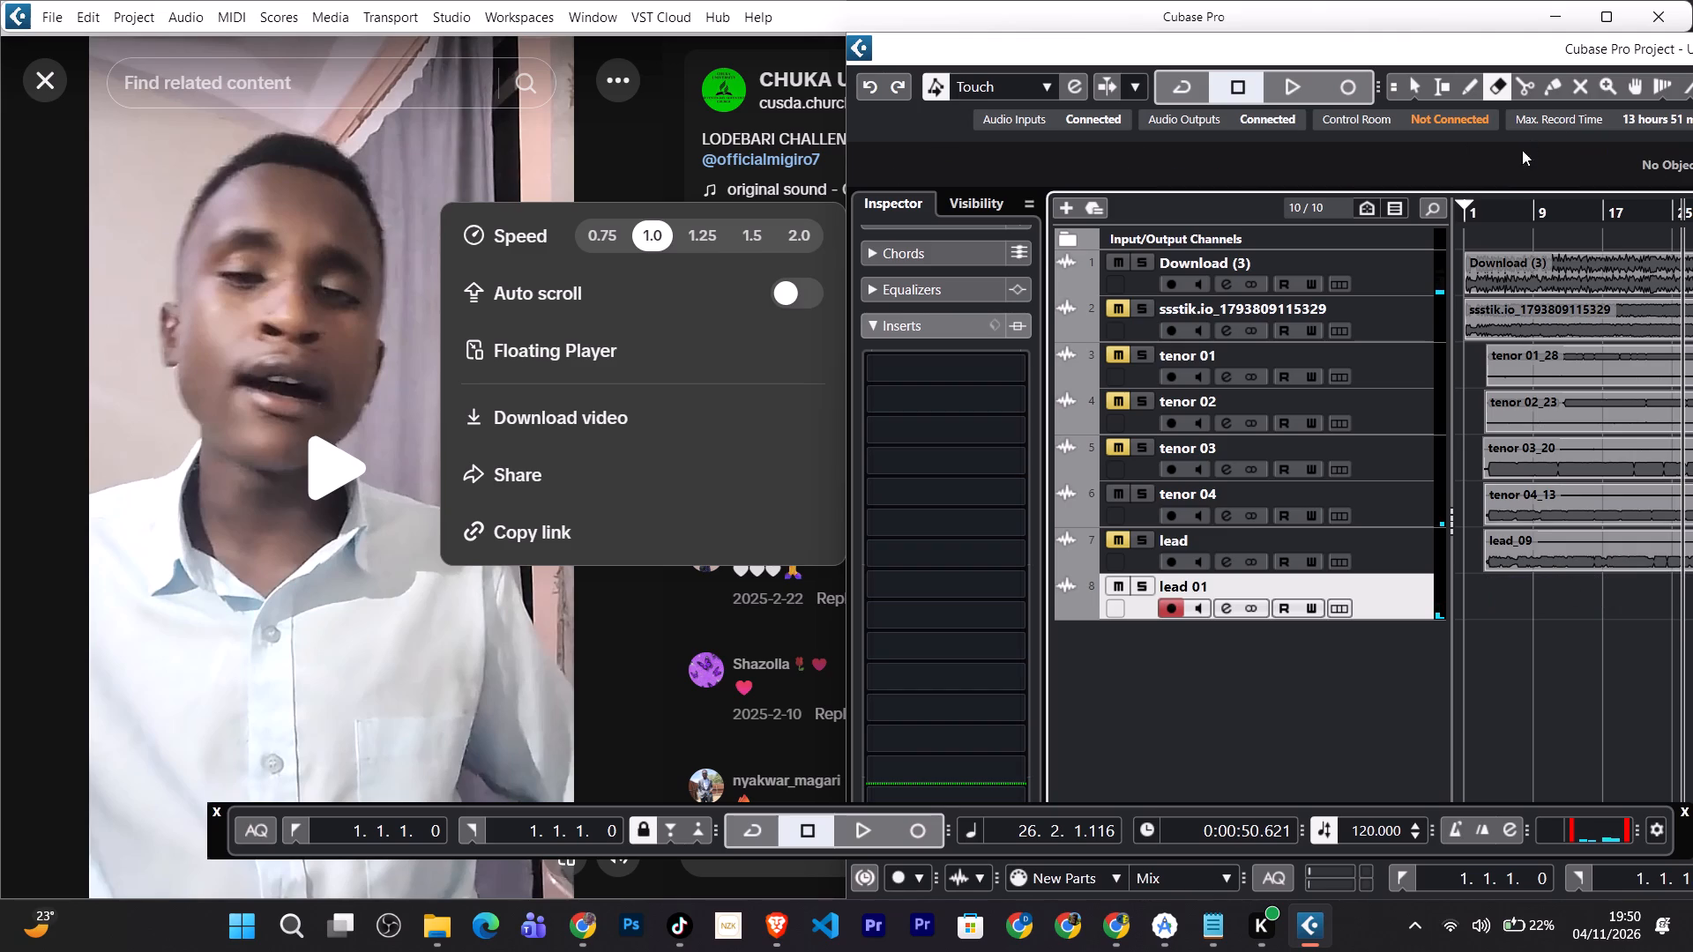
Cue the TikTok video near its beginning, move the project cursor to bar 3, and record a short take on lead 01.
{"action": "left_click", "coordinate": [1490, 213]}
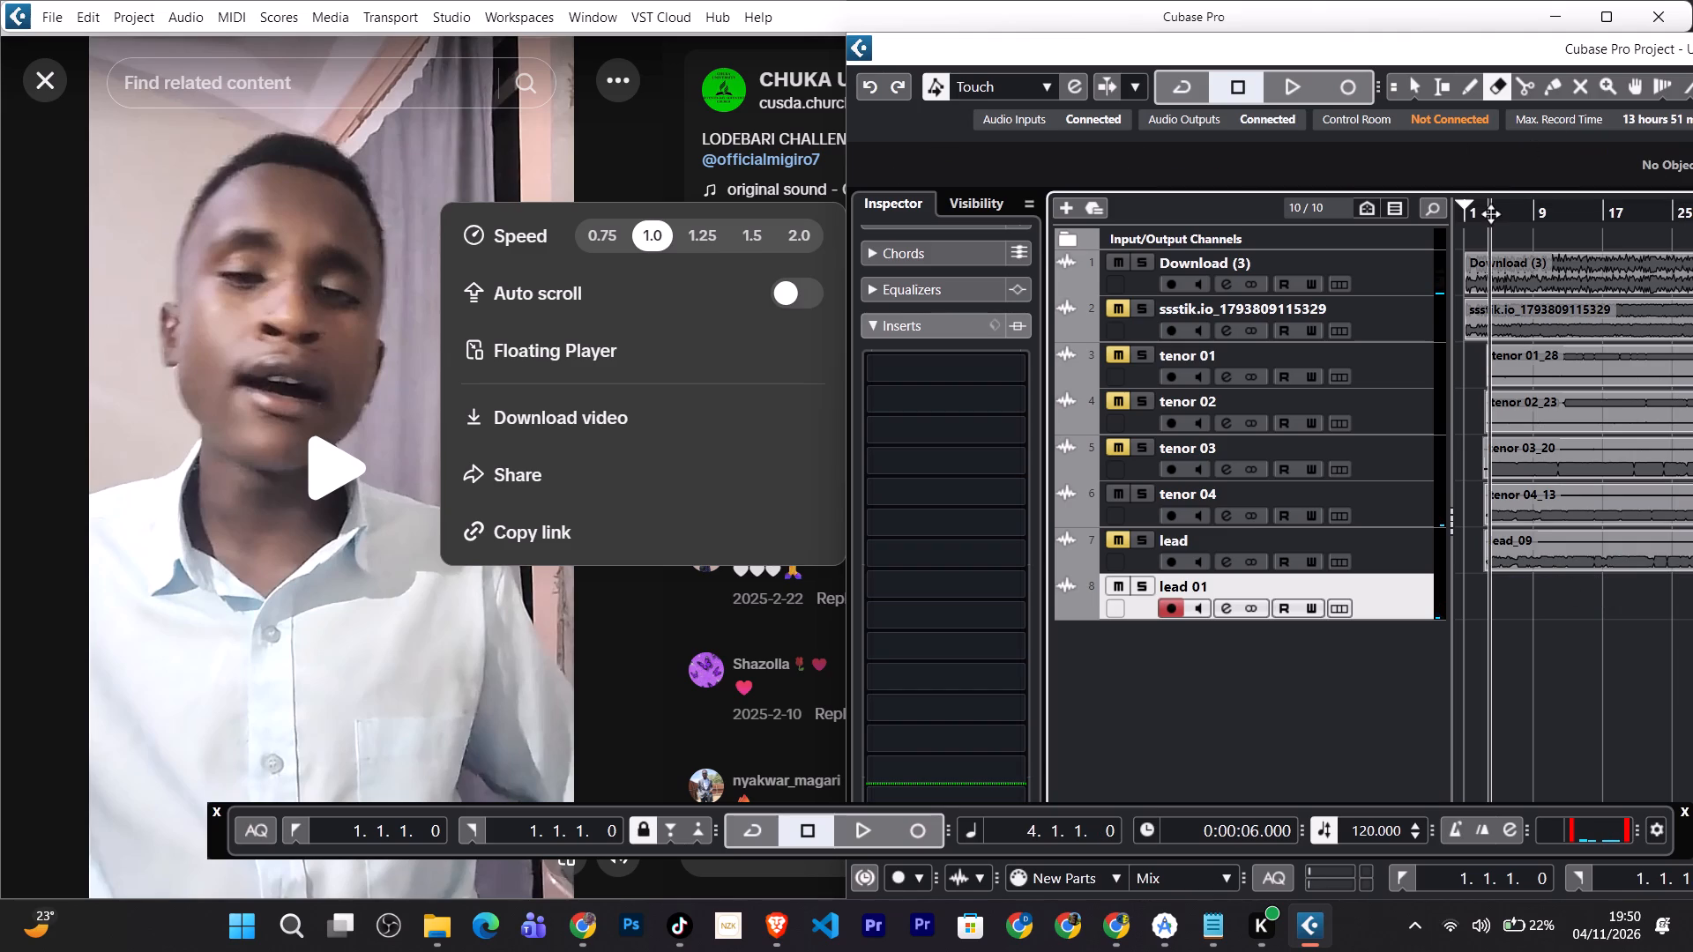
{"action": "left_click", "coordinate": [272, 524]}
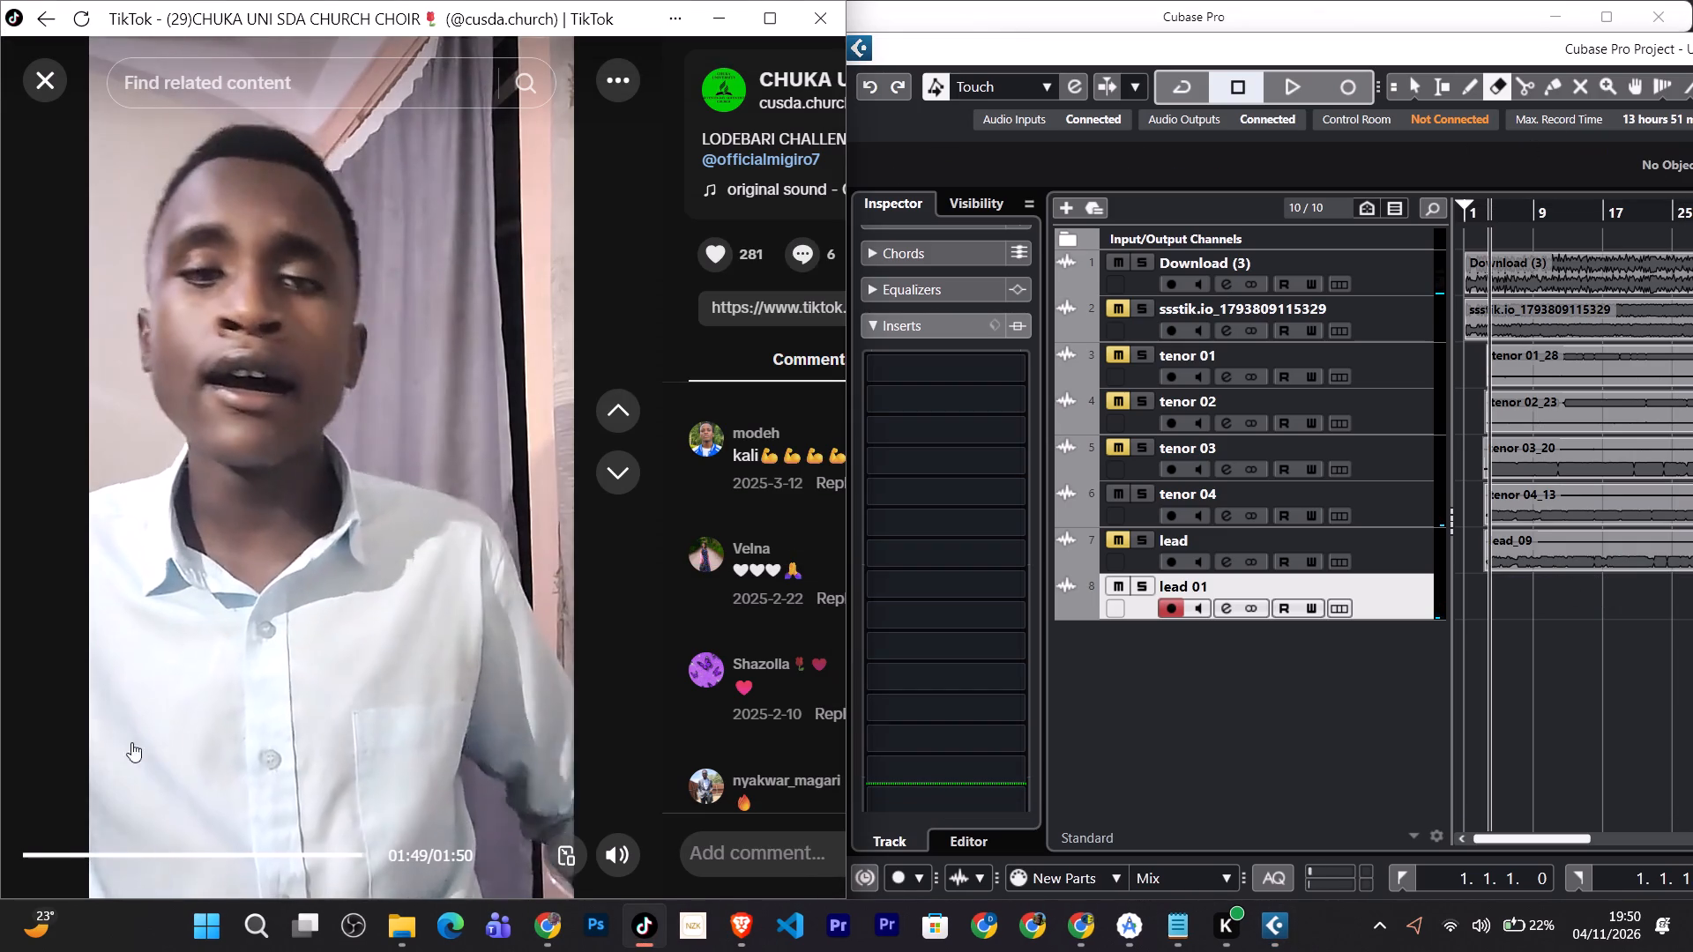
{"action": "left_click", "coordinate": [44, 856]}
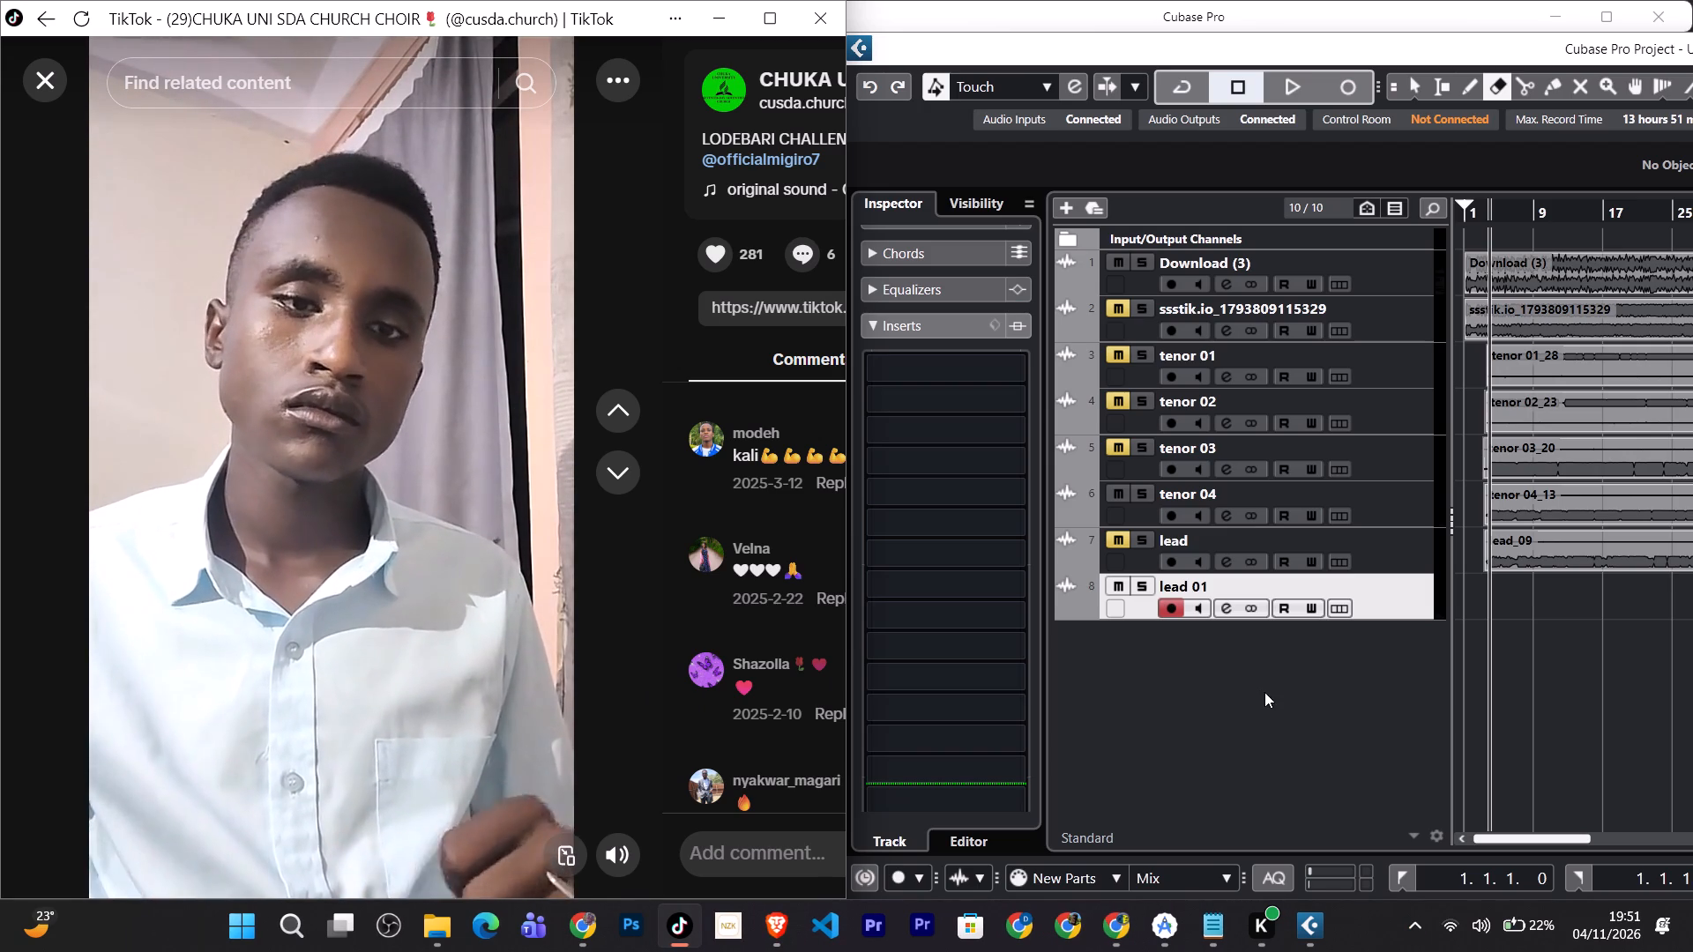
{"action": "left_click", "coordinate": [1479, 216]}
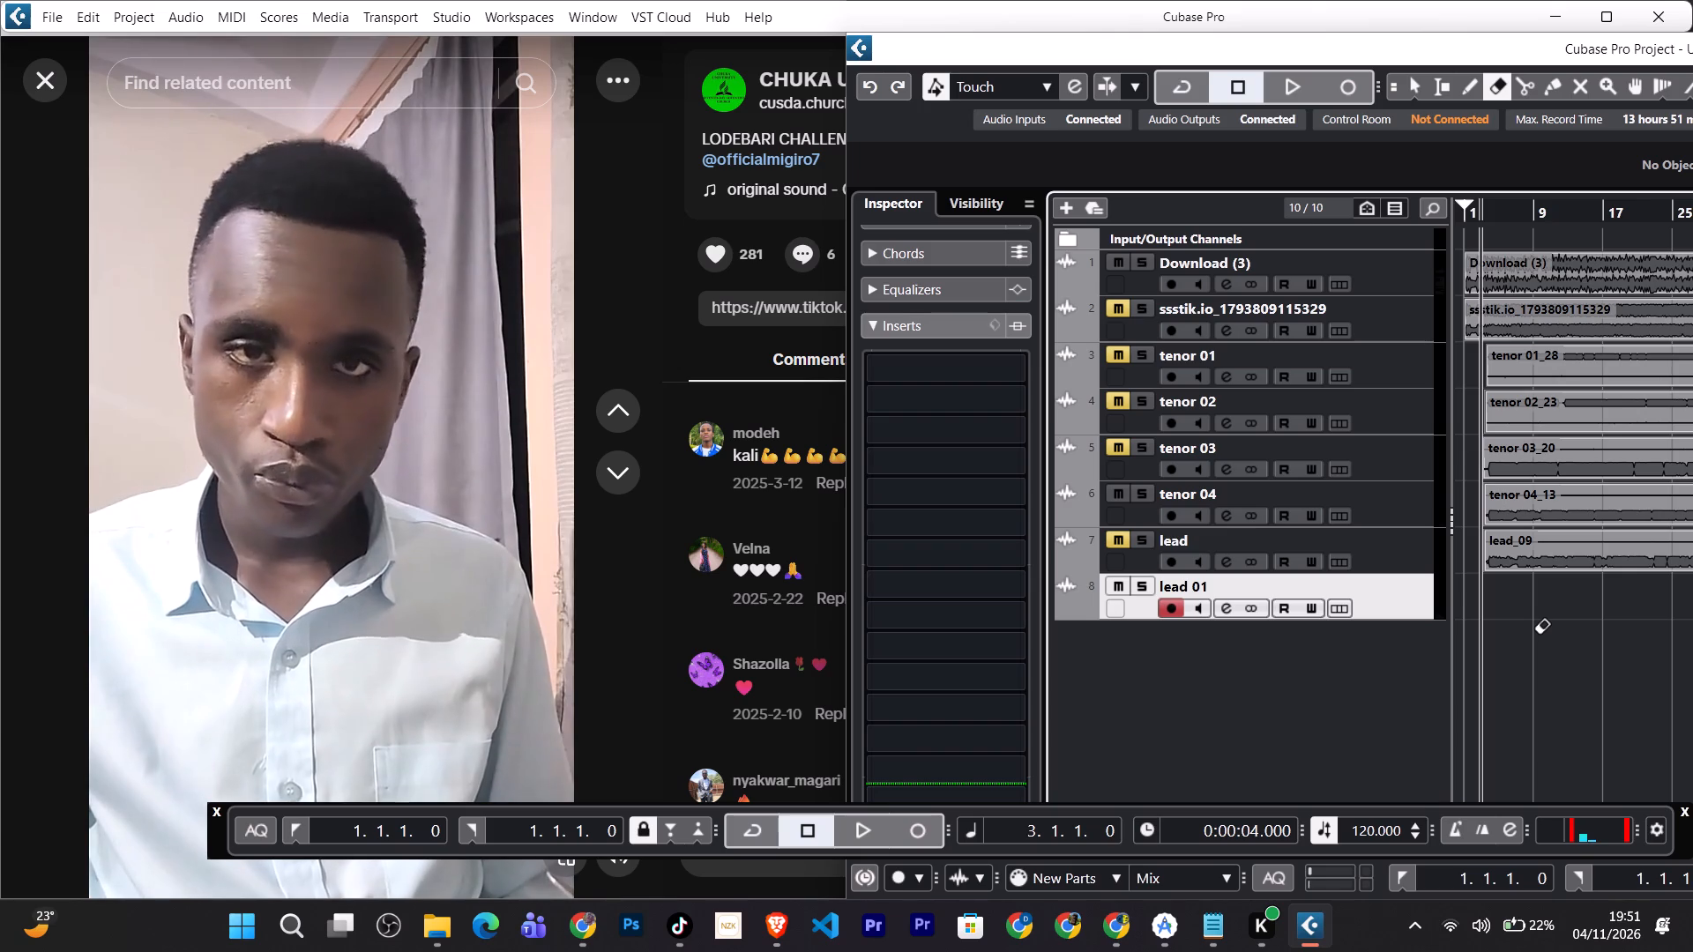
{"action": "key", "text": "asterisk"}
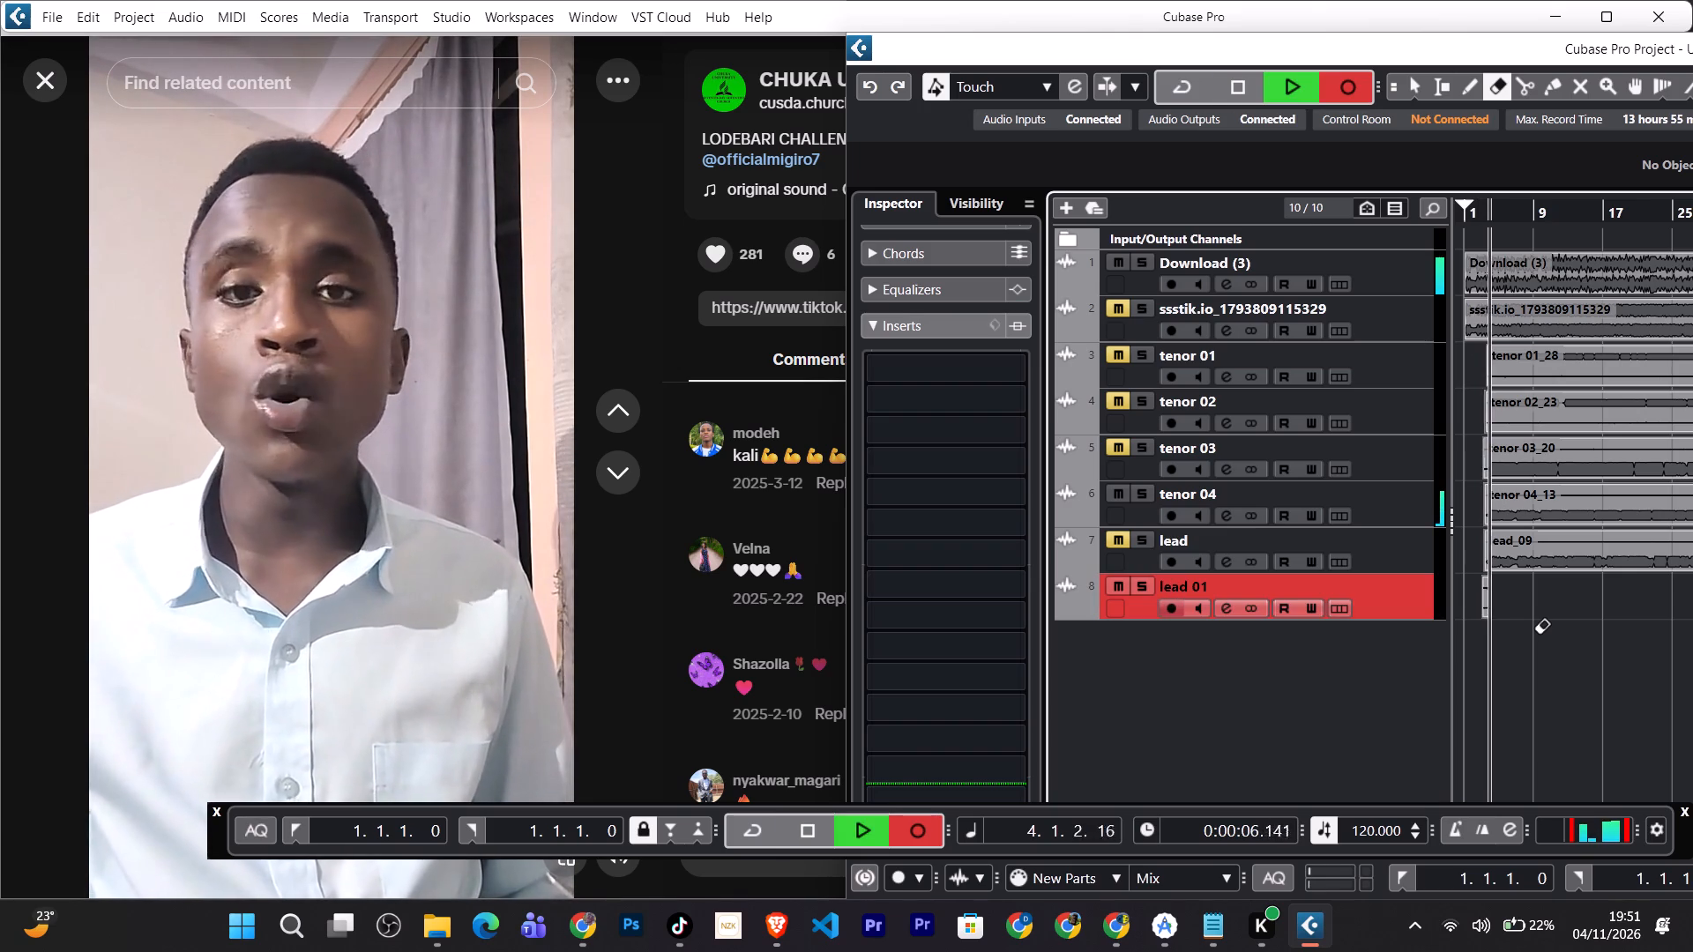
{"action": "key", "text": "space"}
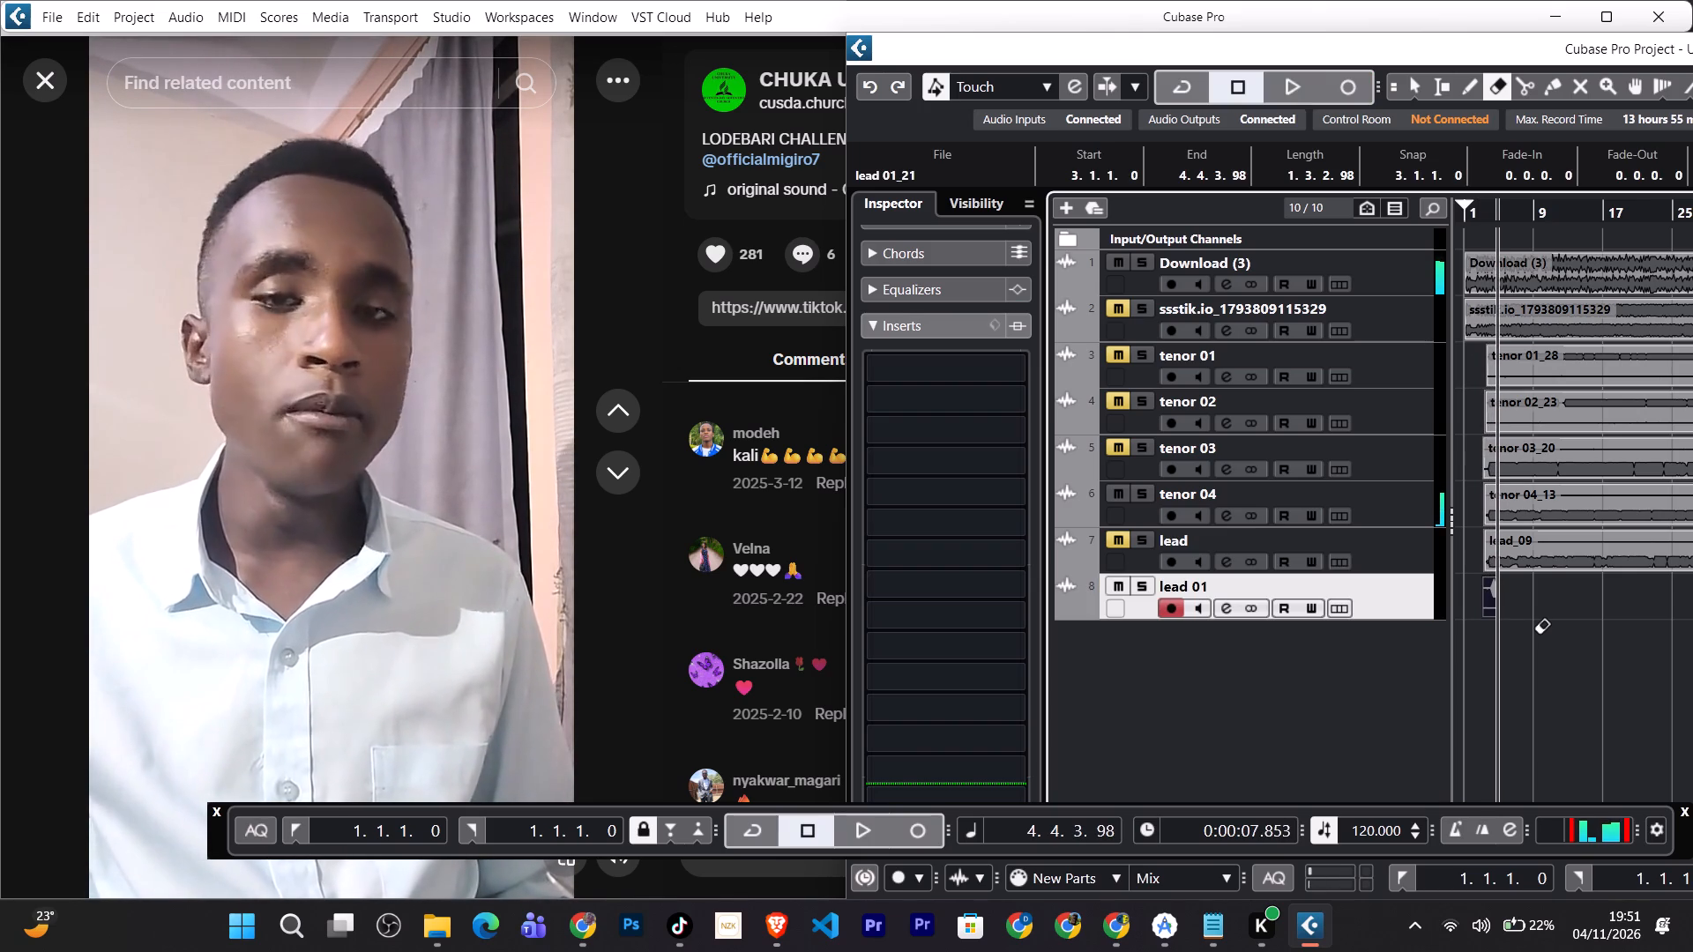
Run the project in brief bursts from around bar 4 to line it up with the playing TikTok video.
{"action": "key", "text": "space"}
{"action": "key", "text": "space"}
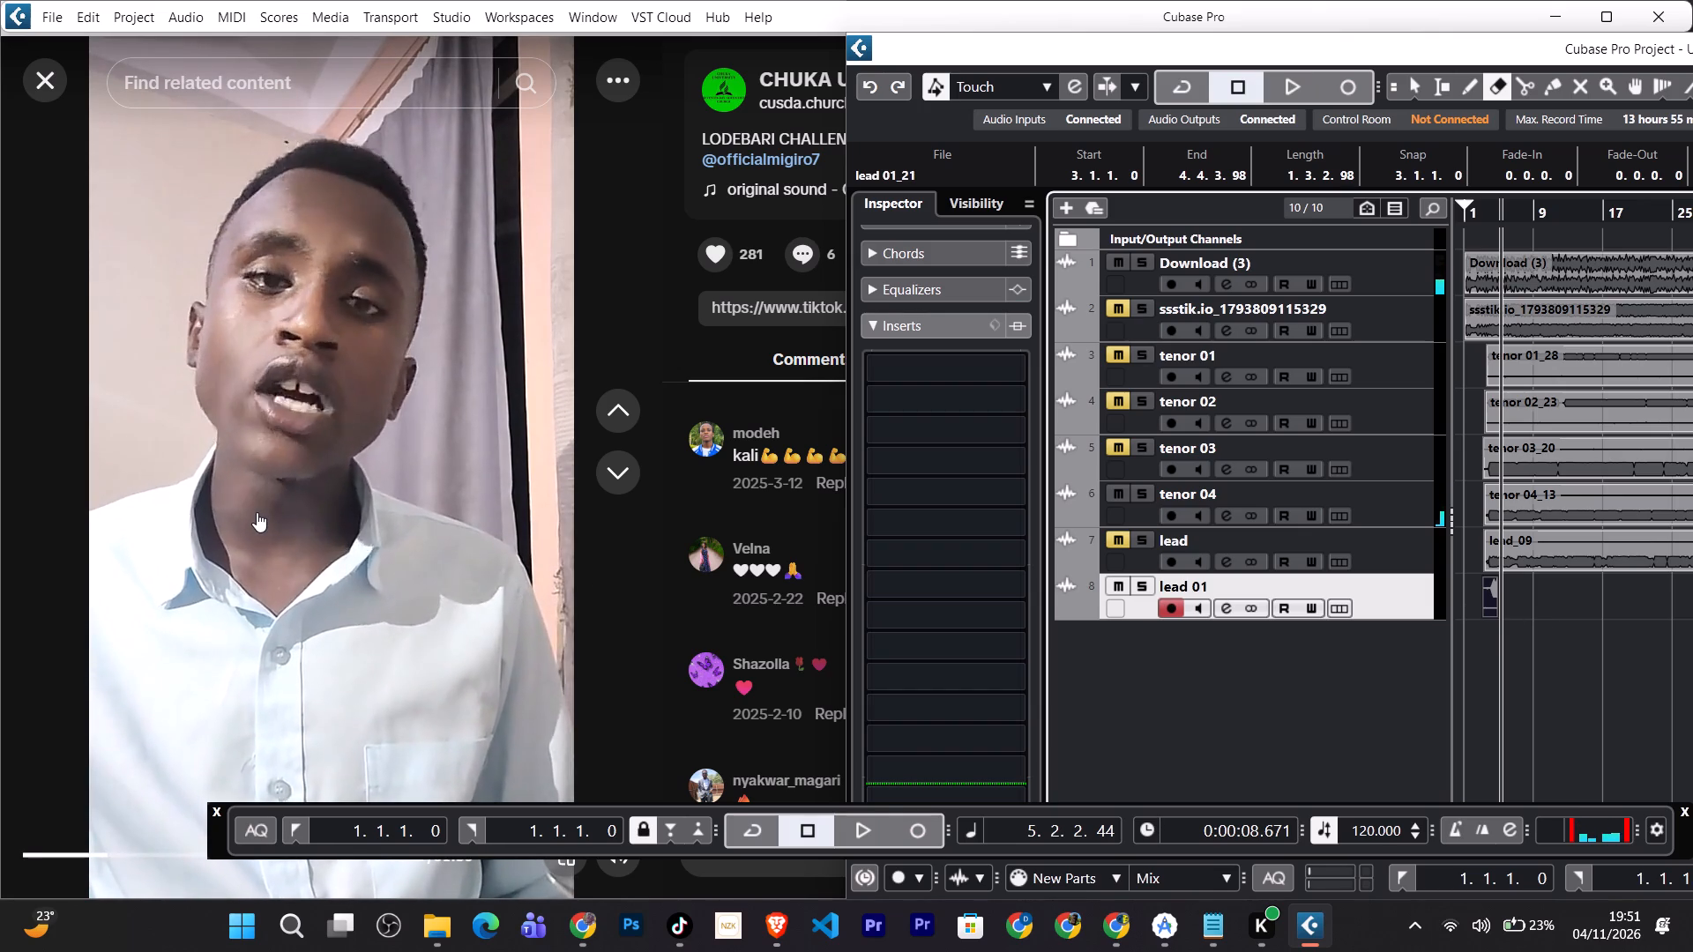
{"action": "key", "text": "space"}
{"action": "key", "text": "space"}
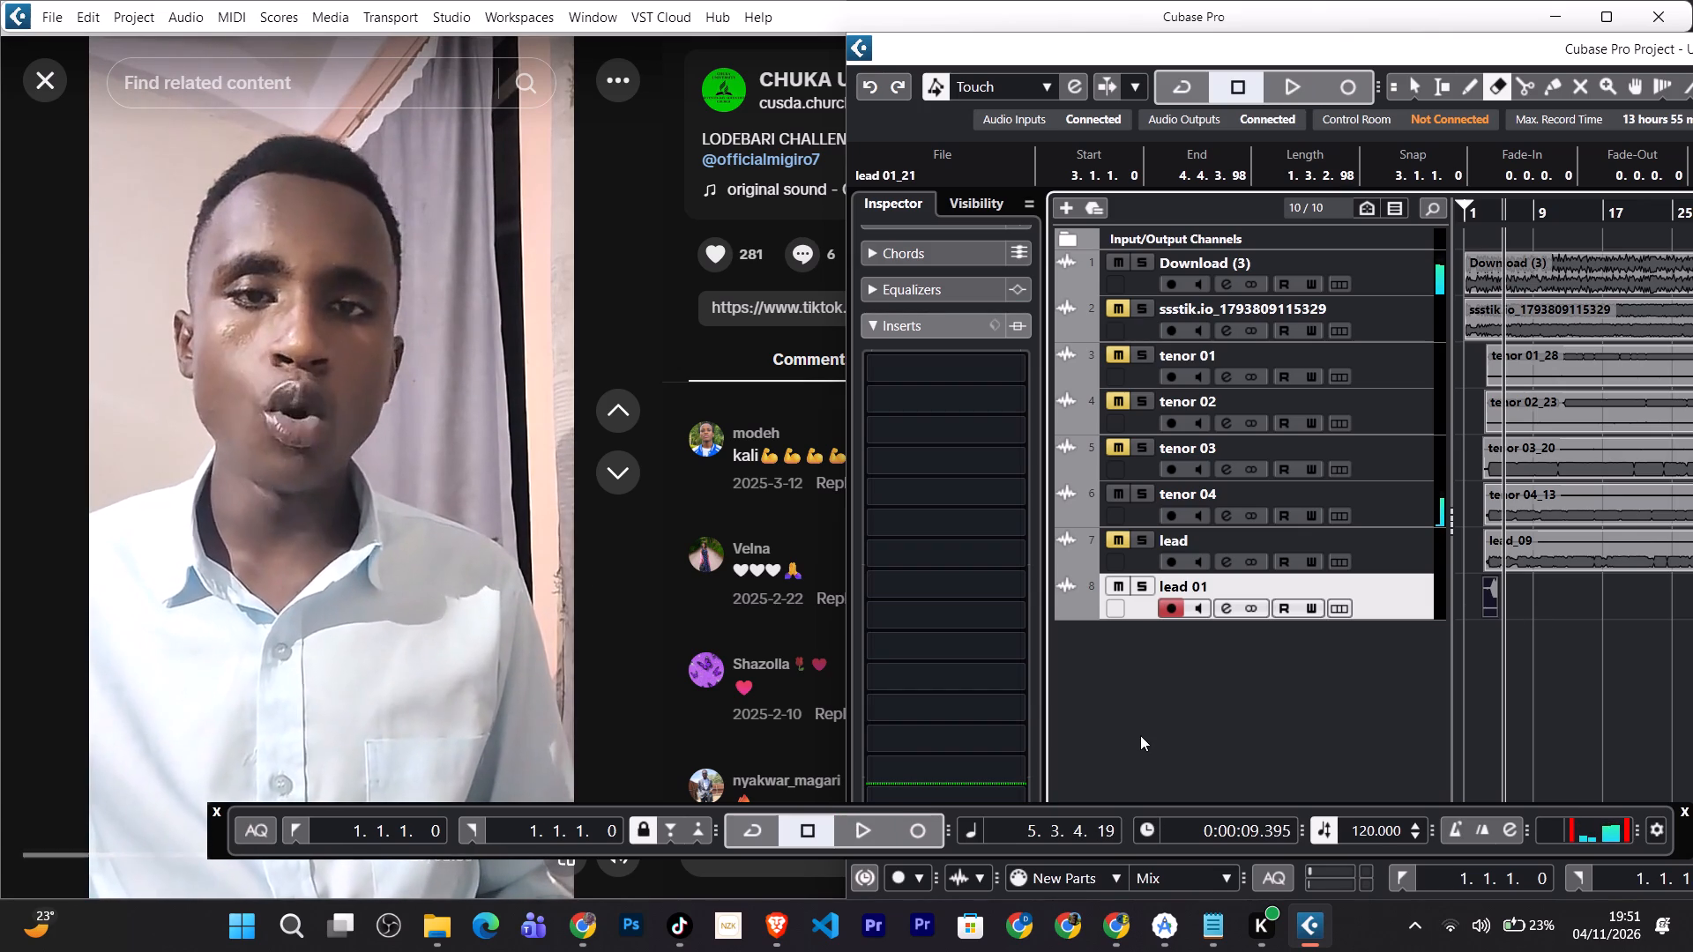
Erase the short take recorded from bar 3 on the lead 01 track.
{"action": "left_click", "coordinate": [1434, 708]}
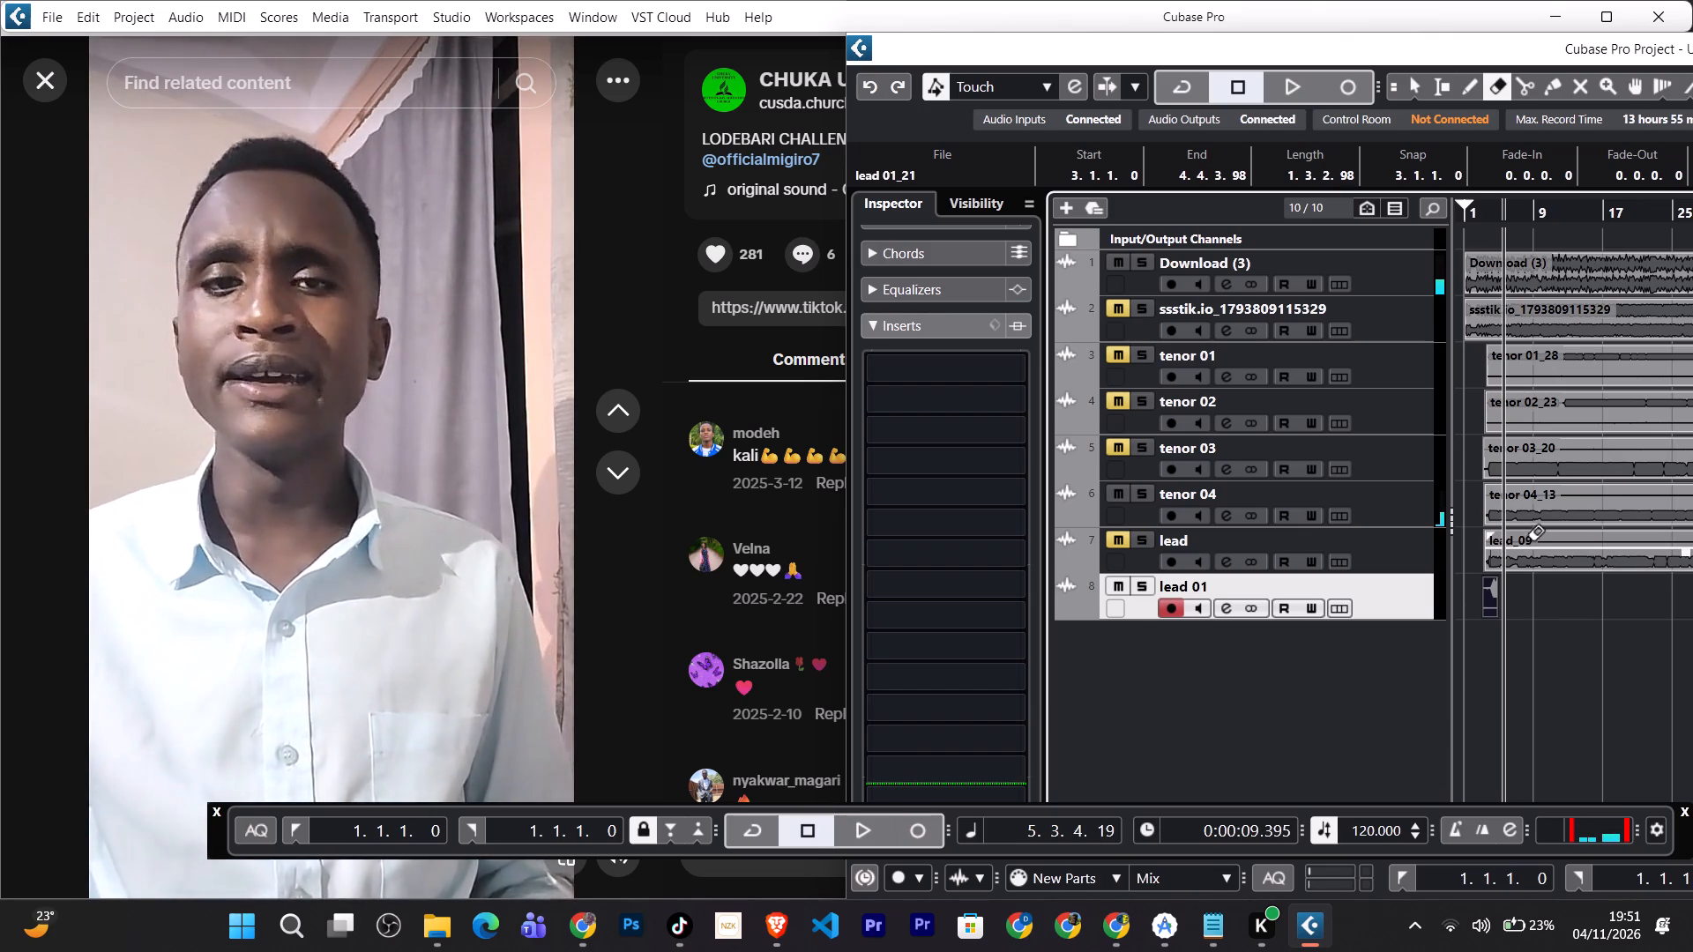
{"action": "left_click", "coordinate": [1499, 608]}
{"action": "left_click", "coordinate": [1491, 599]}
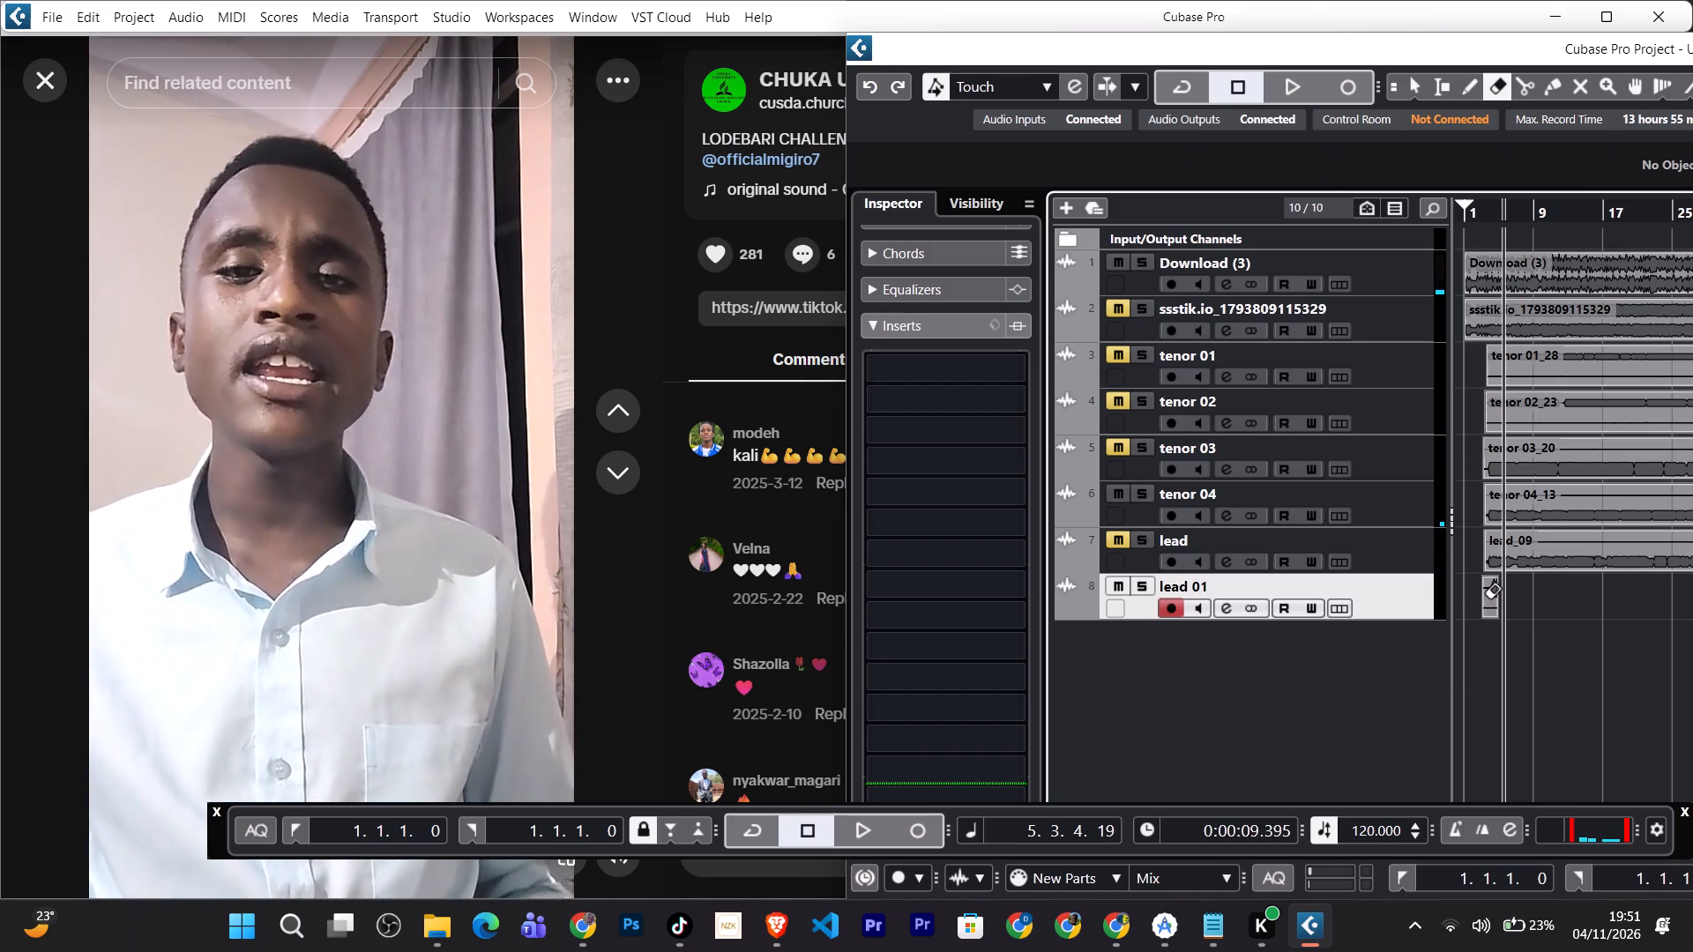
Cue the TikTok video back toward its beginning and briefly run the project from around bar 5 to bar 7 alongside it.
{"action": "left_click", "coordinate": [89, 856]}
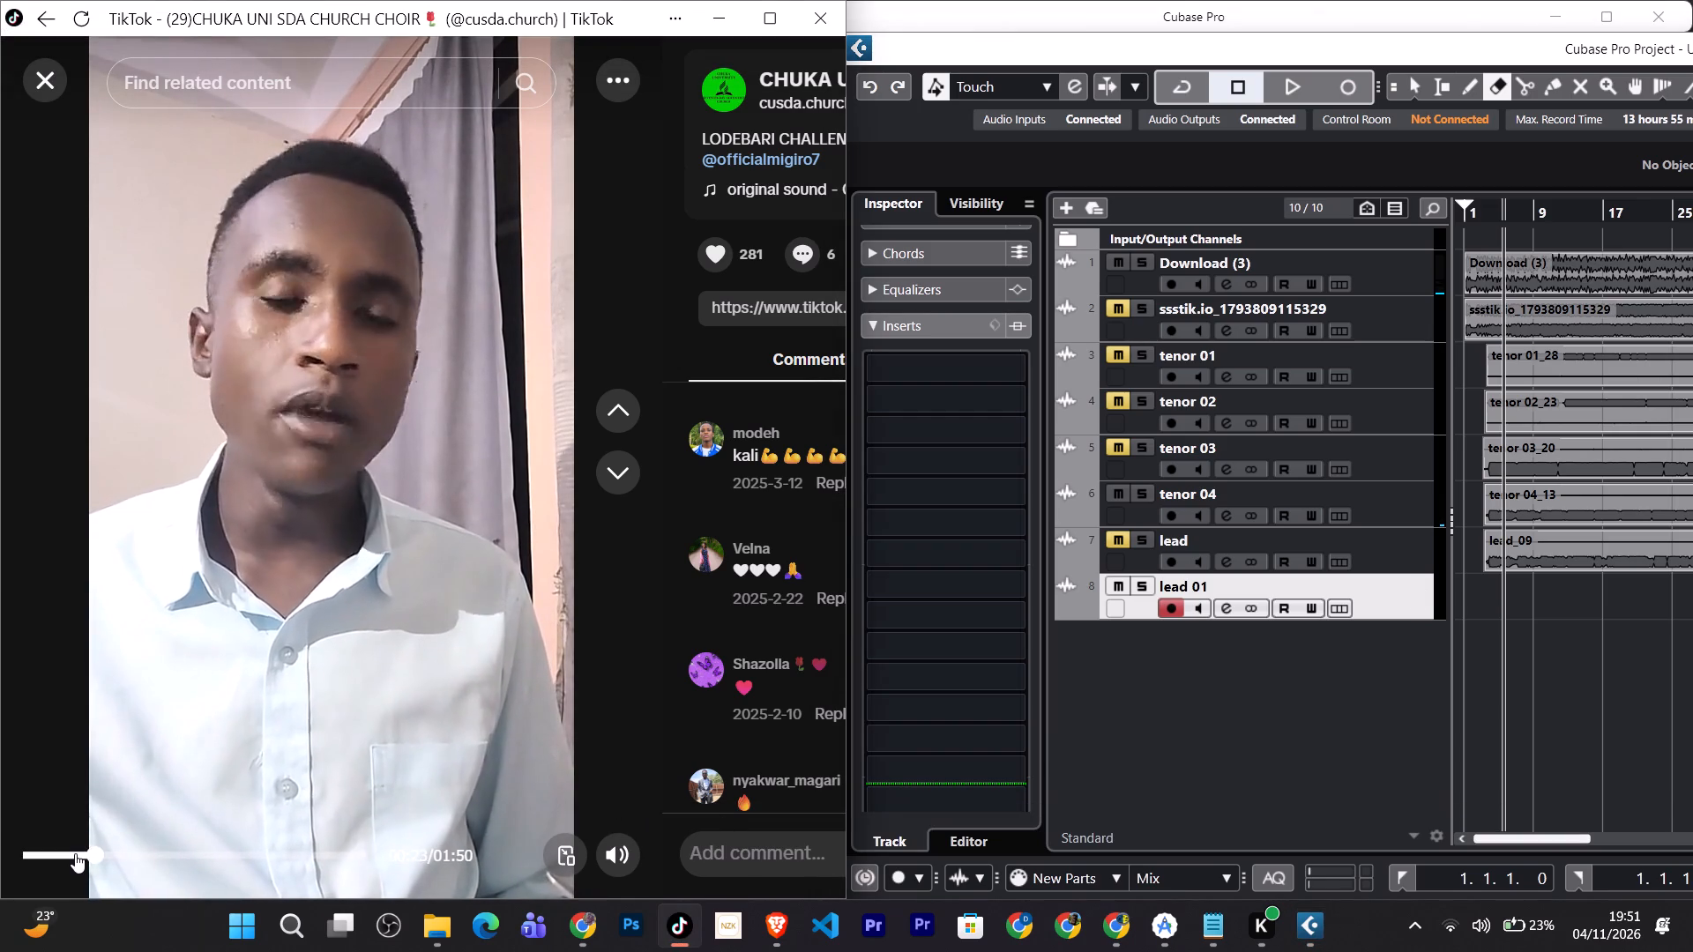
{"action": "left_click", "coordinate": [75, 853]}
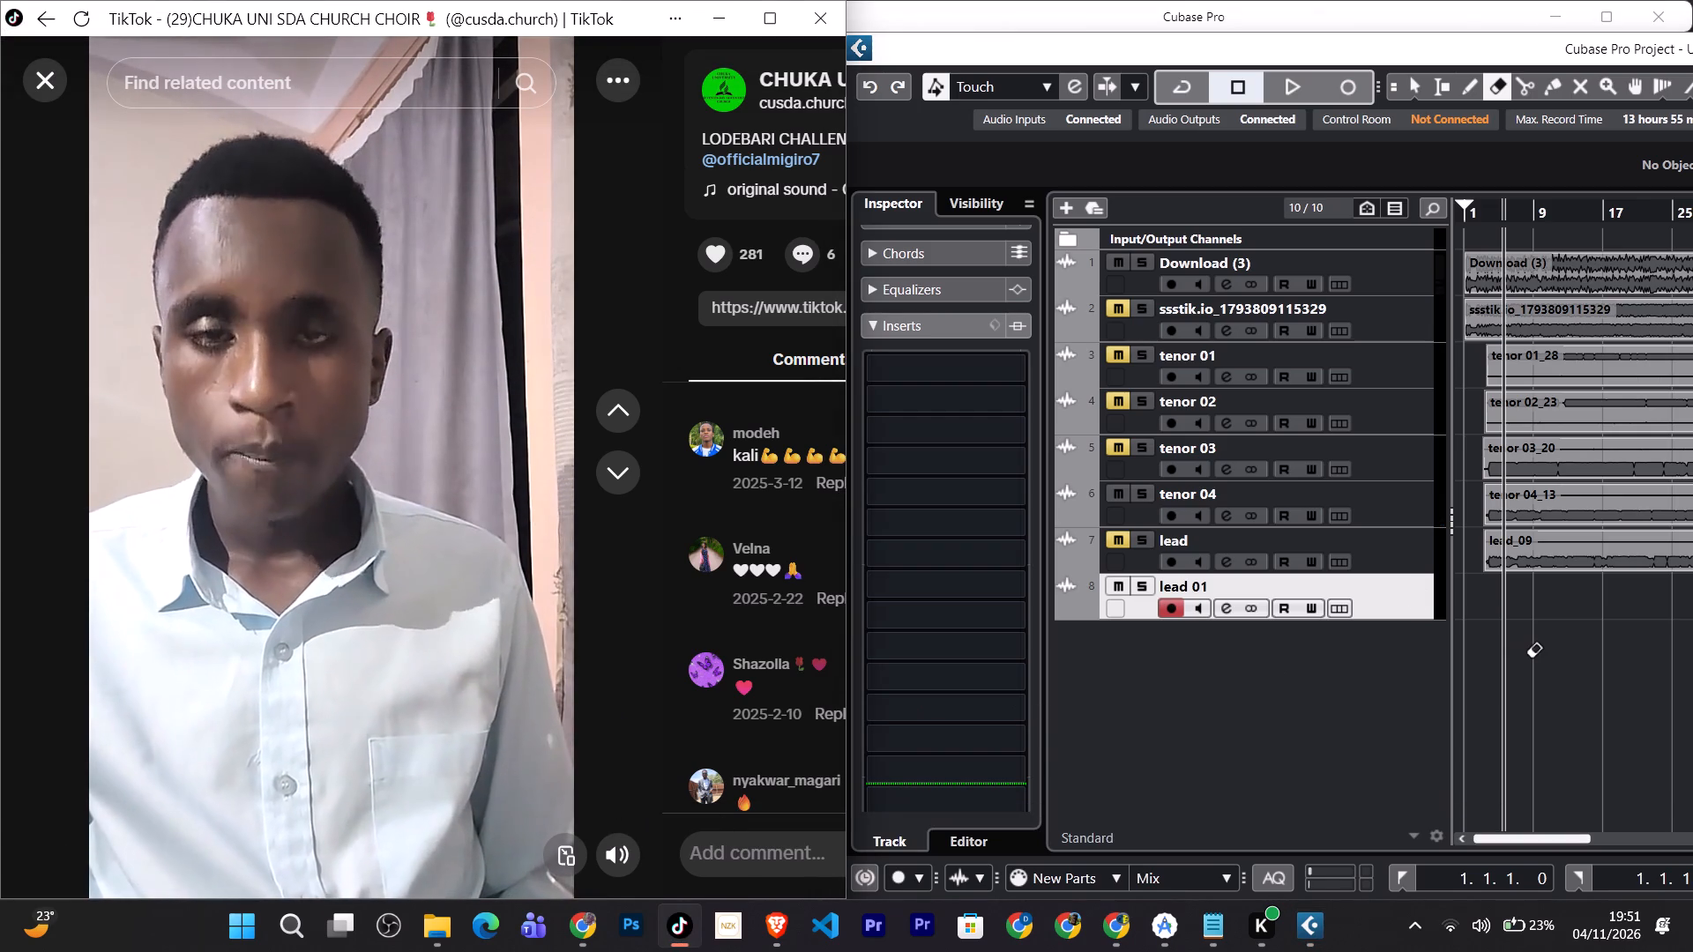
{"action": "key", "text": "space"}
{"action": "key", "text": "space"}
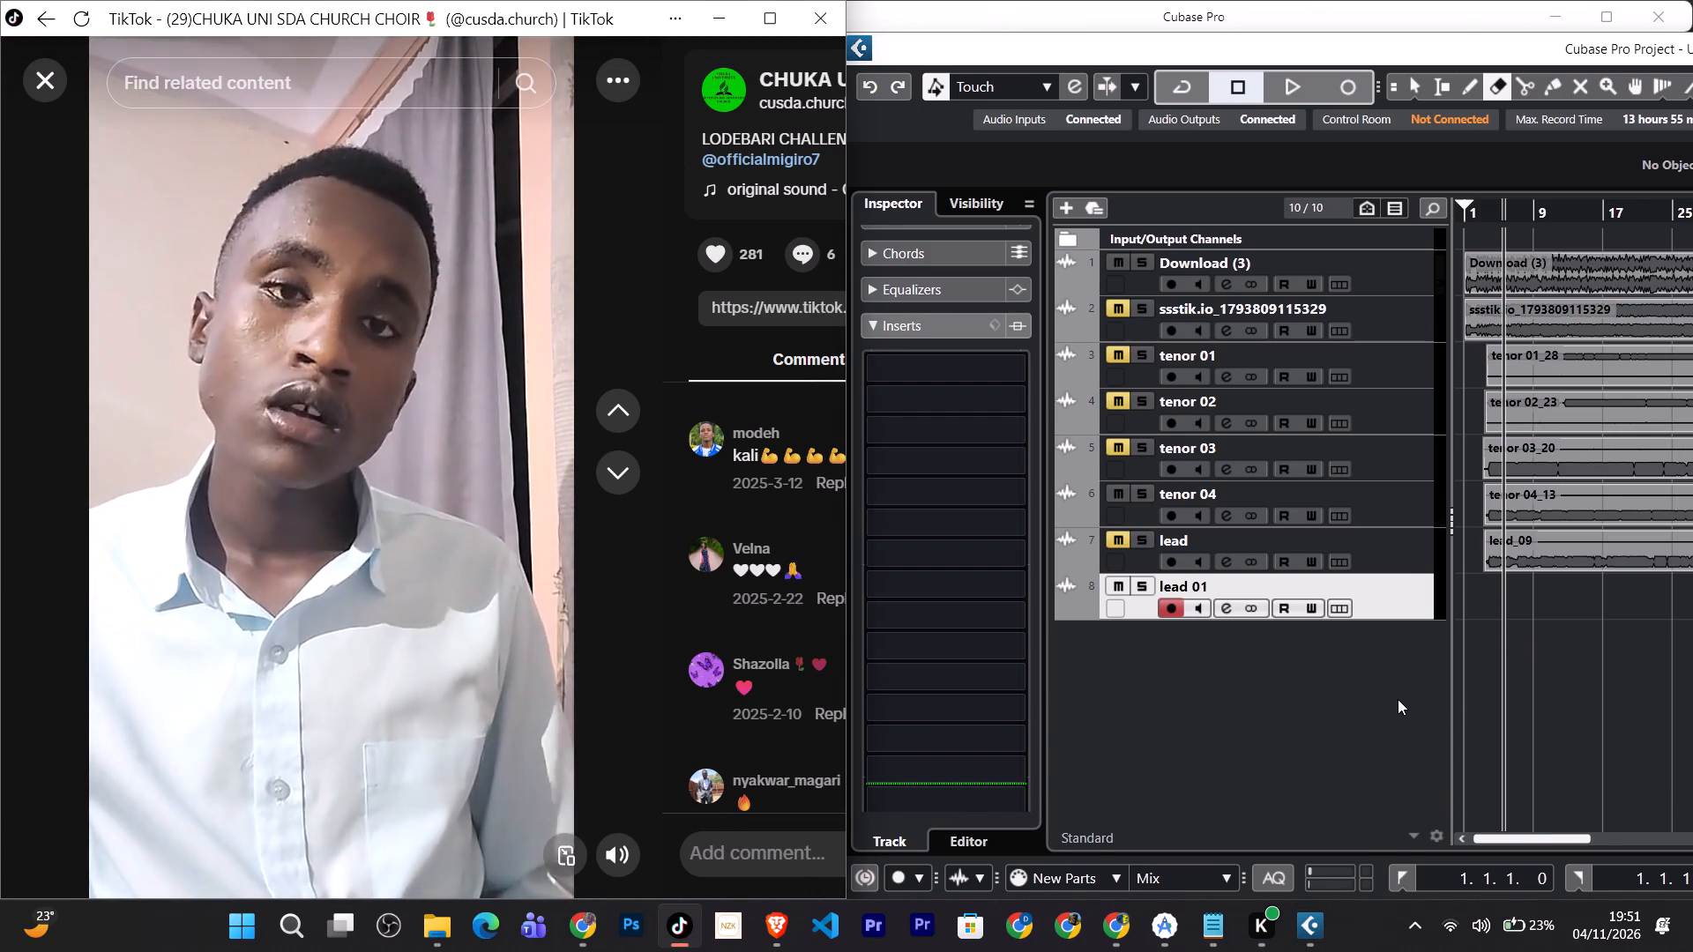
{"action": "left_click", "coordinate": [1398, 699]}
{"action": "key", "text": "space"}
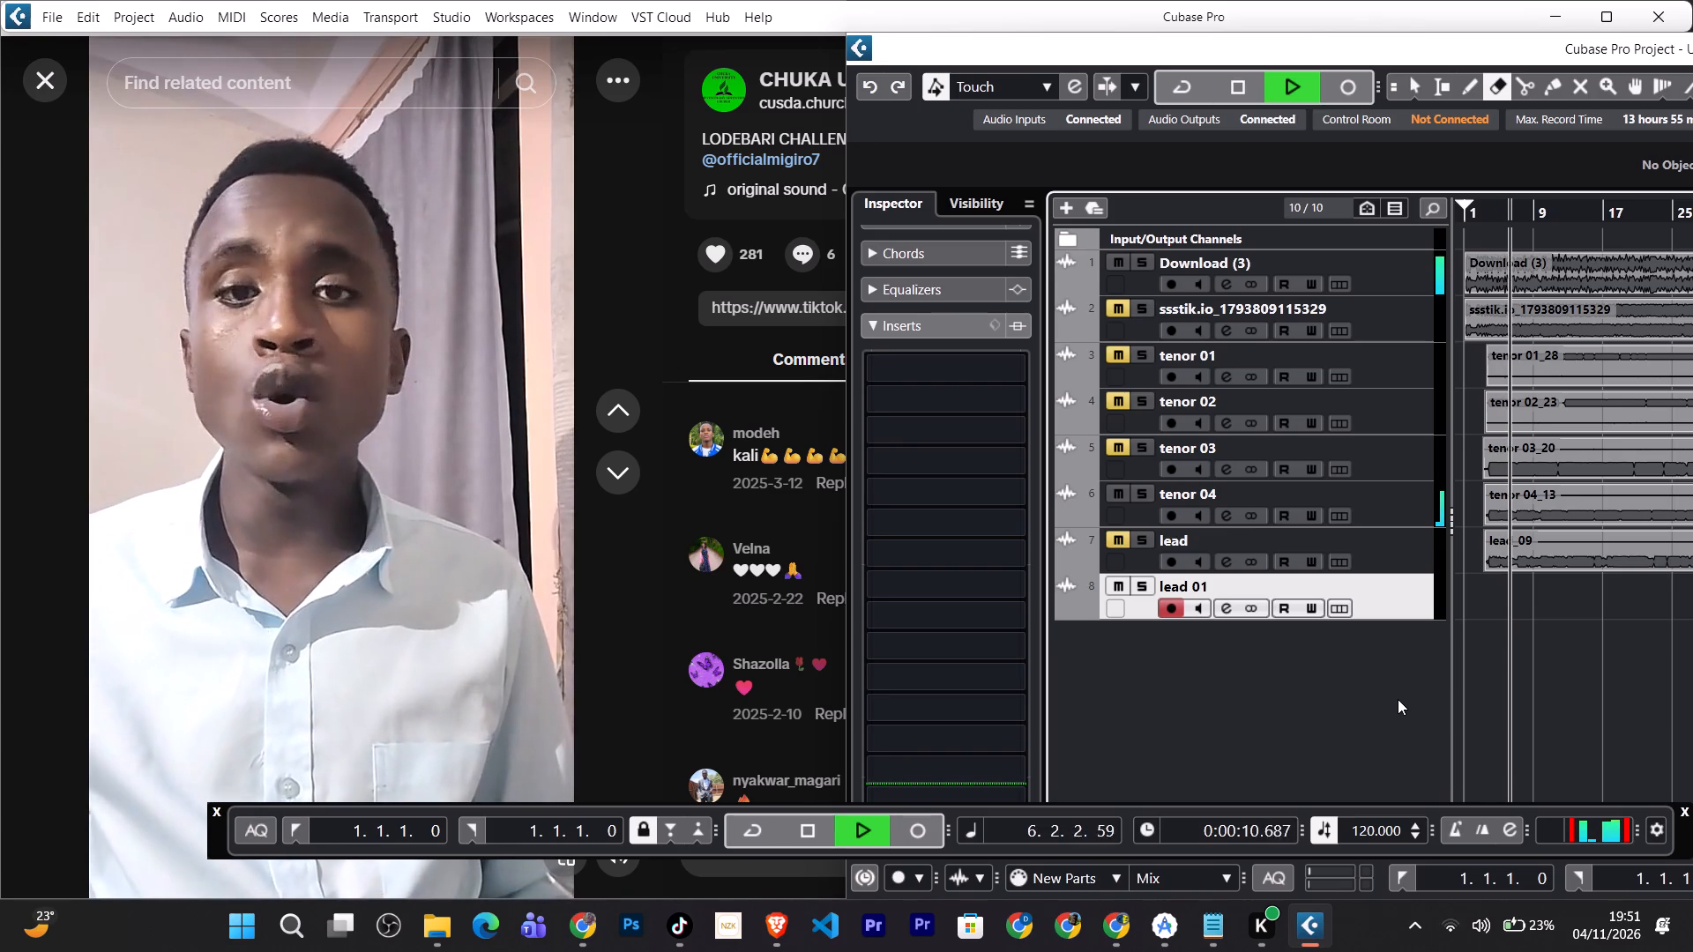
{"action": "key", "text": "space"}
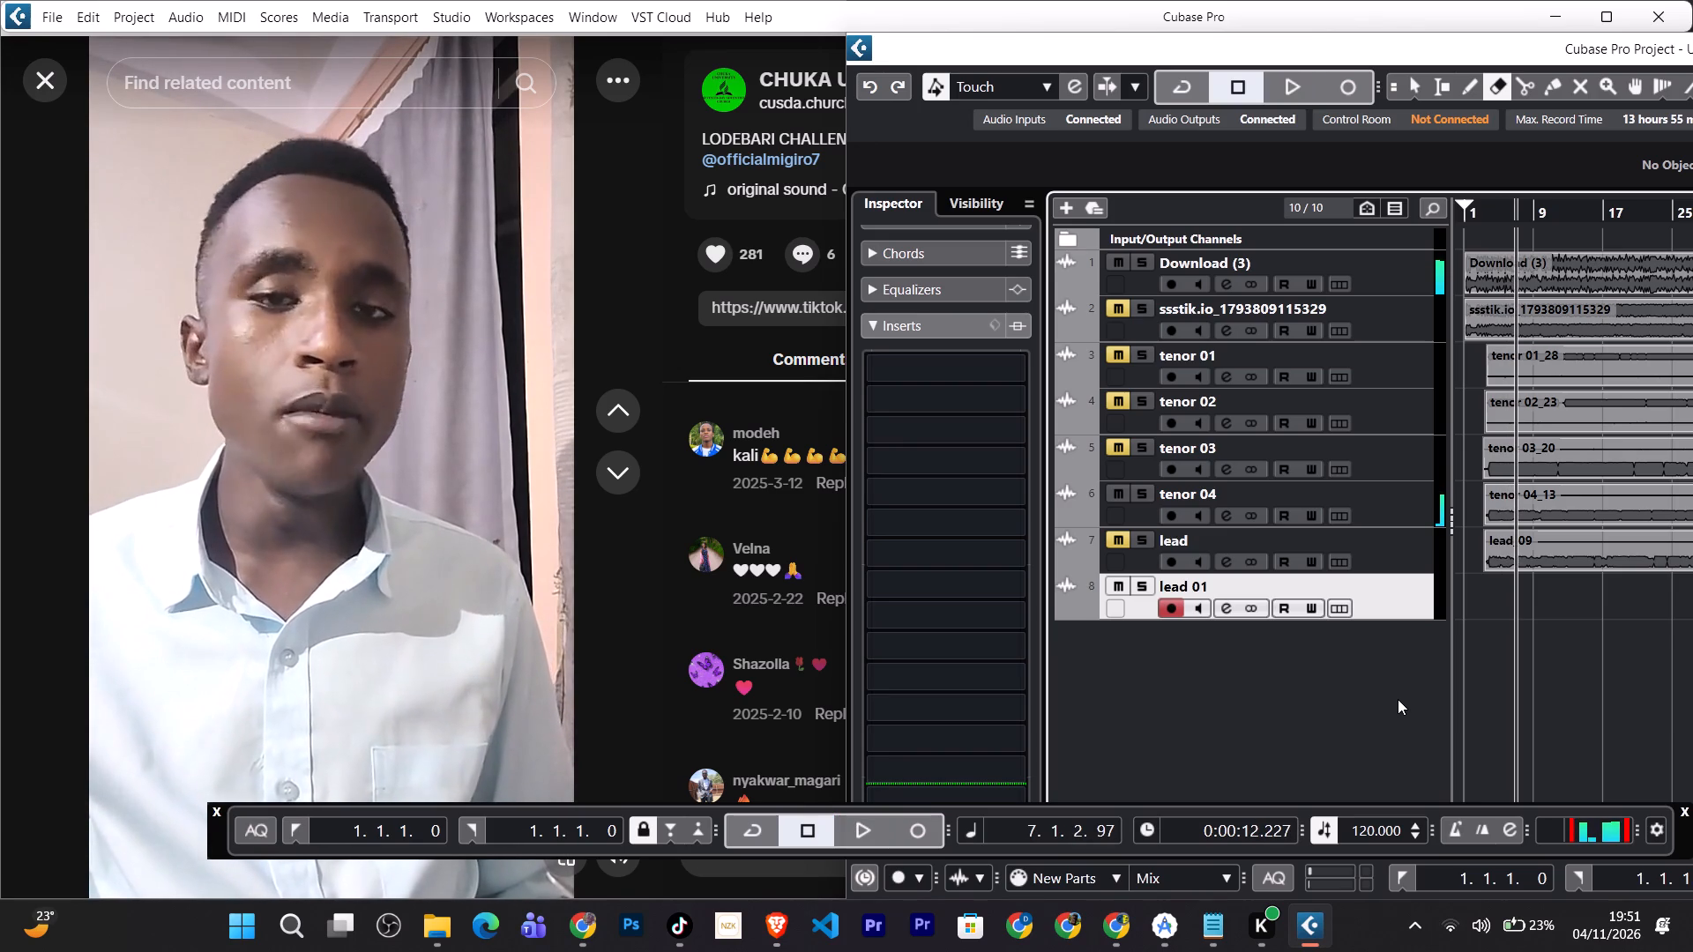
Mute the tenor 04 and Download (3) tracks.
{"action": "left_click", "coordinate": [1124, 493]}
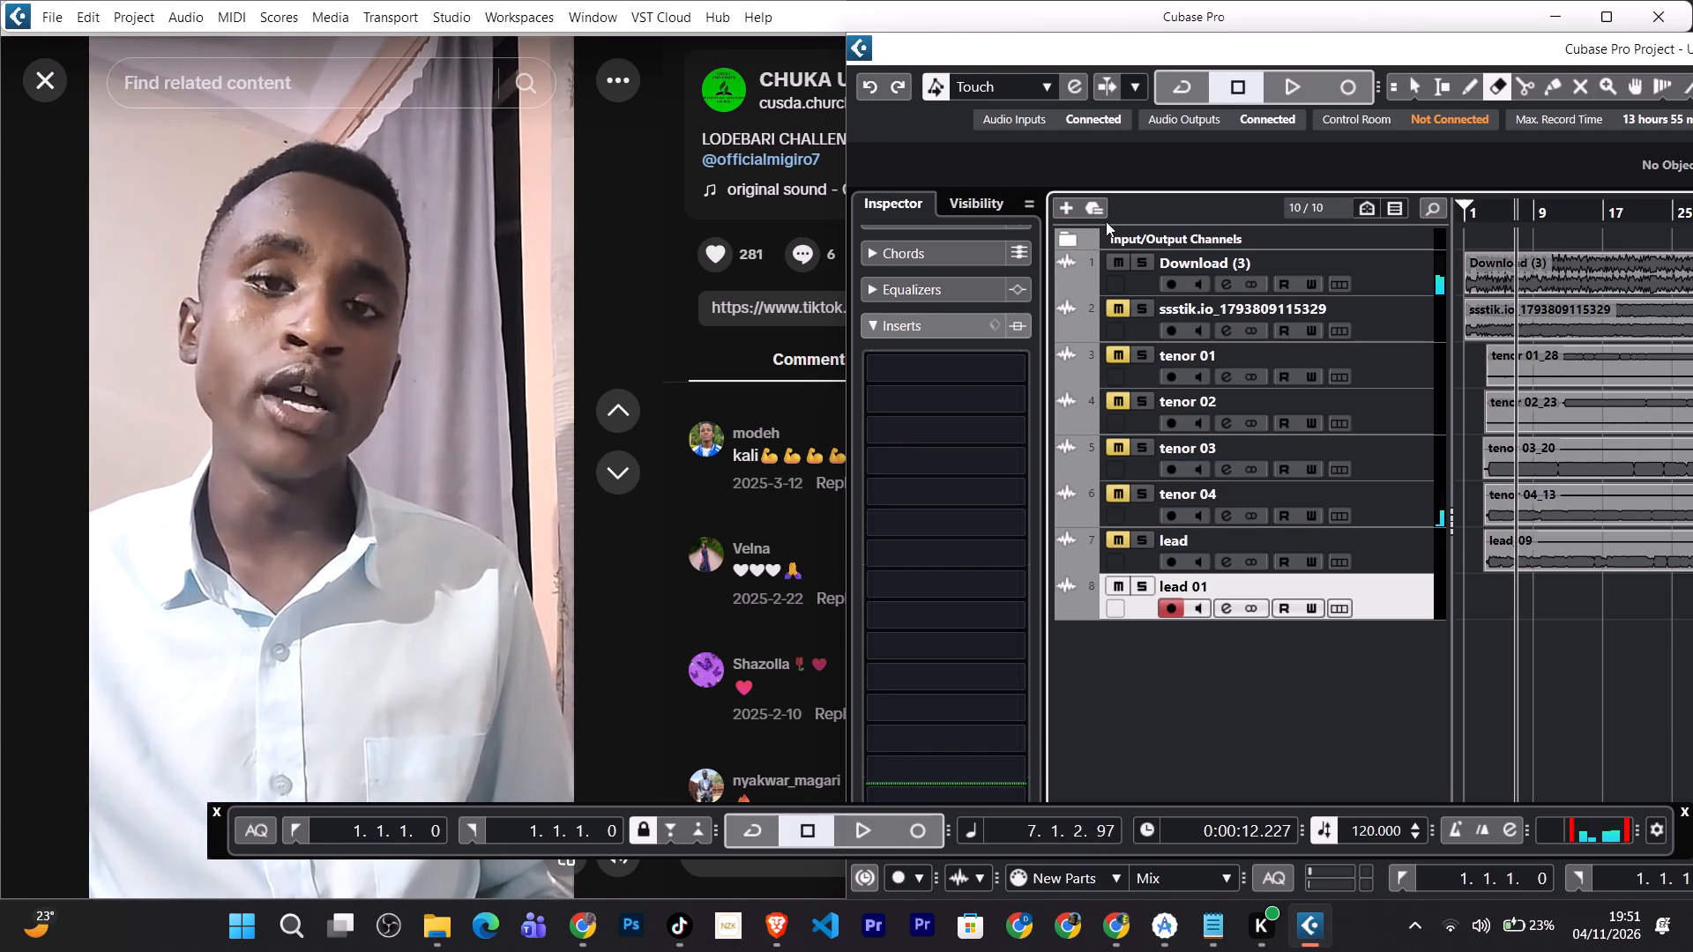
{"action": "left_click", "coordinate": [1121, 264]}
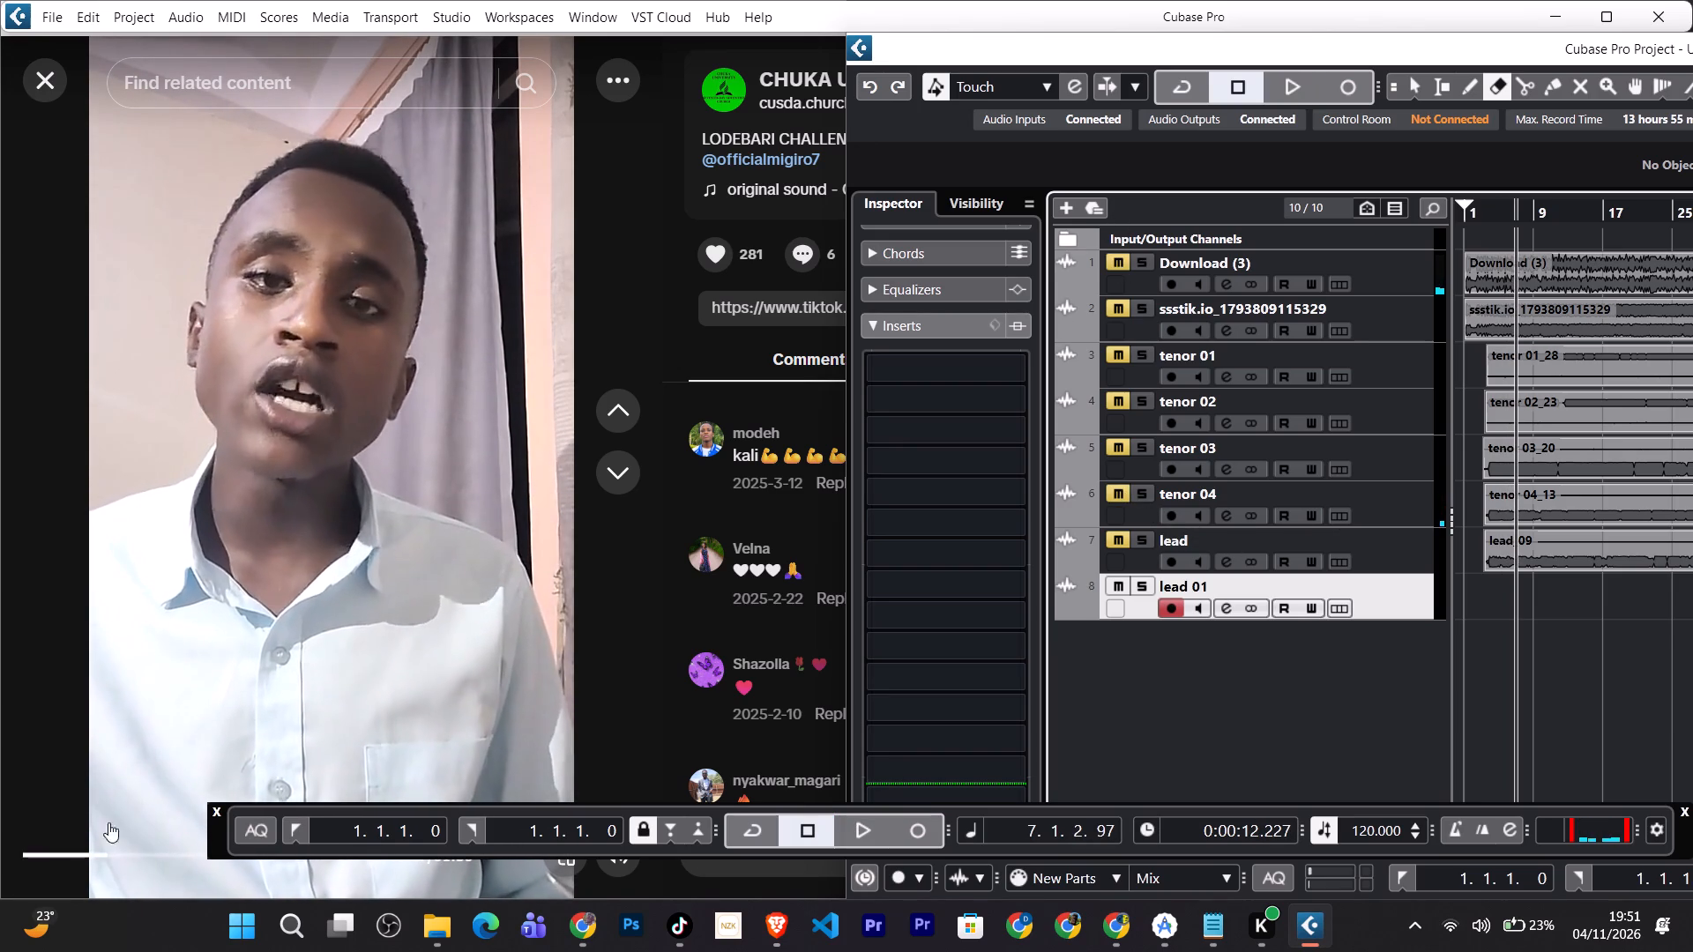
Cue the TikTok video back near its beginning and start recording on the lead 01 track from around bar 7.
{"action": "left_click", "coordinate": [71, 853]}
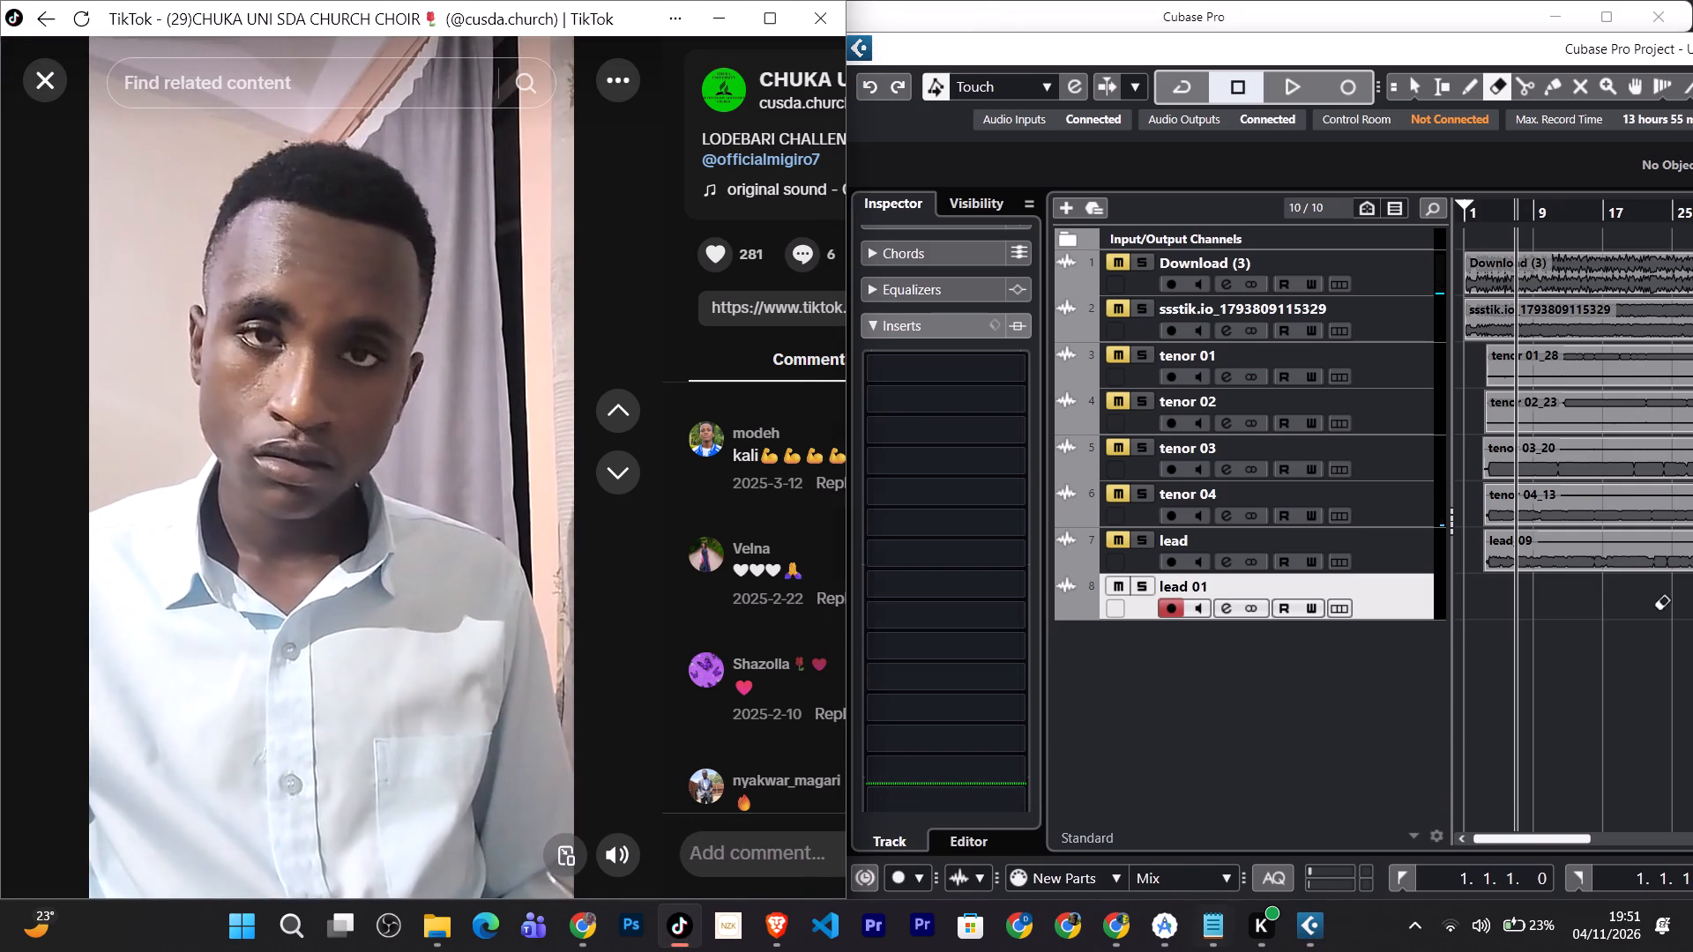
{"action": "left_click", "coordinate": [1421, 731]}
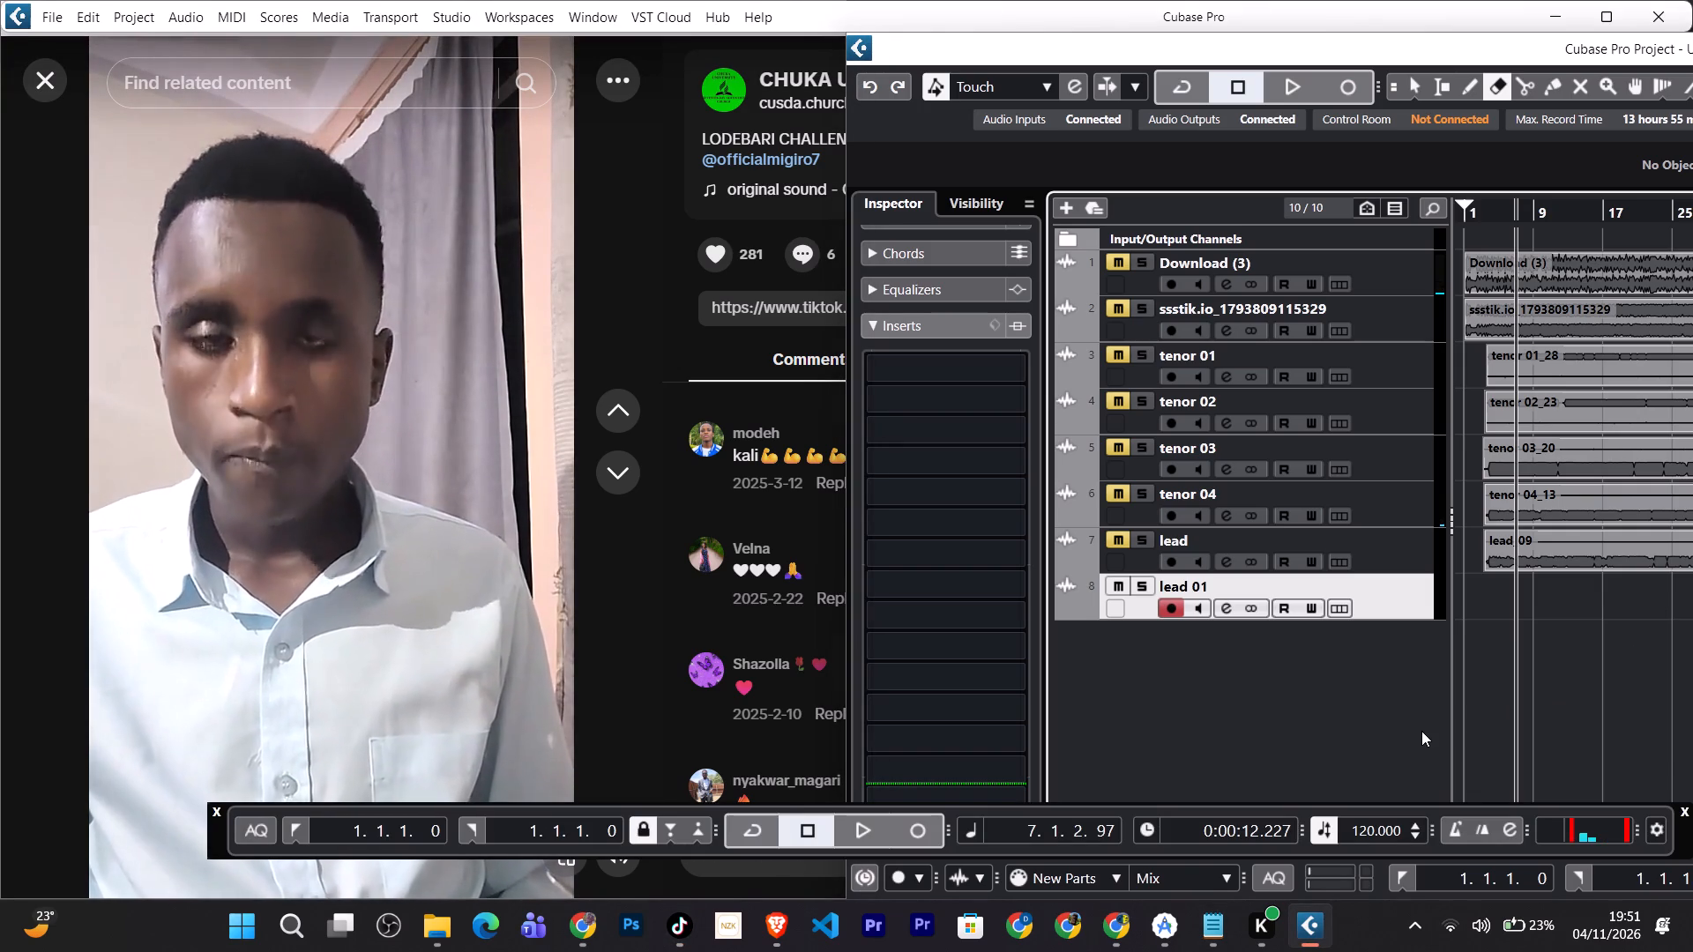
{"action": "key", "text": "asterisk"}
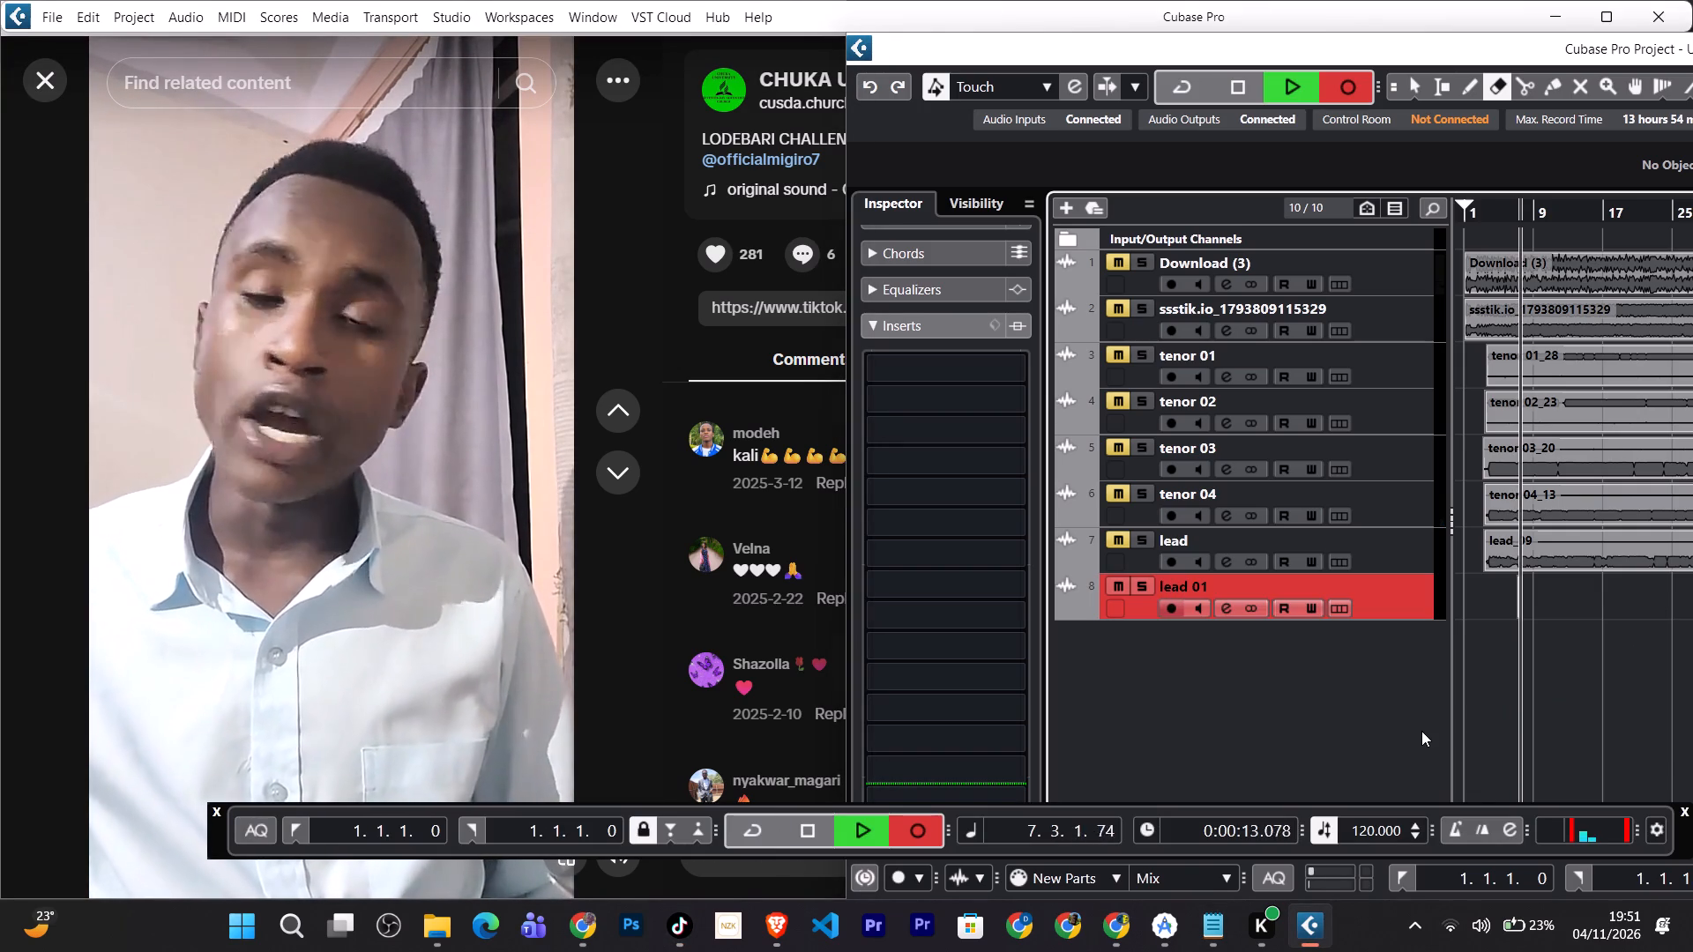
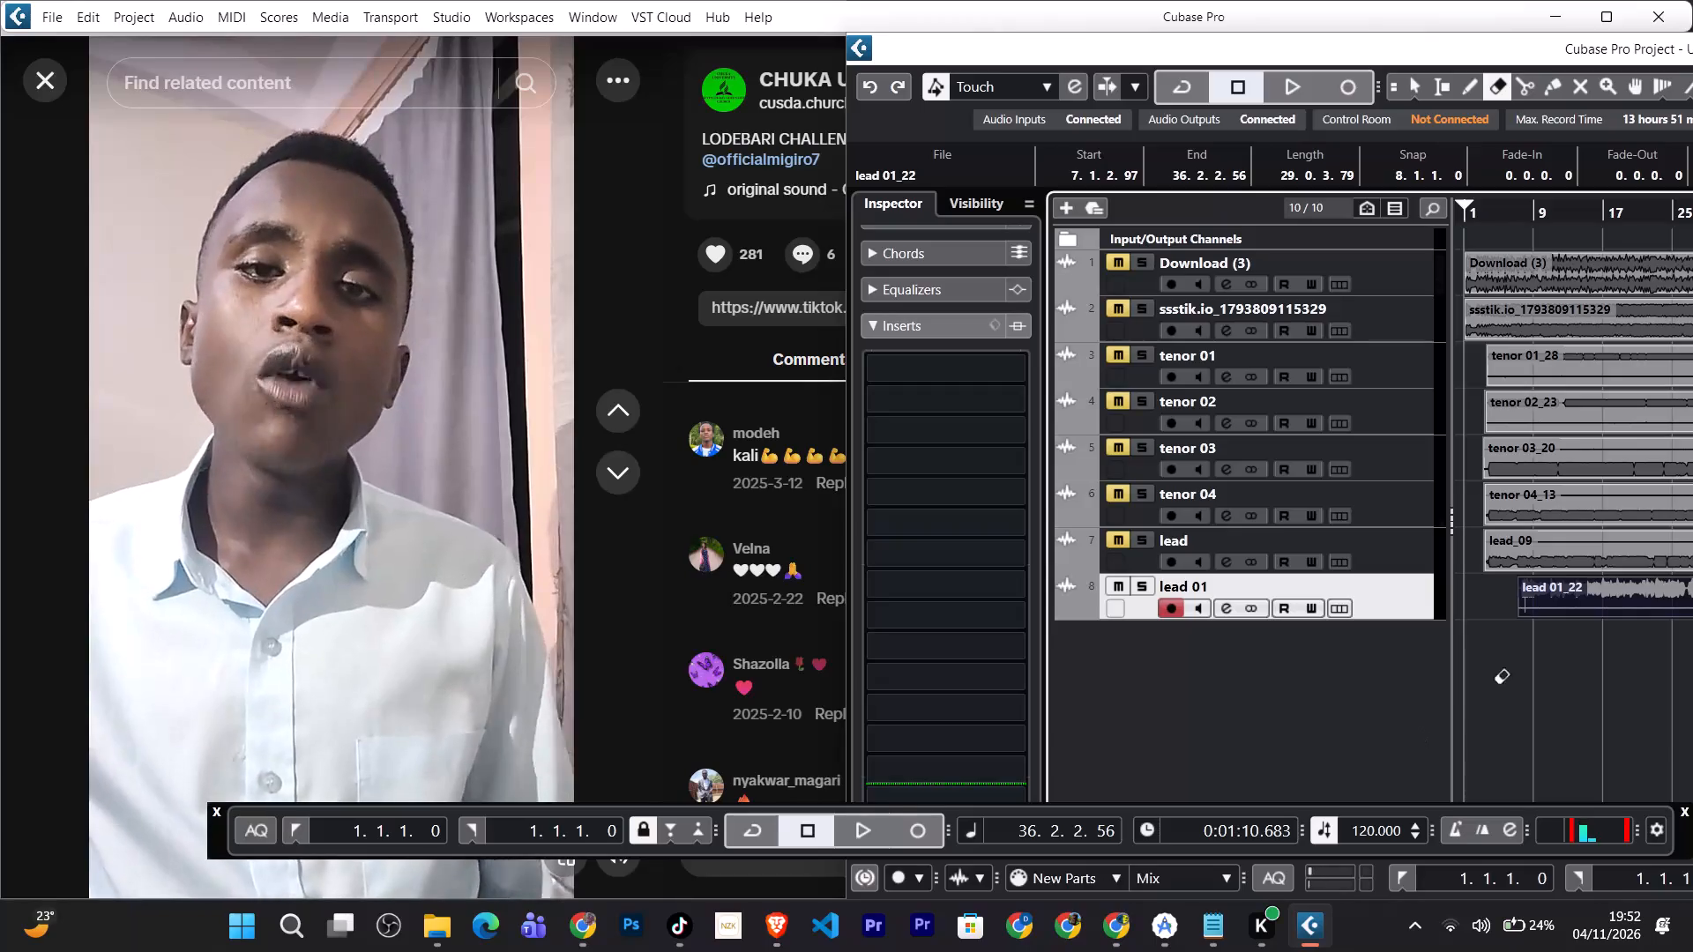
Erase the take recorded from around bar 7 on the lead 01 track.
{"action": "left_click", "coordinate": [1625, 603]}
Run the project briefly from around bar 36, stop it and return the cursor to the project start.
{"action": "key", "text": "space"}
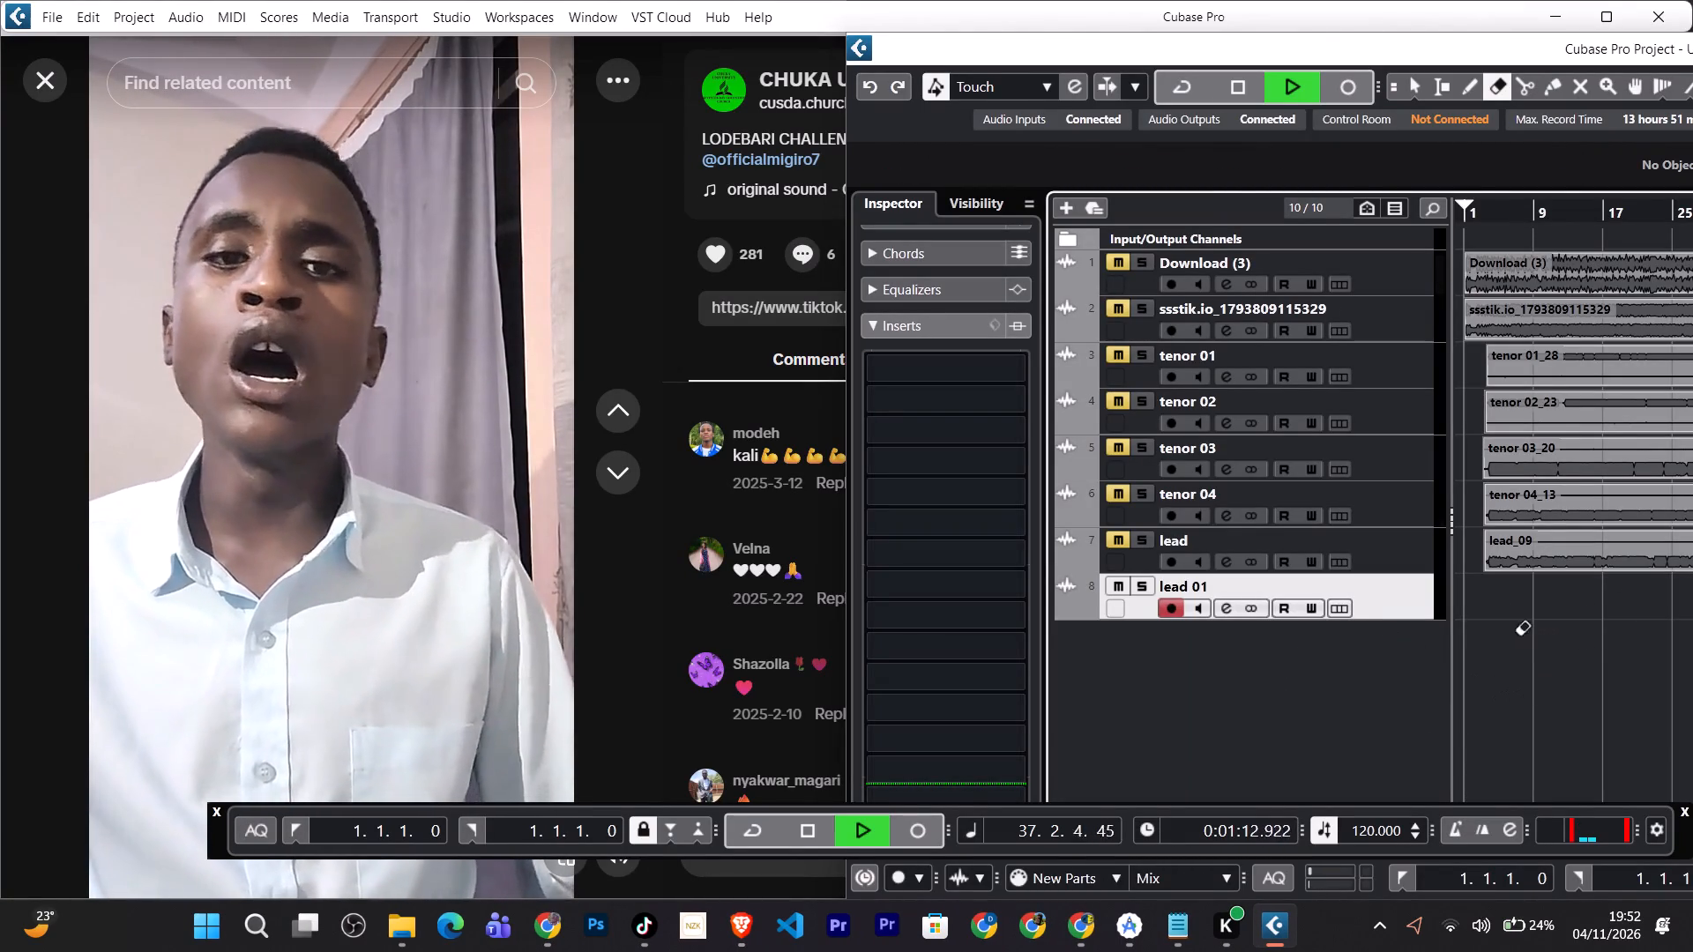
{"action": "key", "text": "space"}
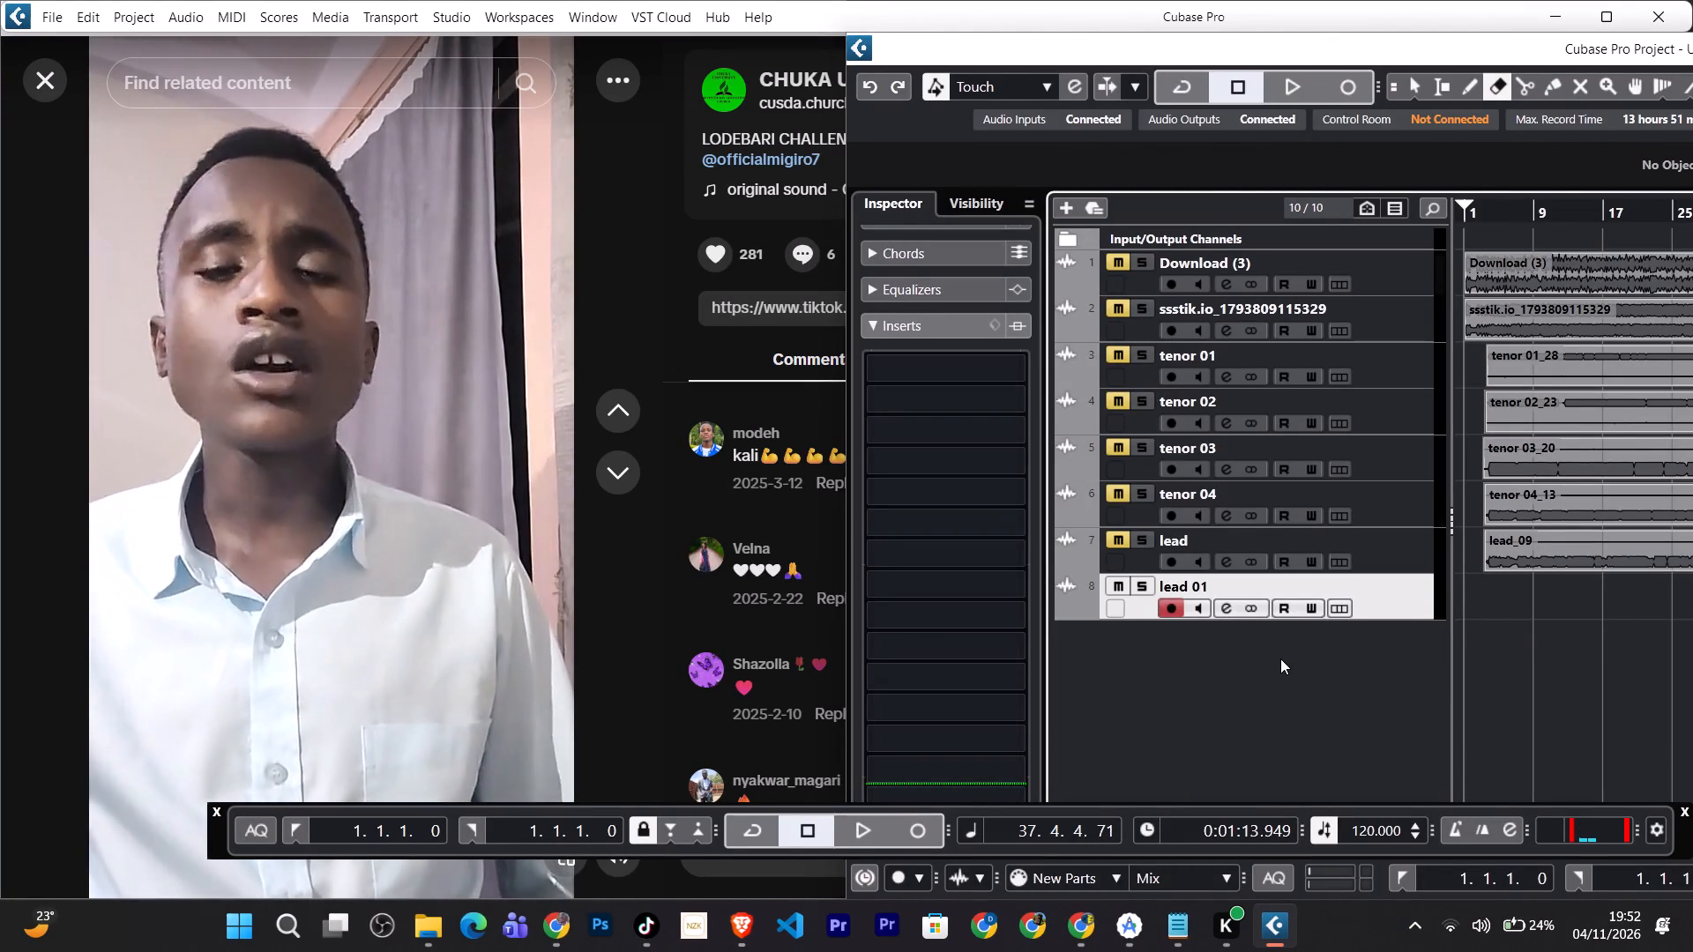
{"action": "key", "text": "b"}
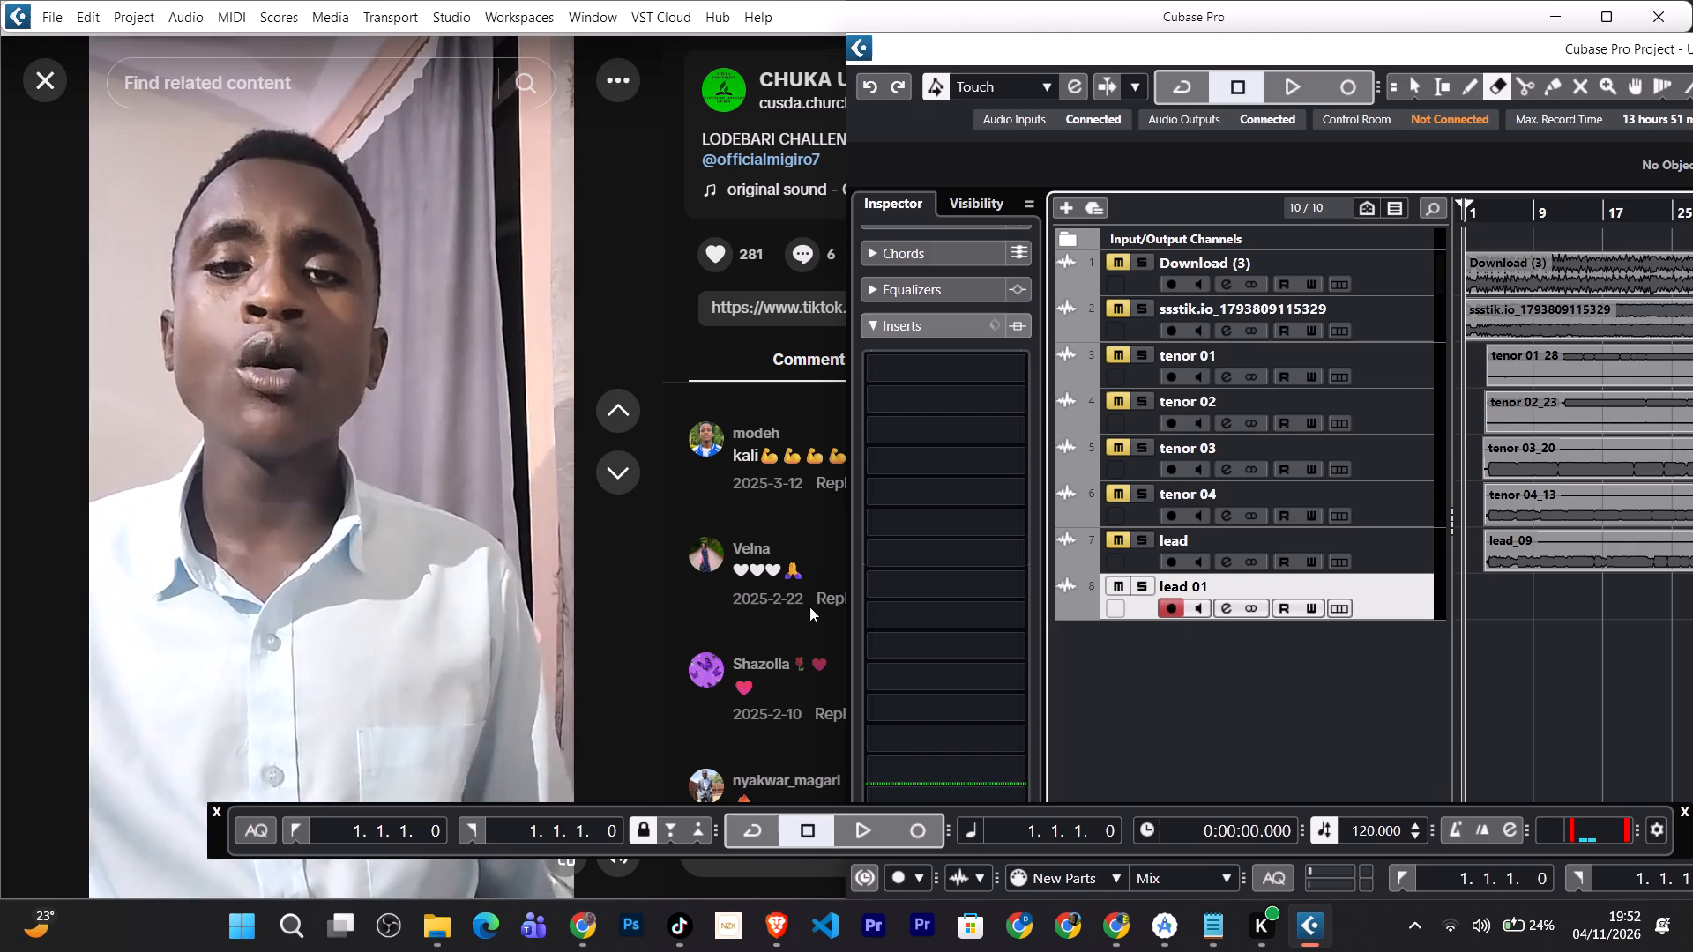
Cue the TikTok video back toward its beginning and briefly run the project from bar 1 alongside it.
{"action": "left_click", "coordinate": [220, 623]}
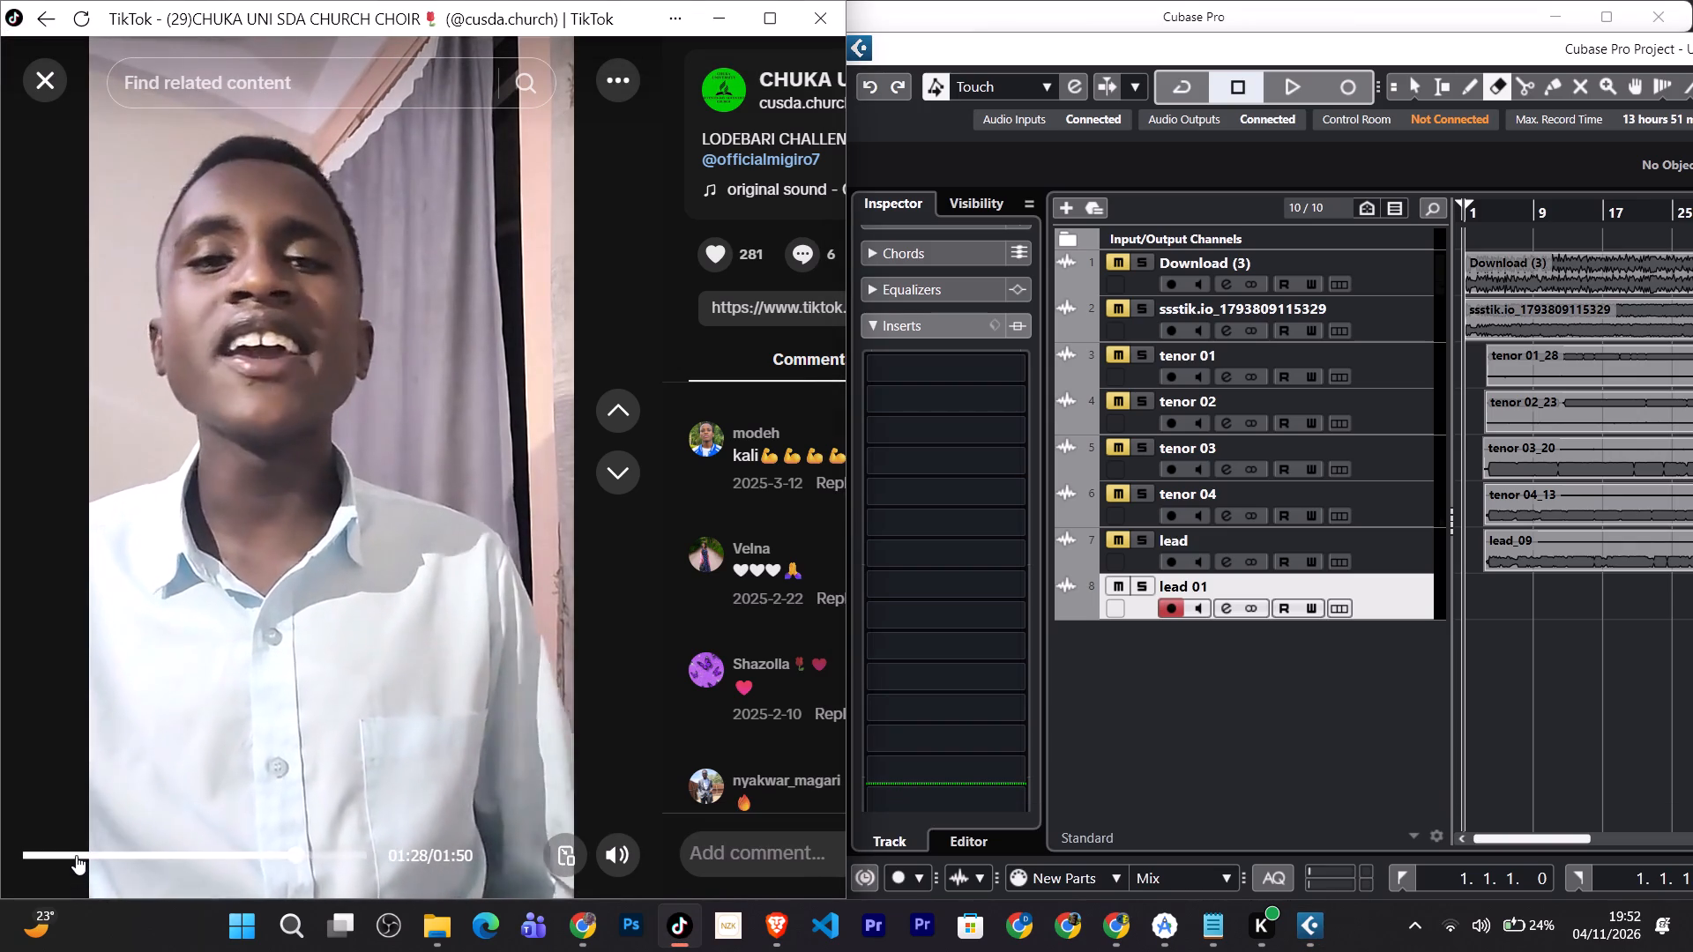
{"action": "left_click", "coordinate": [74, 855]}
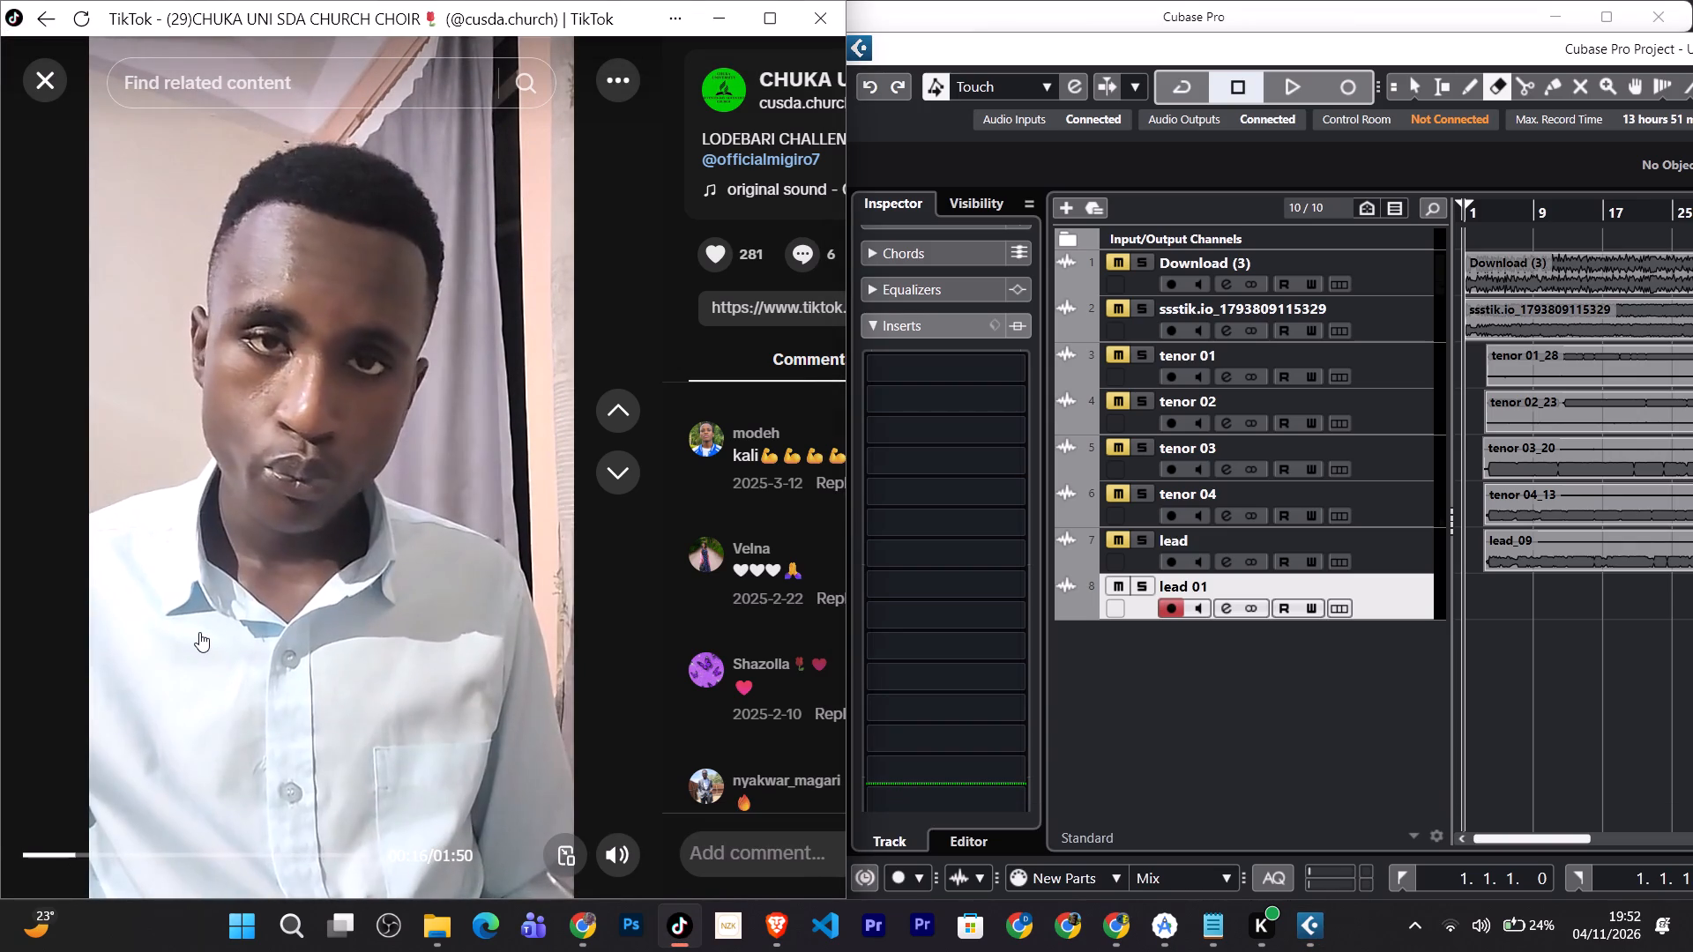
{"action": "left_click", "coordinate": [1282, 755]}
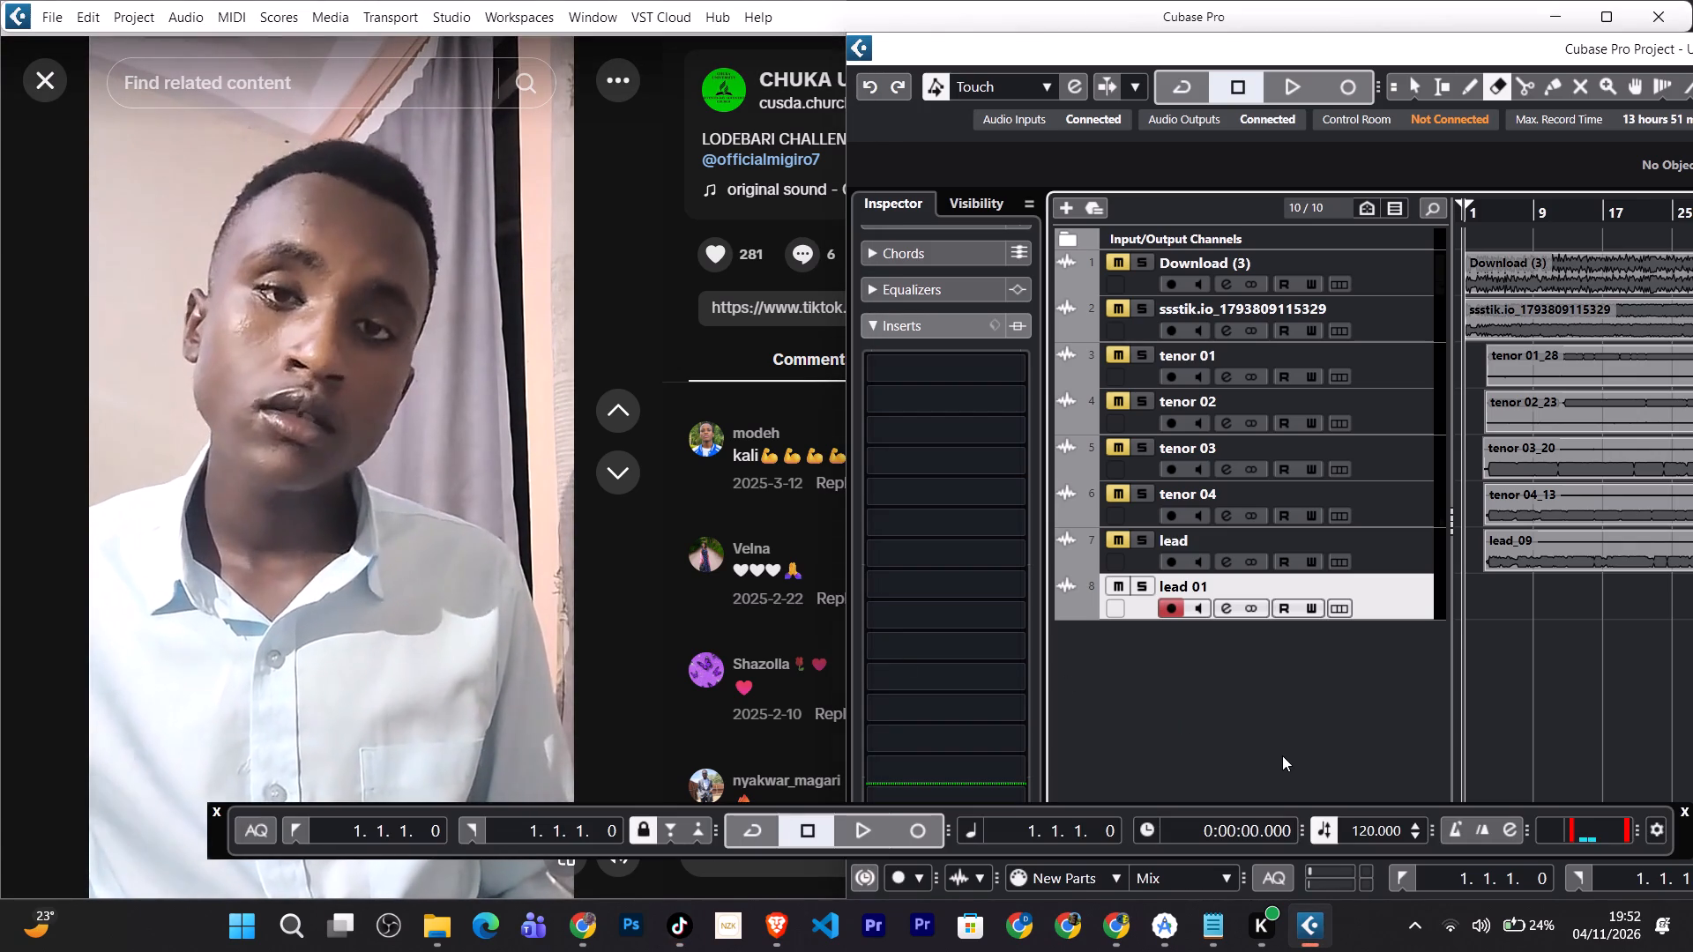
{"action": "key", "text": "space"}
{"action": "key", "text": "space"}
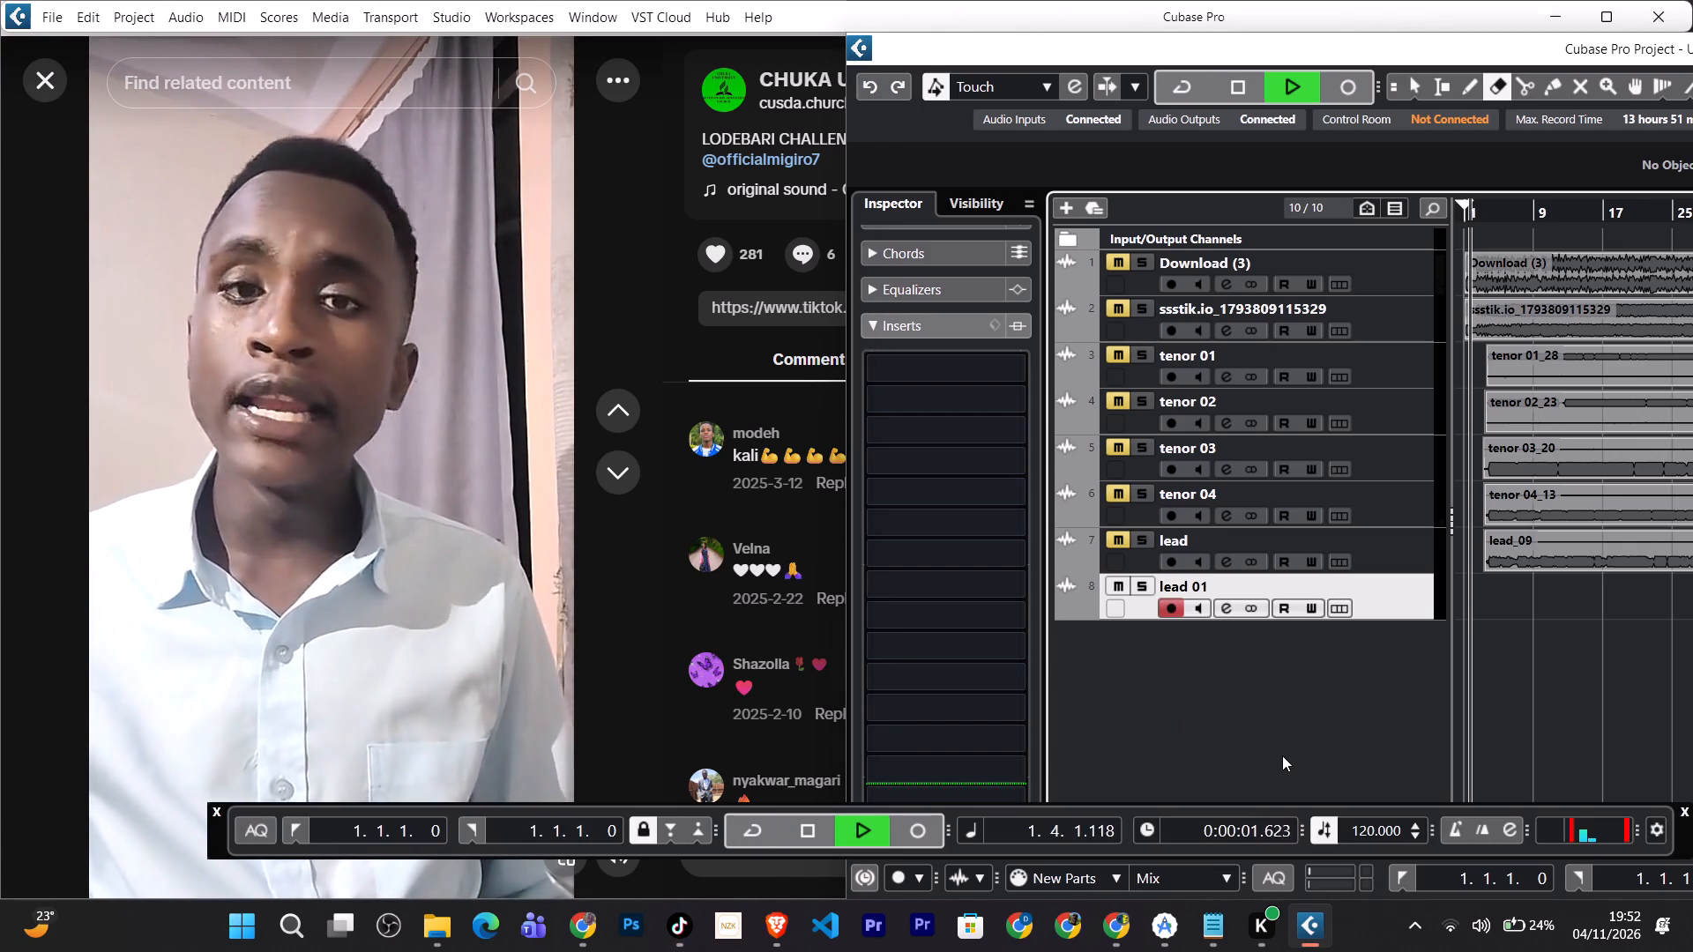
Cue the TikTok video back near its beginning again, run the project and start recording on the lead 01 track from around bar 3.
{"action": "left_click", "coordinate": [190, 578]}
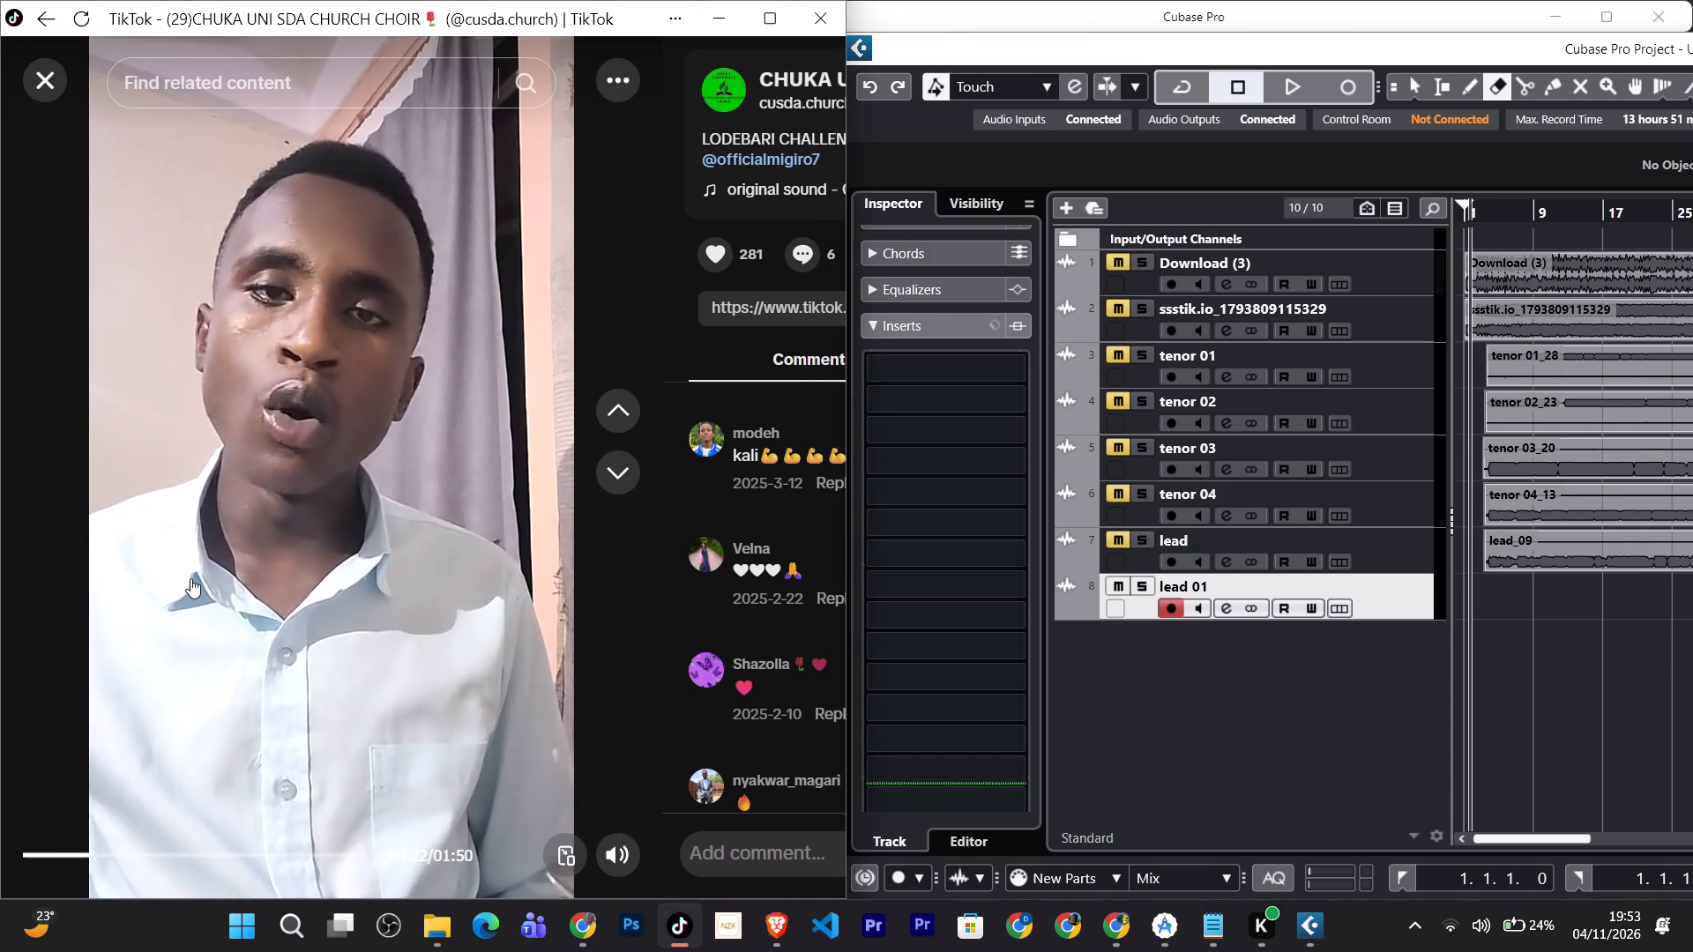
{"action": "left_click", "coordinate": [68, 853]}
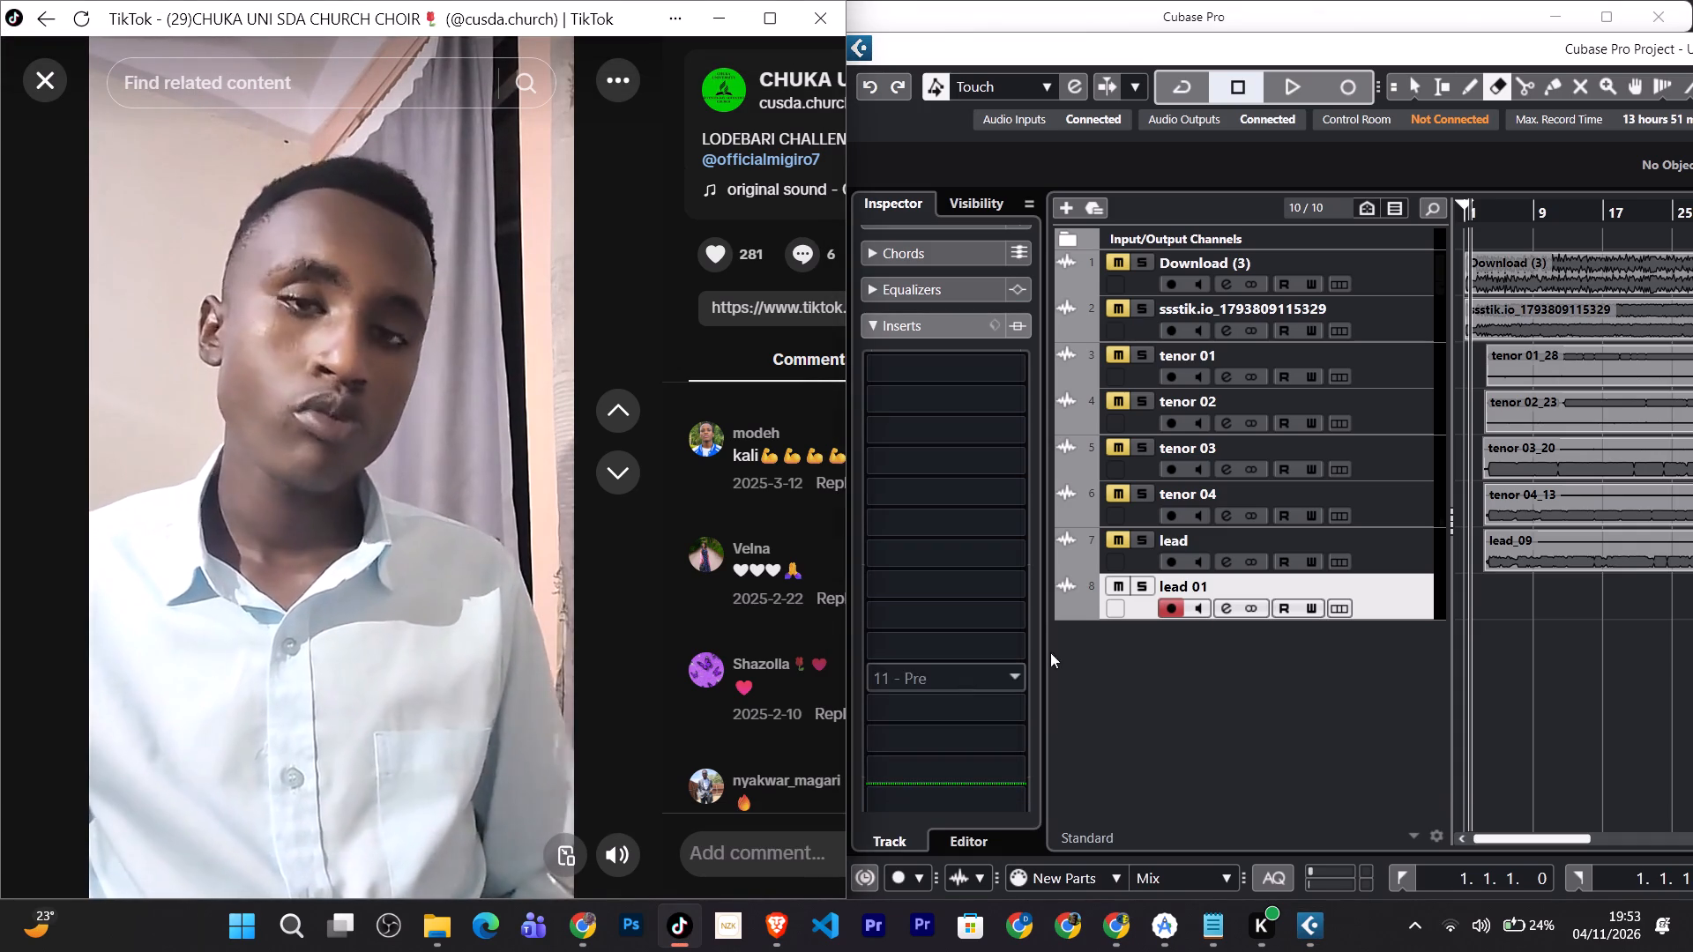
{"action": "left_click", "coordinate": [1371, 692]}
{"action": "key", "text": "space"}
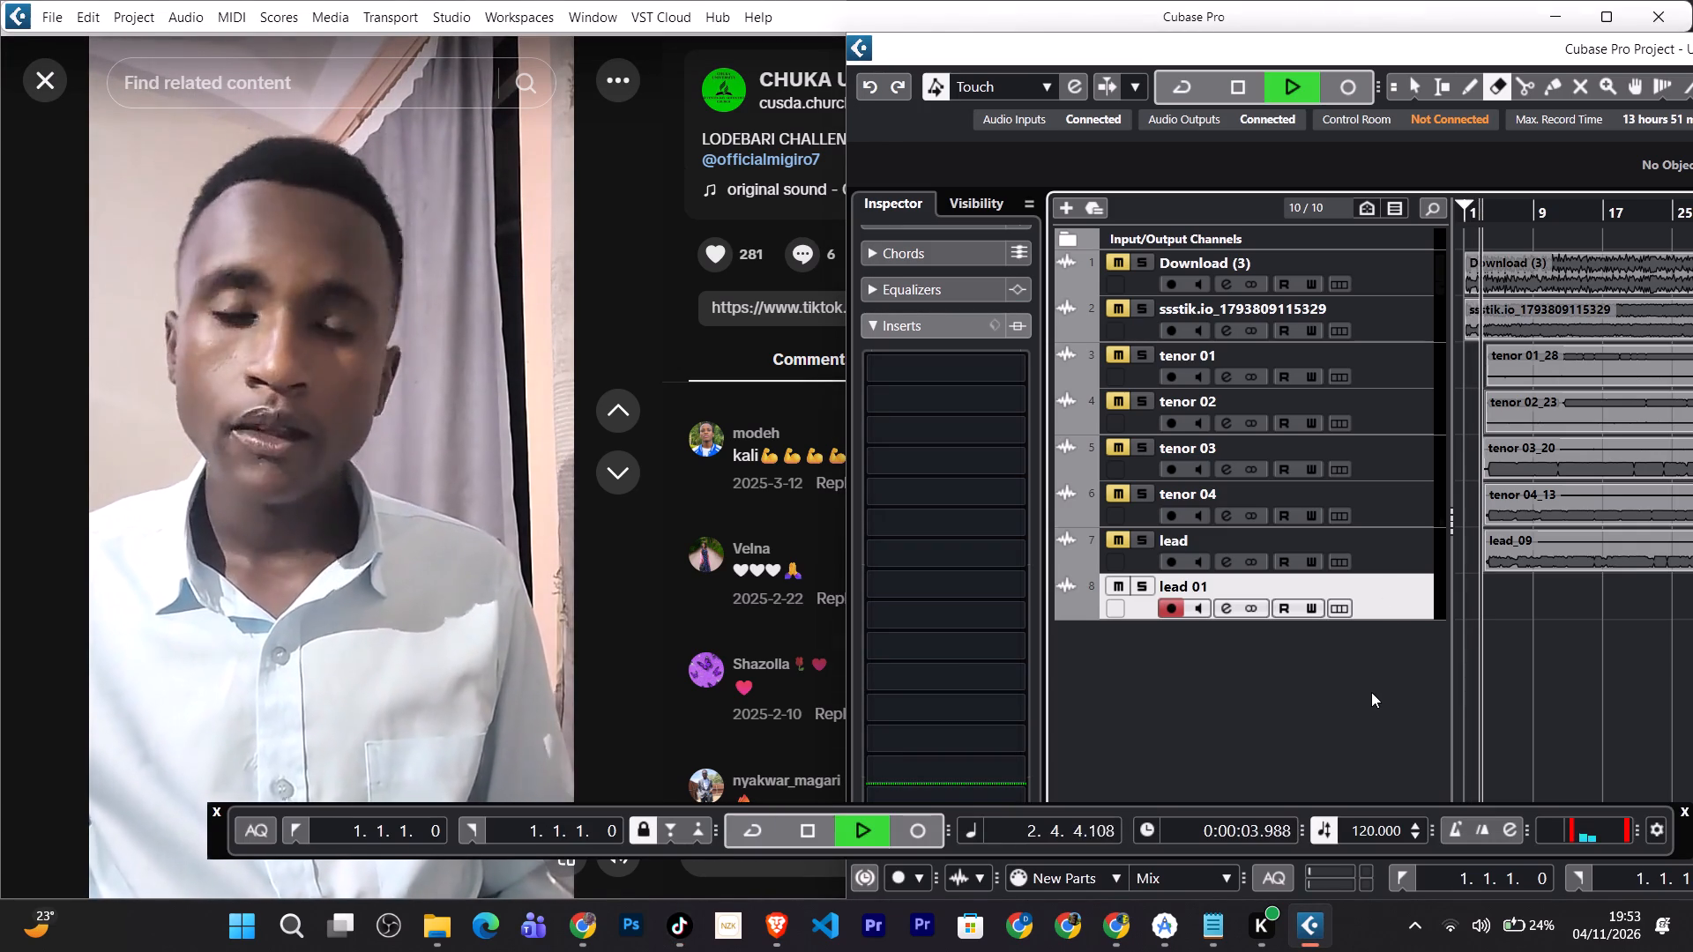
{"action": "key", "text": "asterisk"}
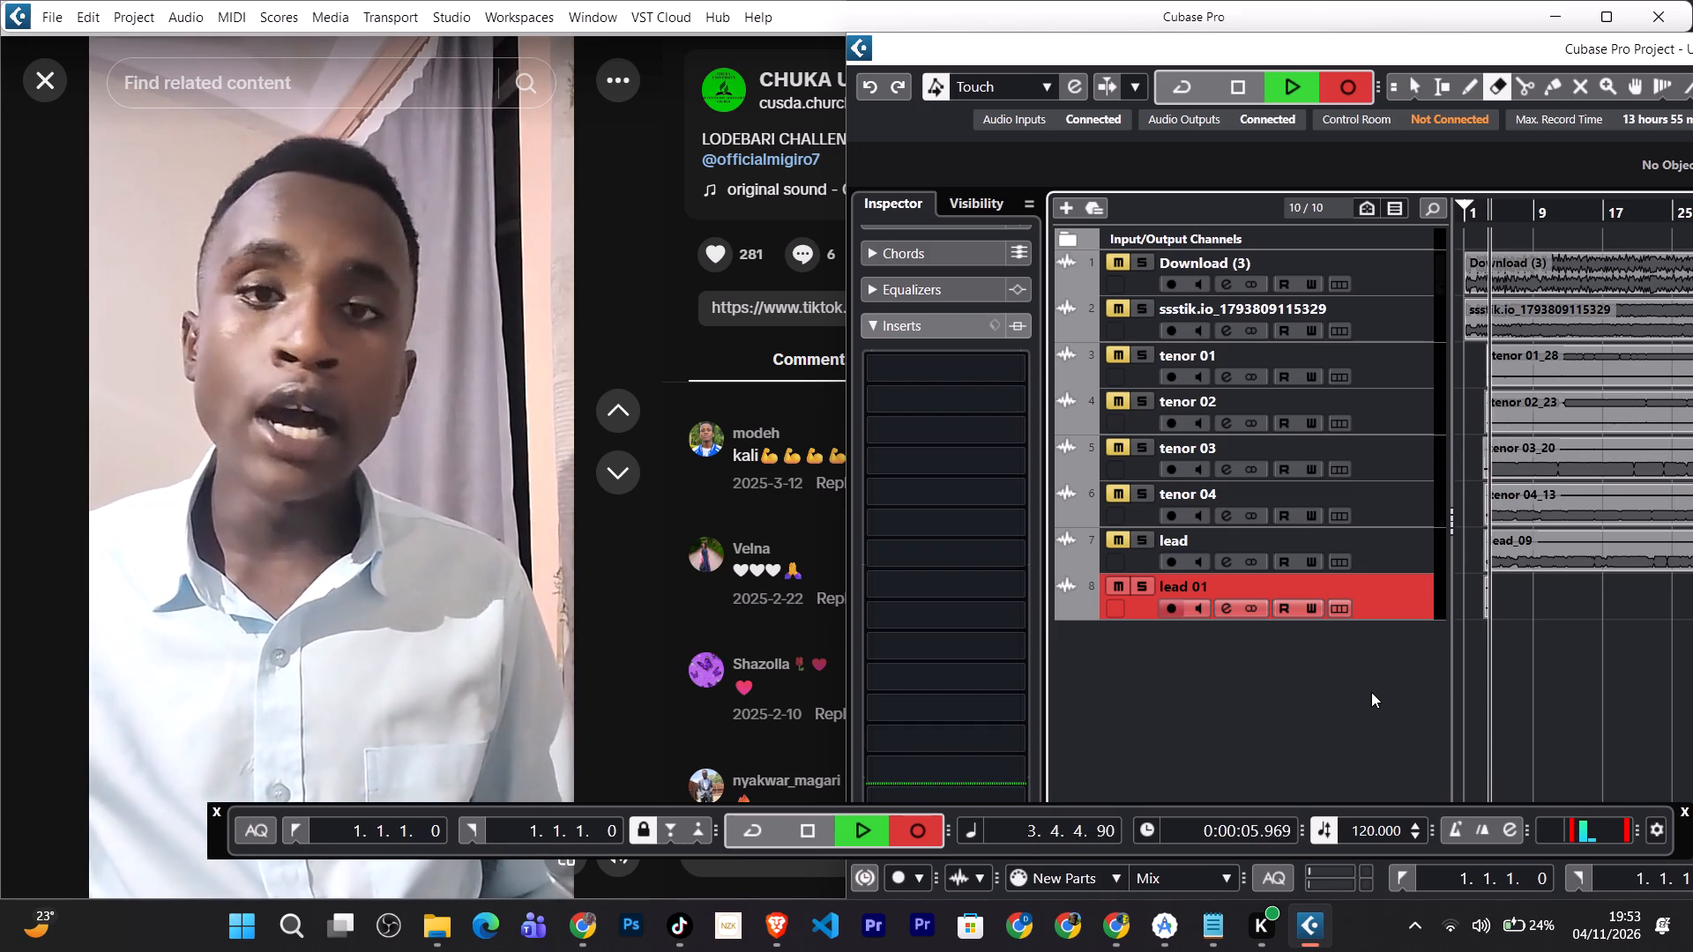
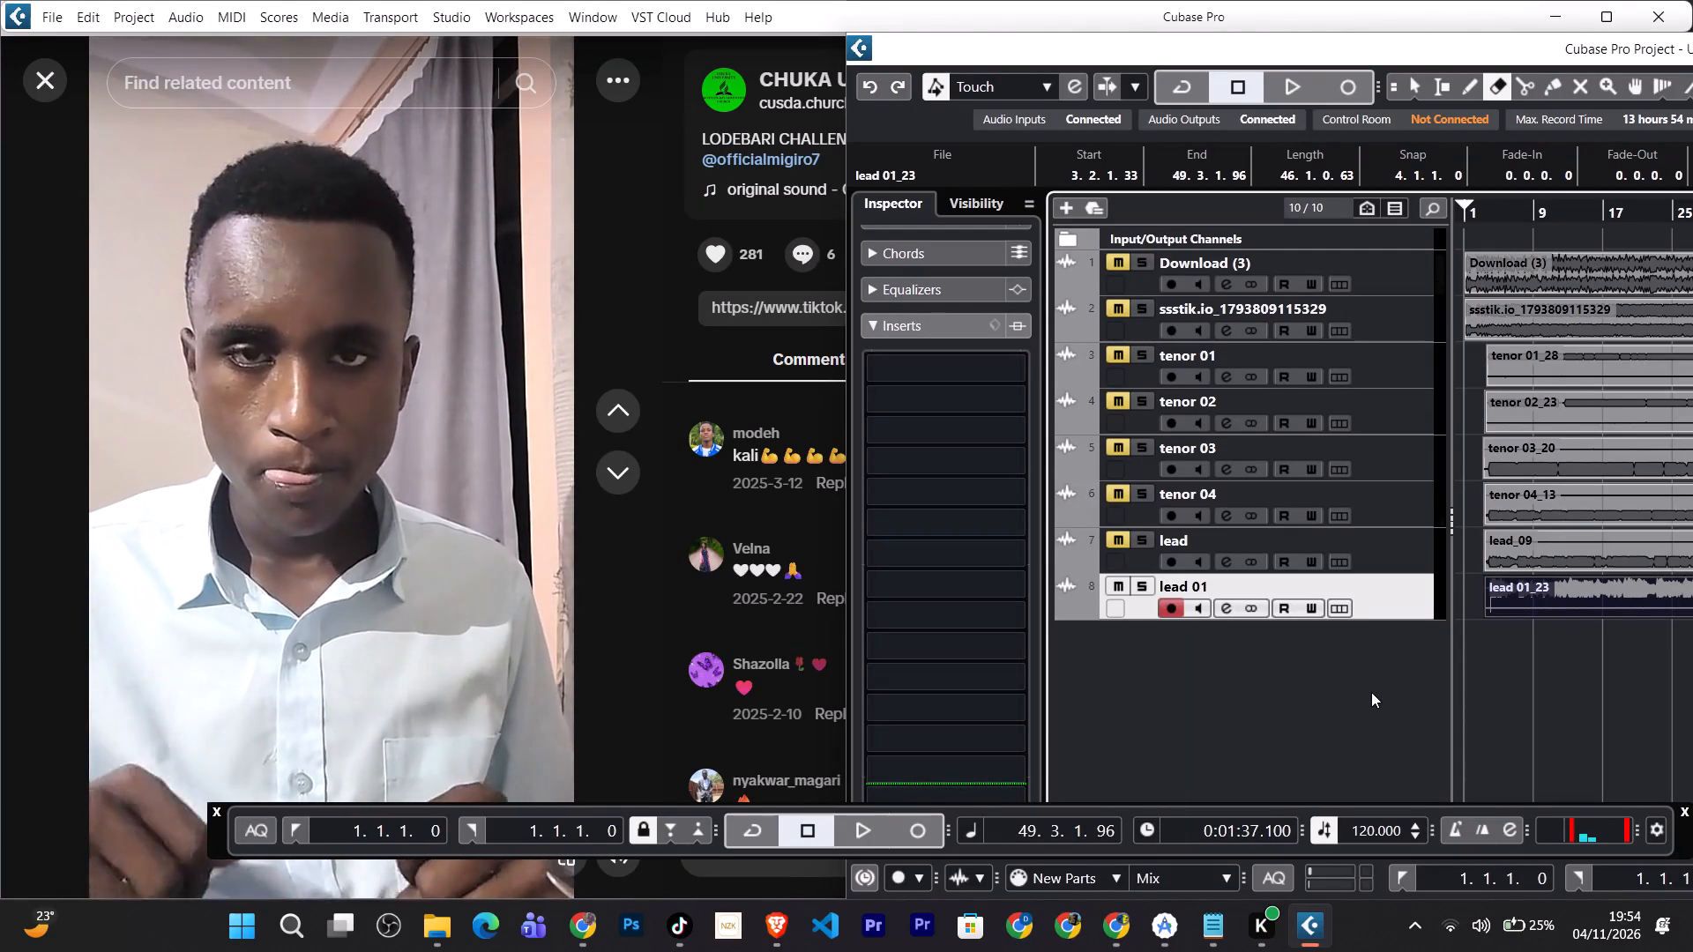
Pause the TikTok video.
{"action": "left_click", "coordinate": [393, 505]}
{"action": "key", "text": "space"}
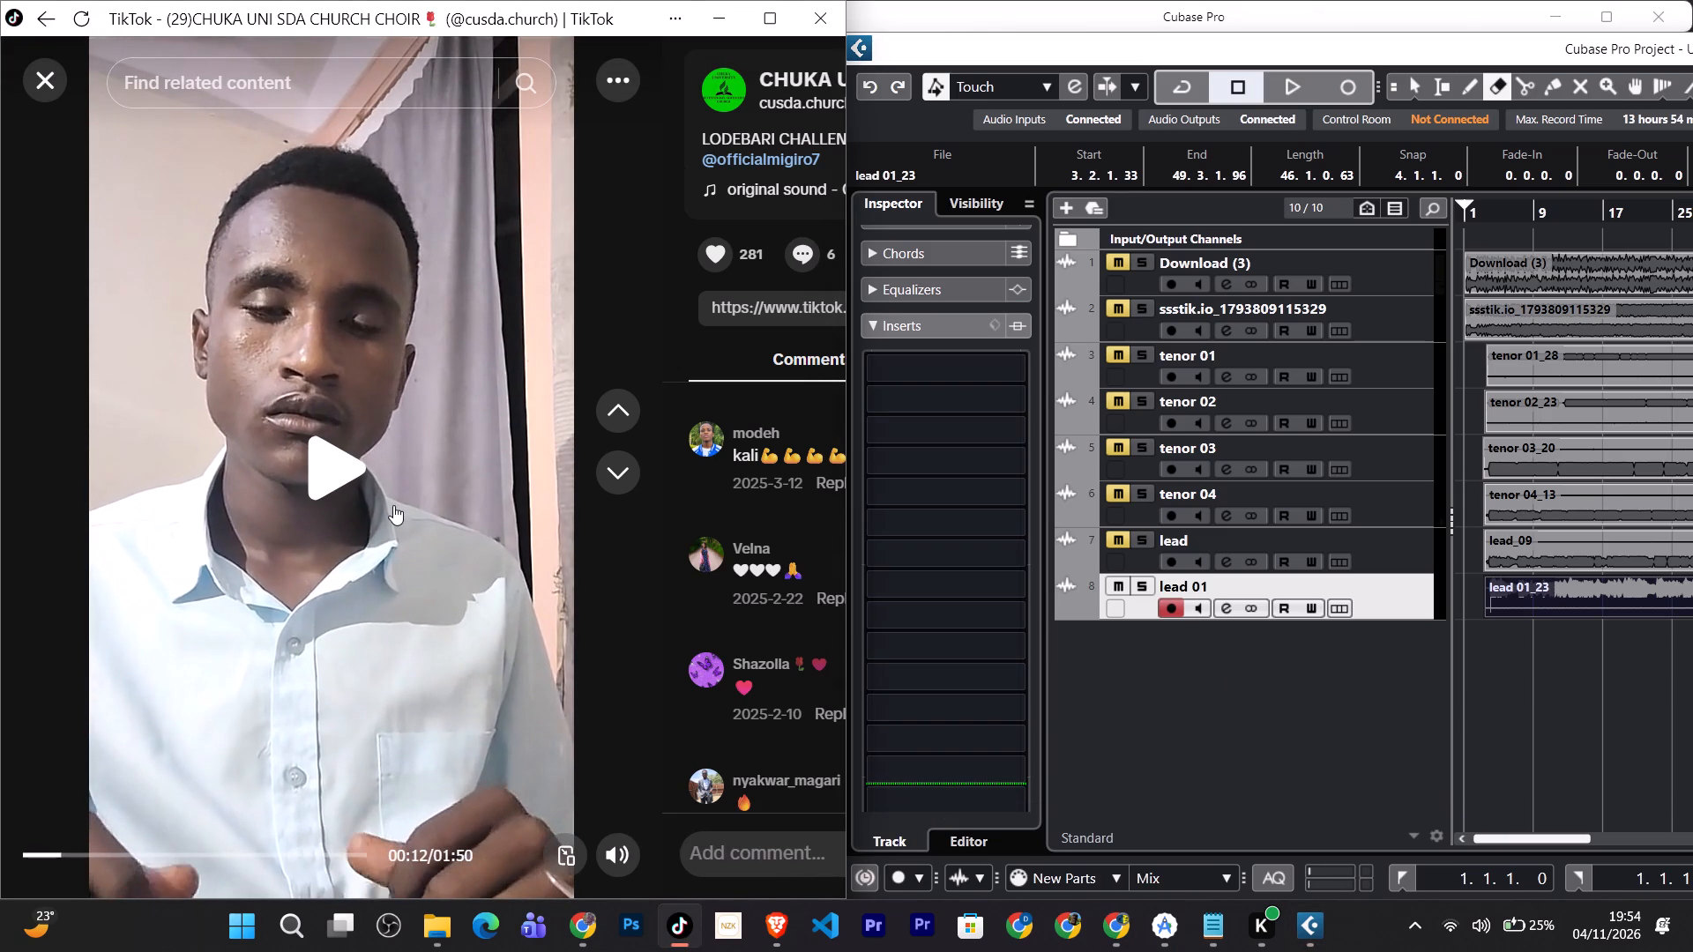
Unmute the Download (3) track and audition it with the lead 01 take over the project's opening bars, stopping around bar 4.
{"action": "left_click", "coordinate": [1390, 547]}
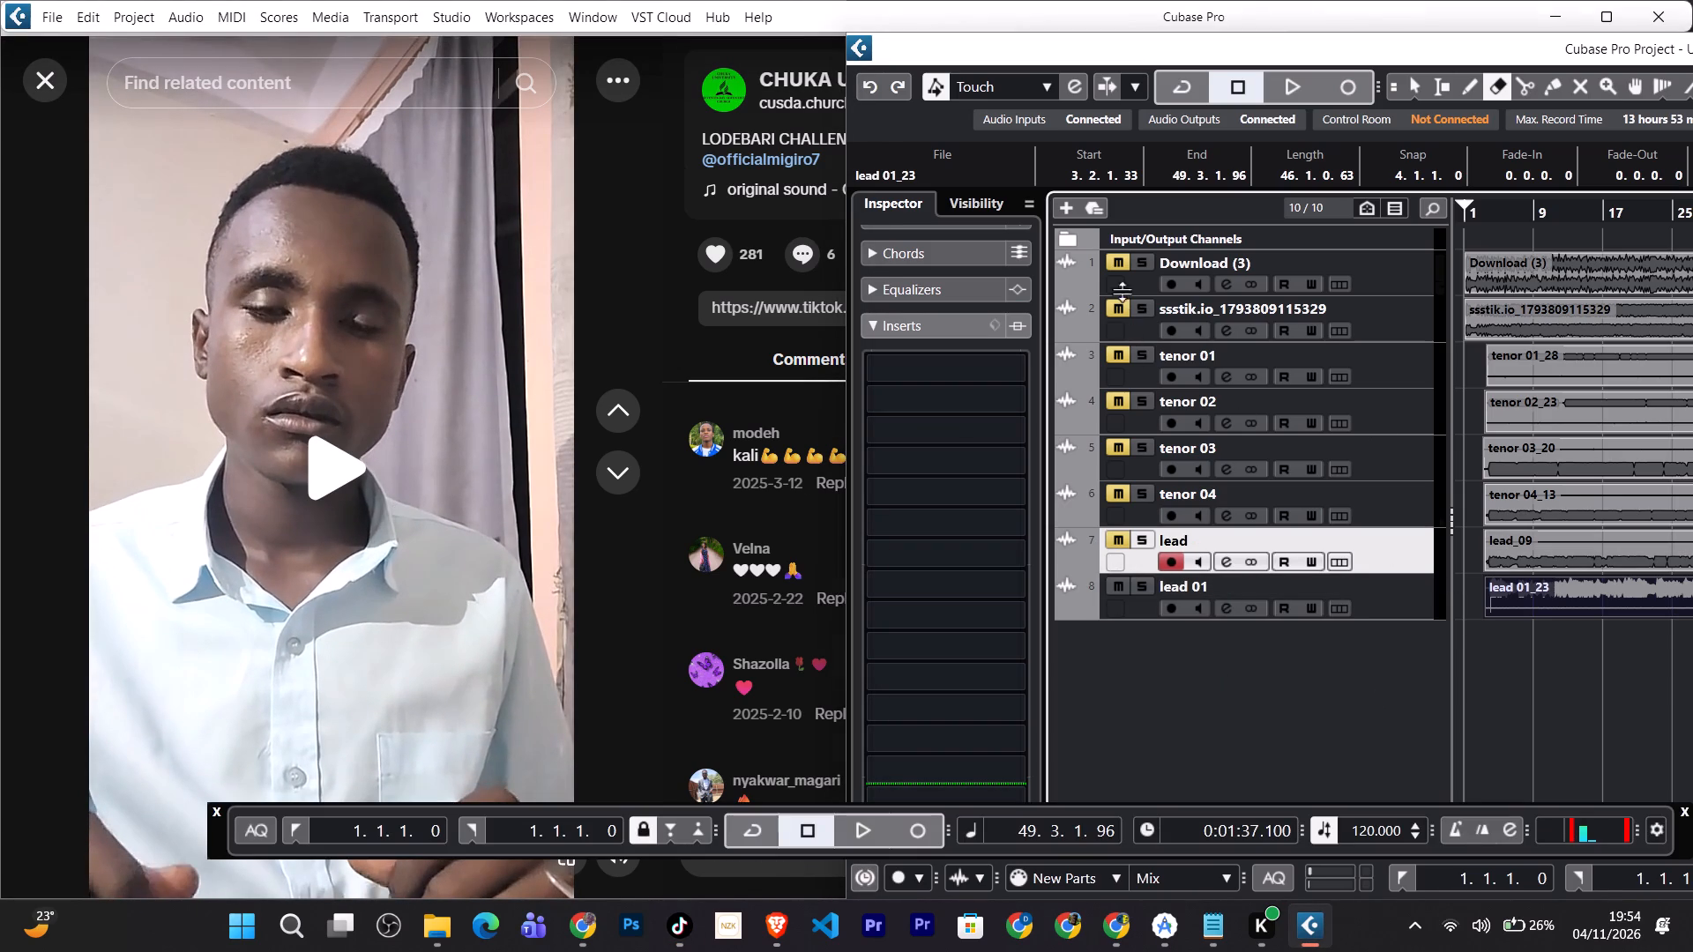
{"action": "left_click", "coordinate": [1112, 257]}
{"action": "key", "text": "space"}
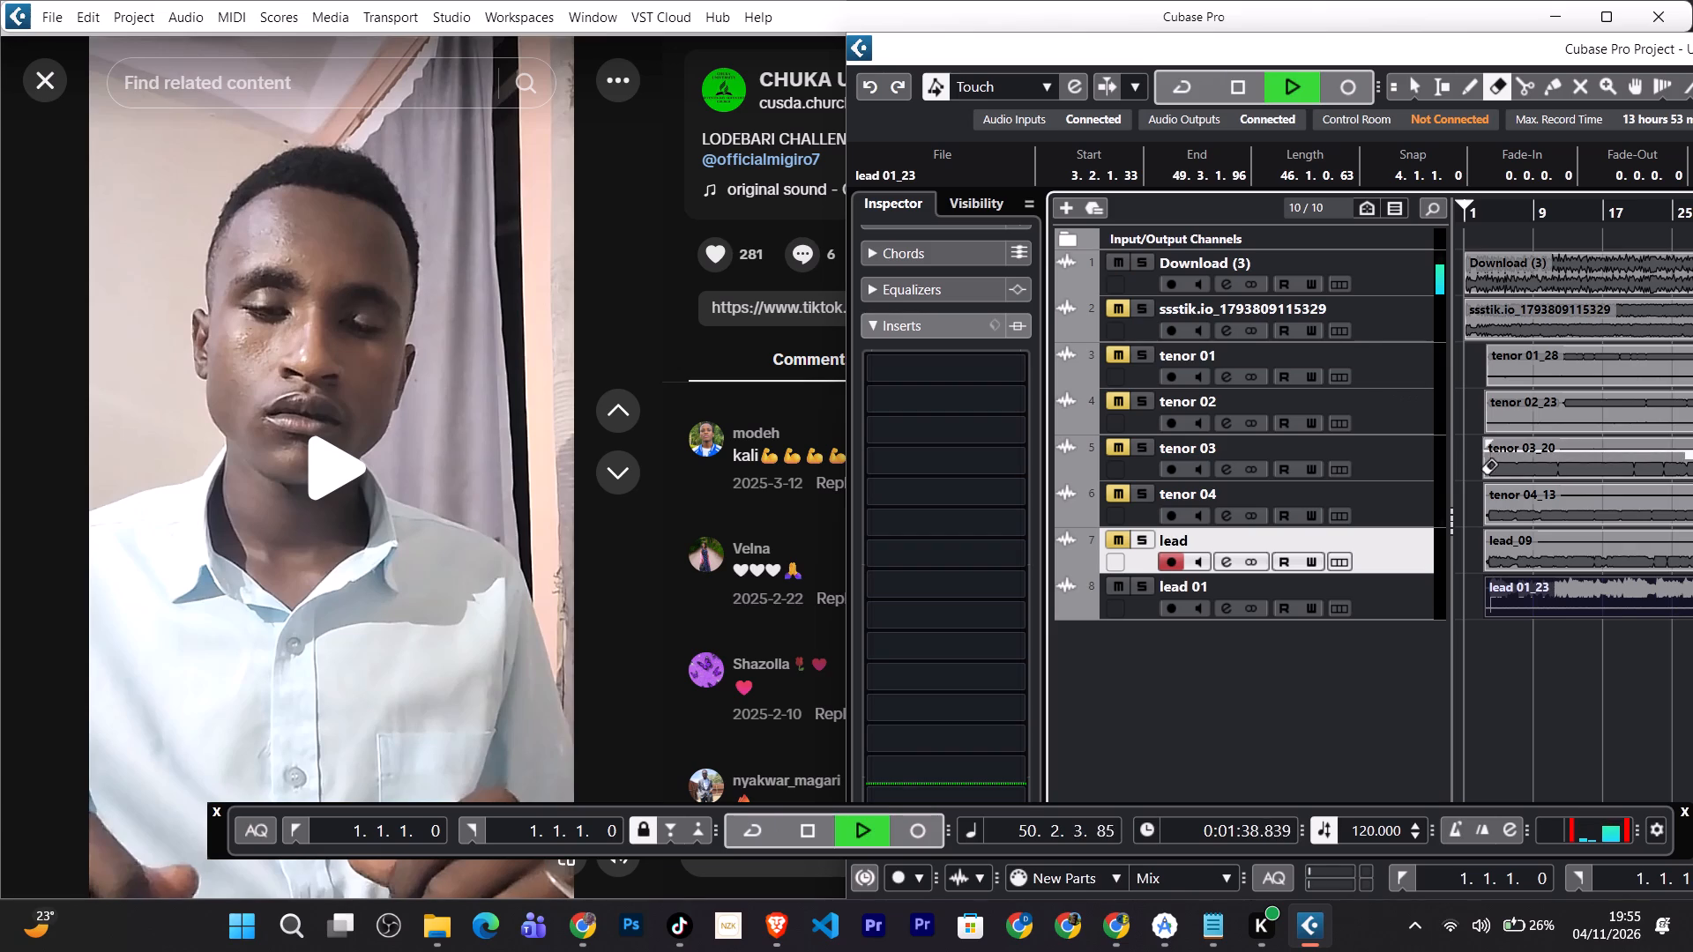
{"action": "left_click", "coordinate": [466, 509]}
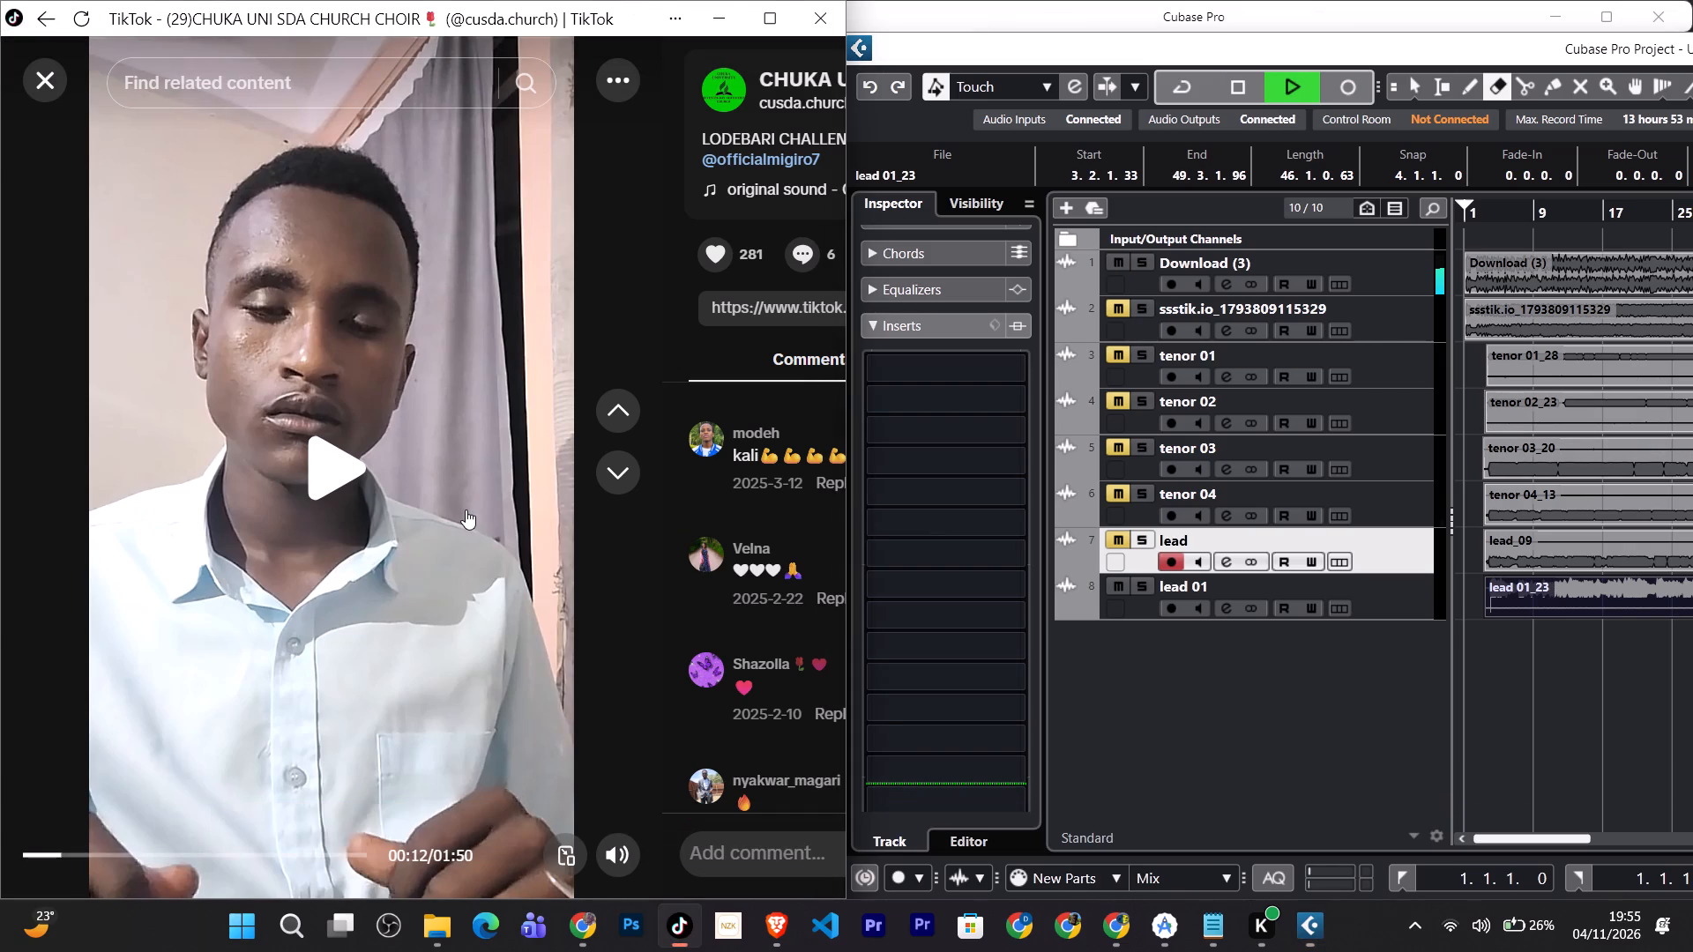
{"action": "left_click", "coordinate": [1332, 702]}
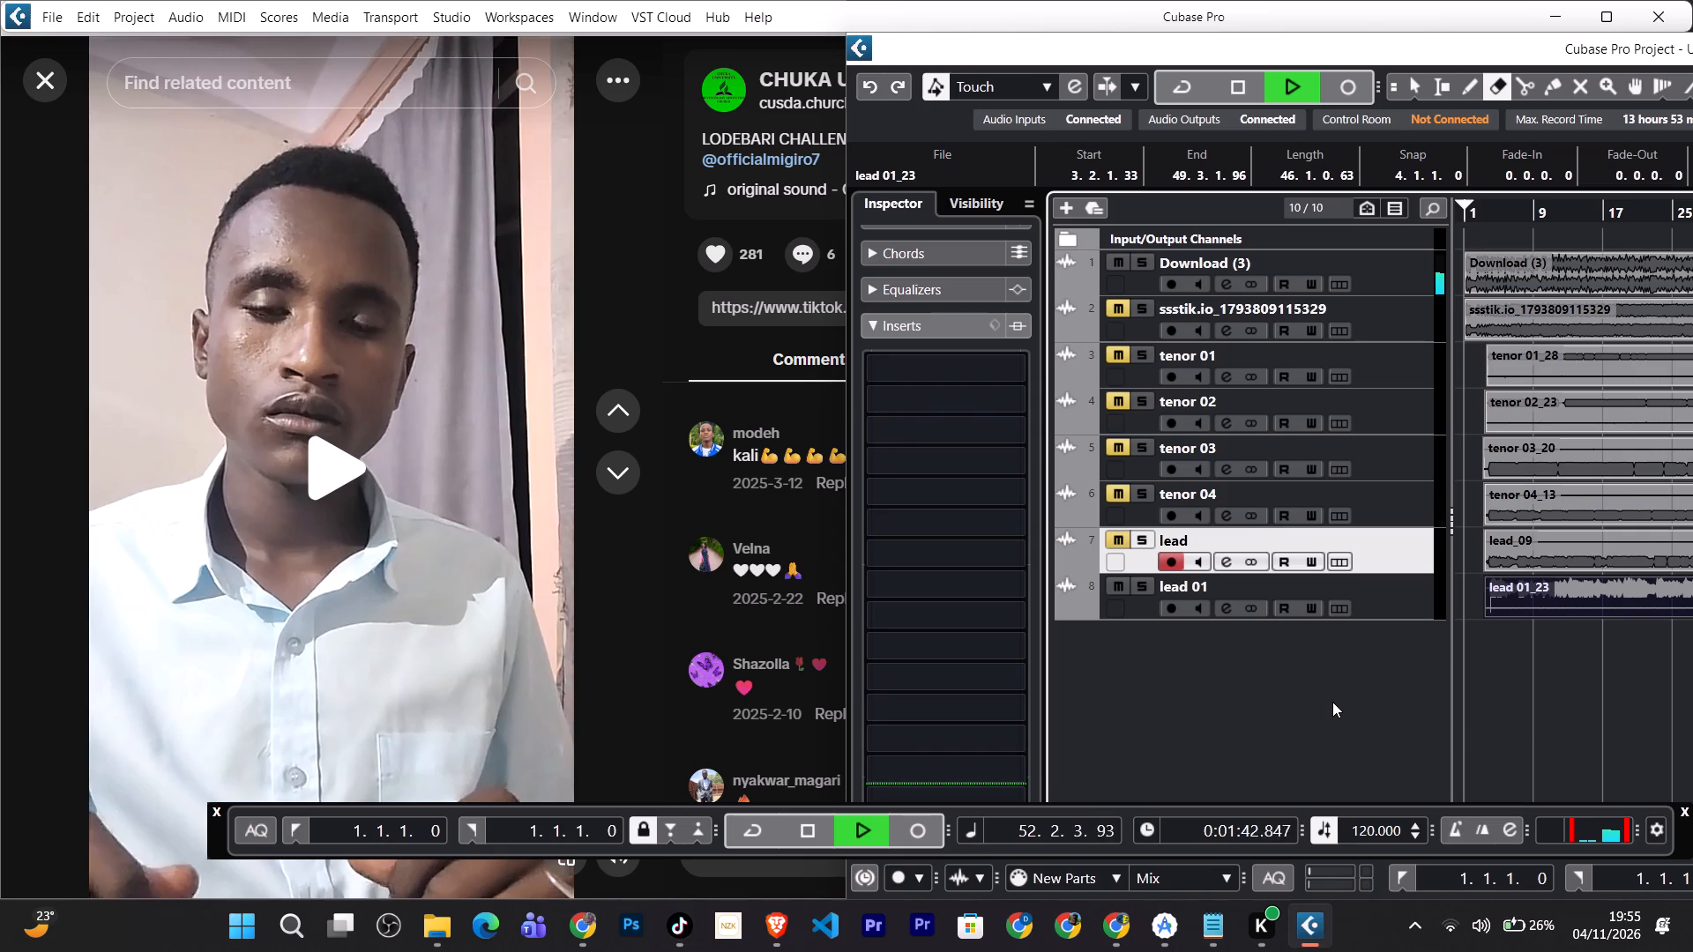
{"action": "key", "text": "b"}
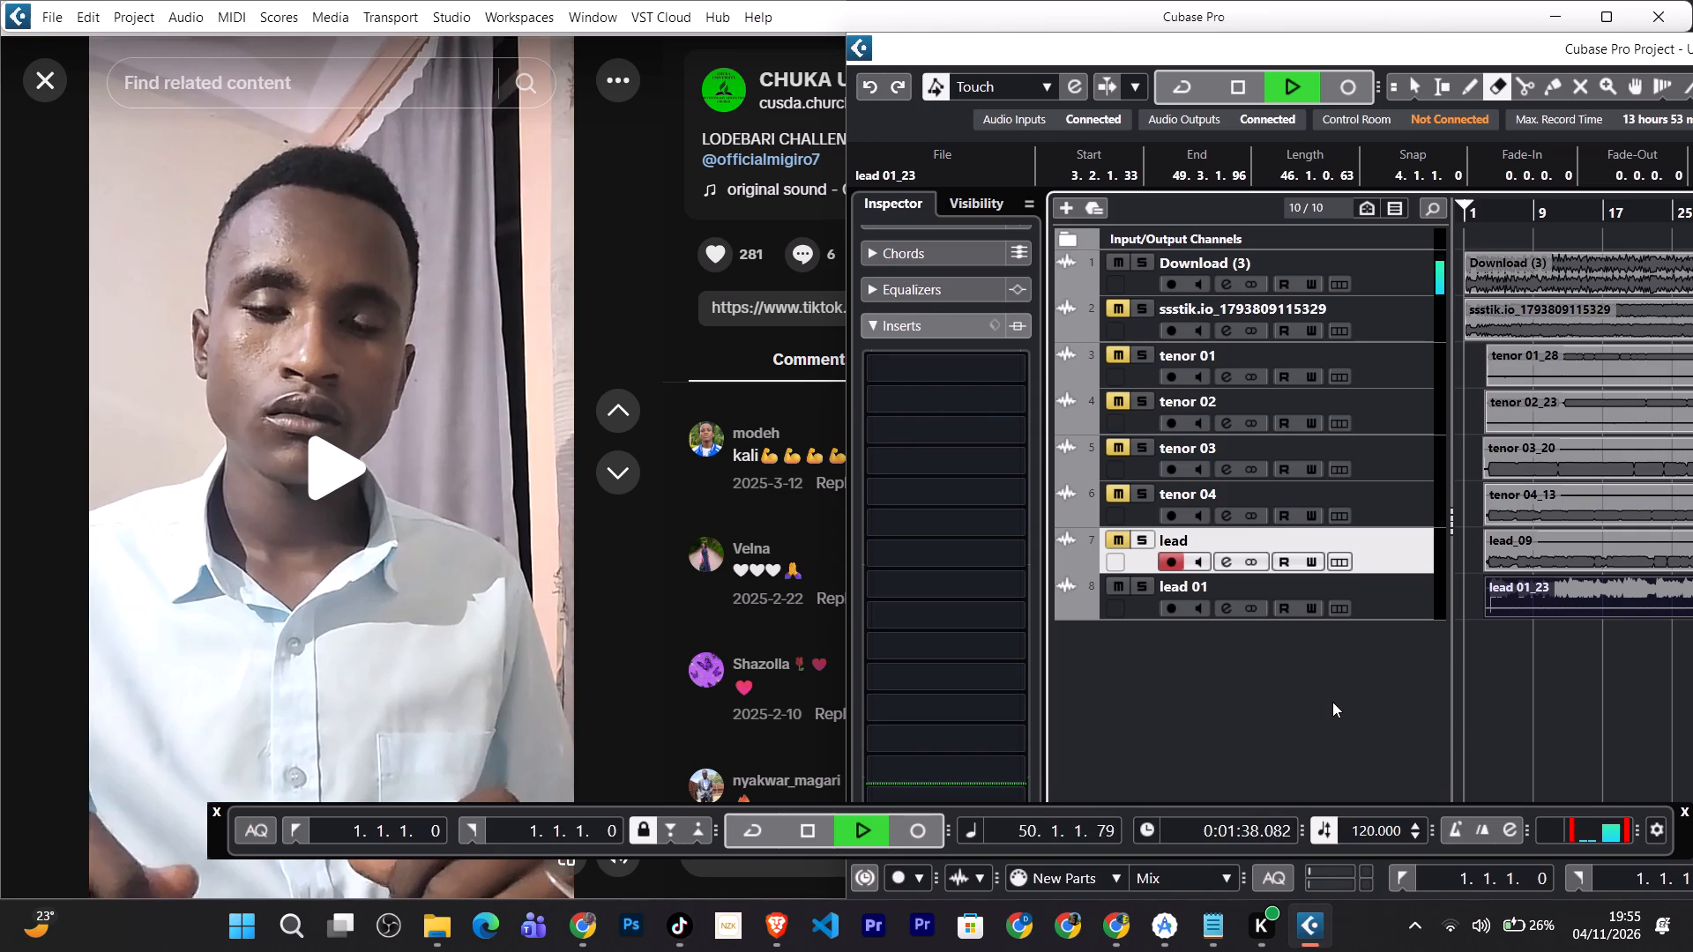
{"action": "type", "text": "bbbb"}
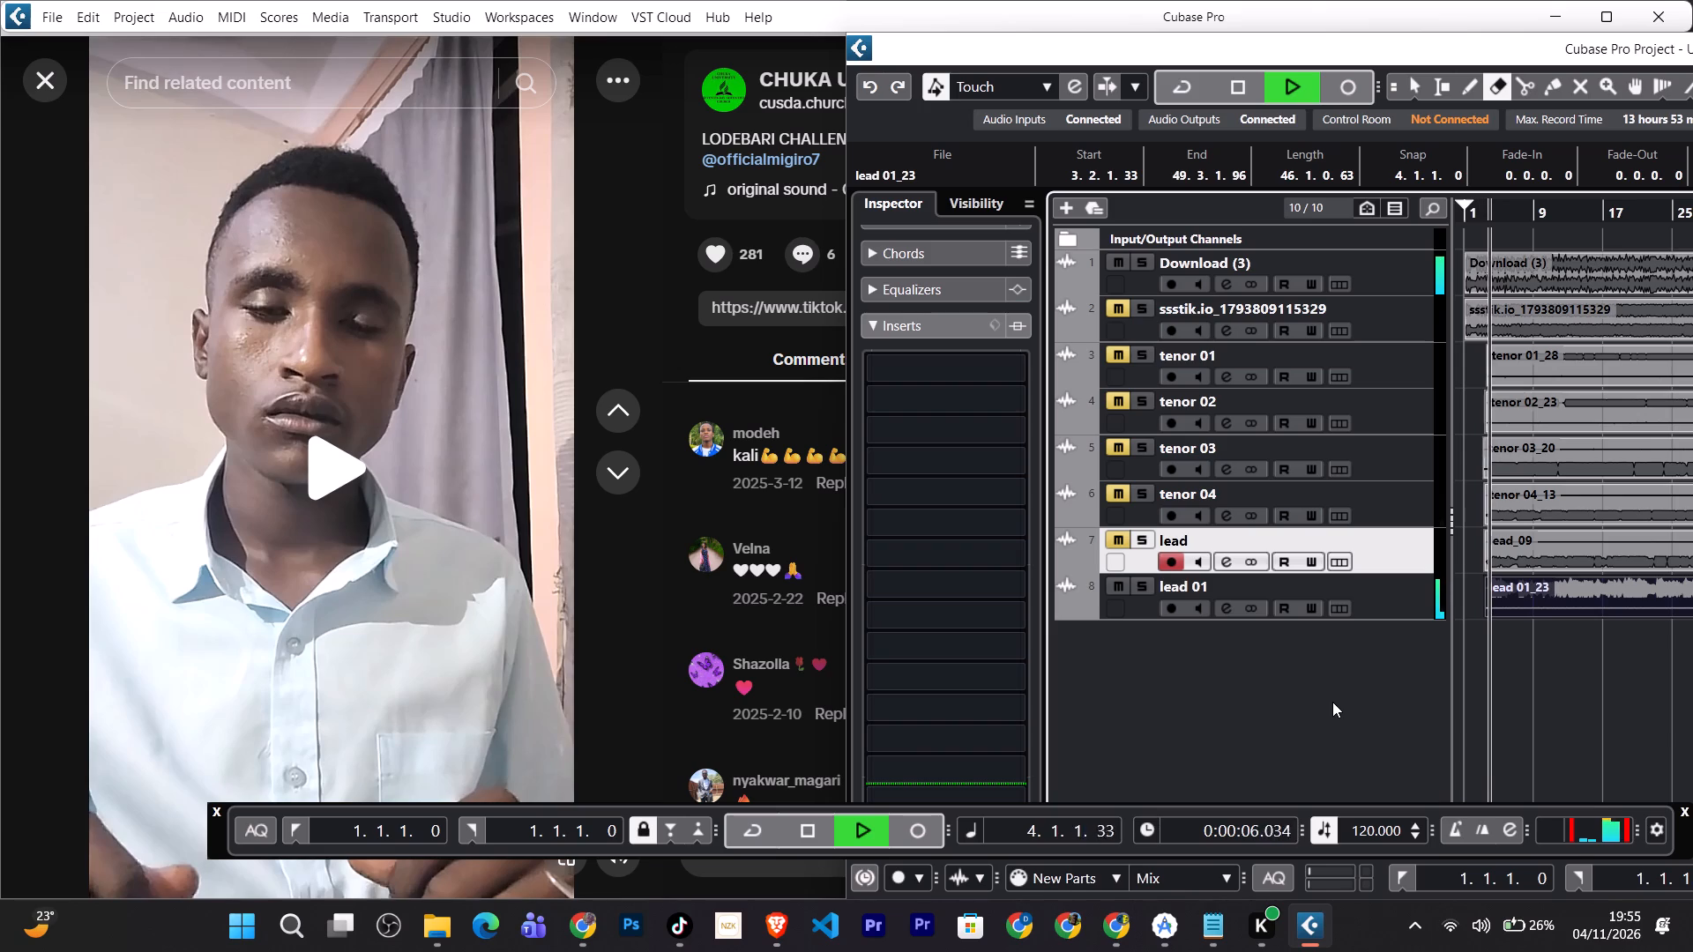
{"action": "key", "text": "space"}
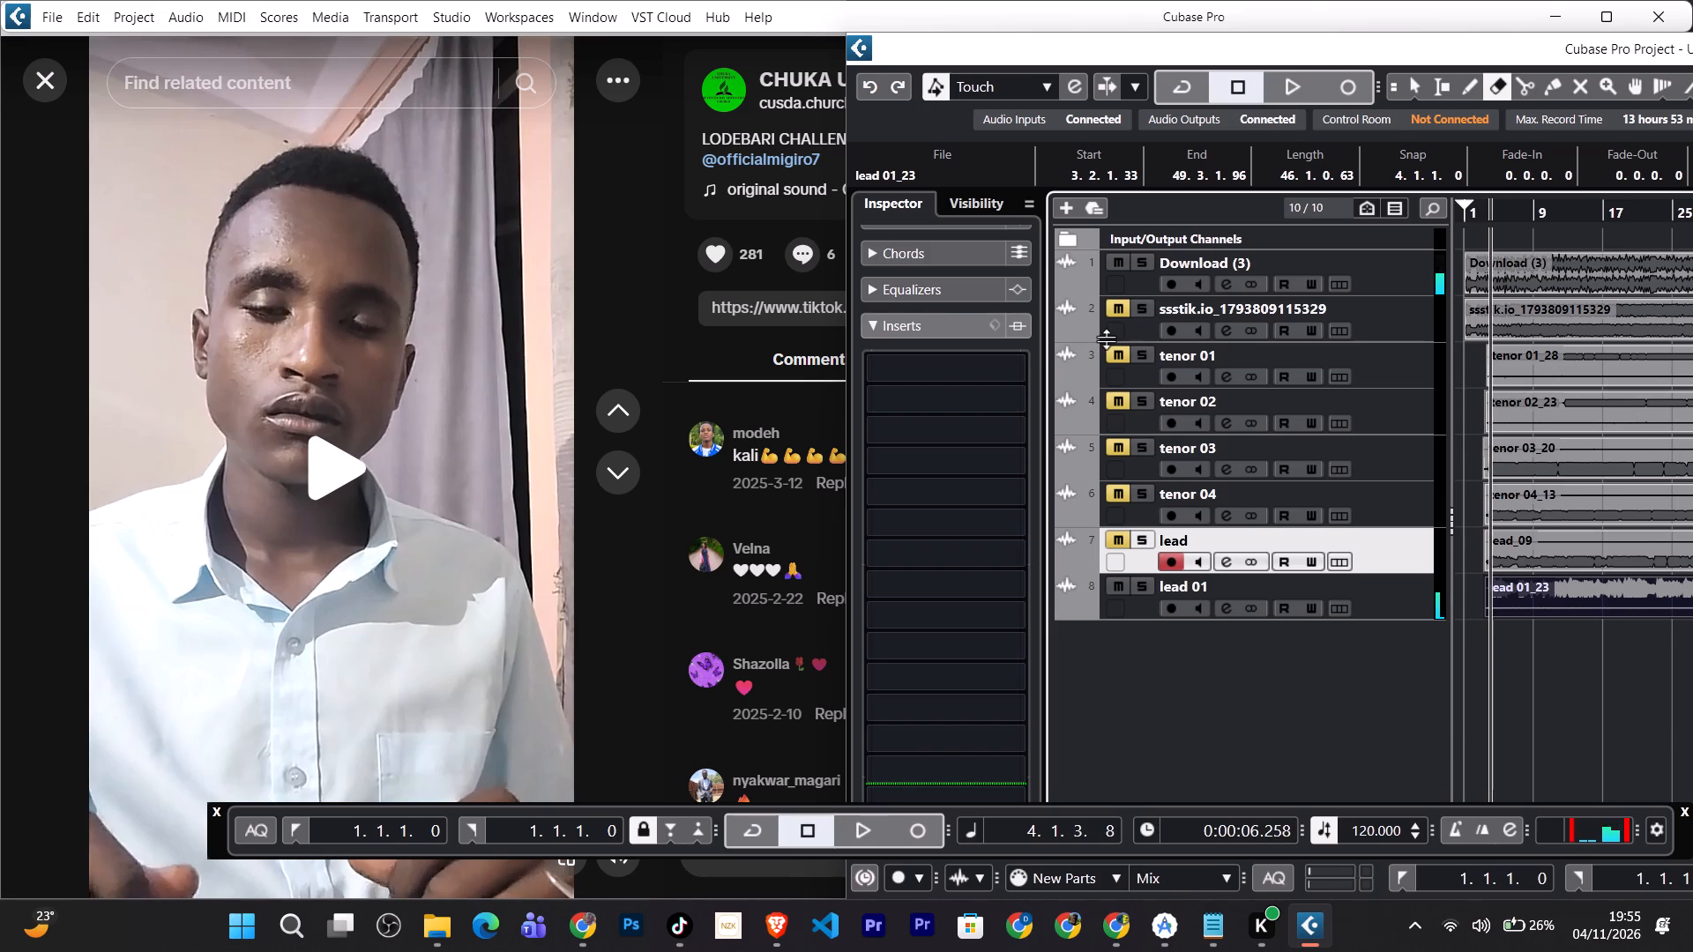
Switch to the Object Selection tool and shift the lead 01_23 take one bar earlier, starting at 2.2.1.33.
{"action": "left_click", "coordinate": [1424, 78]}
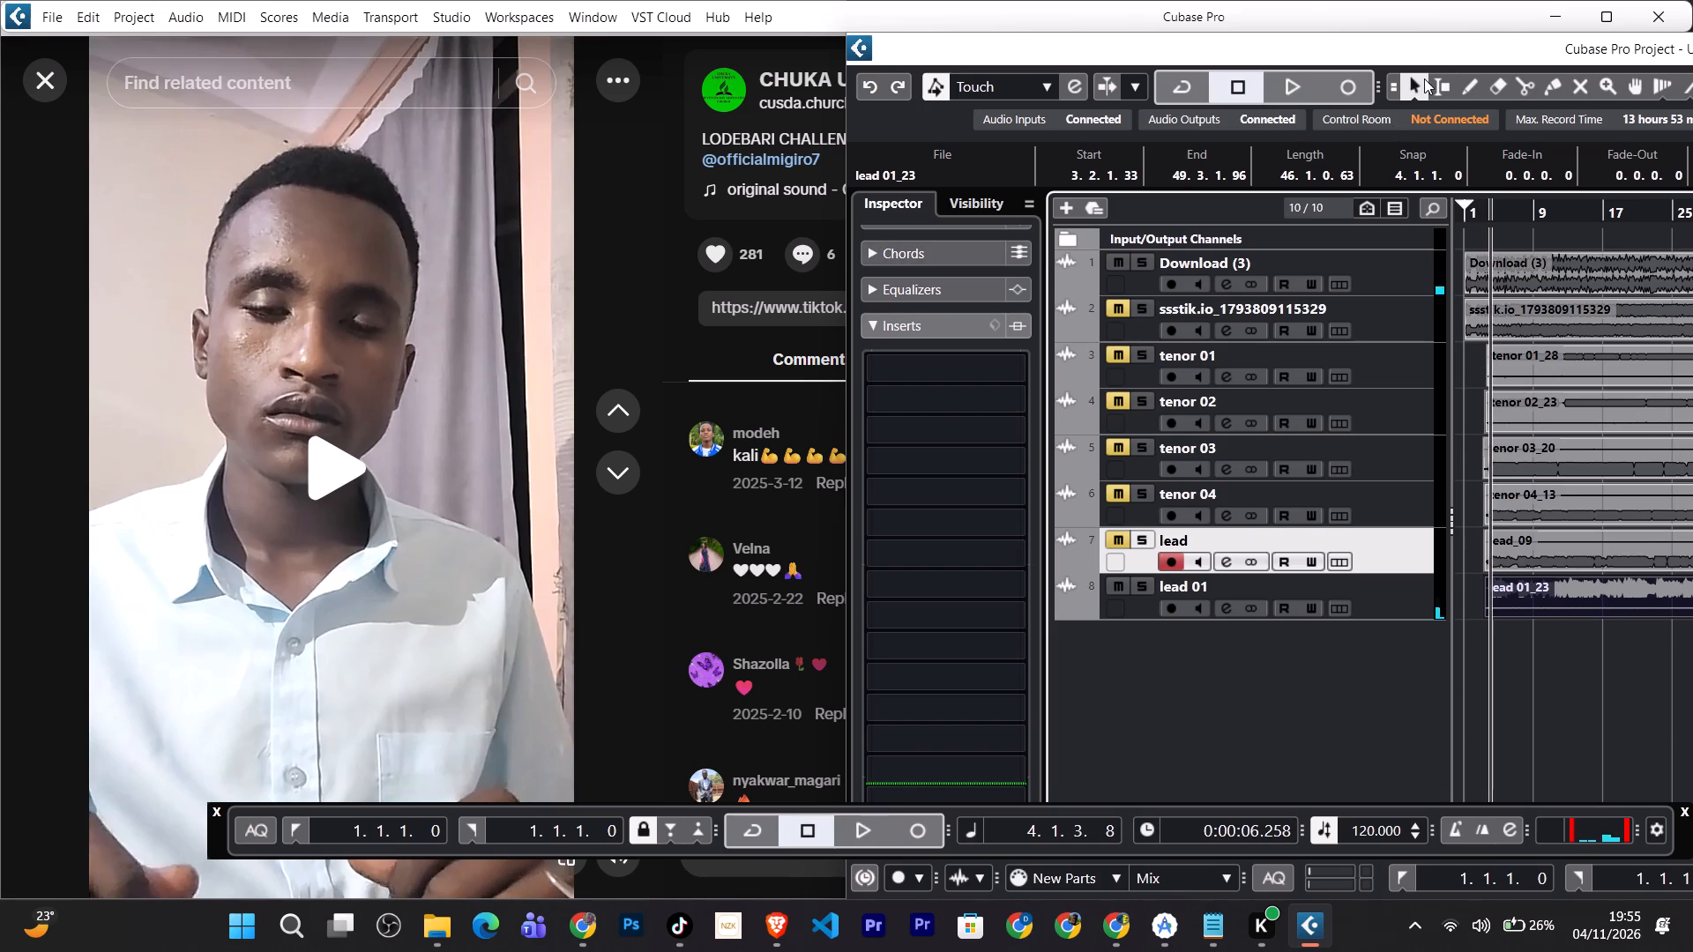
{"action": "left_click", "coordinate": [1605, 588]}
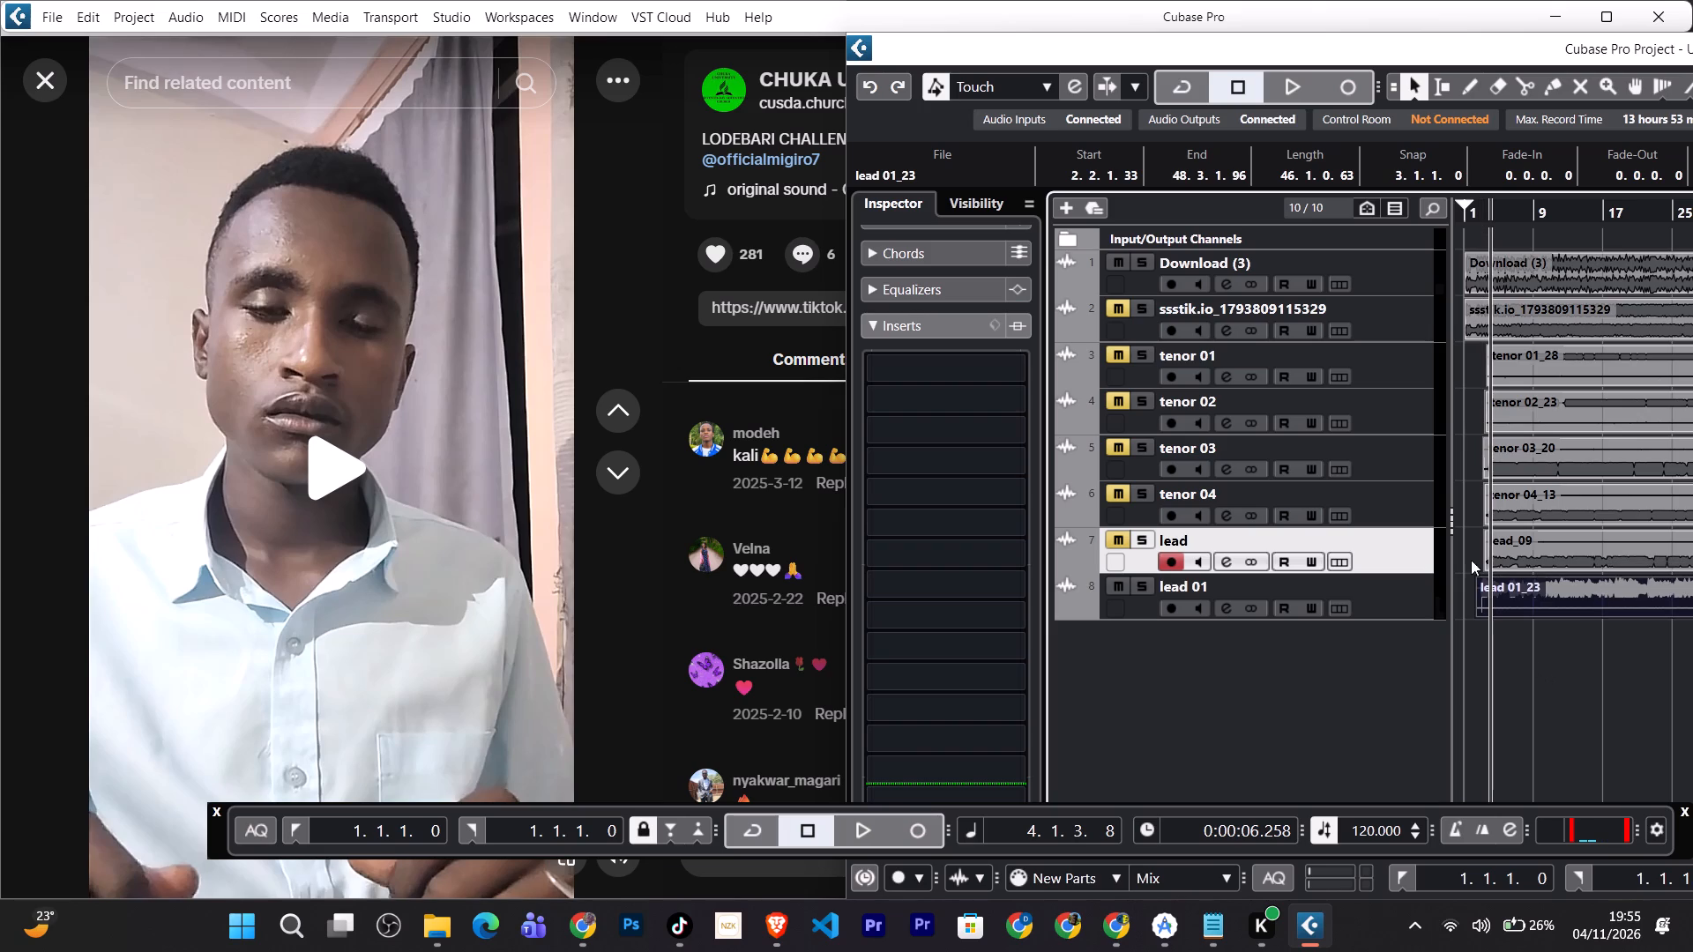
Maximize the Cubase workspace and reposition the project window so the full timeline is in view.
{"action": "left_click", "coordinate": [1614, 19]}
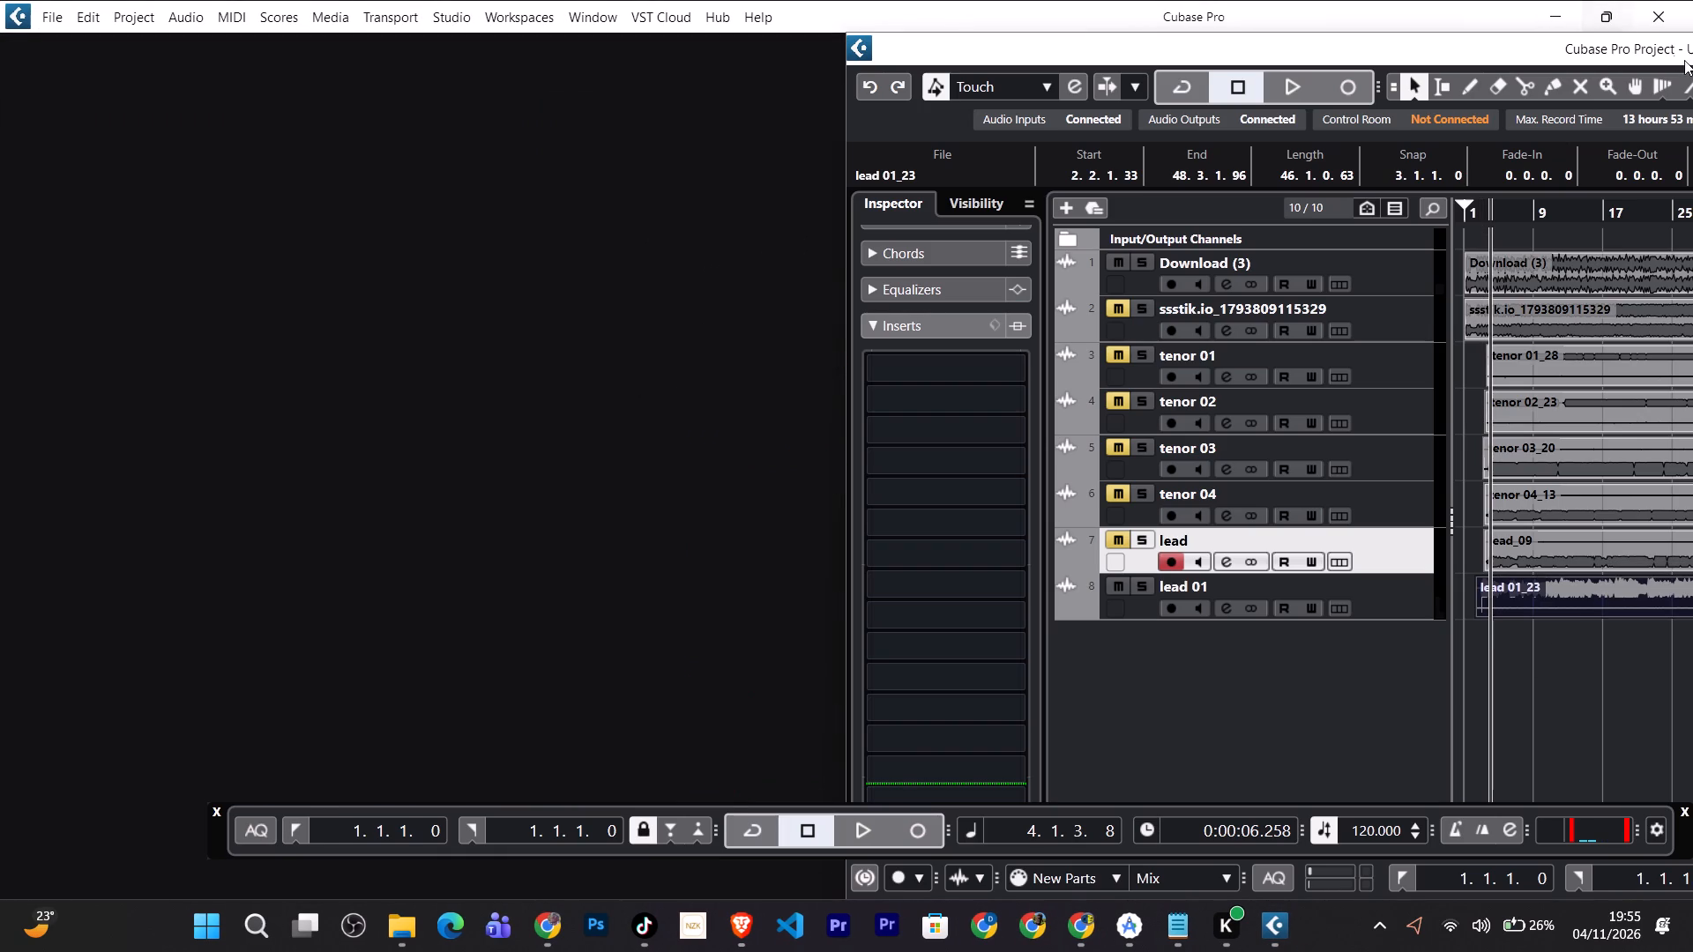
{"action": "left_click_drag", "start_coordinate": [1611, 41], "coordinate": [973, 45]}
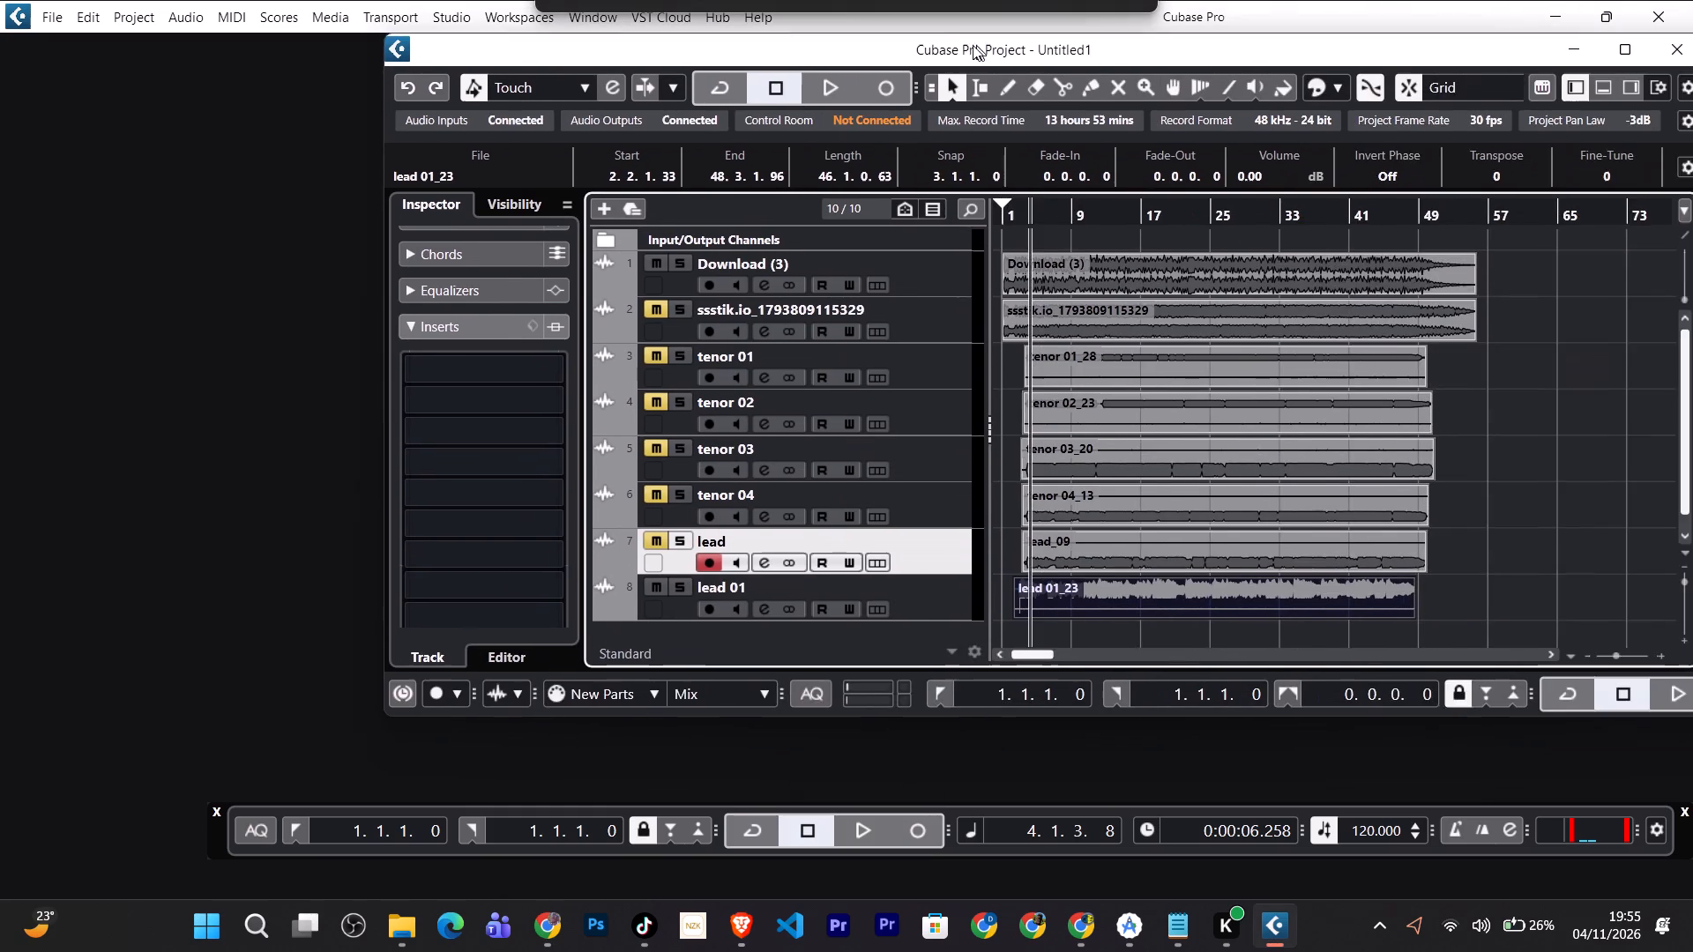
{"action": "left_click_drag", "start_coordinate": [973, 45], "coordinate": [767, 80]}
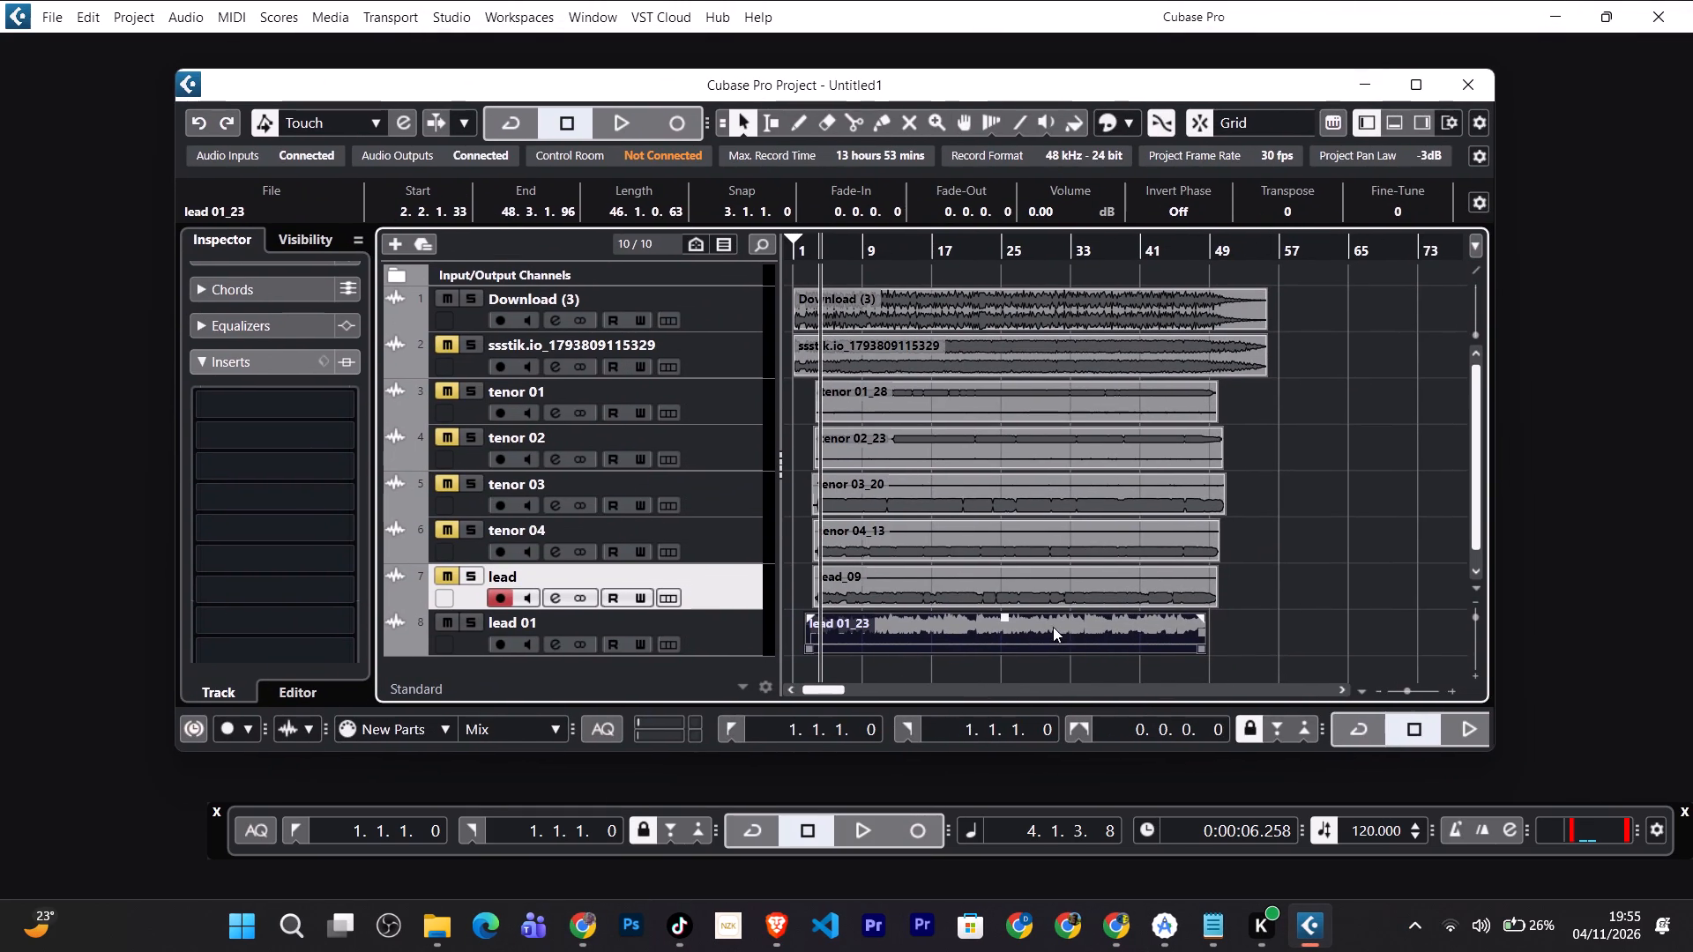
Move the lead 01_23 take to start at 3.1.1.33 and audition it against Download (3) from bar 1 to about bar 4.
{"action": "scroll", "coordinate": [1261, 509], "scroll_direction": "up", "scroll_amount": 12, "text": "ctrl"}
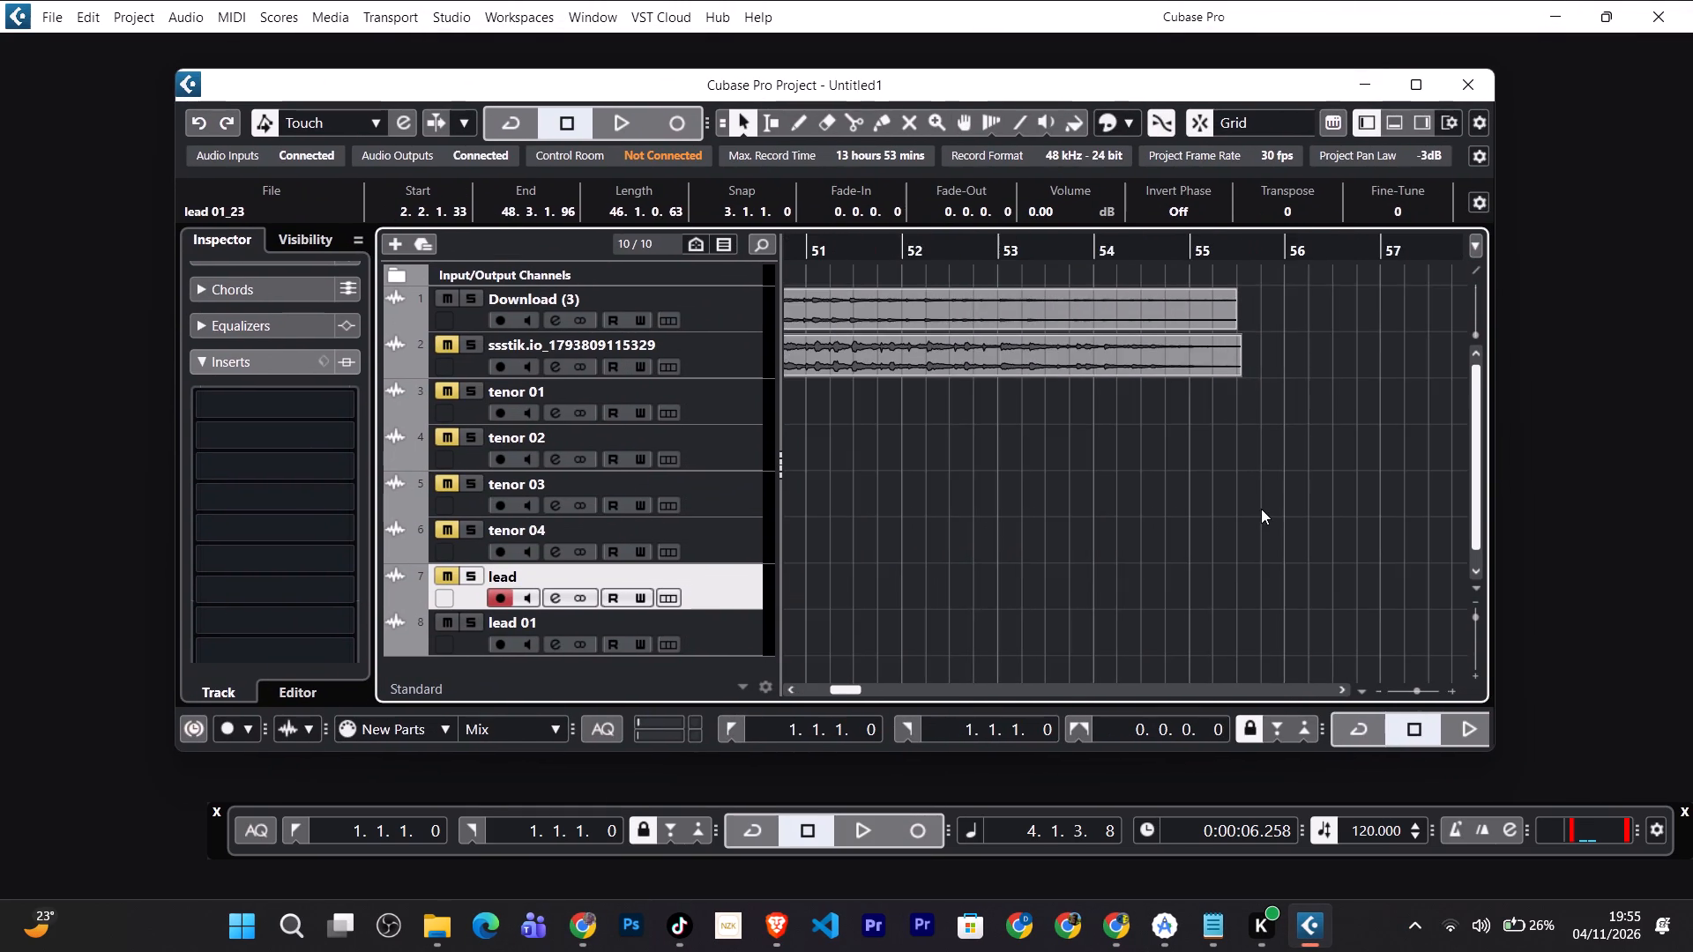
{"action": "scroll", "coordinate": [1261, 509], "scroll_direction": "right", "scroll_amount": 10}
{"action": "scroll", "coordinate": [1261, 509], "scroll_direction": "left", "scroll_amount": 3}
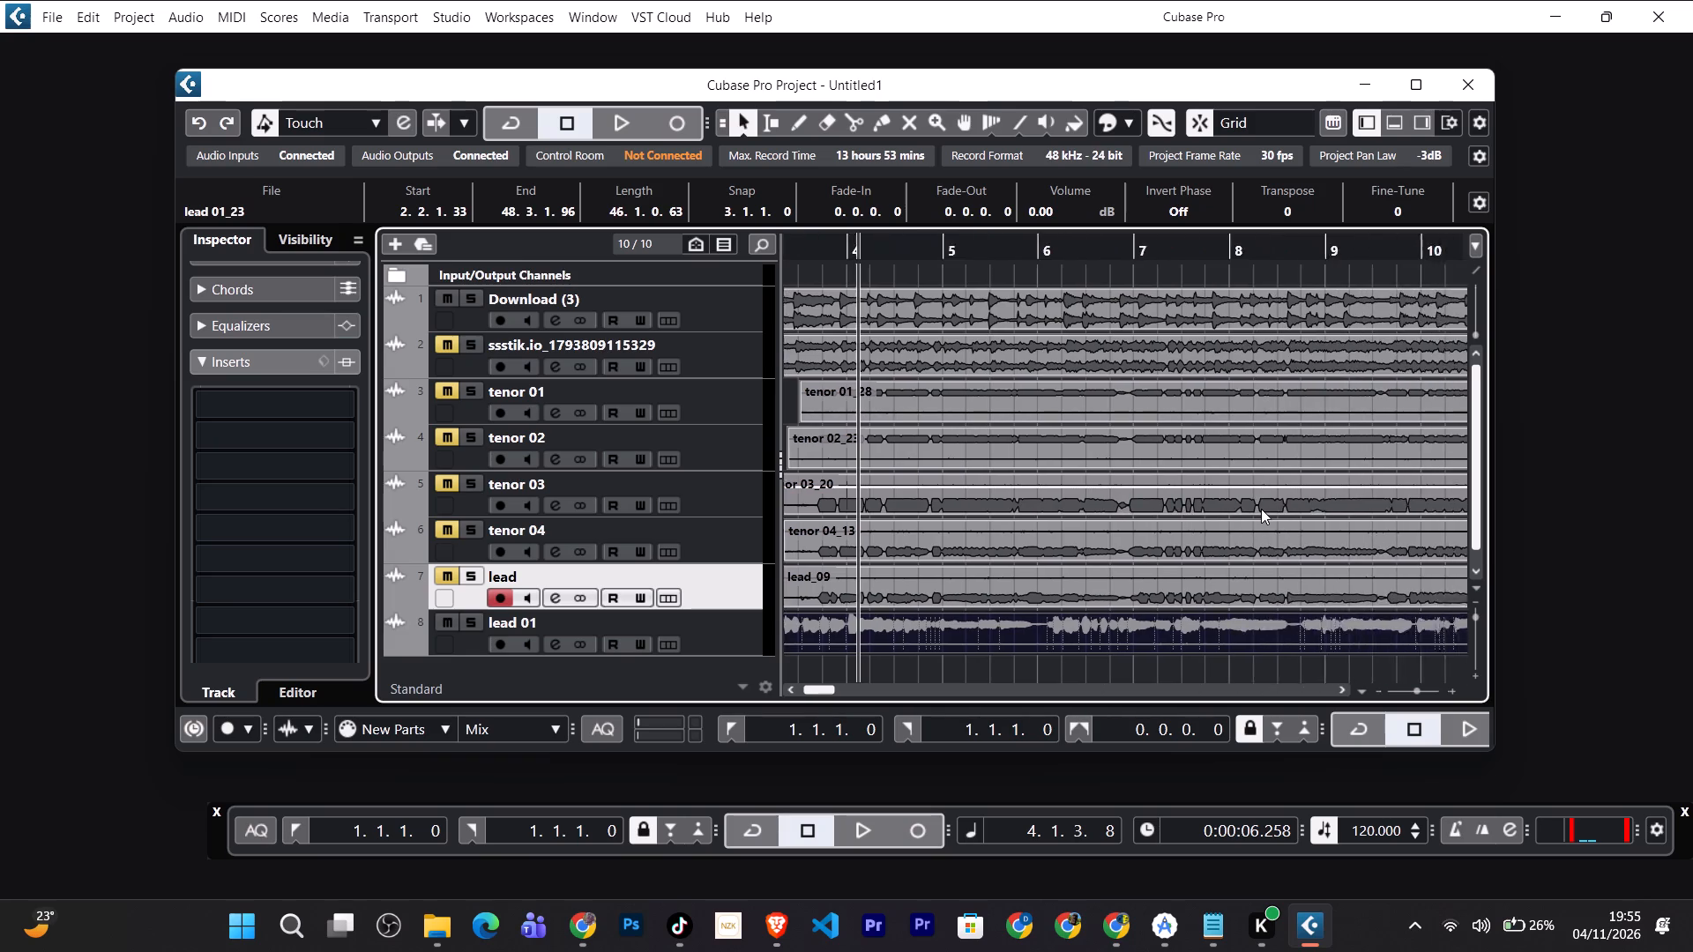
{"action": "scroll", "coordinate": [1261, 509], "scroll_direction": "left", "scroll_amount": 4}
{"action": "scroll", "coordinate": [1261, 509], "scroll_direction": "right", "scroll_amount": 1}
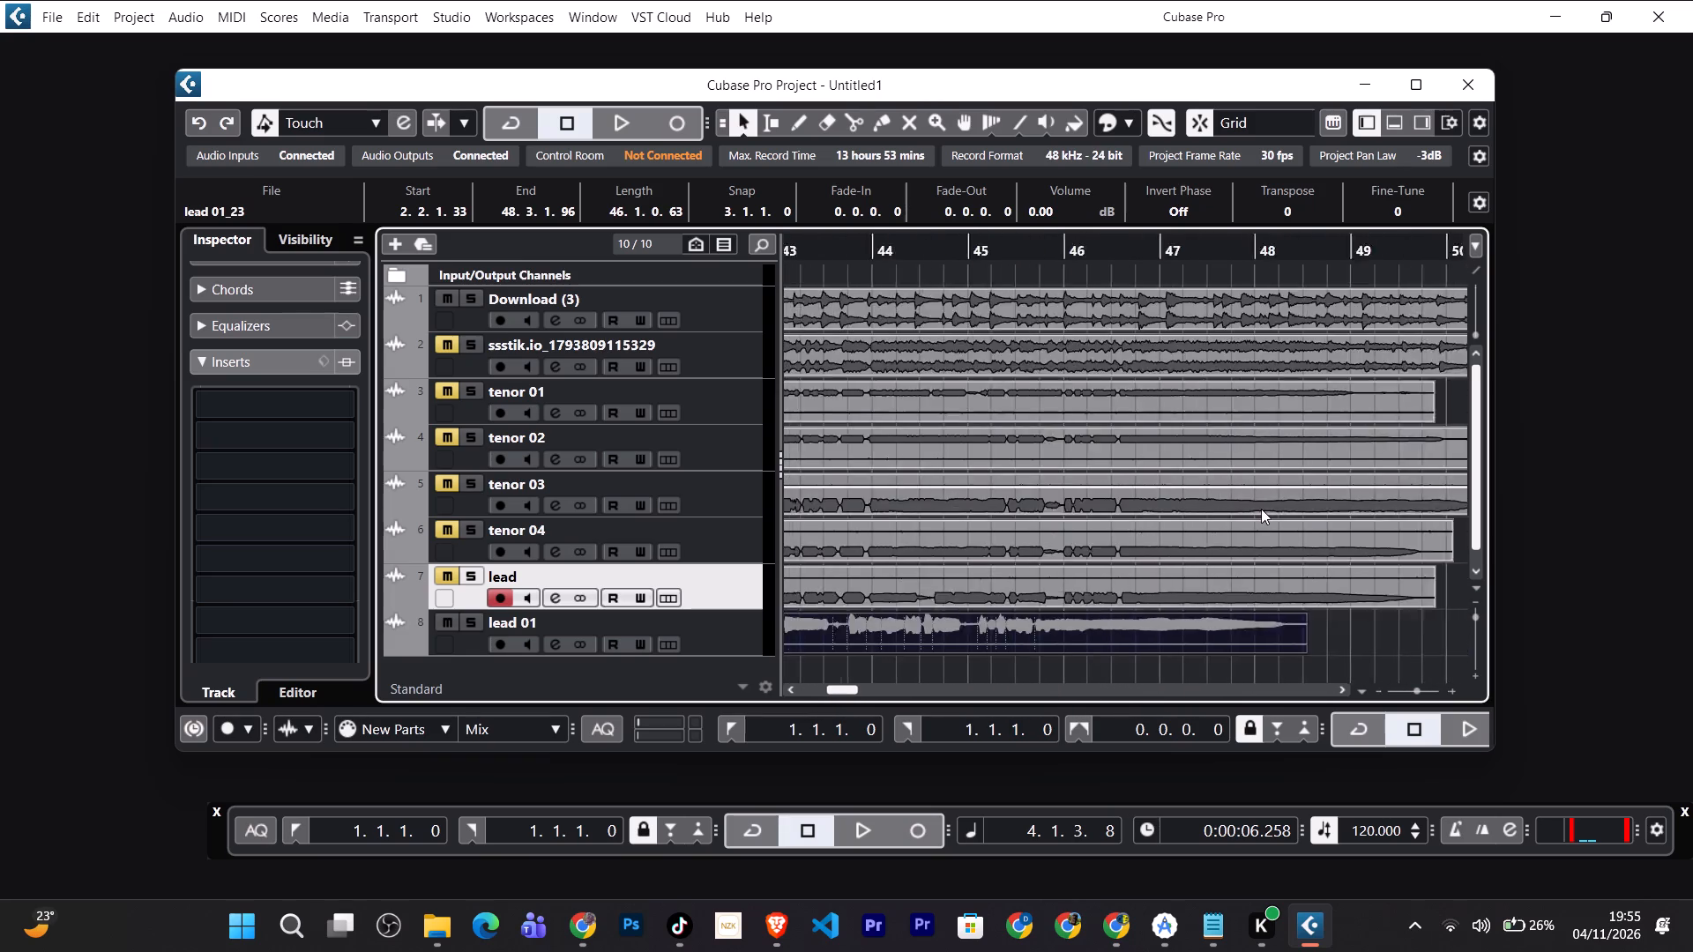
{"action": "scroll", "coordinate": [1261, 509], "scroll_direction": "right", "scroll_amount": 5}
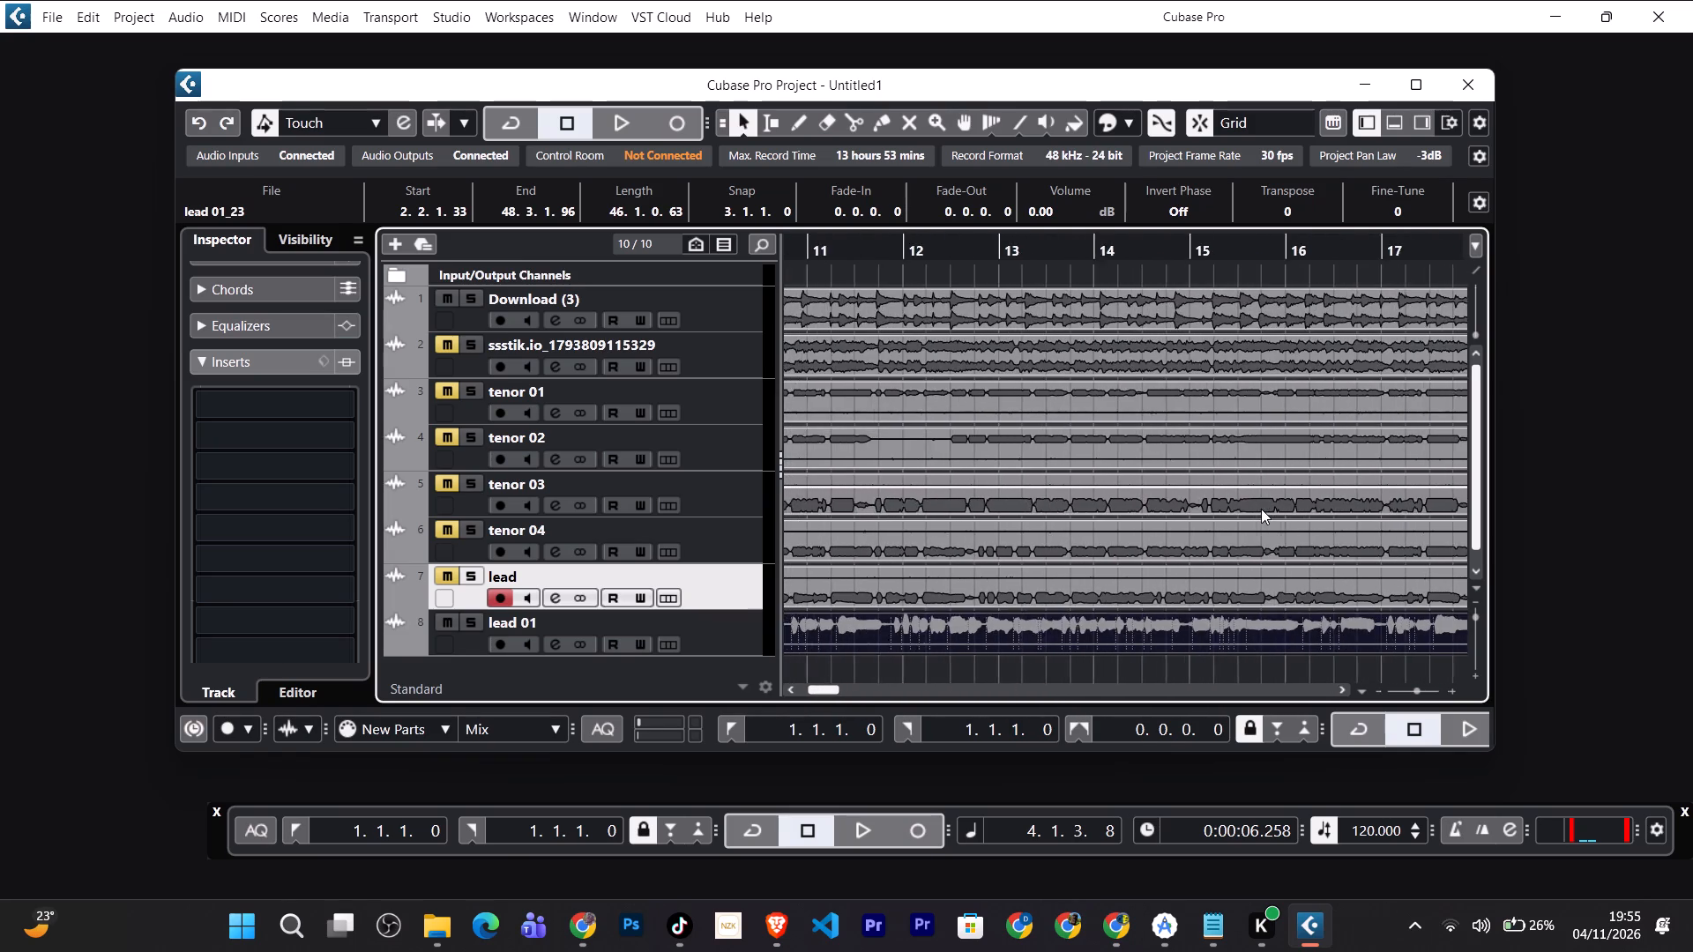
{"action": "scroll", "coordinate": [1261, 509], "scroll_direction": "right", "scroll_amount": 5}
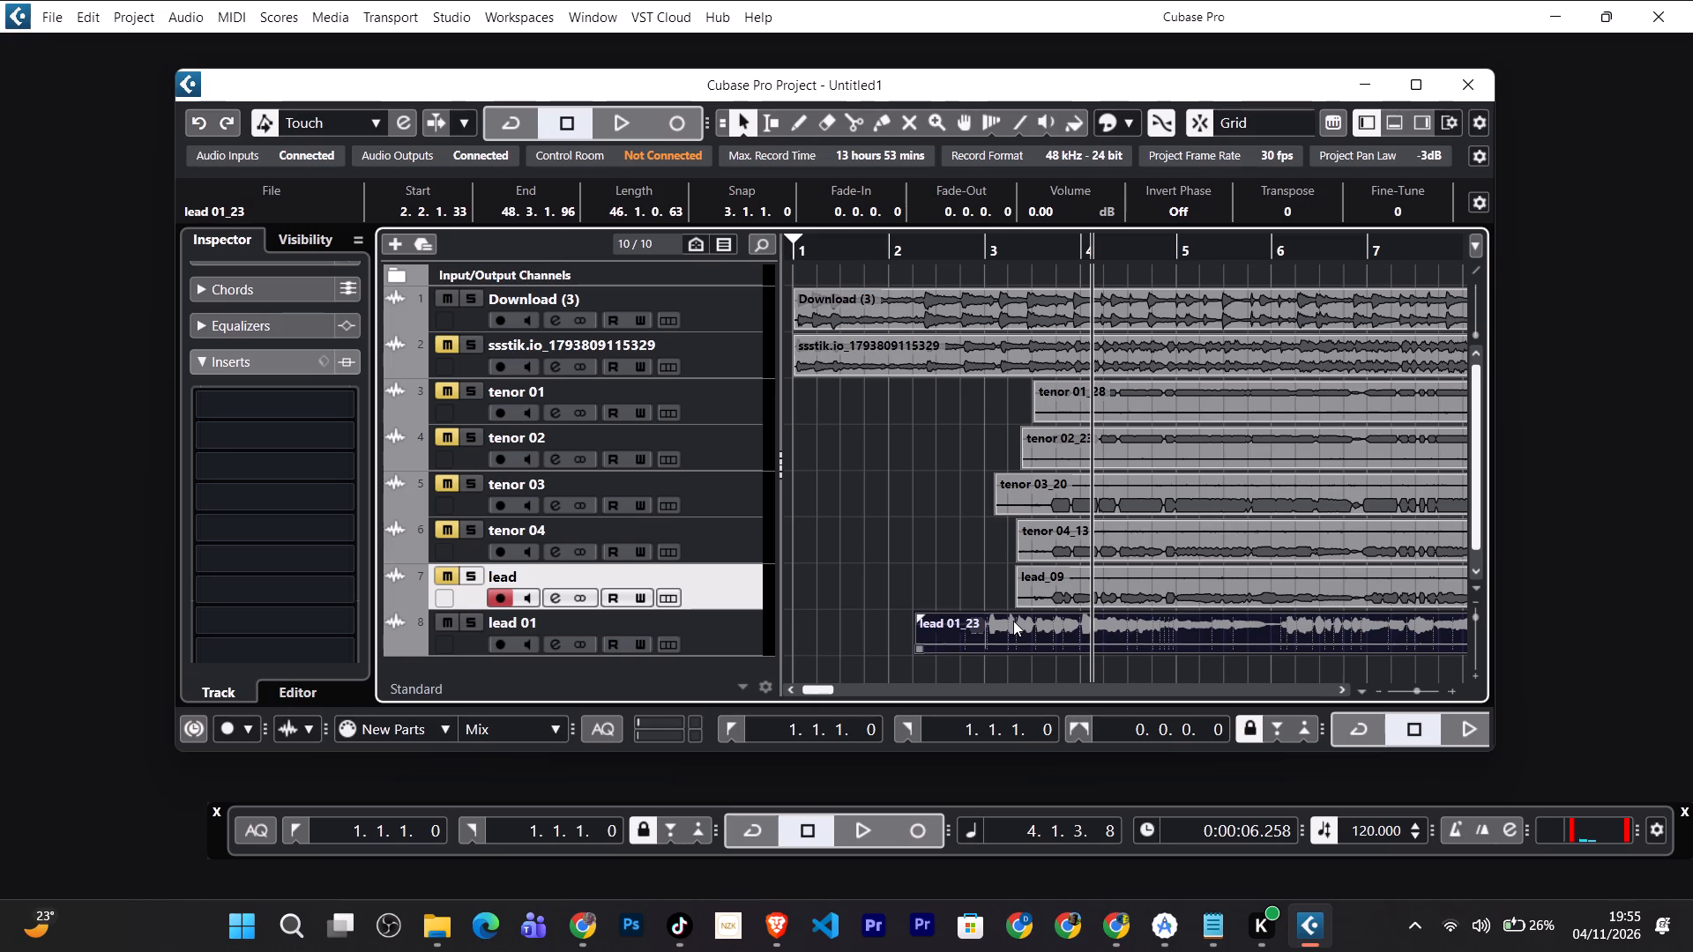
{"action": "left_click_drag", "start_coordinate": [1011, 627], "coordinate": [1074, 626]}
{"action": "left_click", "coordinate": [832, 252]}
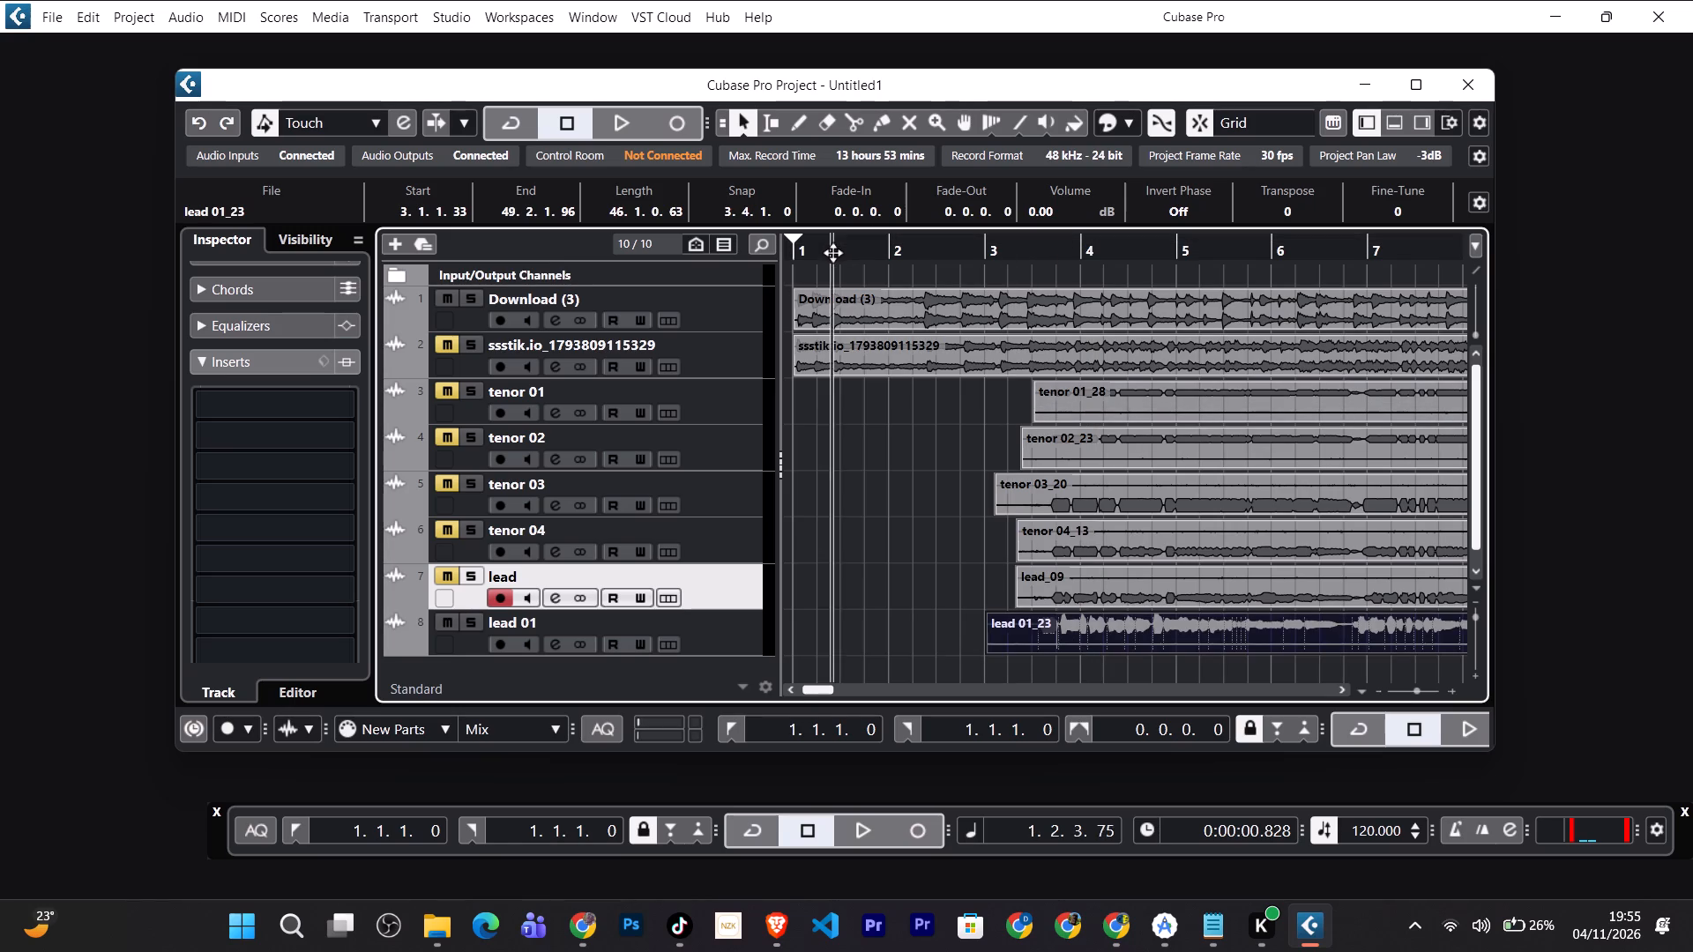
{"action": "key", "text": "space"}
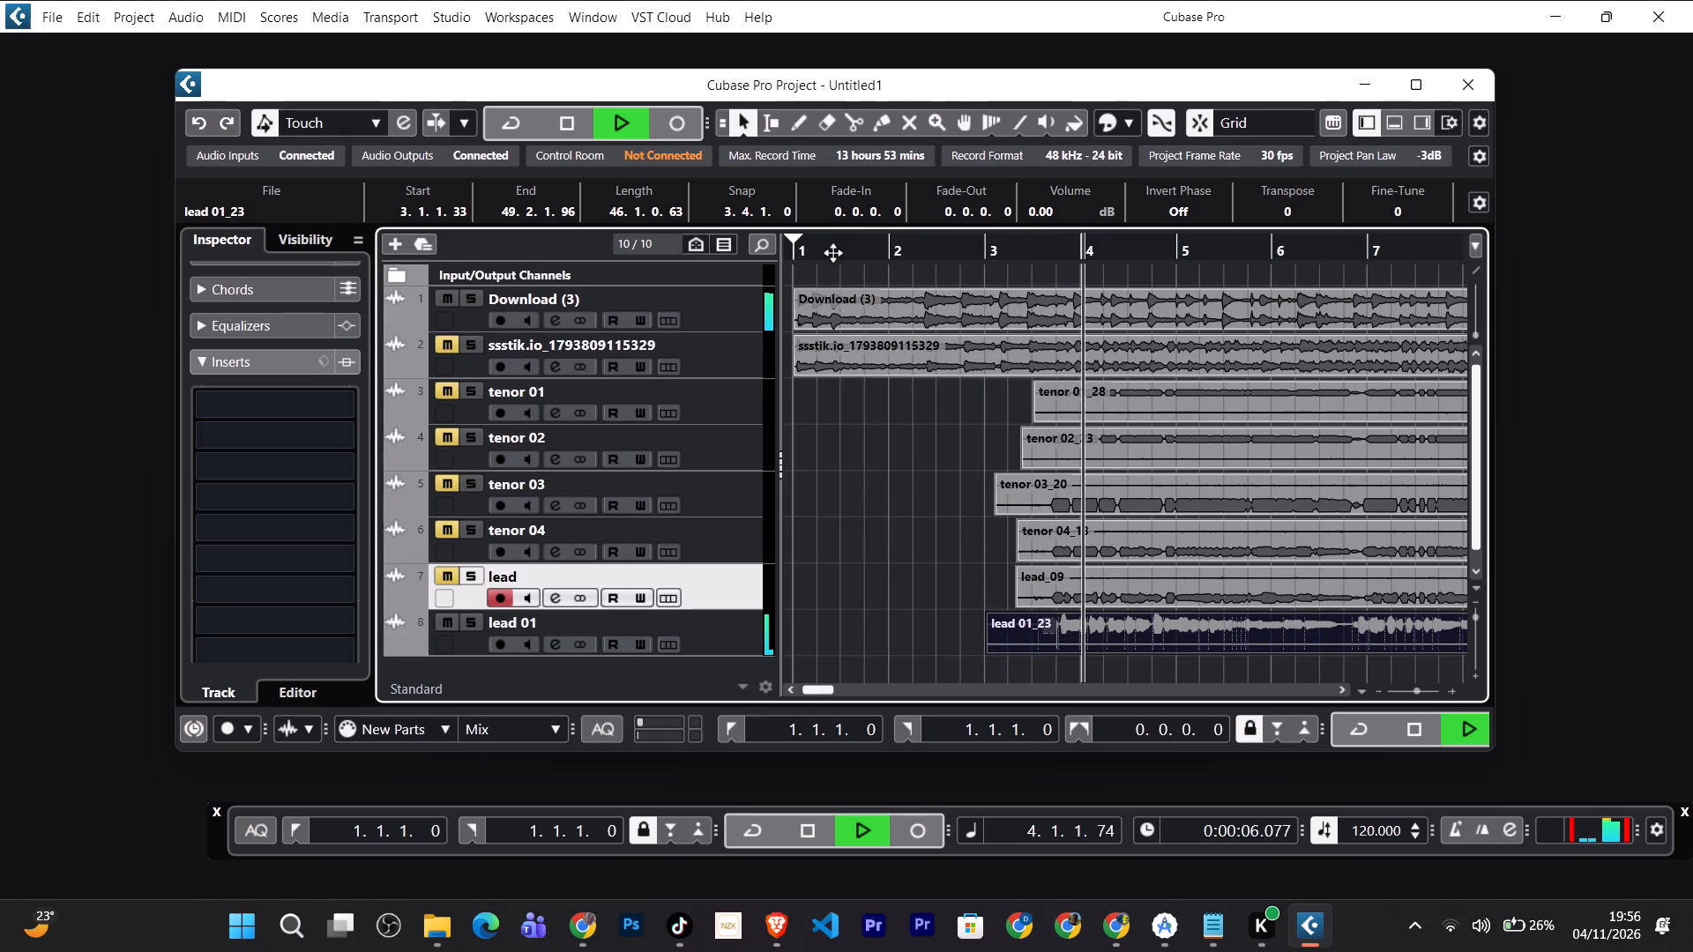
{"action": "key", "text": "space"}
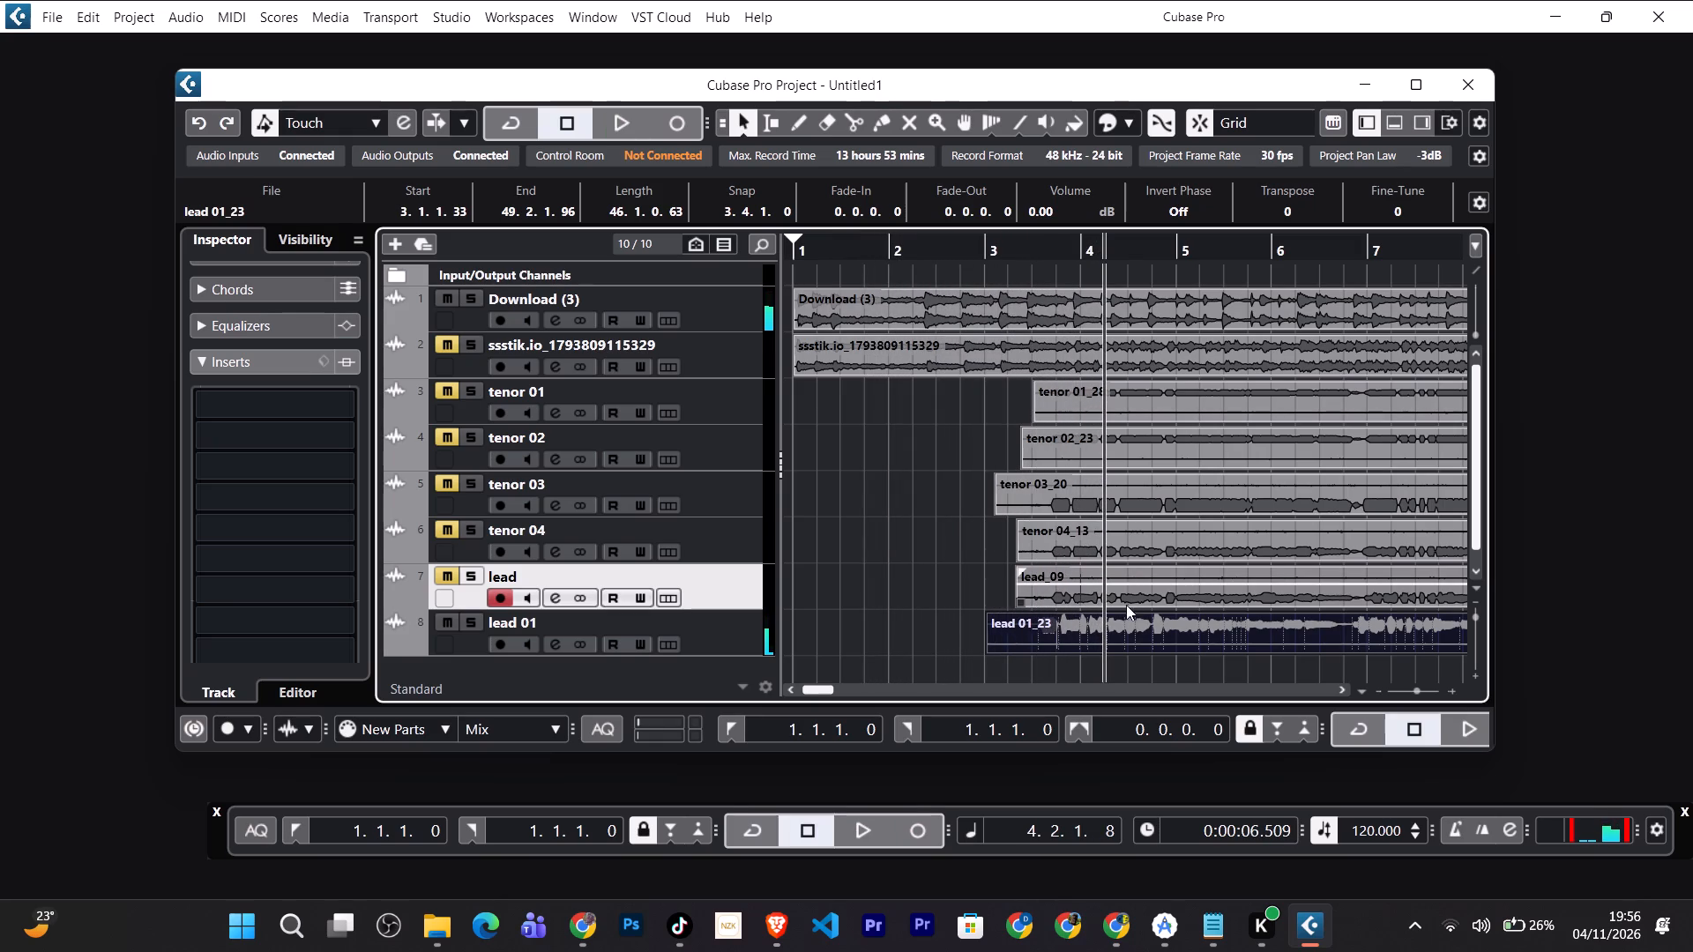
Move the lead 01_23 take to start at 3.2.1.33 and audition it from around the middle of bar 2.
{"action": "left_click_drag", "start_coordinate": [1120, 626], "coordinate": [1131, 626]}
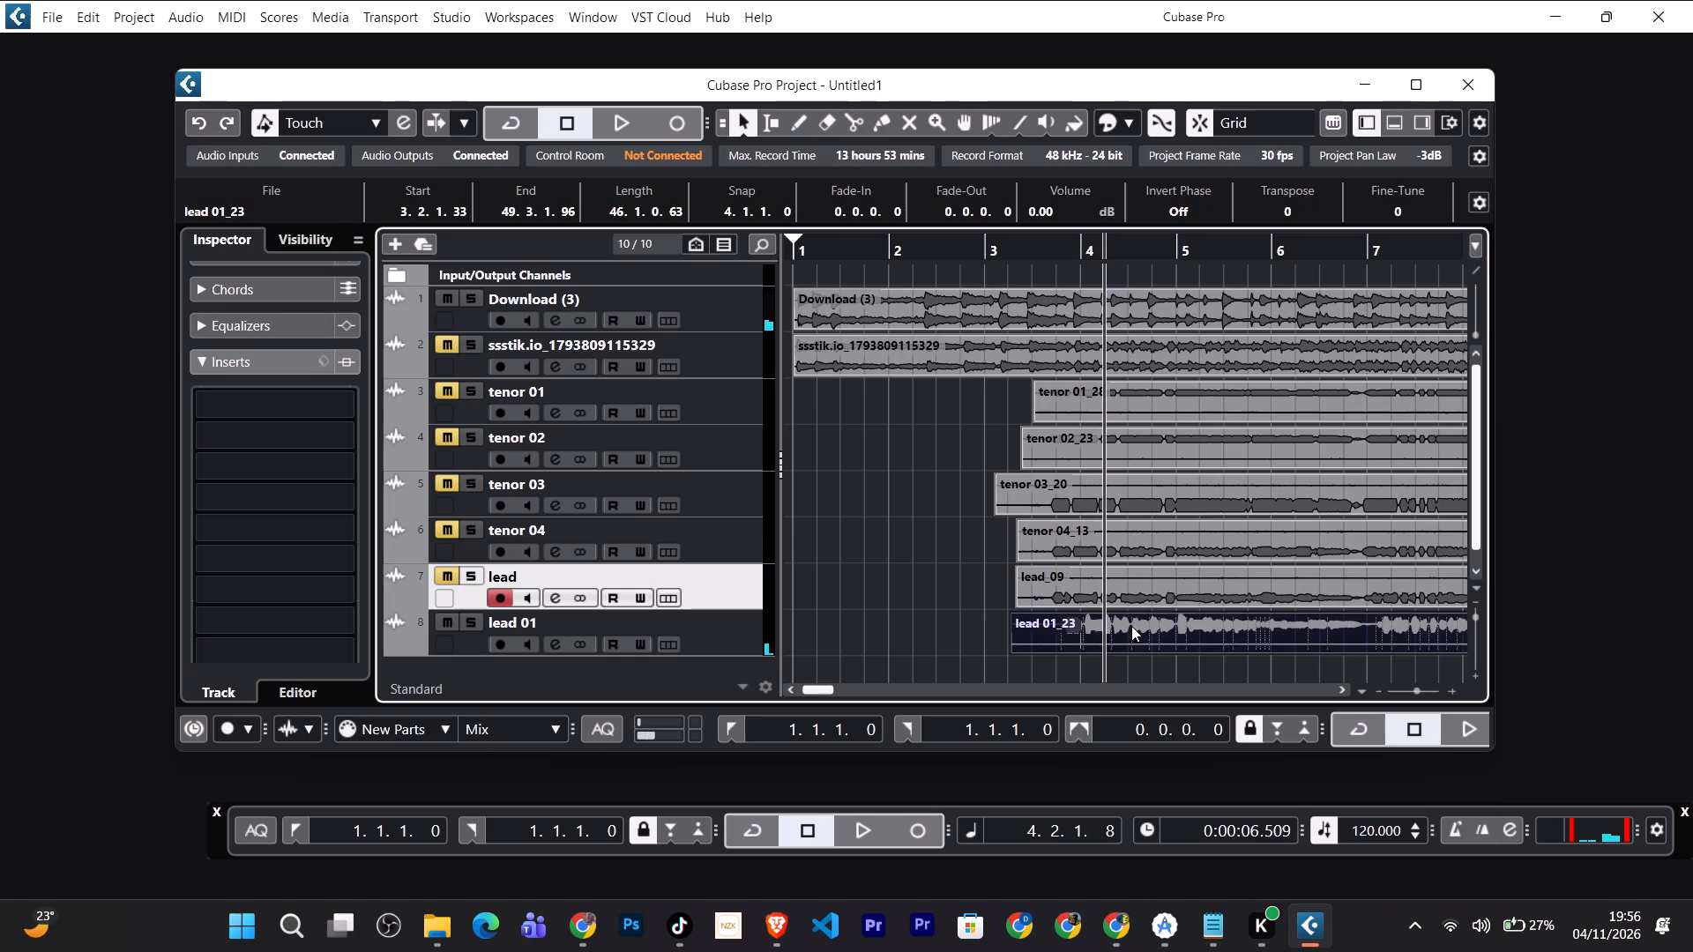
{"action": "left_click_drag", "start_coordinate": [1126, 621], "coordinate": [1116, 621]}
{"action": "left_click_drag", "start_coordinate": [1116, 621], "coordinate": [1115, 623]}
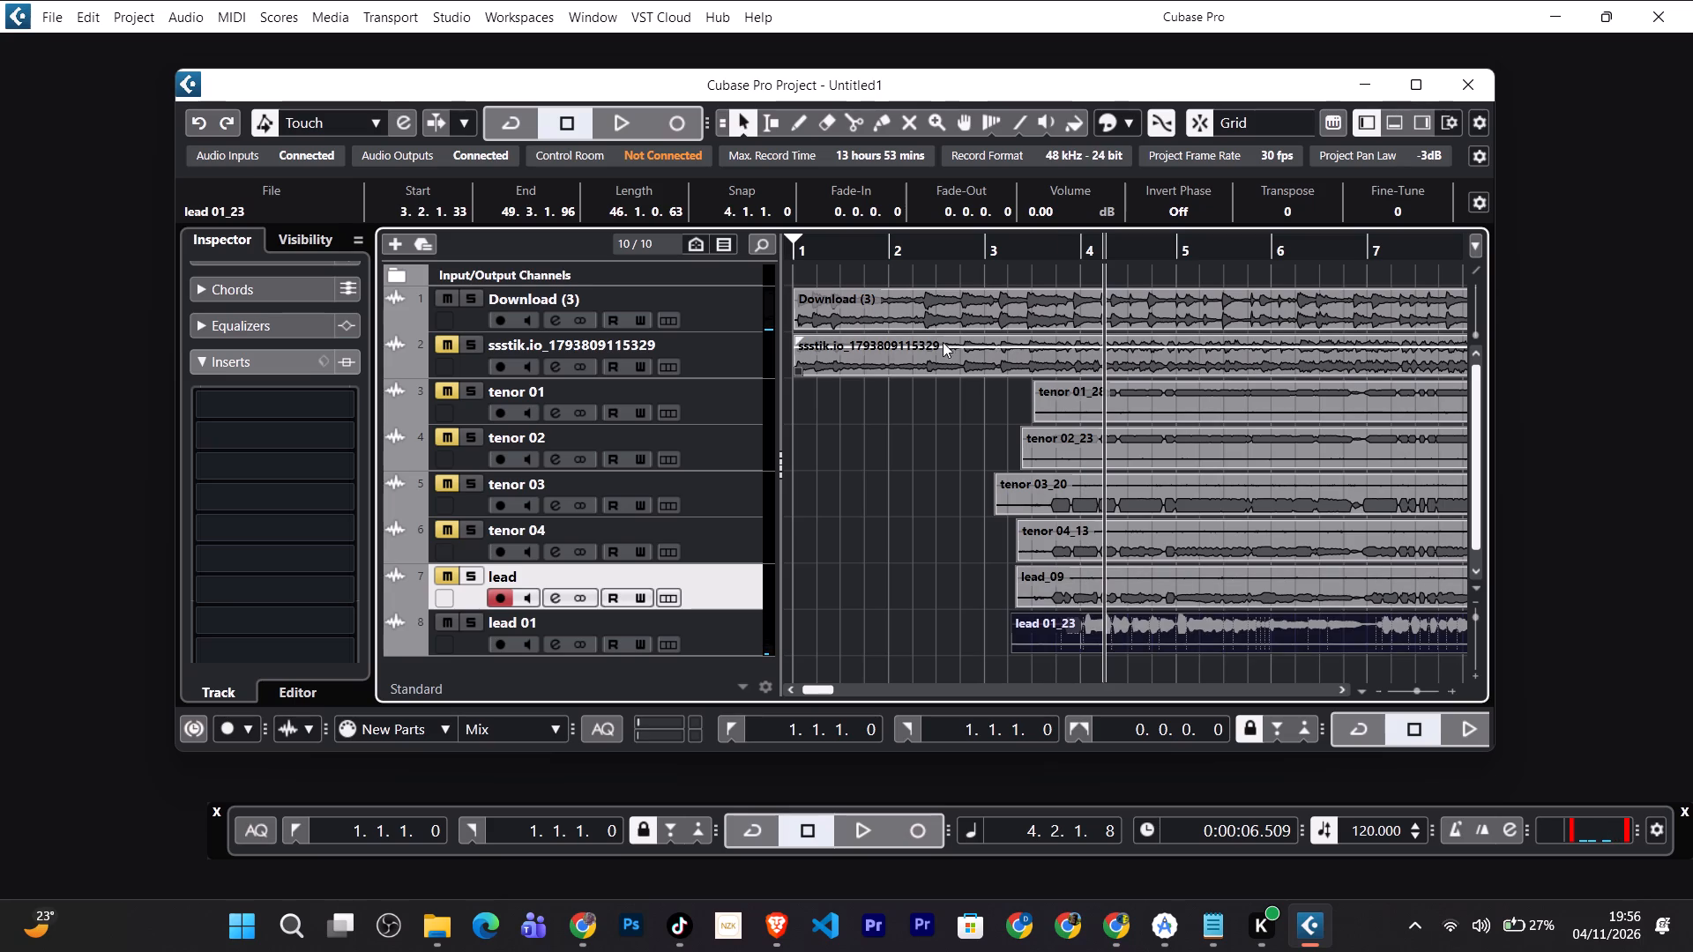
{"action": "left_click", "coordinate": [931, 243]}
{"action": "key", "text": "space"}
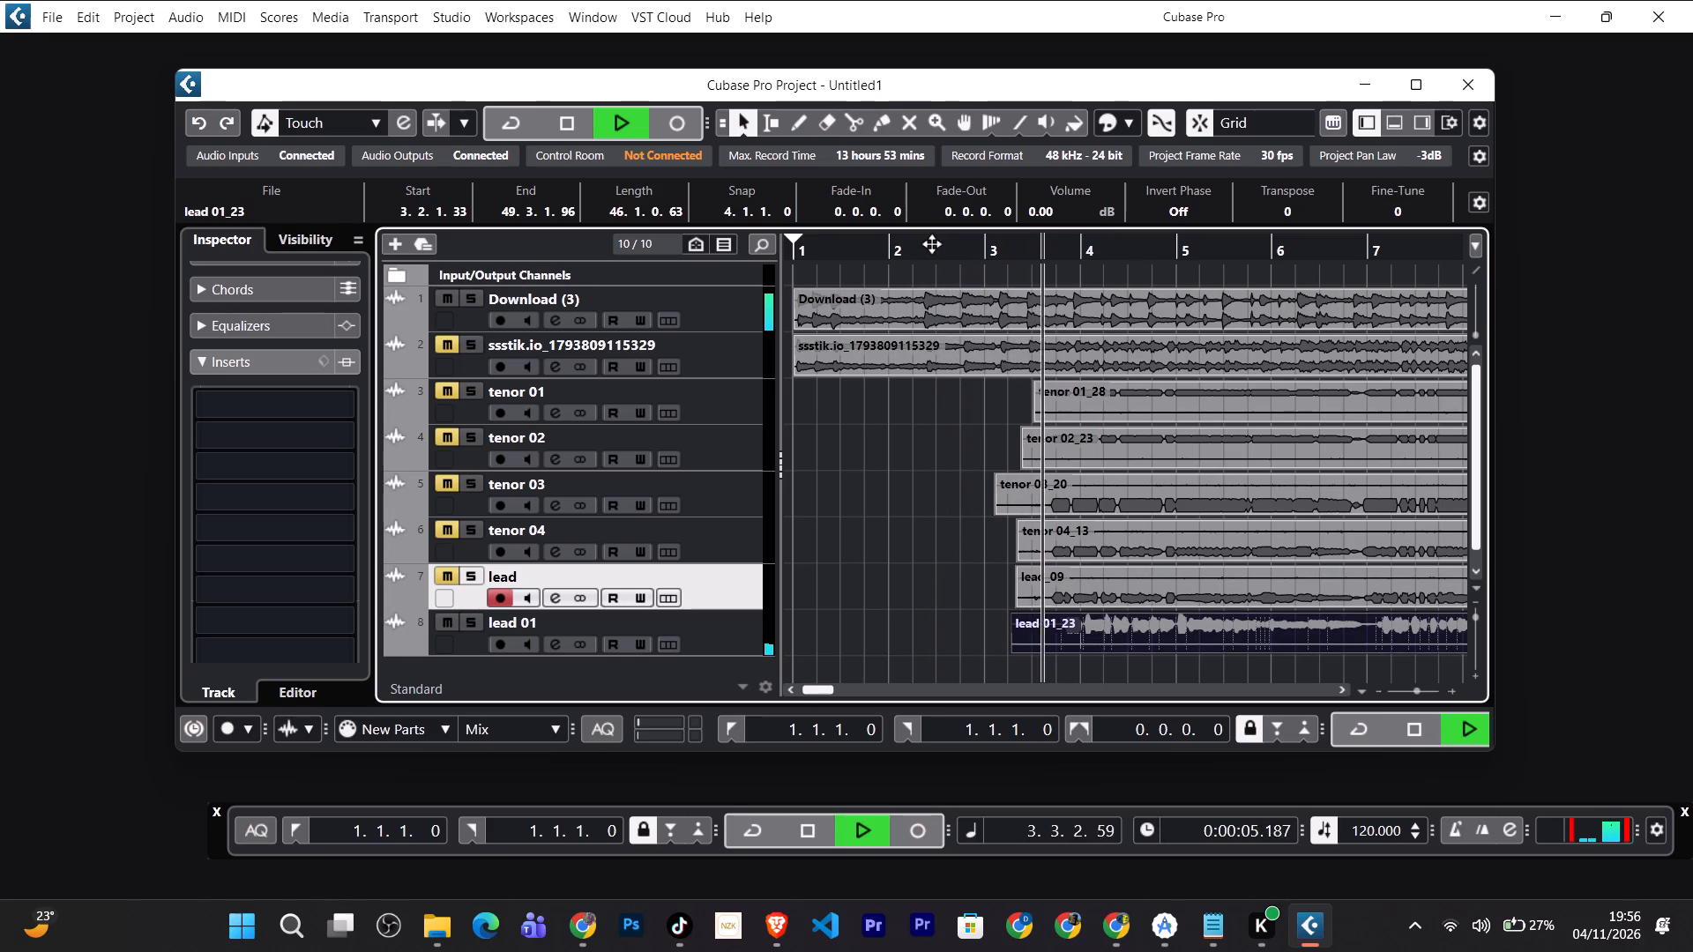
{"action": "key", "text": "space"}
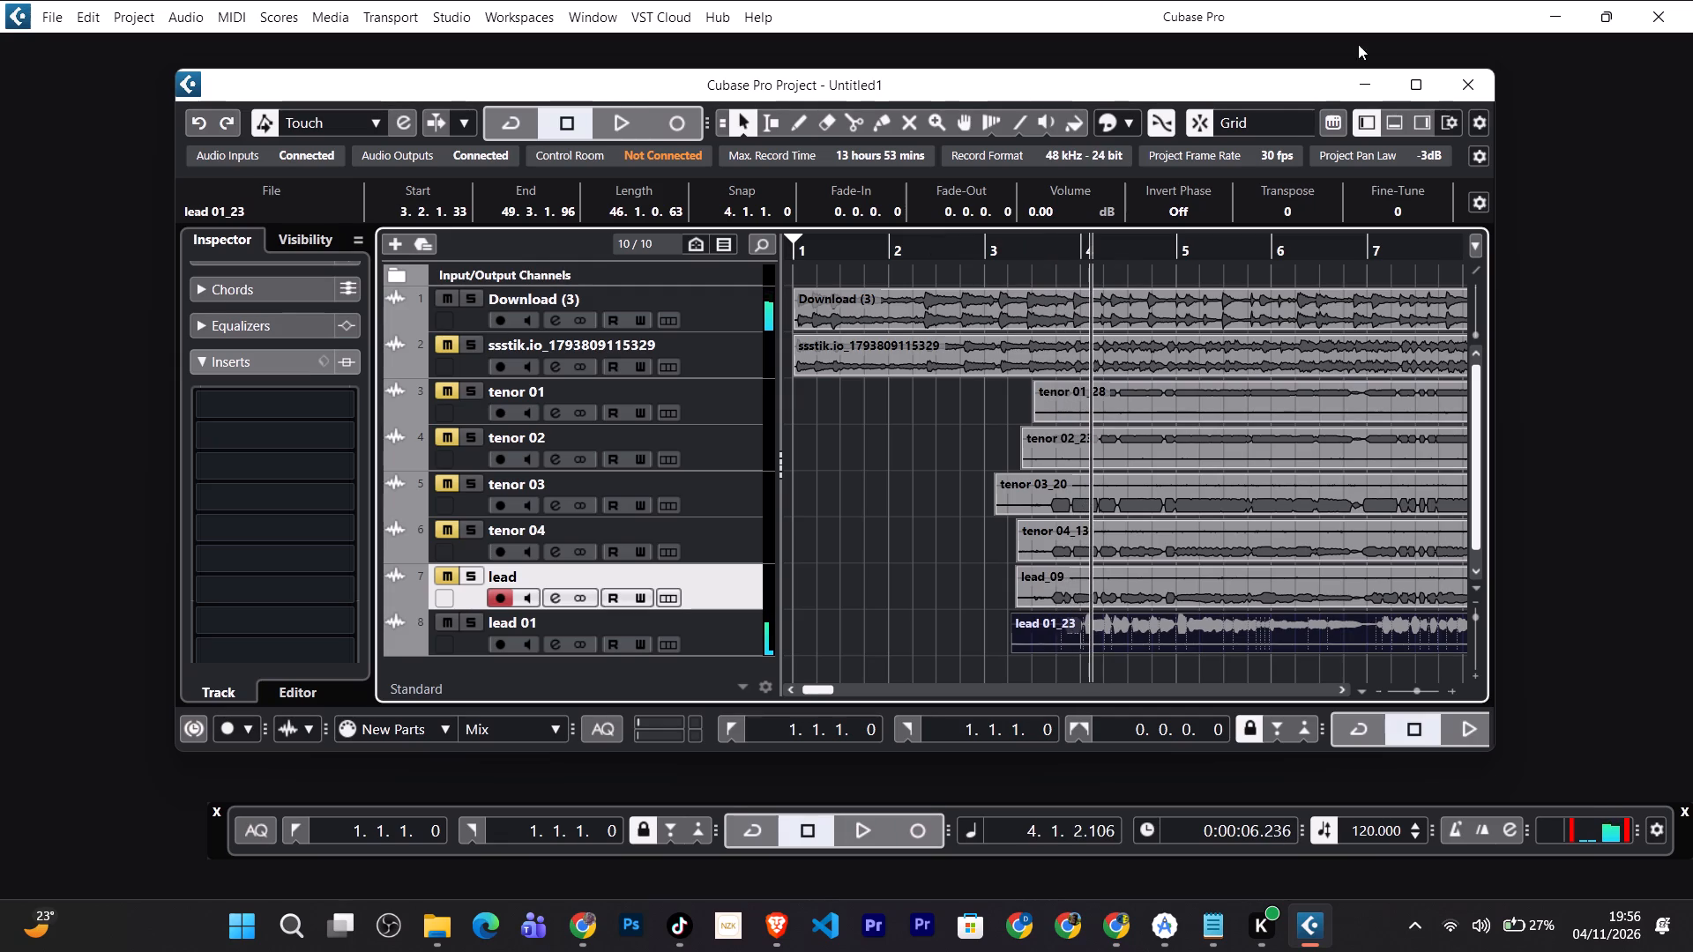
Set the snap type to Cursor and move the lead 01_23 take just before bar 3, starting at 2.4.4.113.
{"action": "left_click", "coordinate": [1289, 123]}
{"action": "left_click", "coordinate": [1278, 241]}
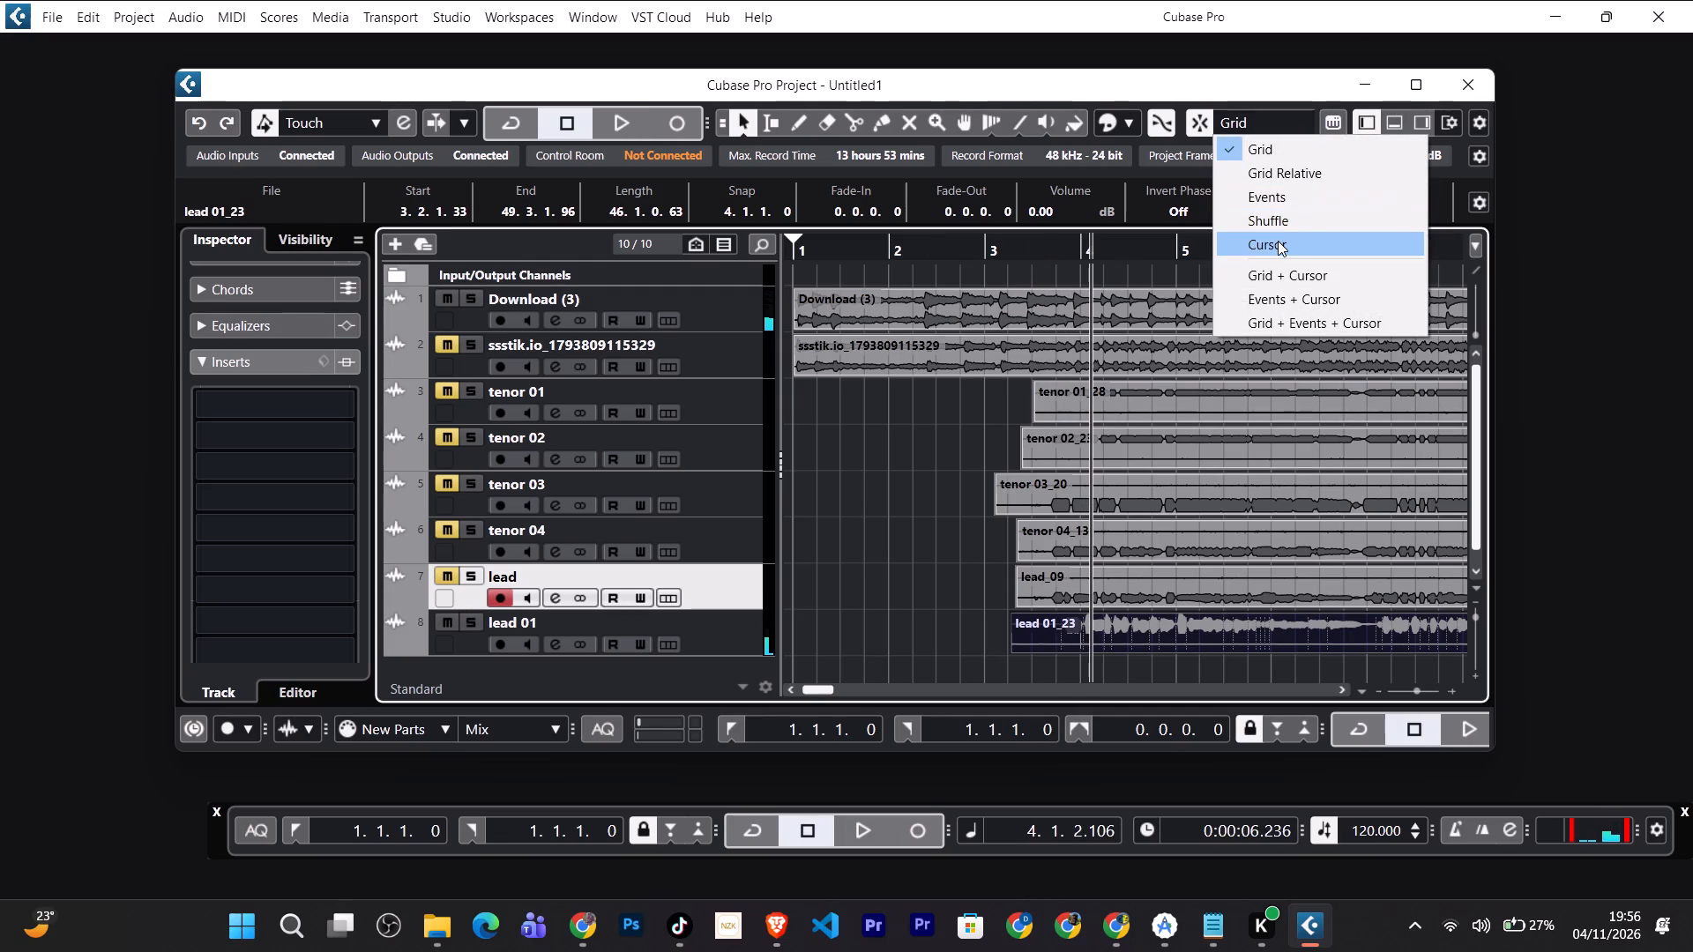
{"action": "scroll", "coordinate": [1168, 666], "scroll_direction": "up", "scroll_amount": 11, "text": "ctrl"}
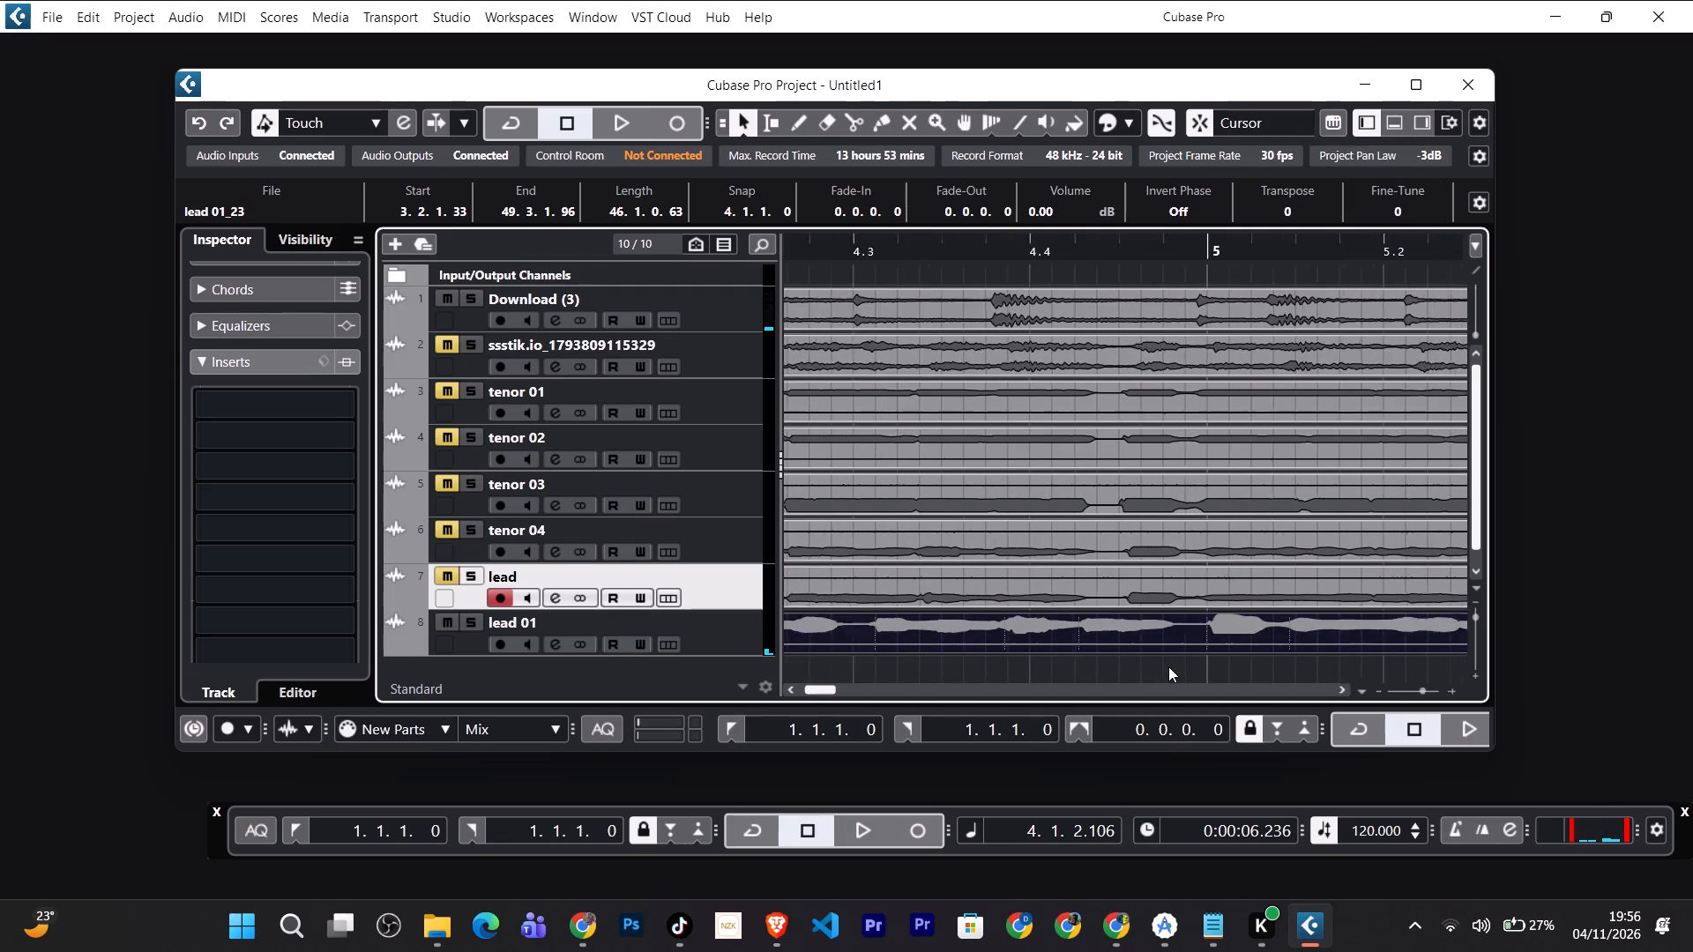
{"action": "scroll", "coordinate": [1168, 666], "scroll_direction": "down", "scroll_amount": 1}
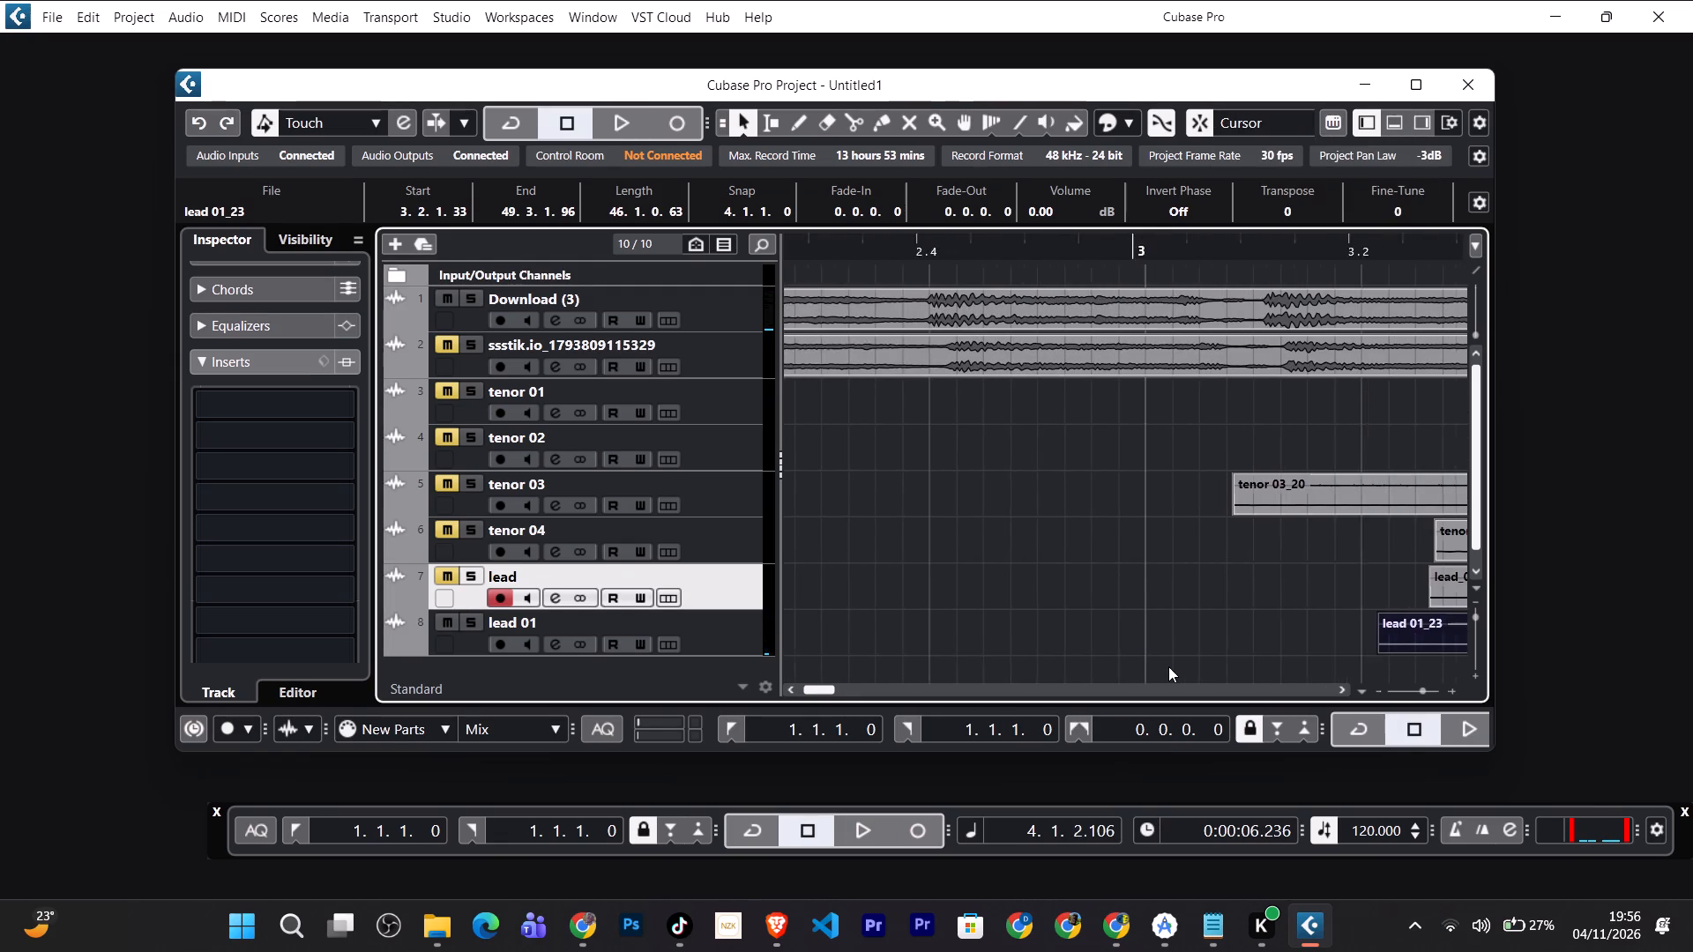
{"action": "scroll", "coordinate": [1168, 666], "scroll_direction": "down", "scroll_amount": 1}
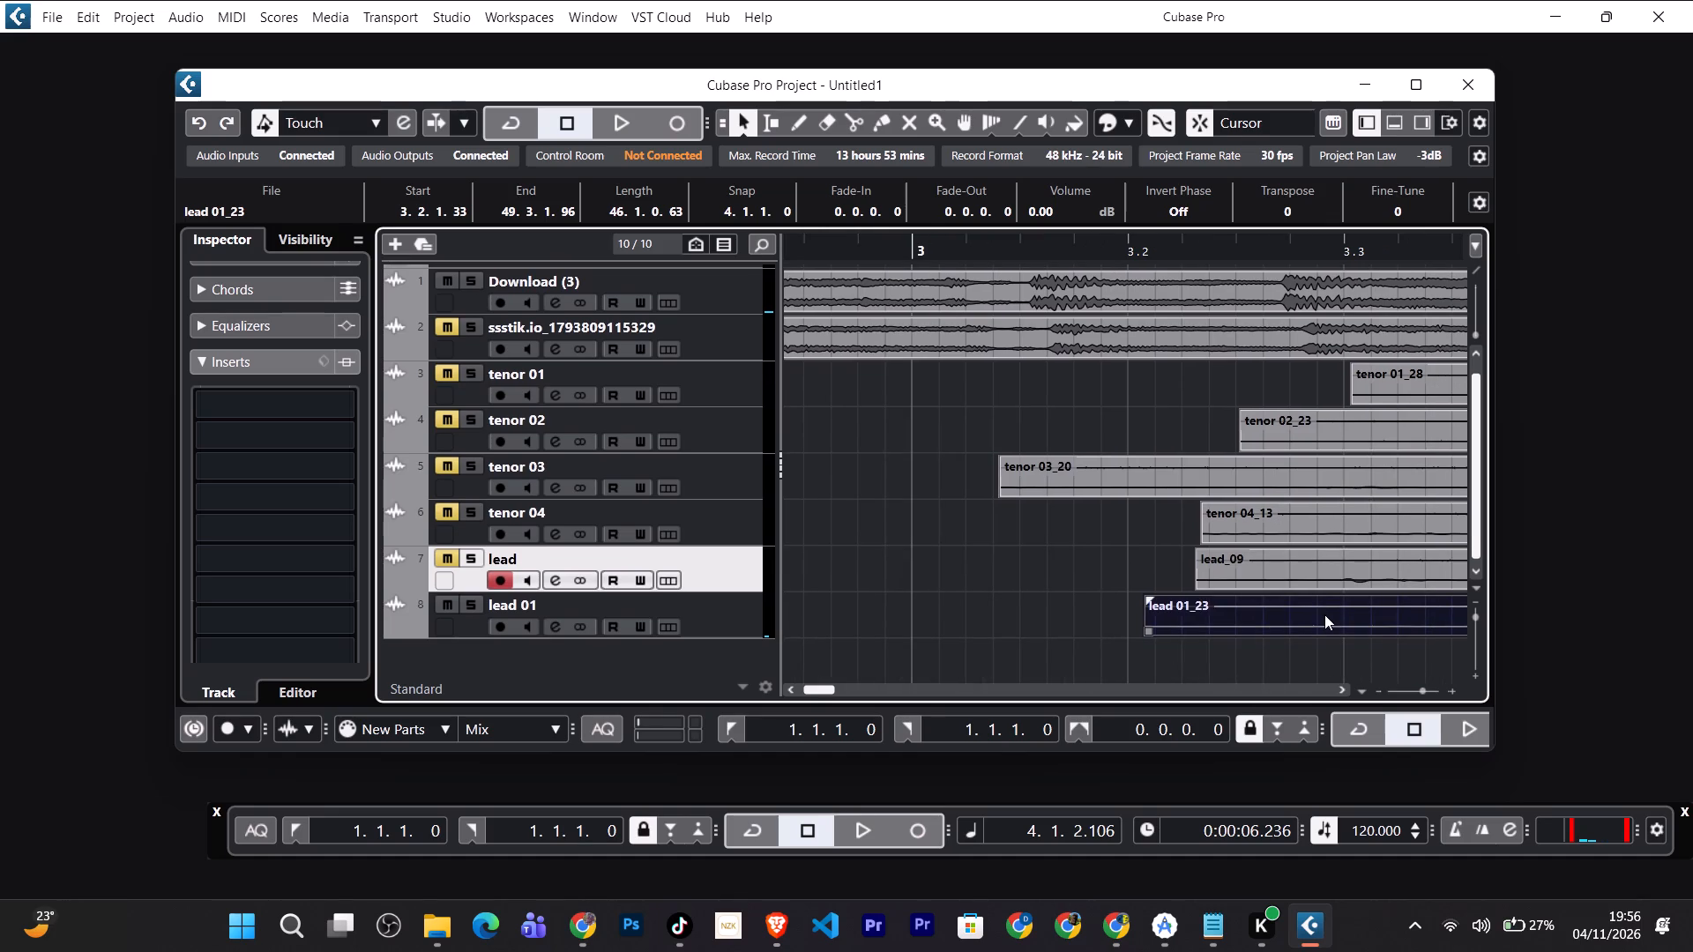
{"action": "left_click_drag", "start_coordinate": [1324, 614], "coordinate": [1155, 619]}
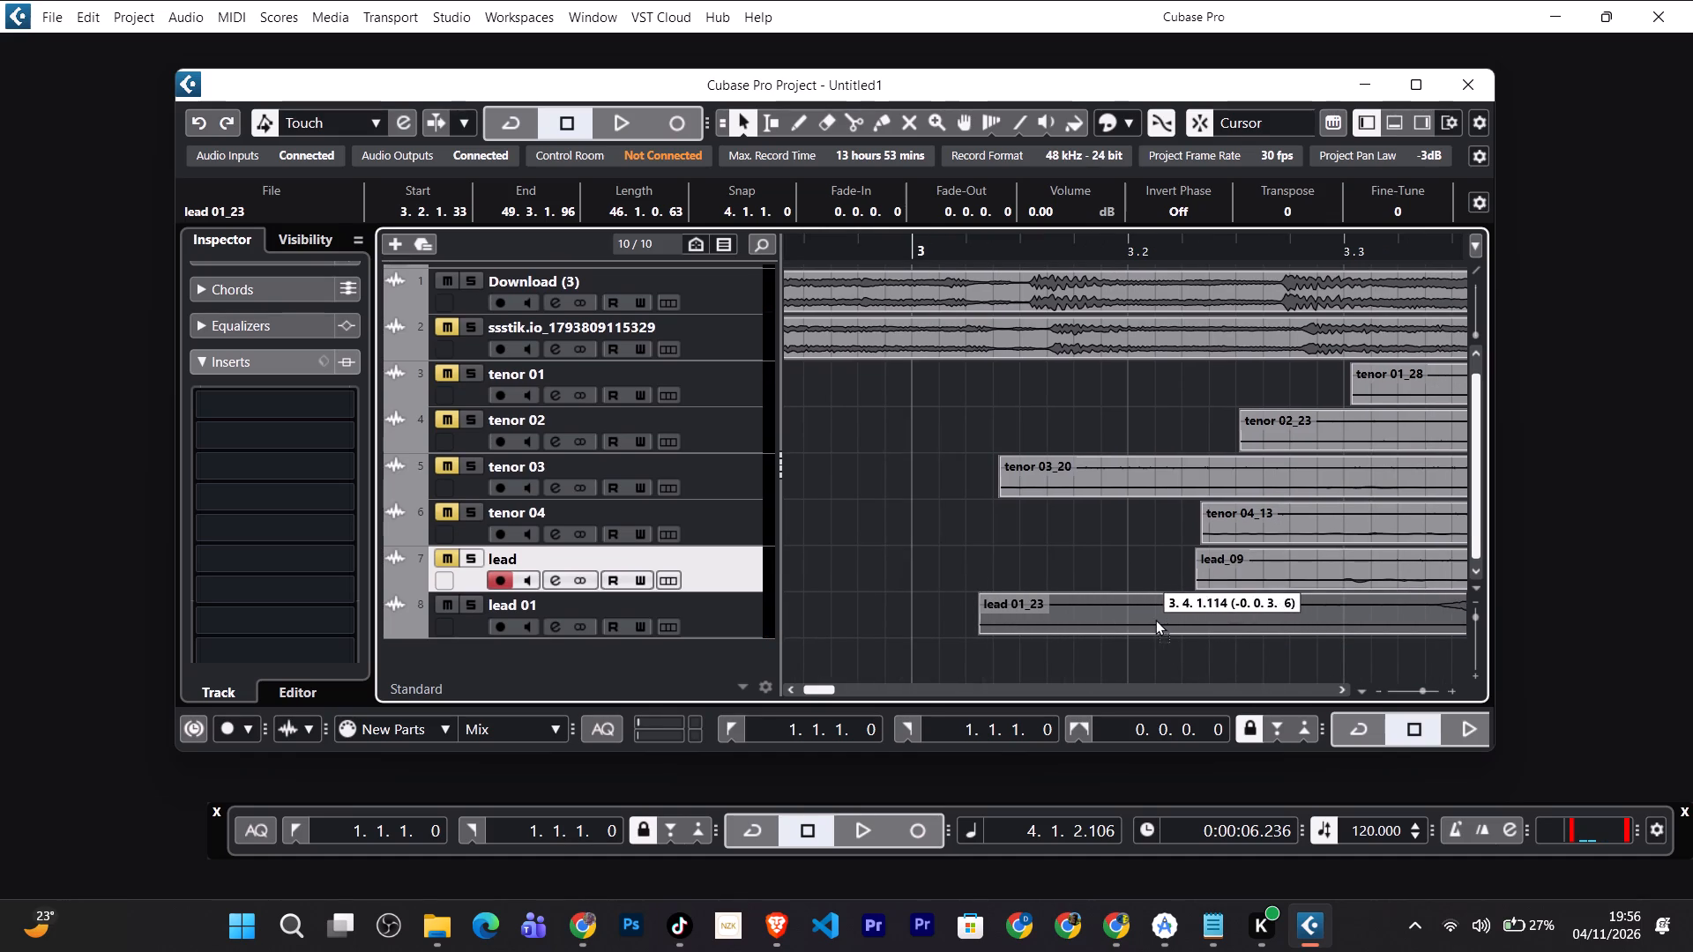
{"action": "left_click_drag", "start_coordinate": [1155, 619], "coordinate": [1096, 616]}
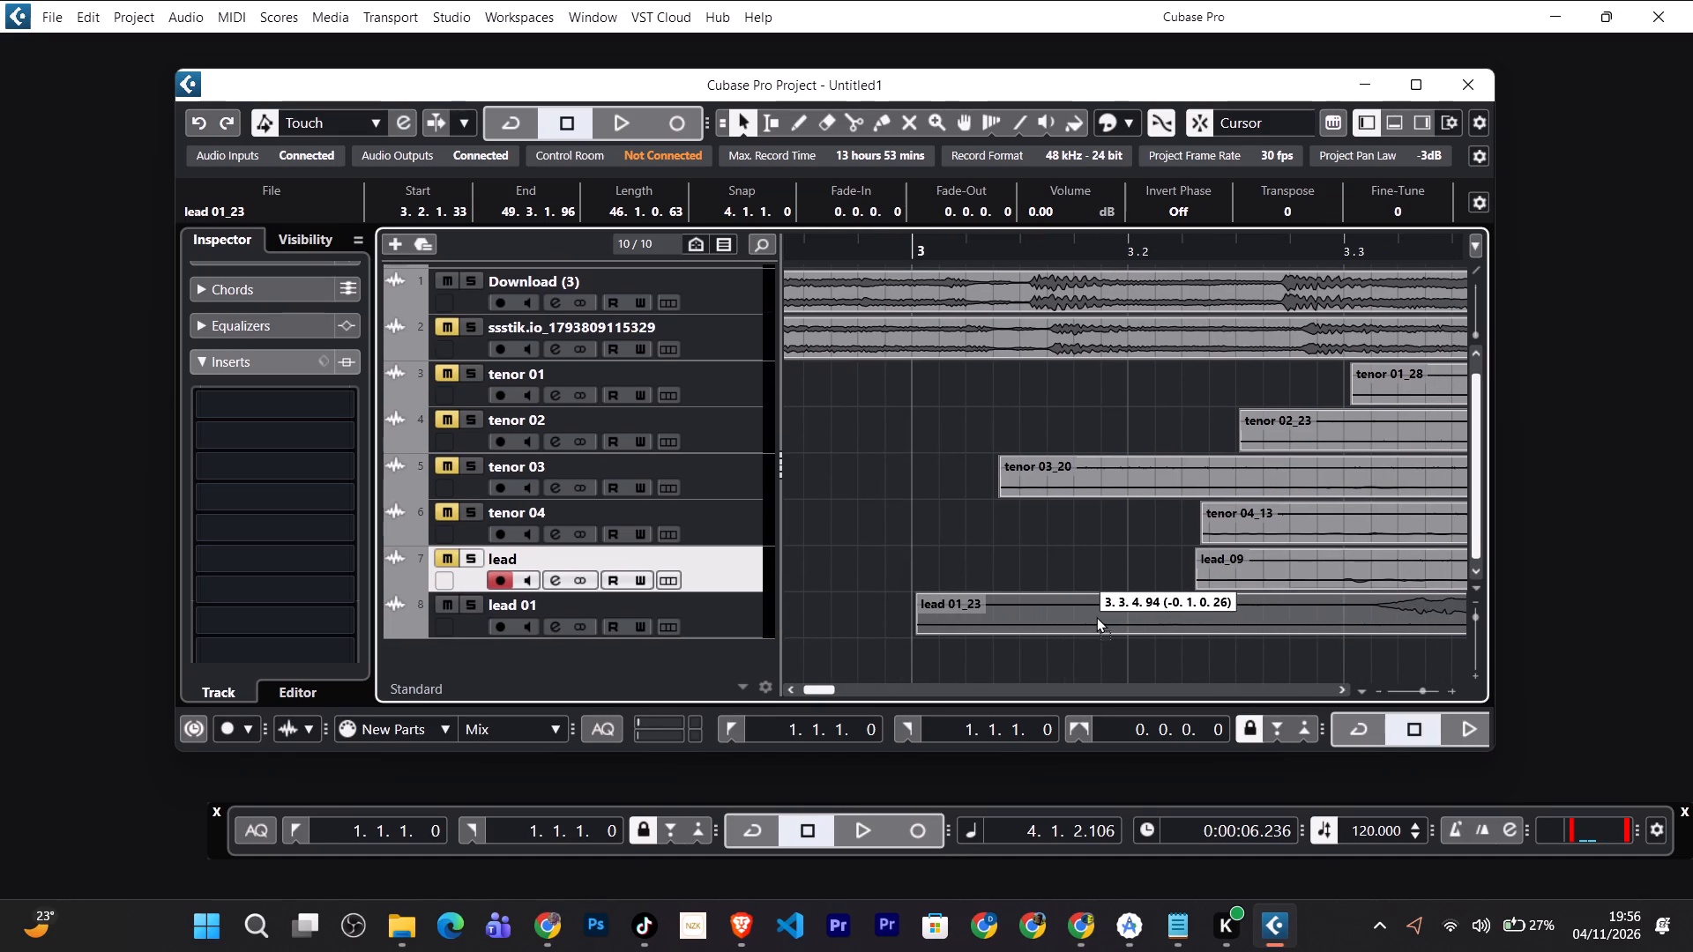
{"action": "left_click_drag", "start_coordinate": [1096, 616], "coordinate": [1089, 616]}
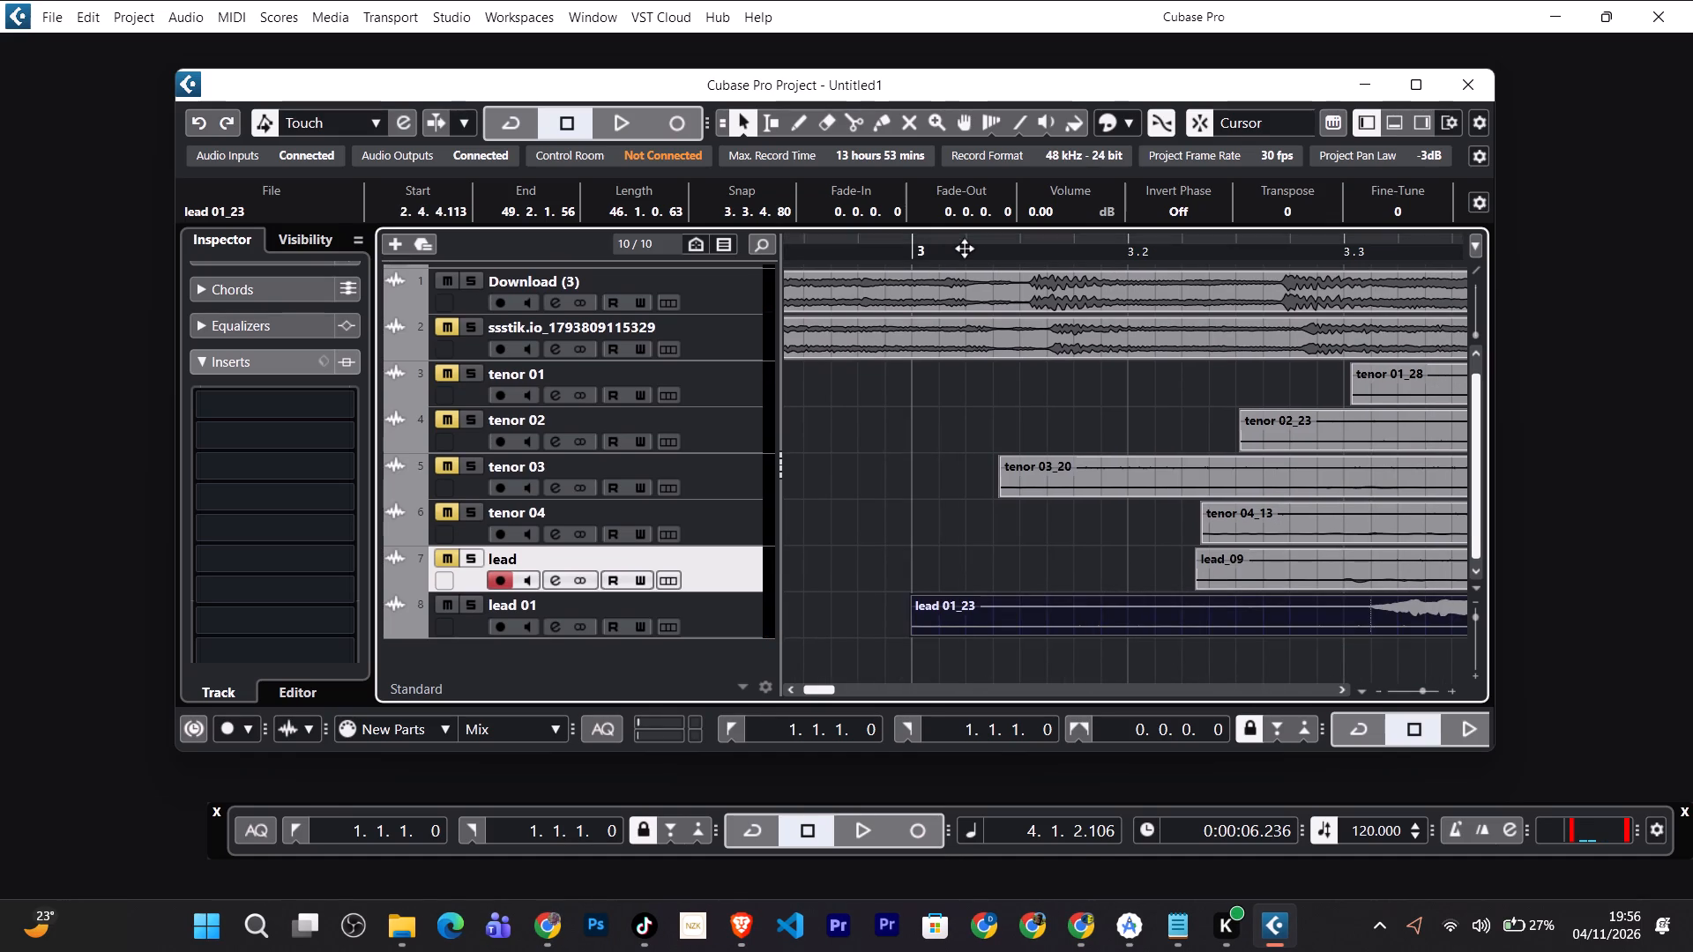
Audition the lead 01_23 take against Download (3) from just after the start of bar 3.
{"action": "left_click", "coordinate": [964, 248]}
{"action": "key", "text": "space"}
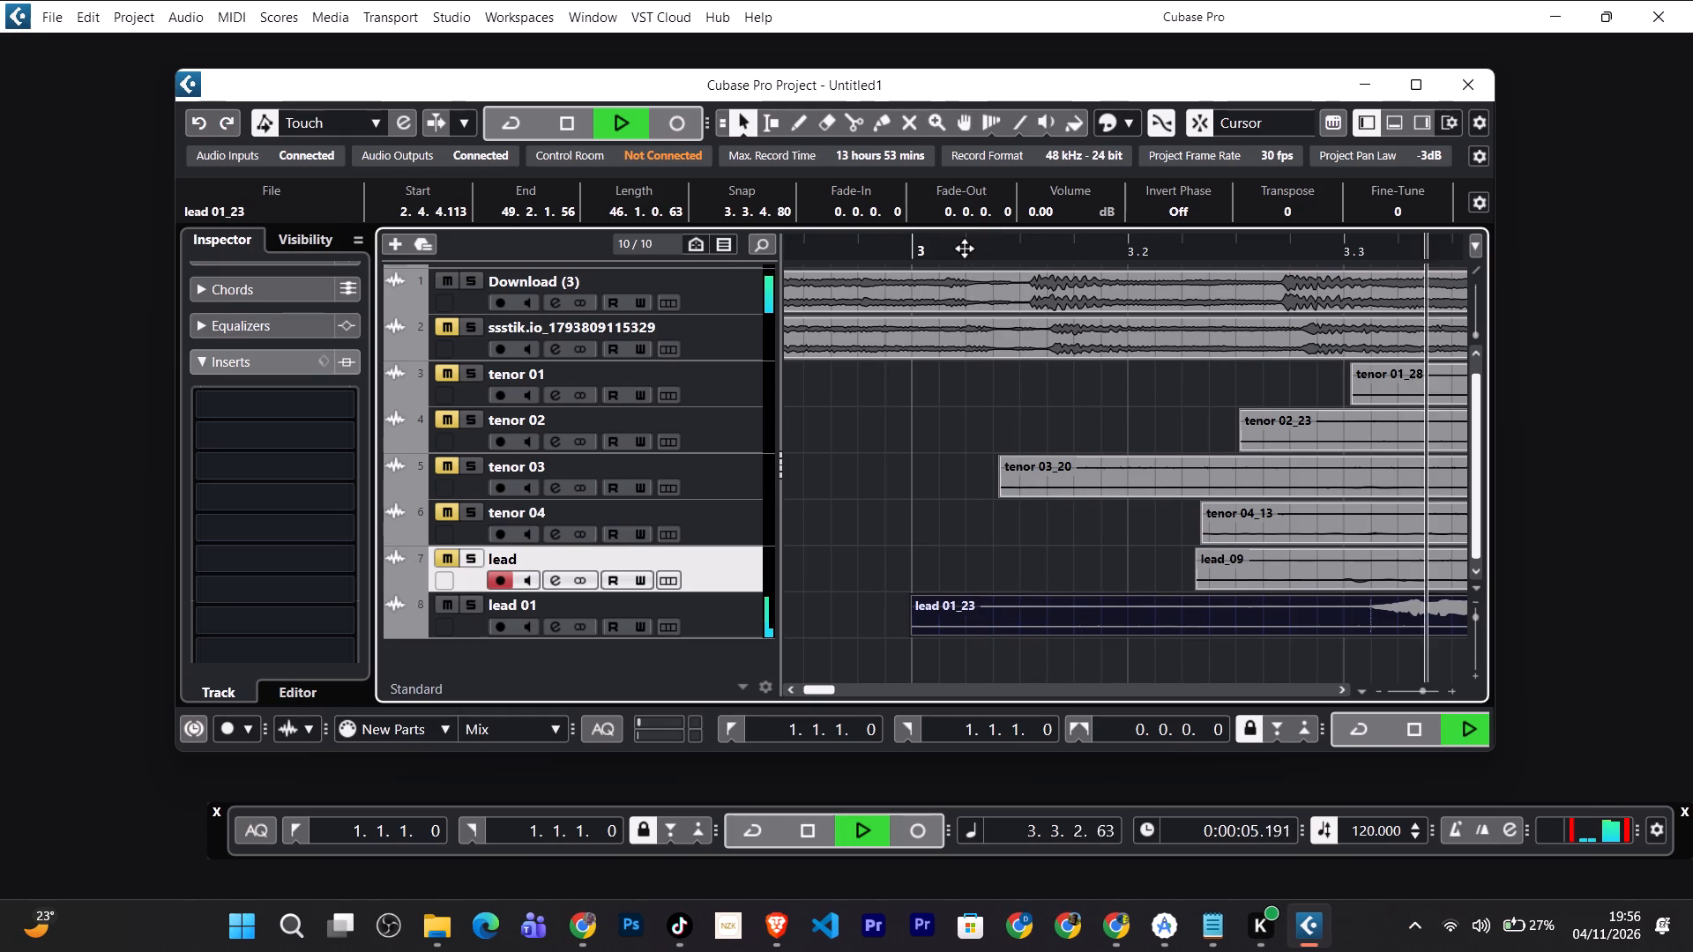
{"action": "key", "text": "space"}
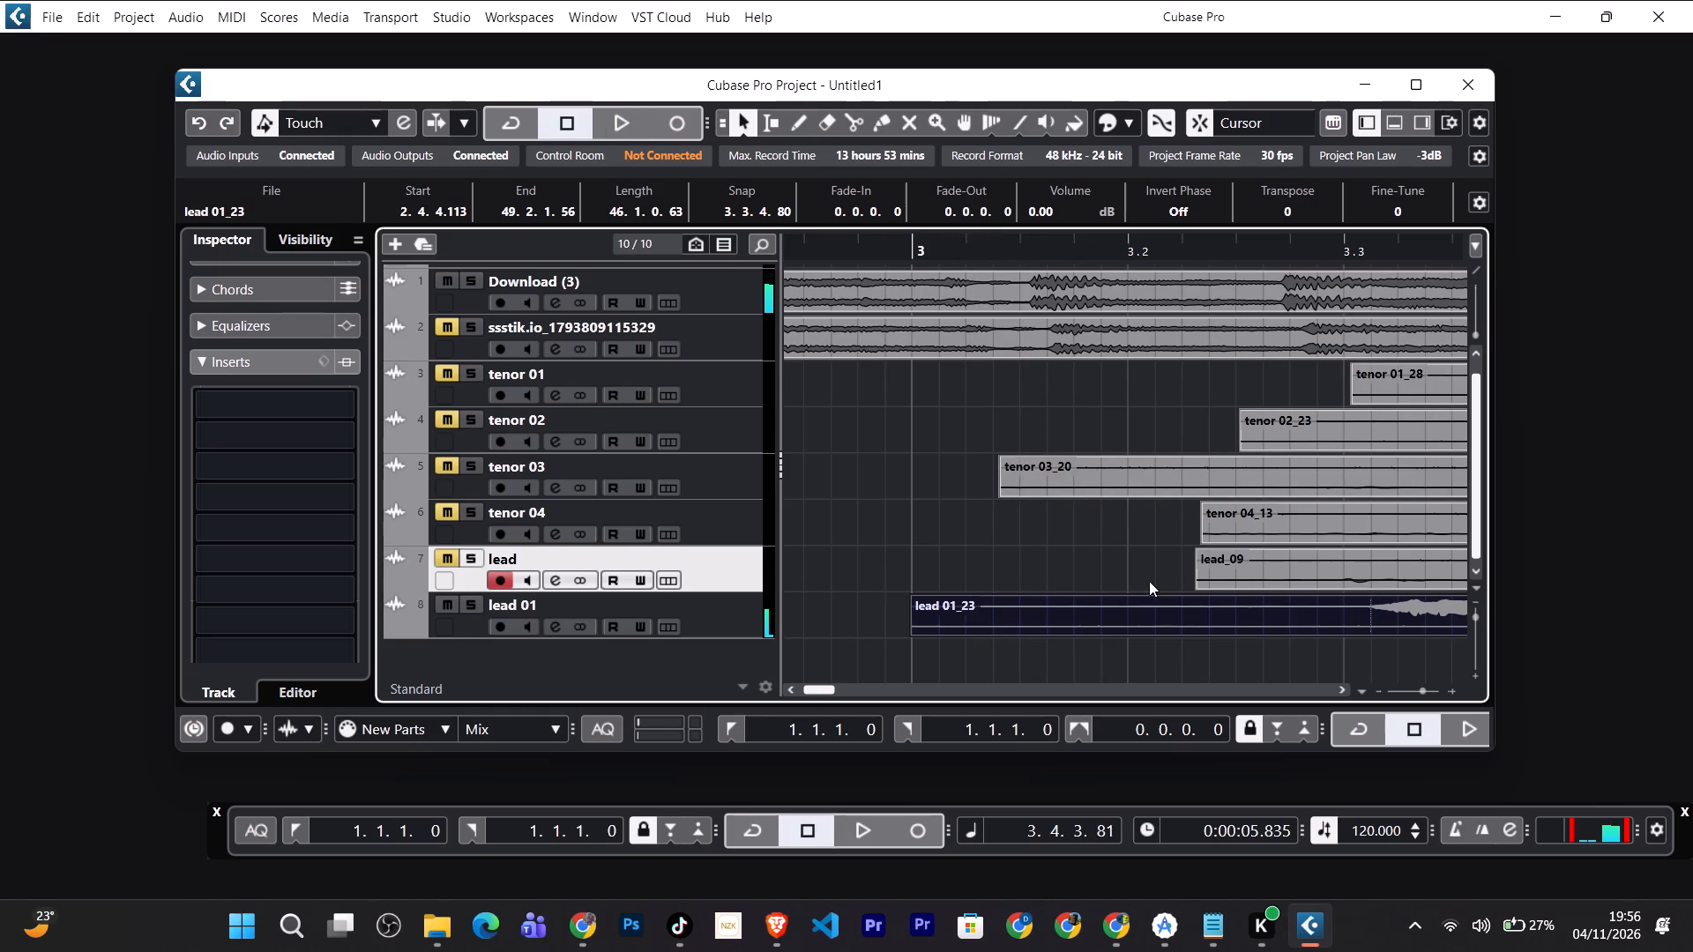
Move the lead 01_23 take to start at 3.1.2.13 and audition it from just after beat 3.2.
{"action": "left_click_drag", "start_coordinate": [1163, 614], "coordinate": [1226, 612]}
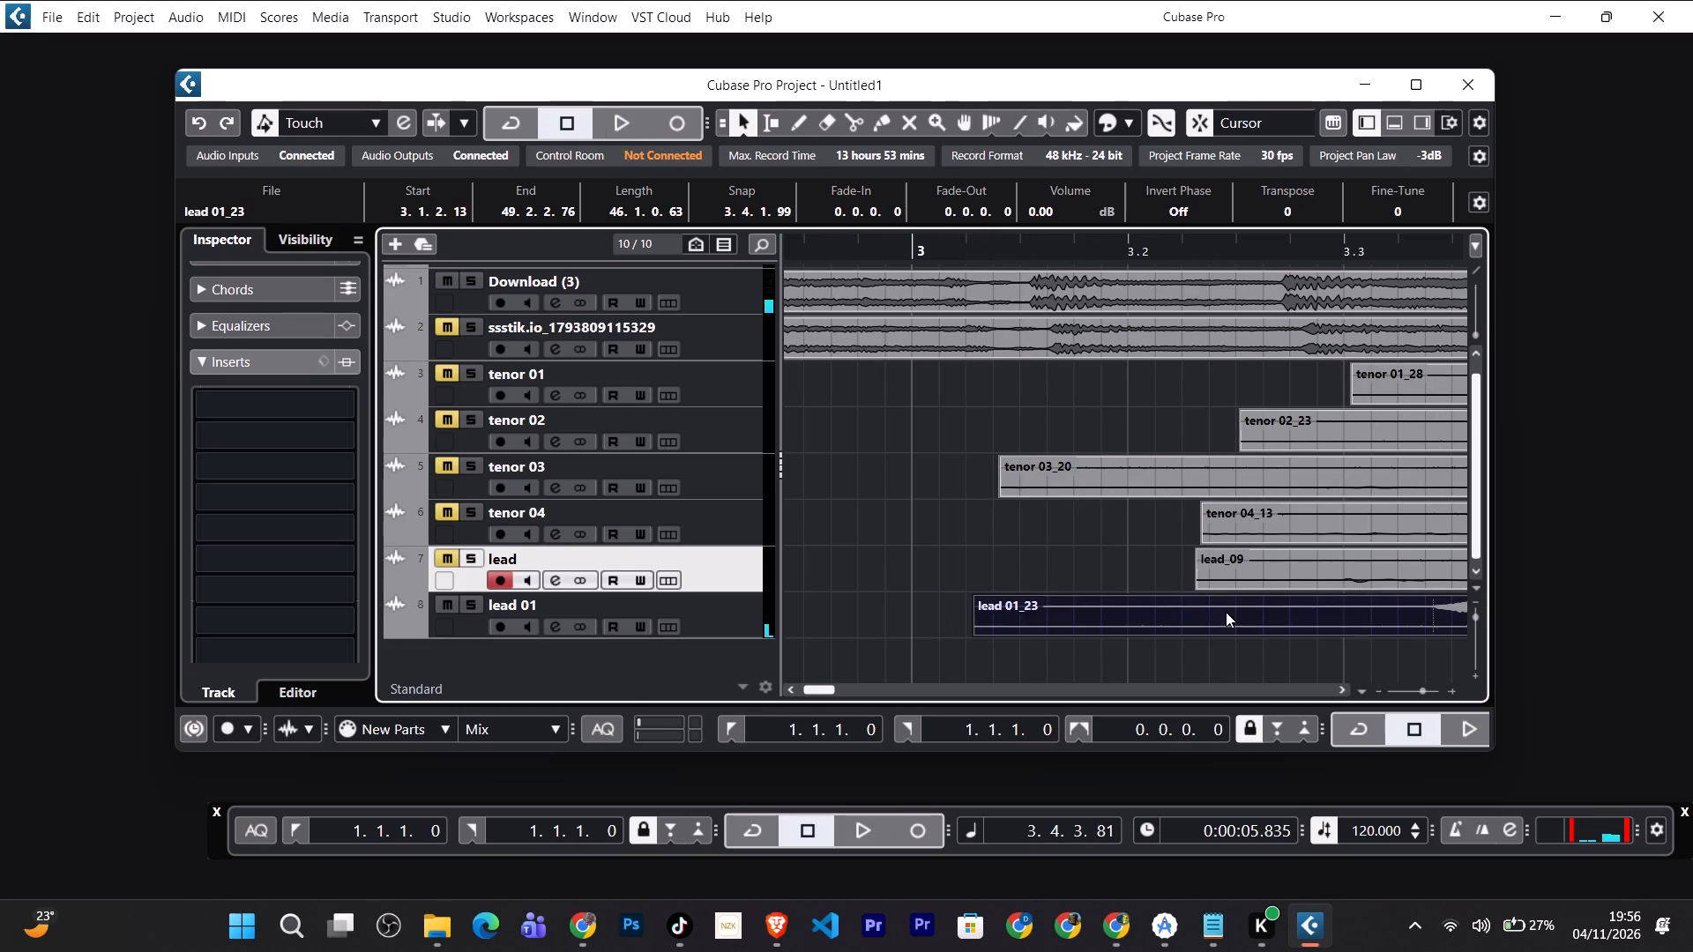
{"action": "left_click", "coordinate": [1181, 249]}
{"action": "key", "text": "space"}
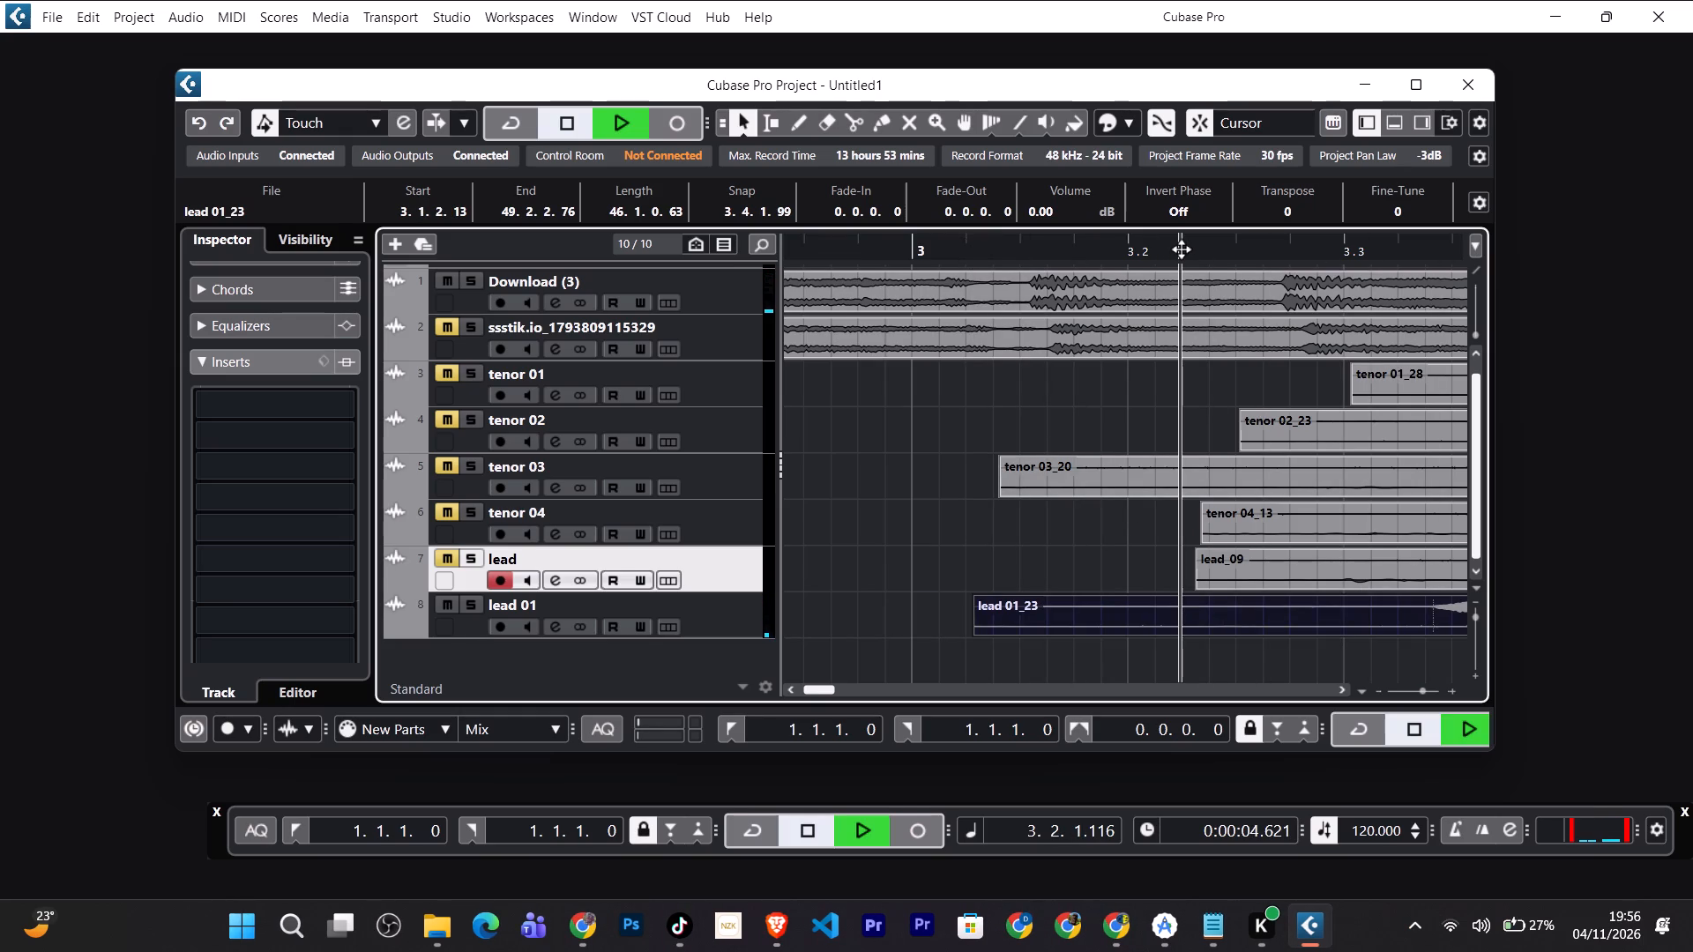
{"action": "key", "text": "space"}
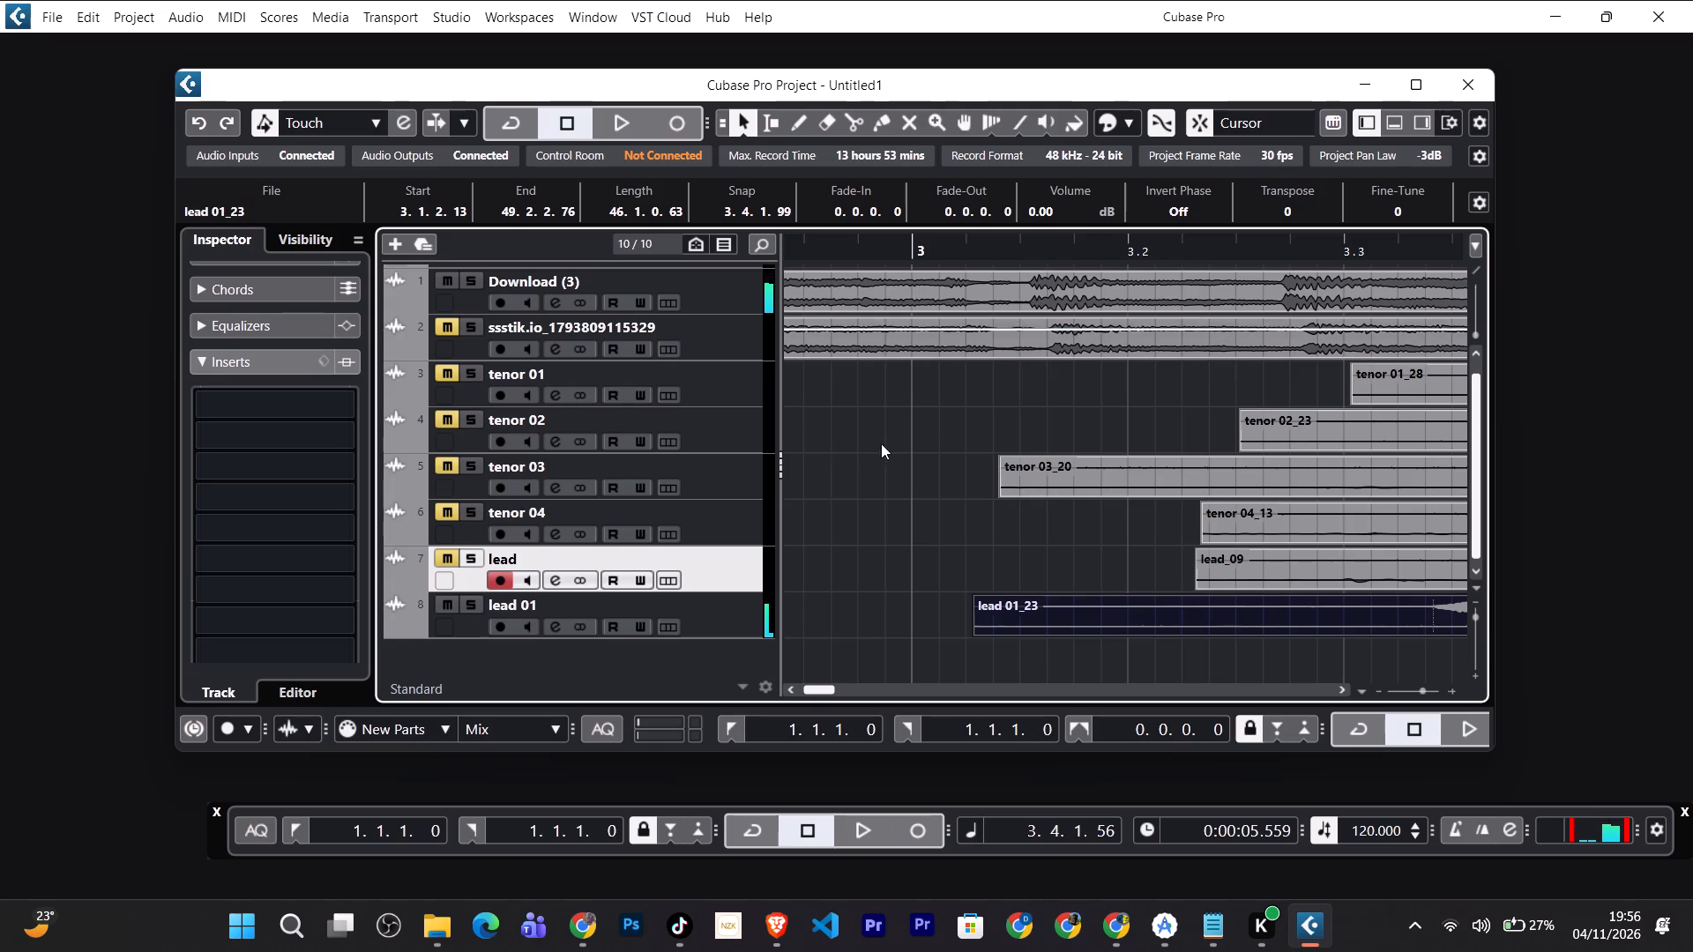
Unmute the lead track and audition it together with lead 01 from around beat 3.2.
{"action": "left_click", "coordinate": [447, 557]}
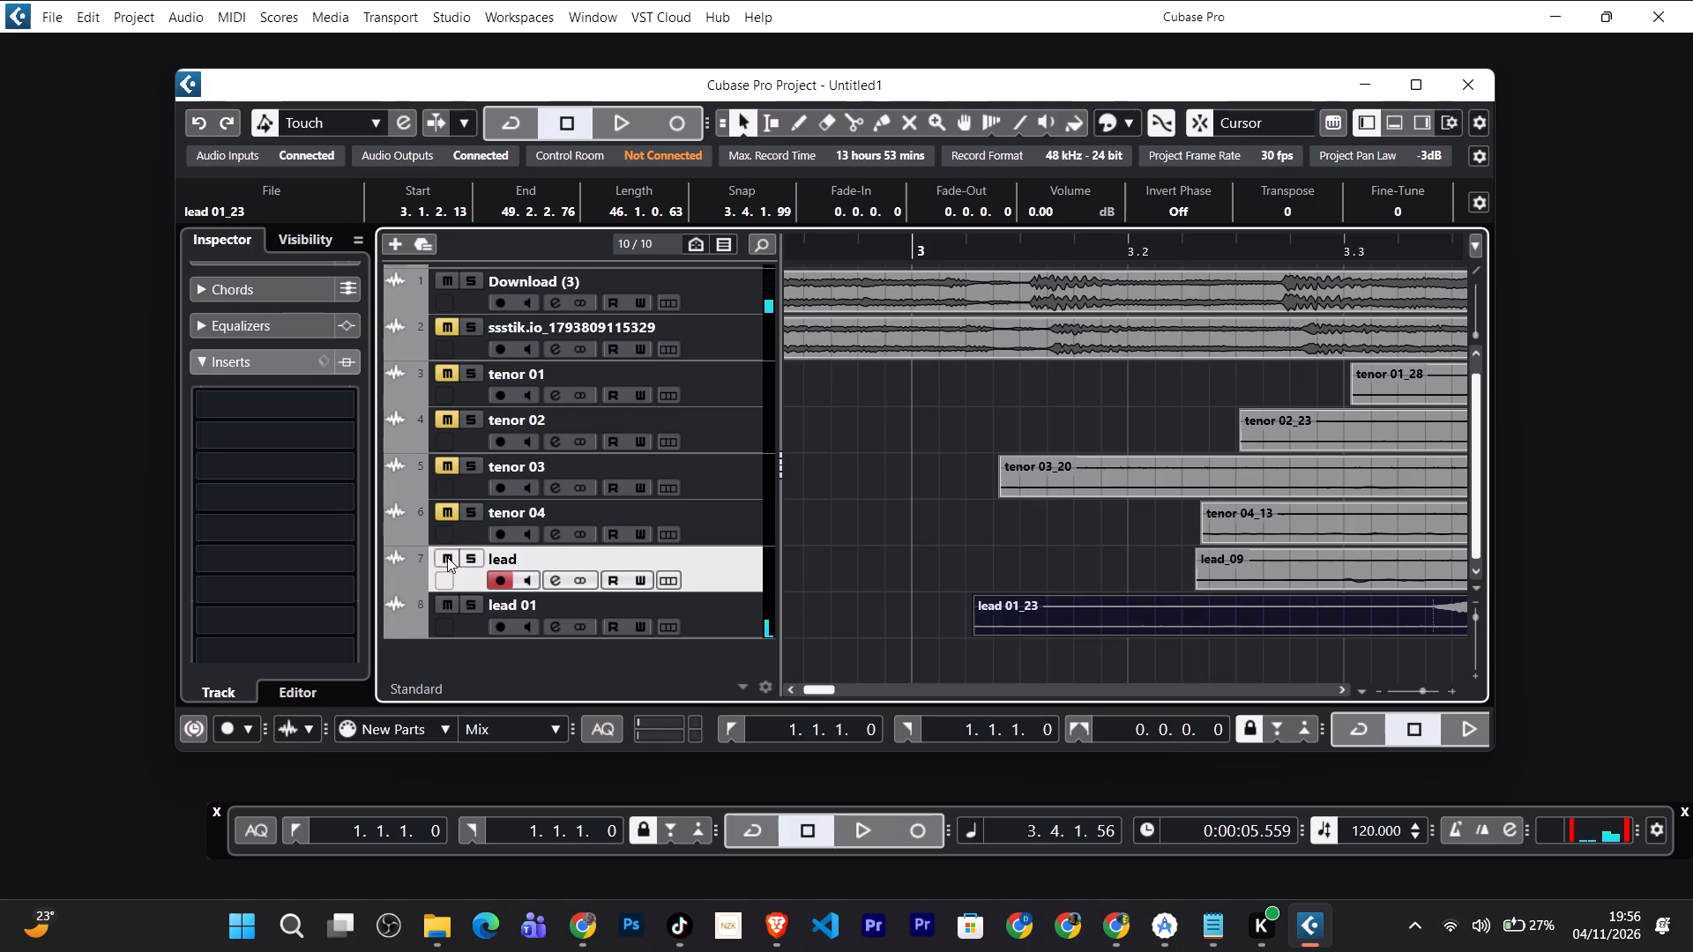
{"action": "left_click", "coordinate": [1195, 252]}
{"action": "key", "text": "space"}
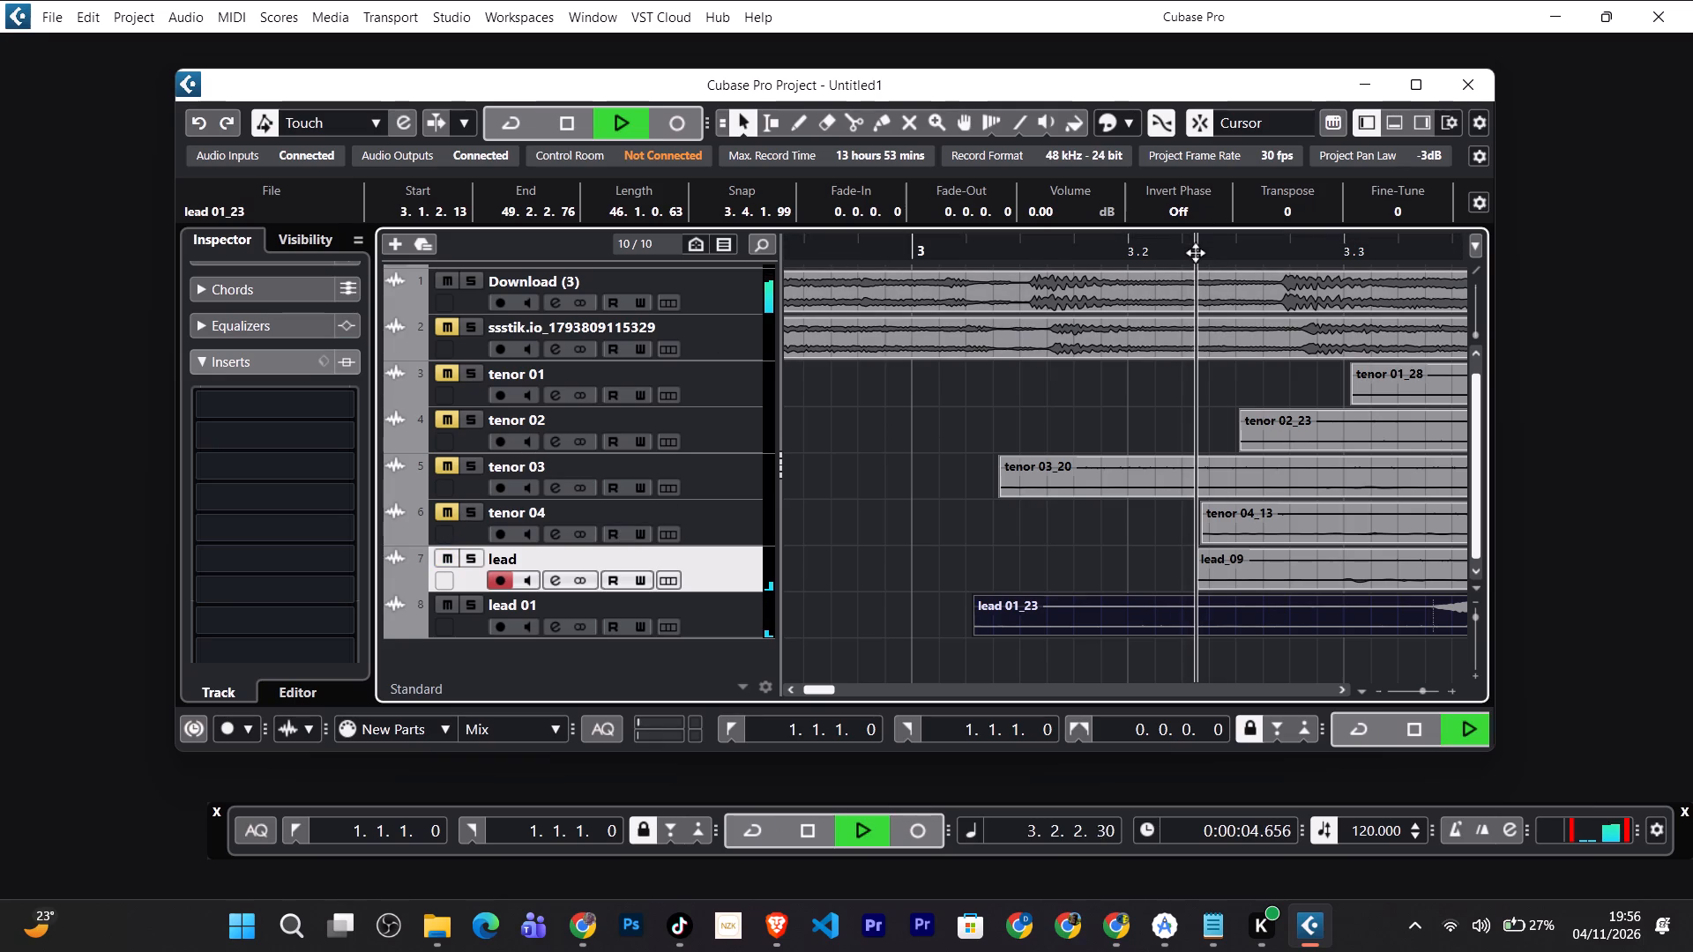
{"action": "key", "text": "space"}
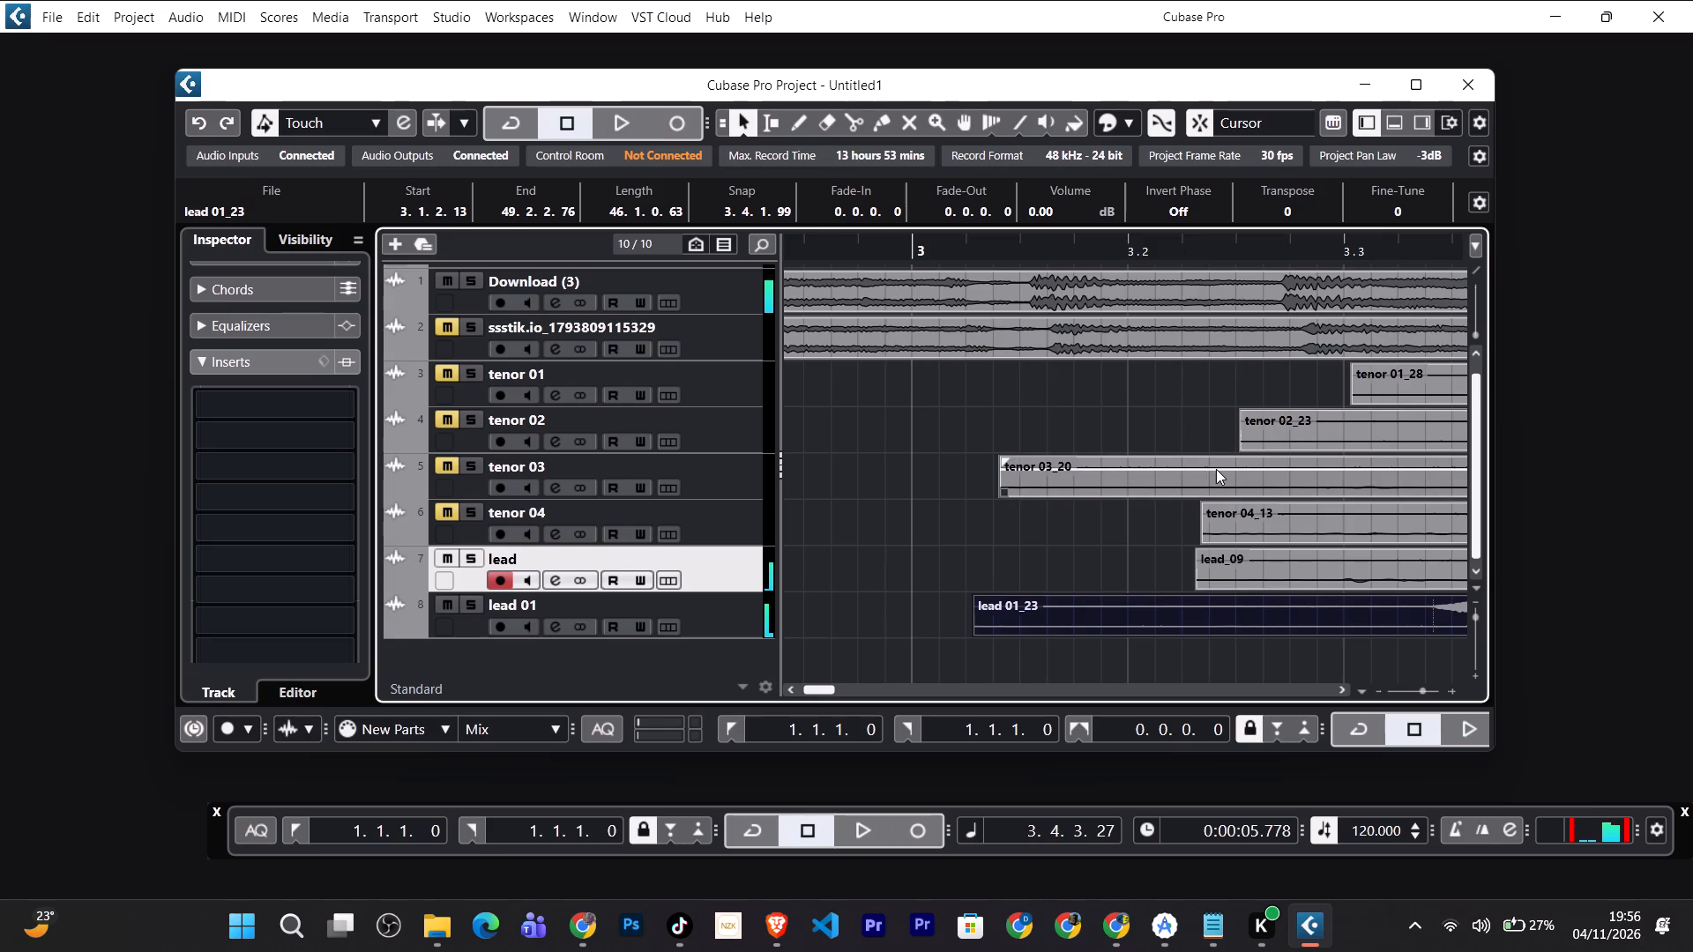
Move the lead 01_23 take to start at 3.1.3.61, lining its waveform up with the lead and tenor takes.
{"action": "scroll", "coordinate": [1216, 469], "scroll_direction": "down", "scroll_amount": 1}
{"action": "scroll", "coordinate": [1216, 469], "scroll_direction": "left", "scroll_amount": 1}
{"action": "scroll", "coordinate": [1216, 469], "scroll_direction": "down", "scroll_amount": 1}
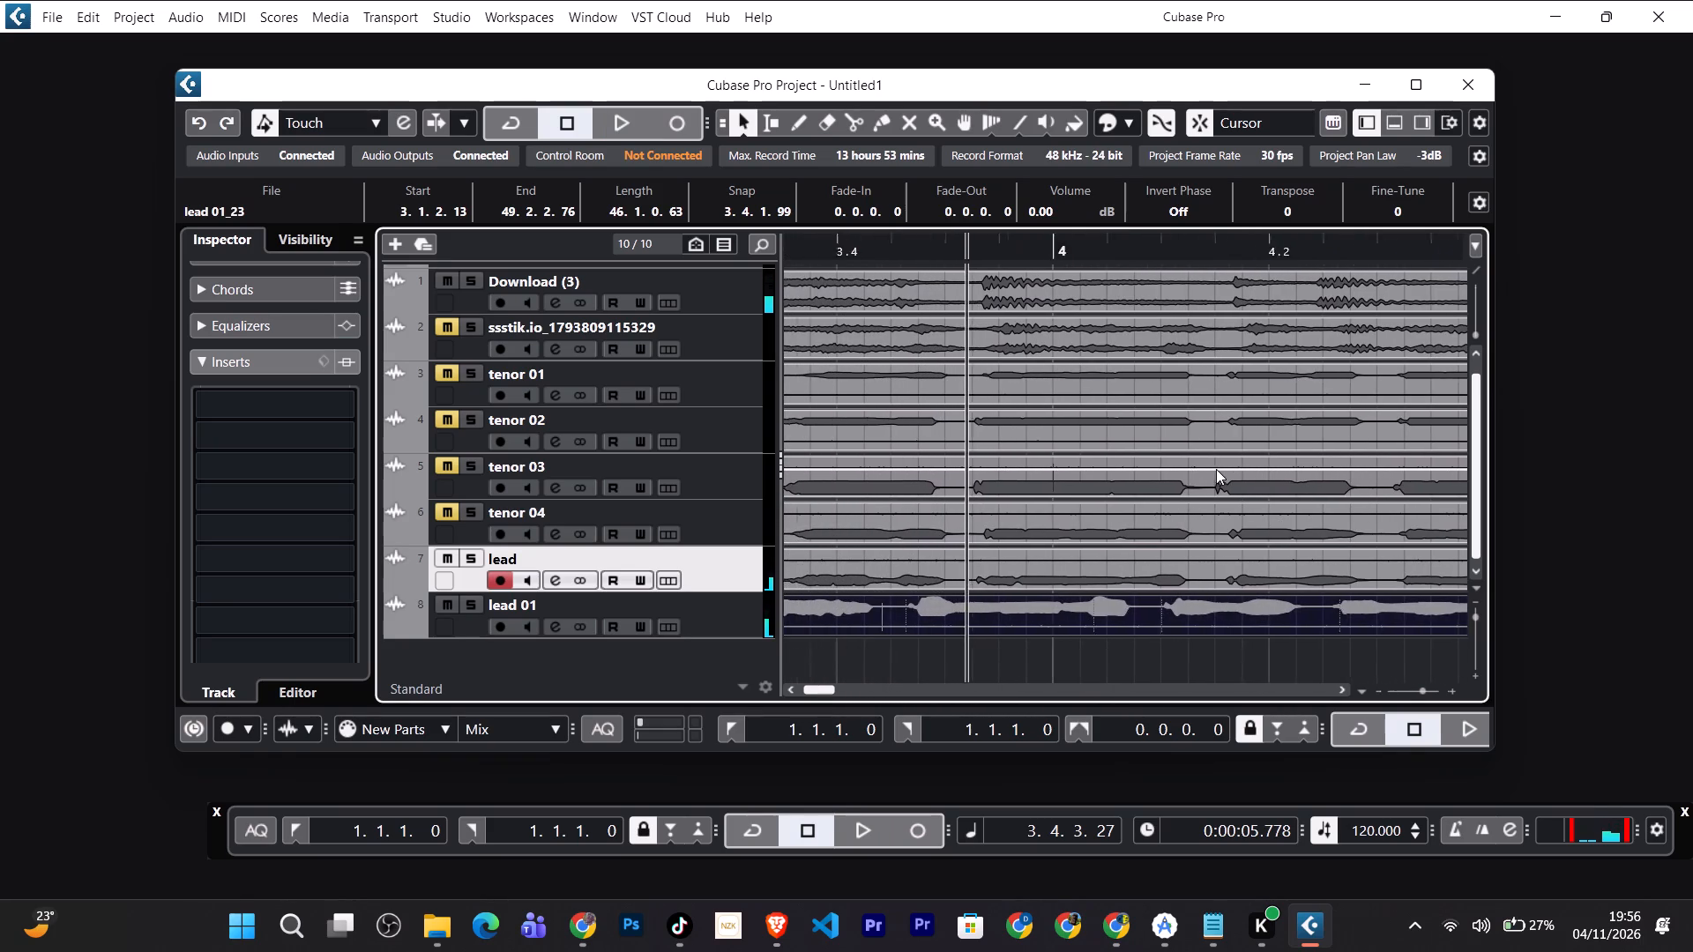
{"action": "scroll", "coordinate": [1216, 469], "scroll_direction": "down", "scroll_amount": 1}
{"action": "left_click_drag", "start_coordinate": [895, 606], "coordinate": [914, 608]}
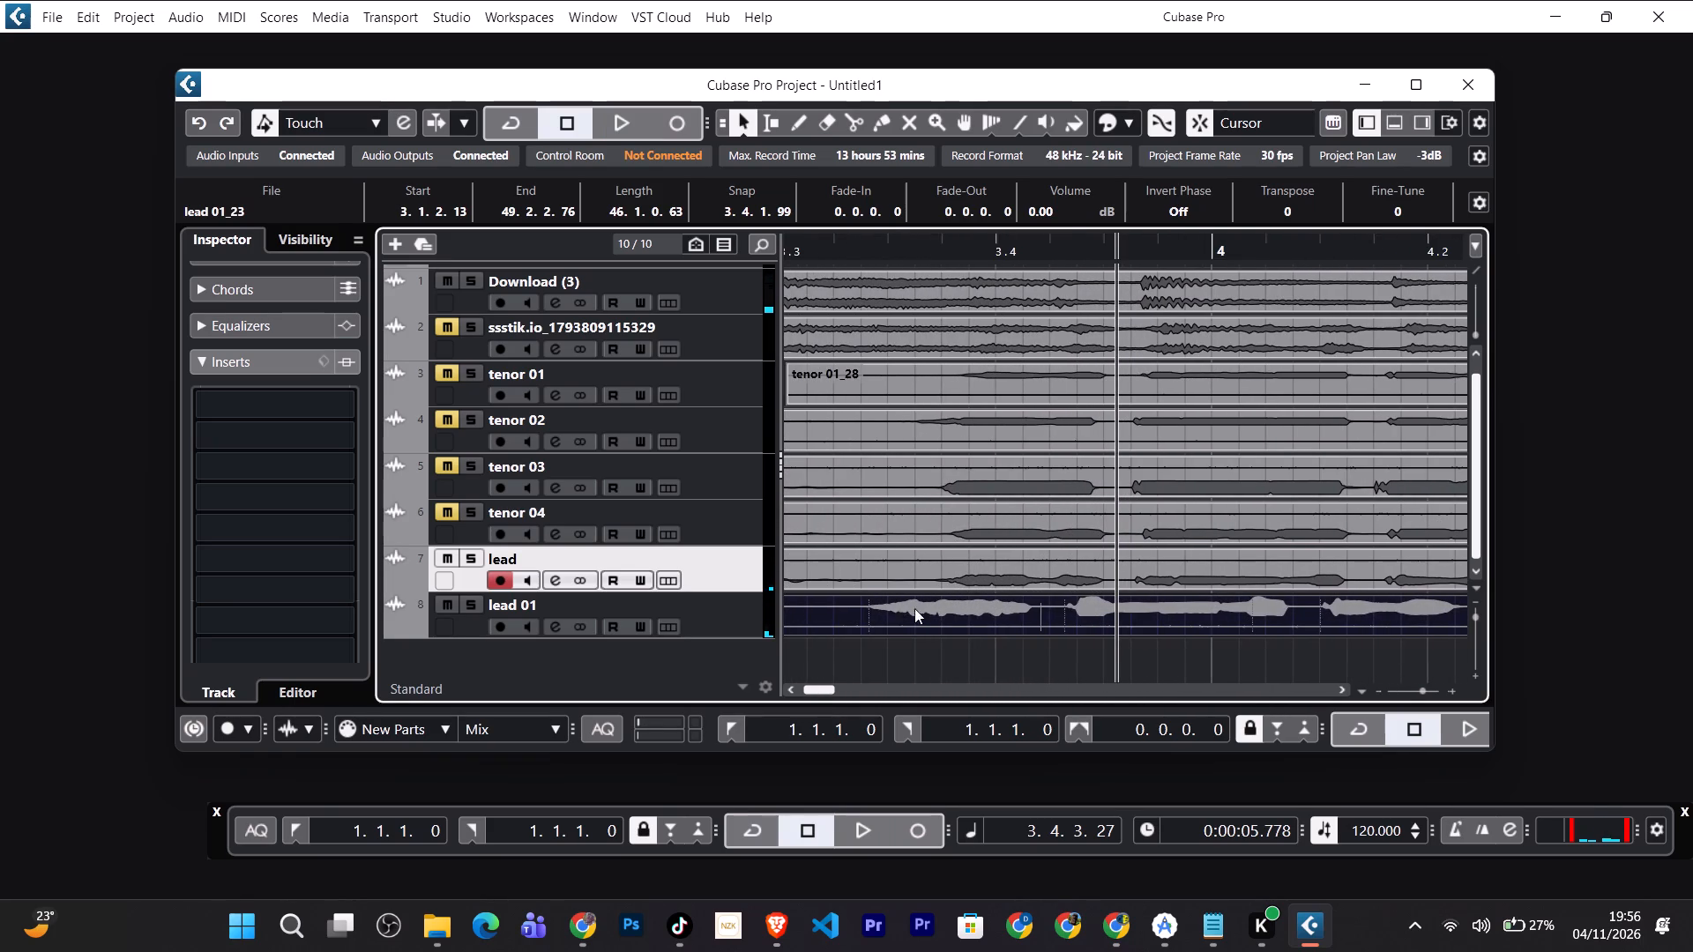
{"action": "left_click_drag", "start_coordinate": [914, 608], "coordinate": [956, 600]}
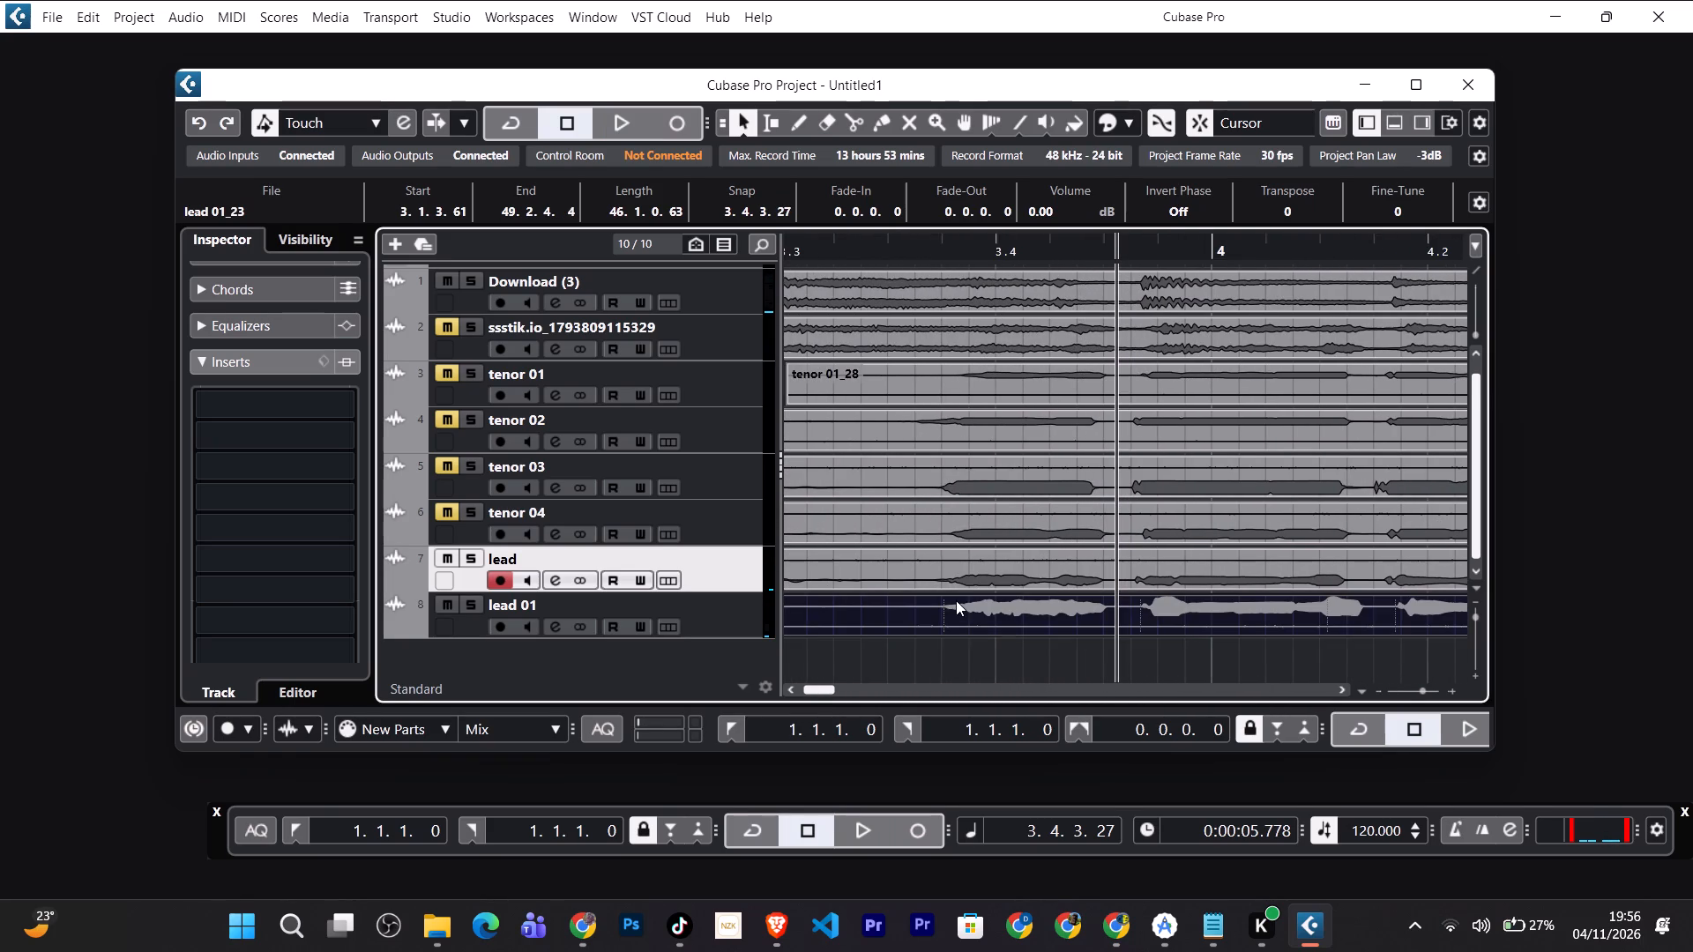
Audition lead 01 with lead from between beats 3.3 and 3.4, temporarily unmuting tenor 04 and tenor 02 before muting both again.
{"action": "left_click", "coordinate": [913, 249]}
{"action": "key", "text": "space"}
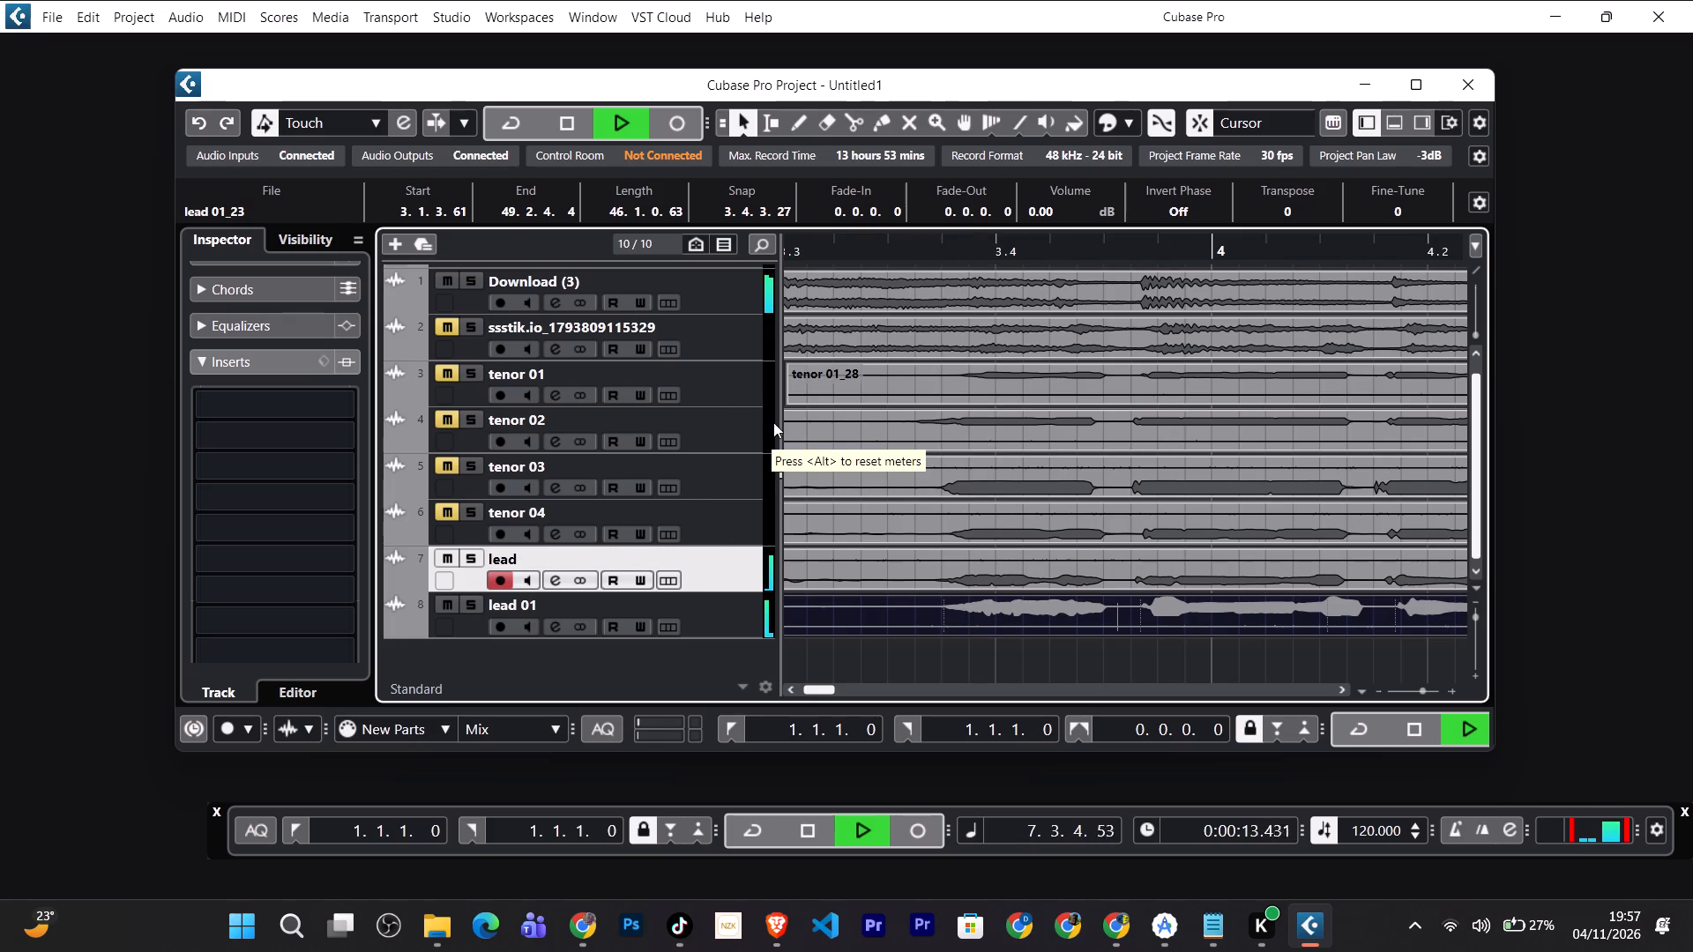
{"action": "left_click", "coordinate": [434, 516]}
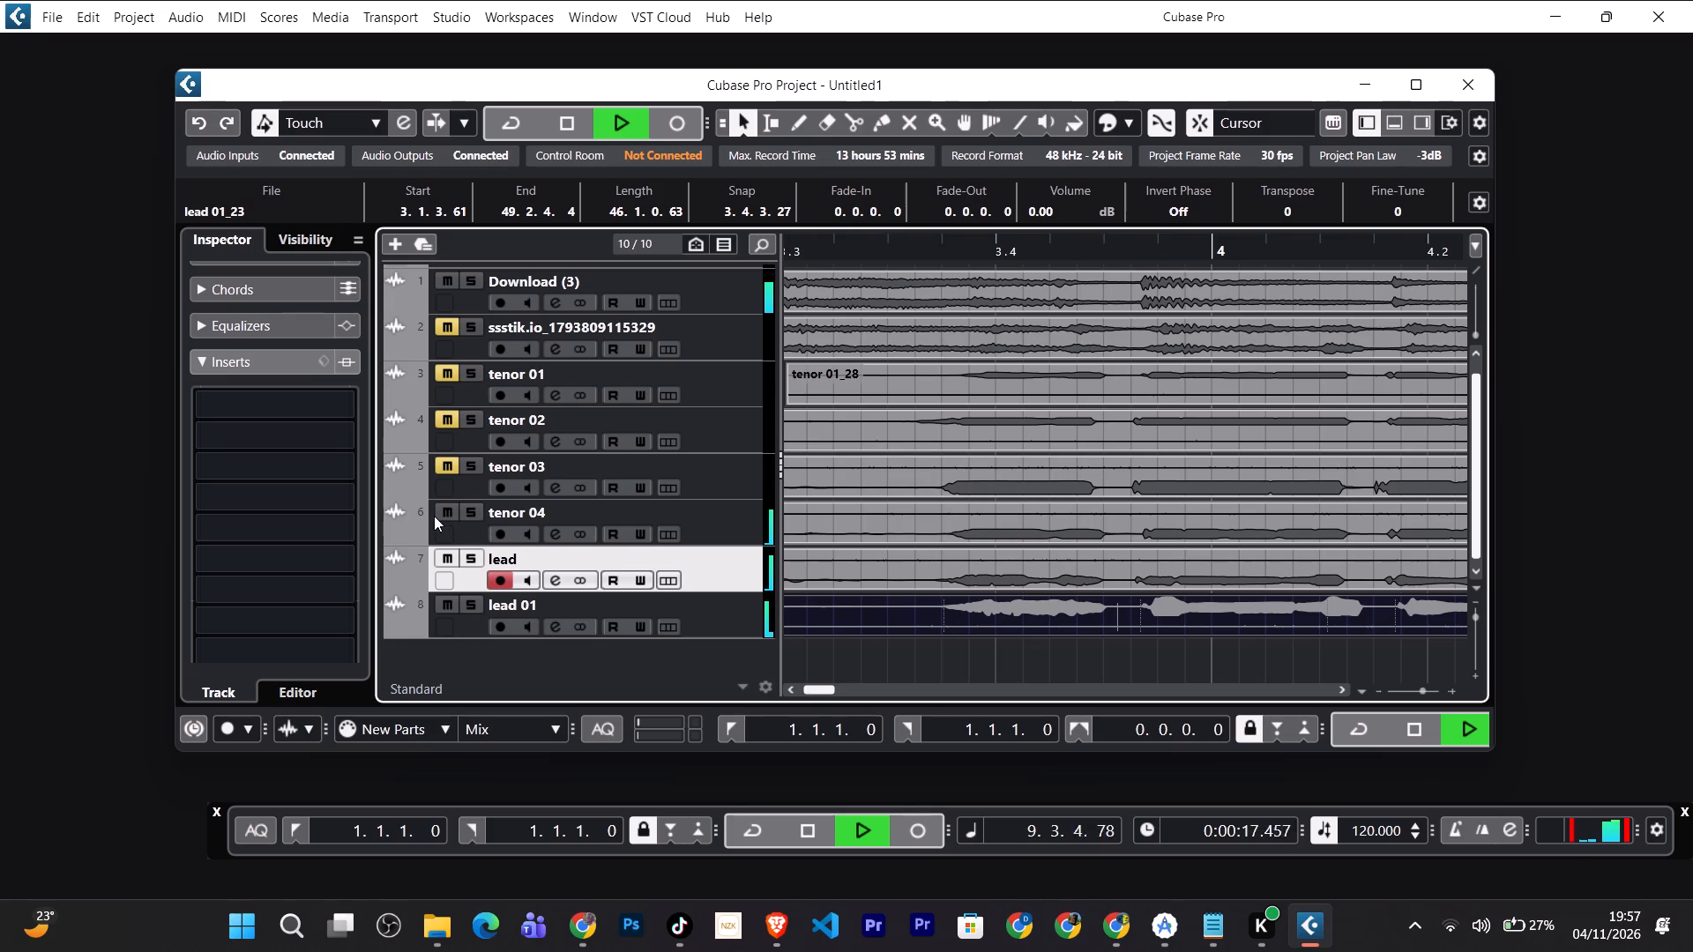
{"action": "left_click", "coordinate": [451, 417]}
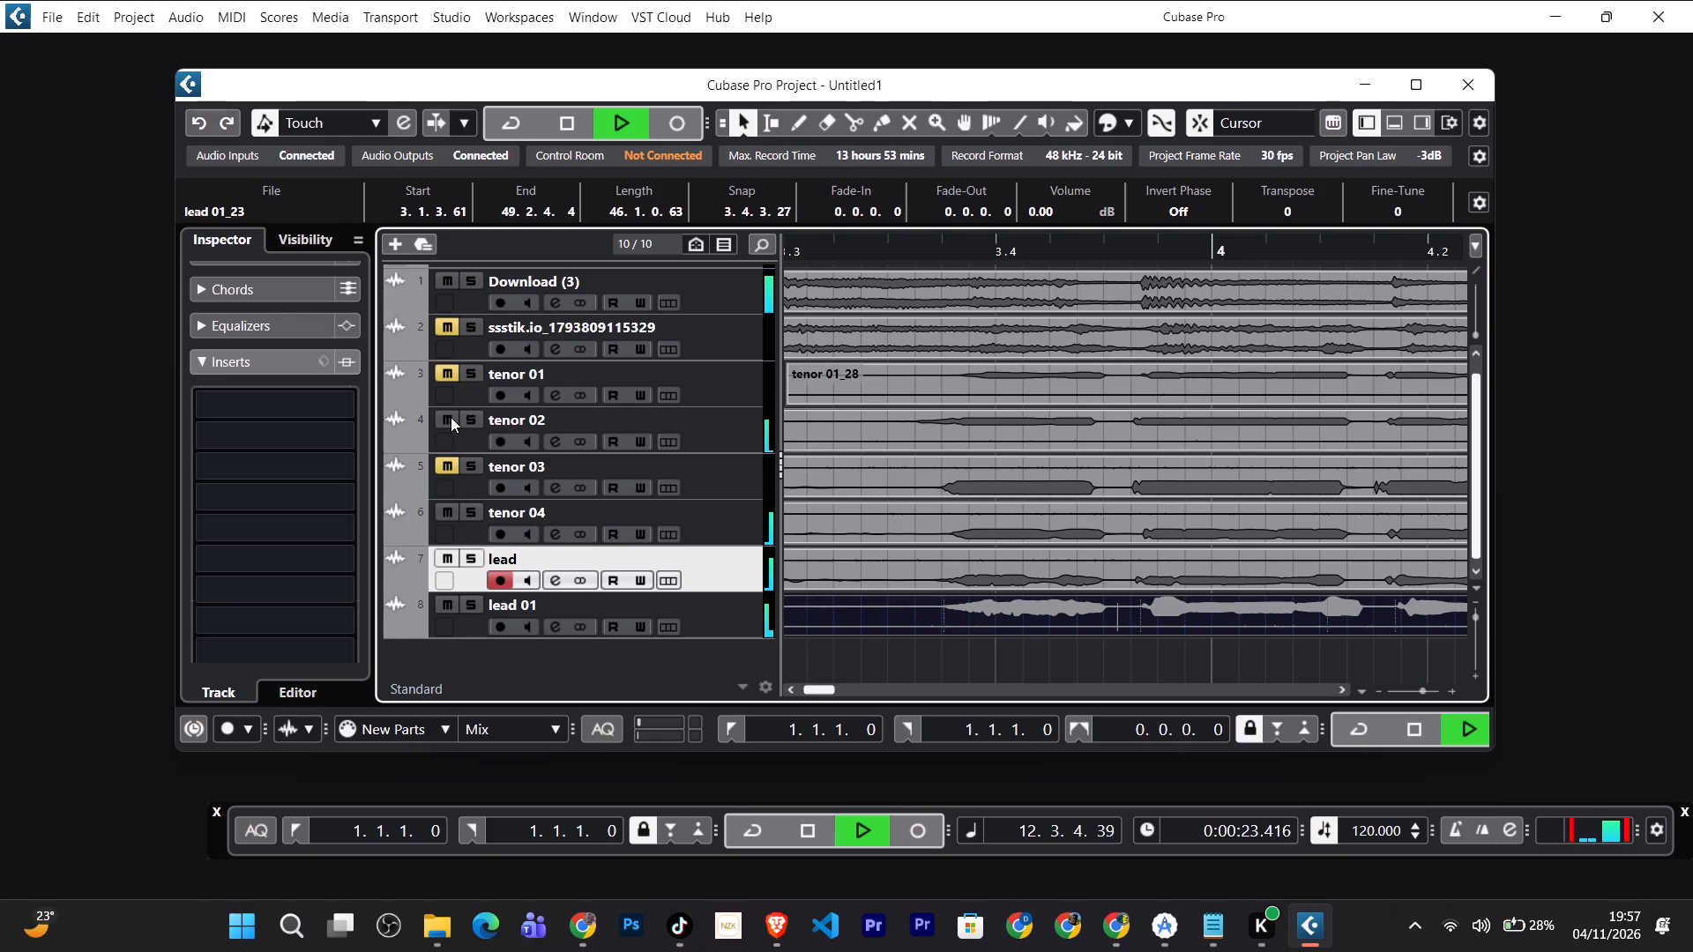
{"action": "key", "text": "space"}
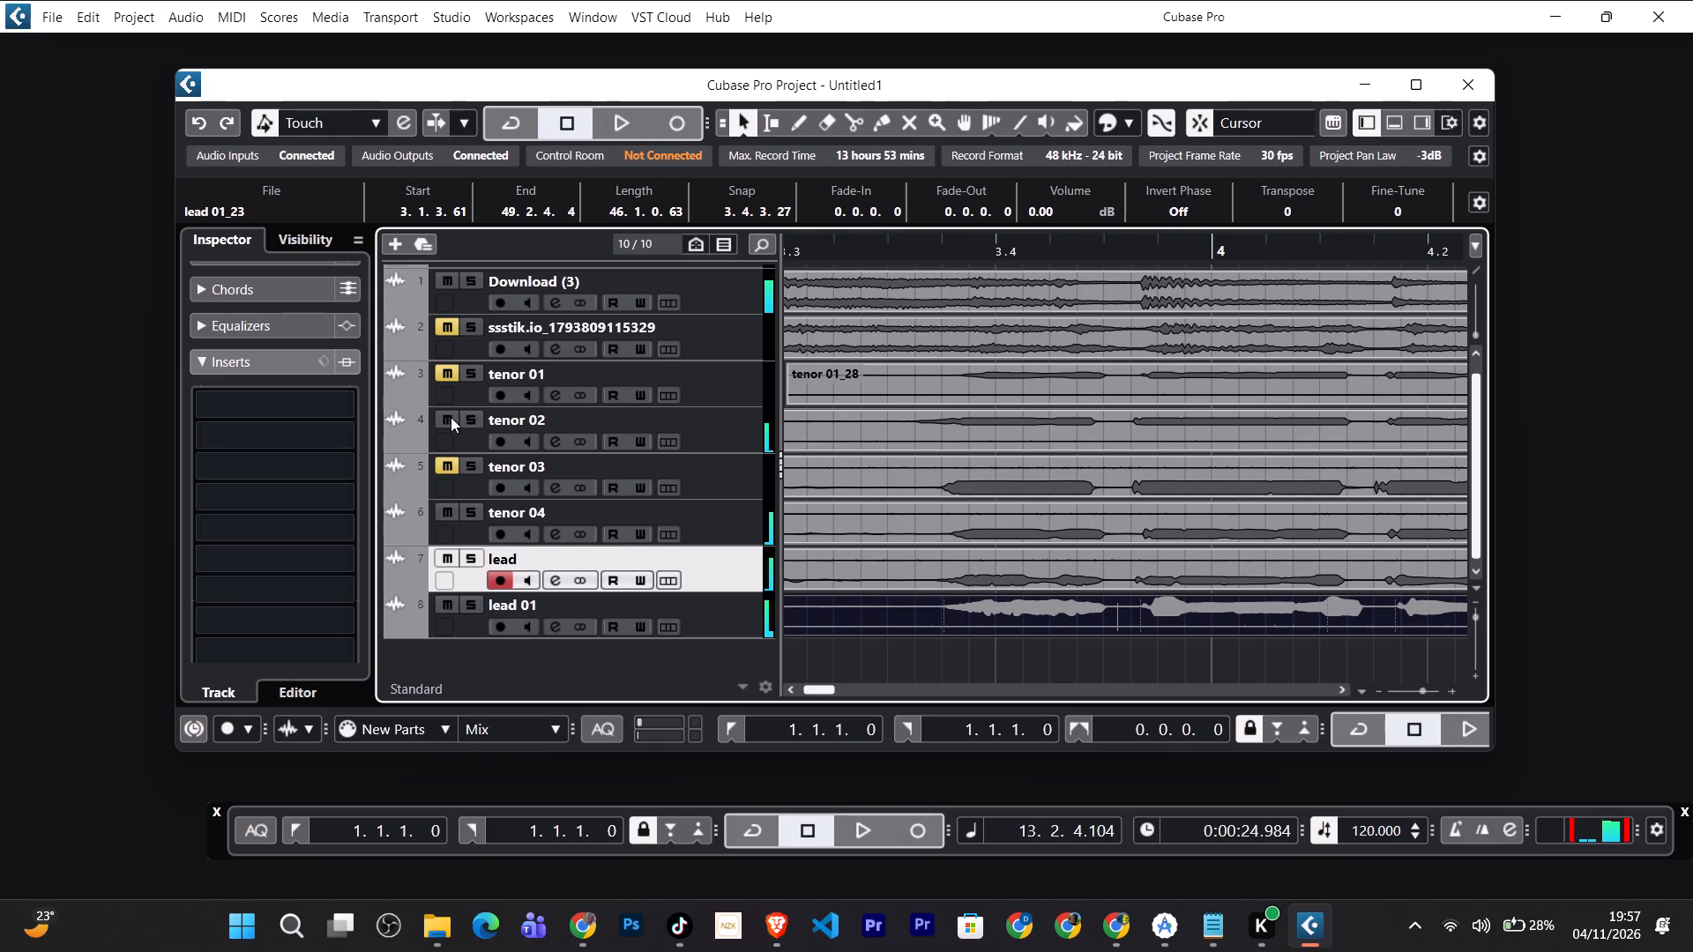
{"action": "key", "text": "space"}
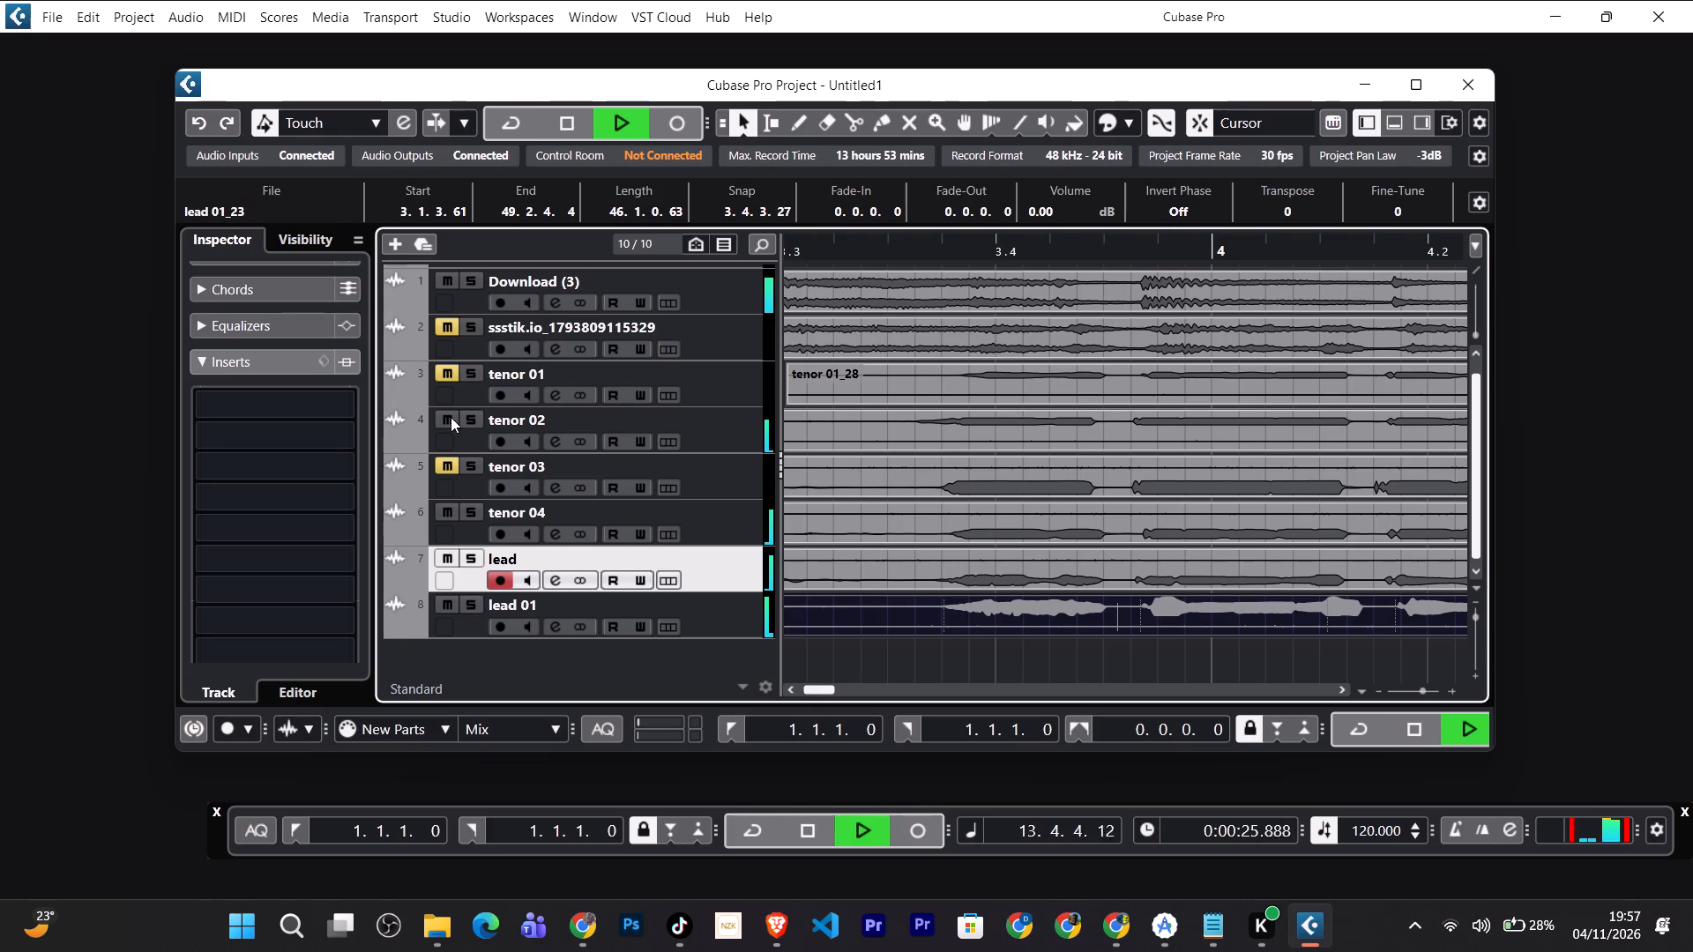
{"action": "left_click", "coordinate": [449, 417]}
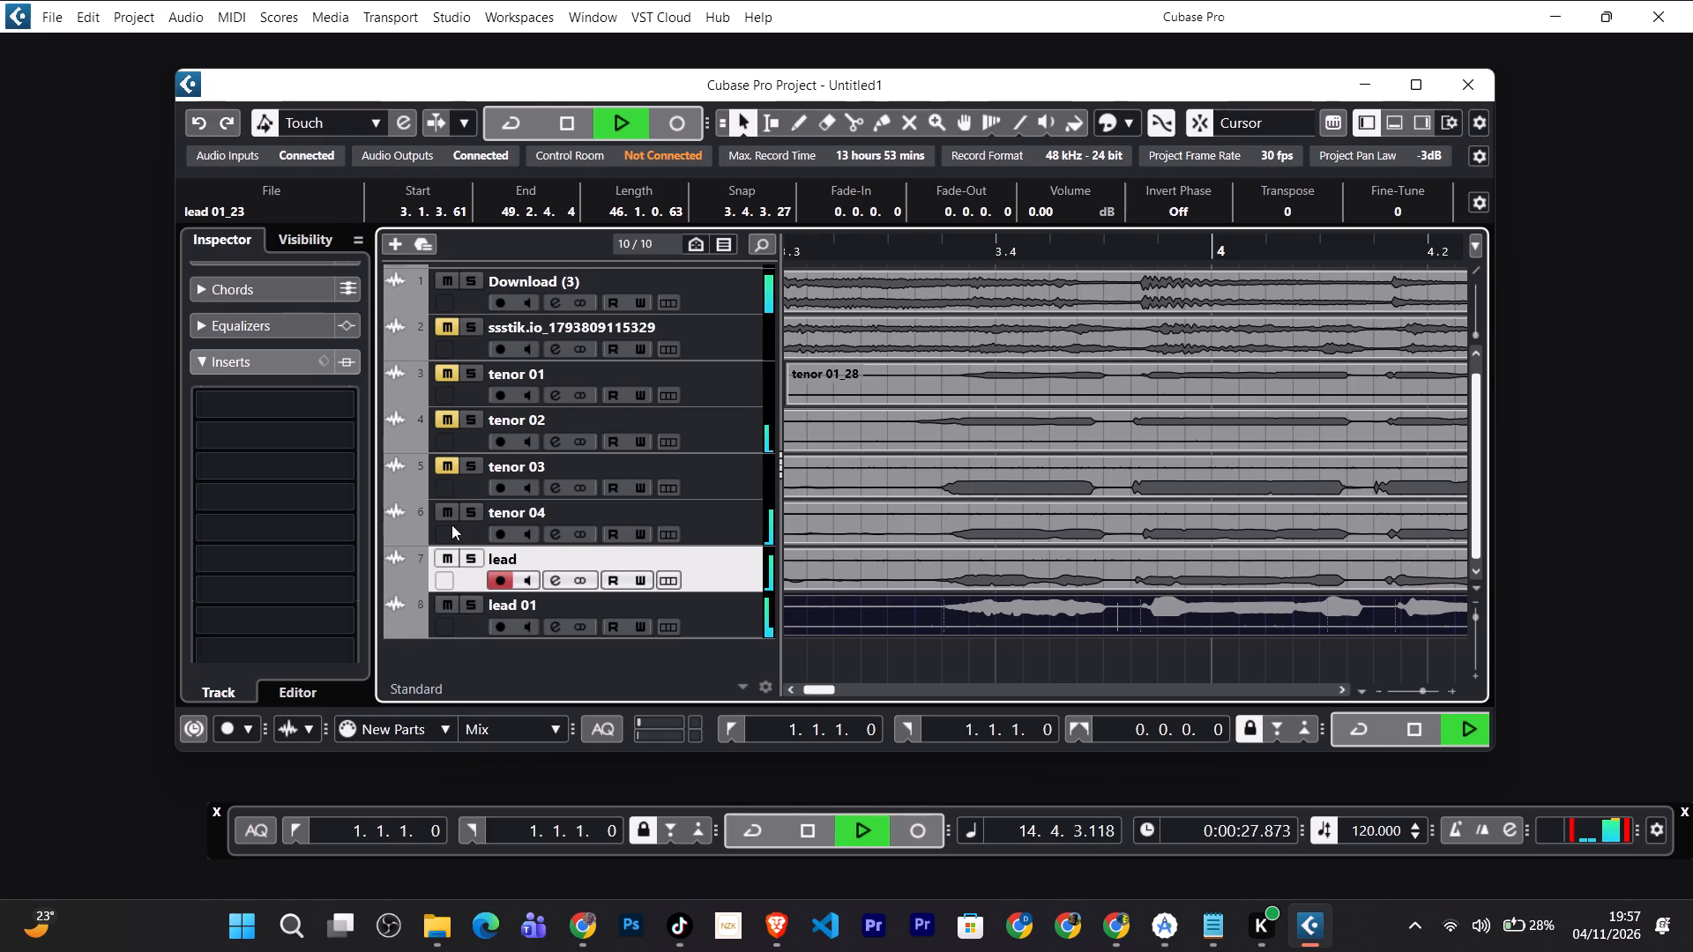
{"action": "left_click", "coordinate": [451, 524]}
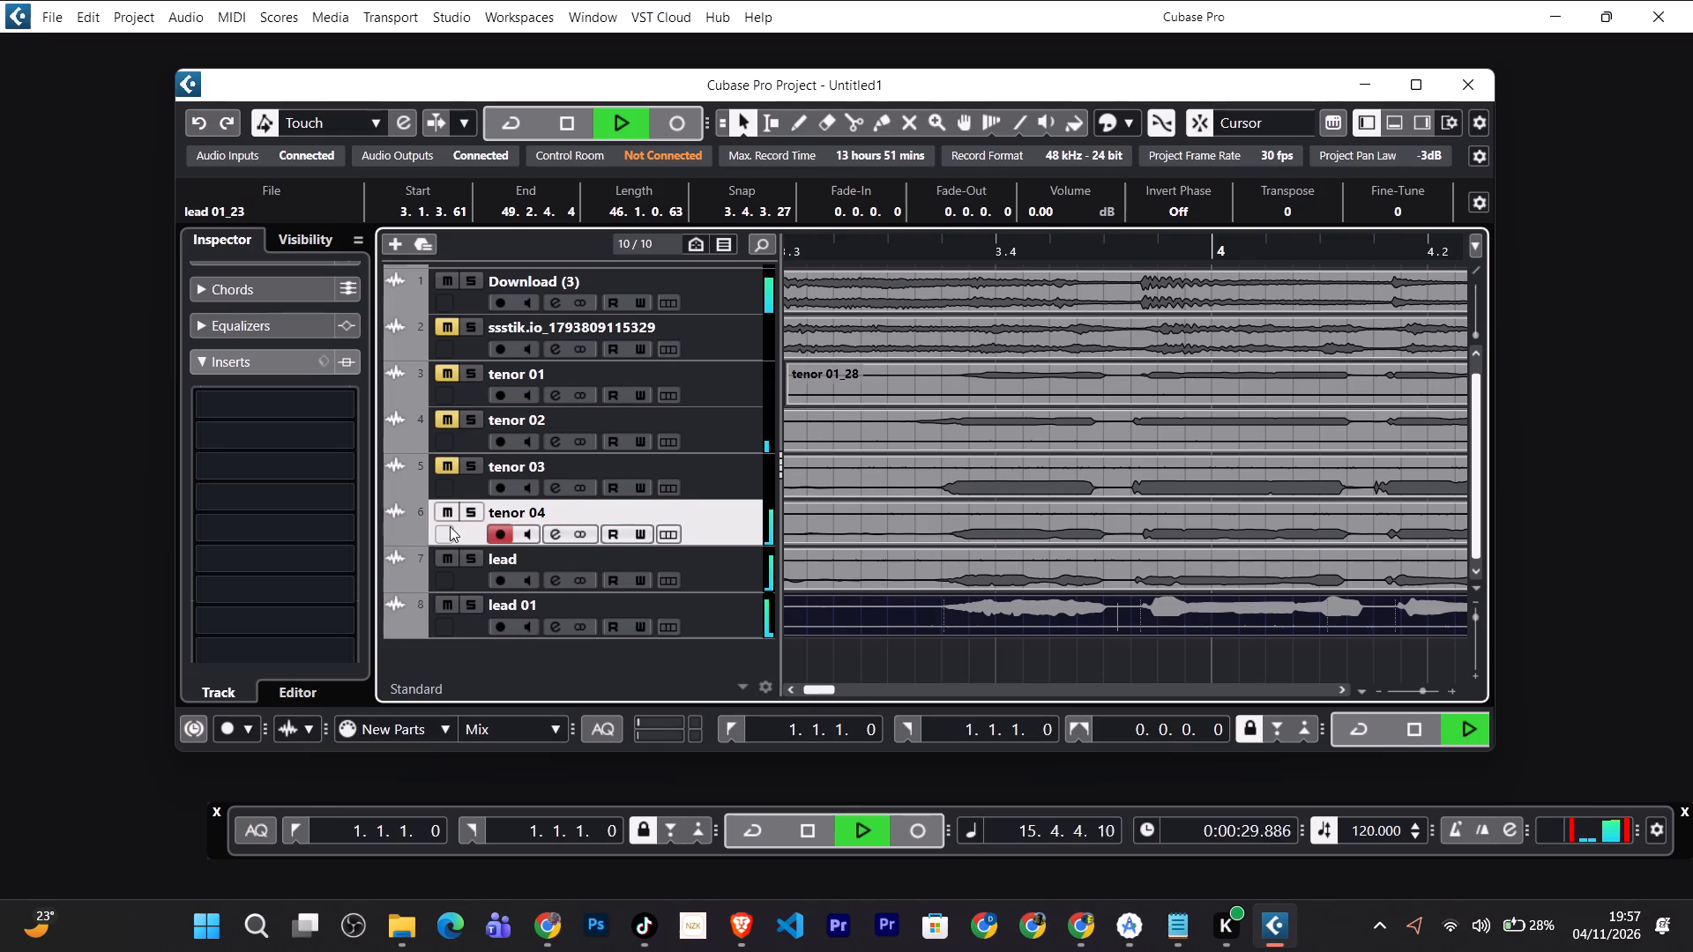
{"action": "left_click", "coordinate": [448, 511]}
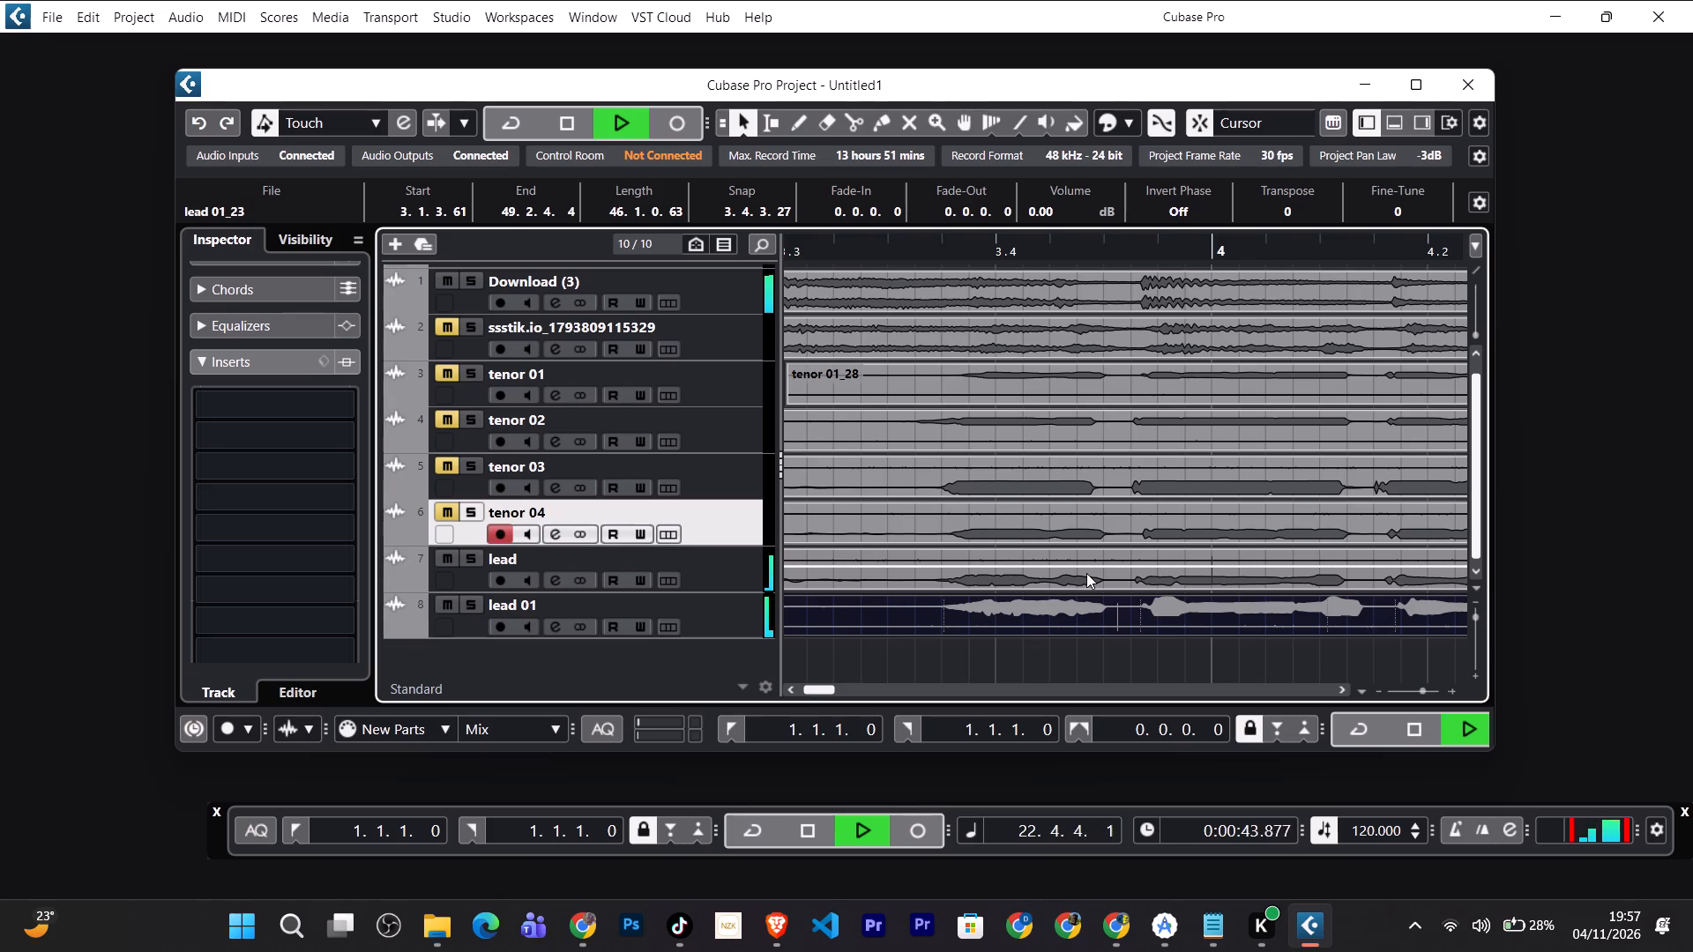
{"action": "key", "text": "space"}
Erase the lead_09 take from the lead track.
{"action": "scroll", "coordinate": [1086, 573], "scroll_direction": "down", "scroll_amount": 6}
{"action": "scroll", "coordinate": [1086, 573], "scroll_direction": "down", "scroll_amount": 6, "text": "ctrl"}
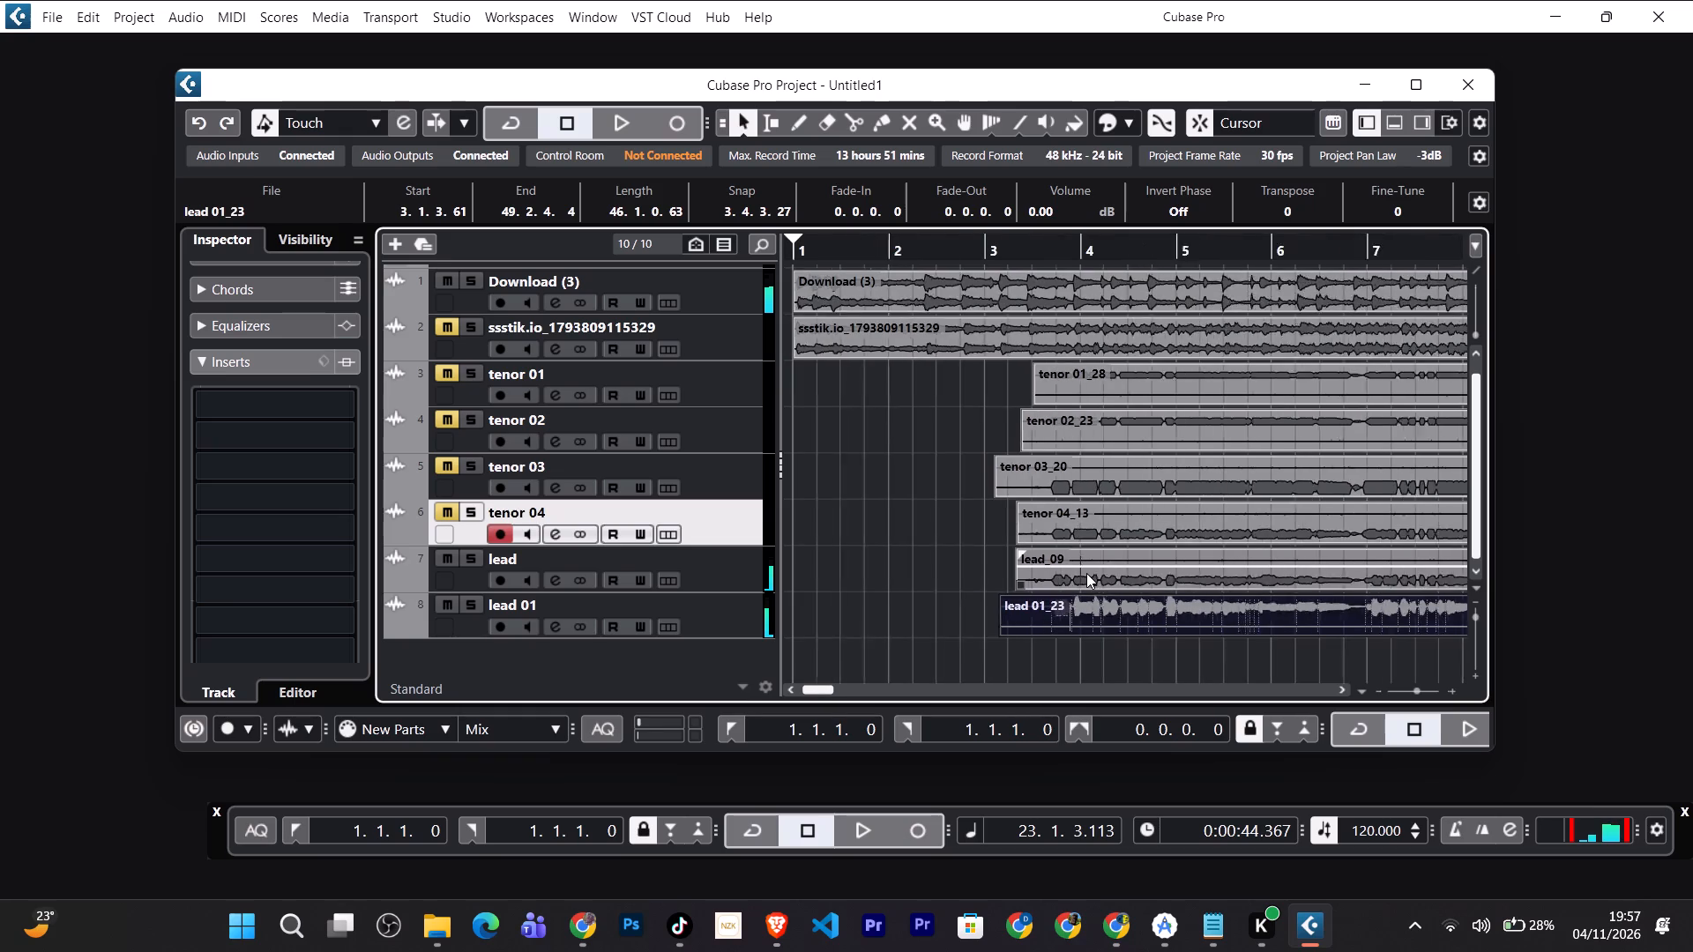
{"action": "left_click_drag", "start_coordinate": [830, 122], "coordinate": [1175, 584]}
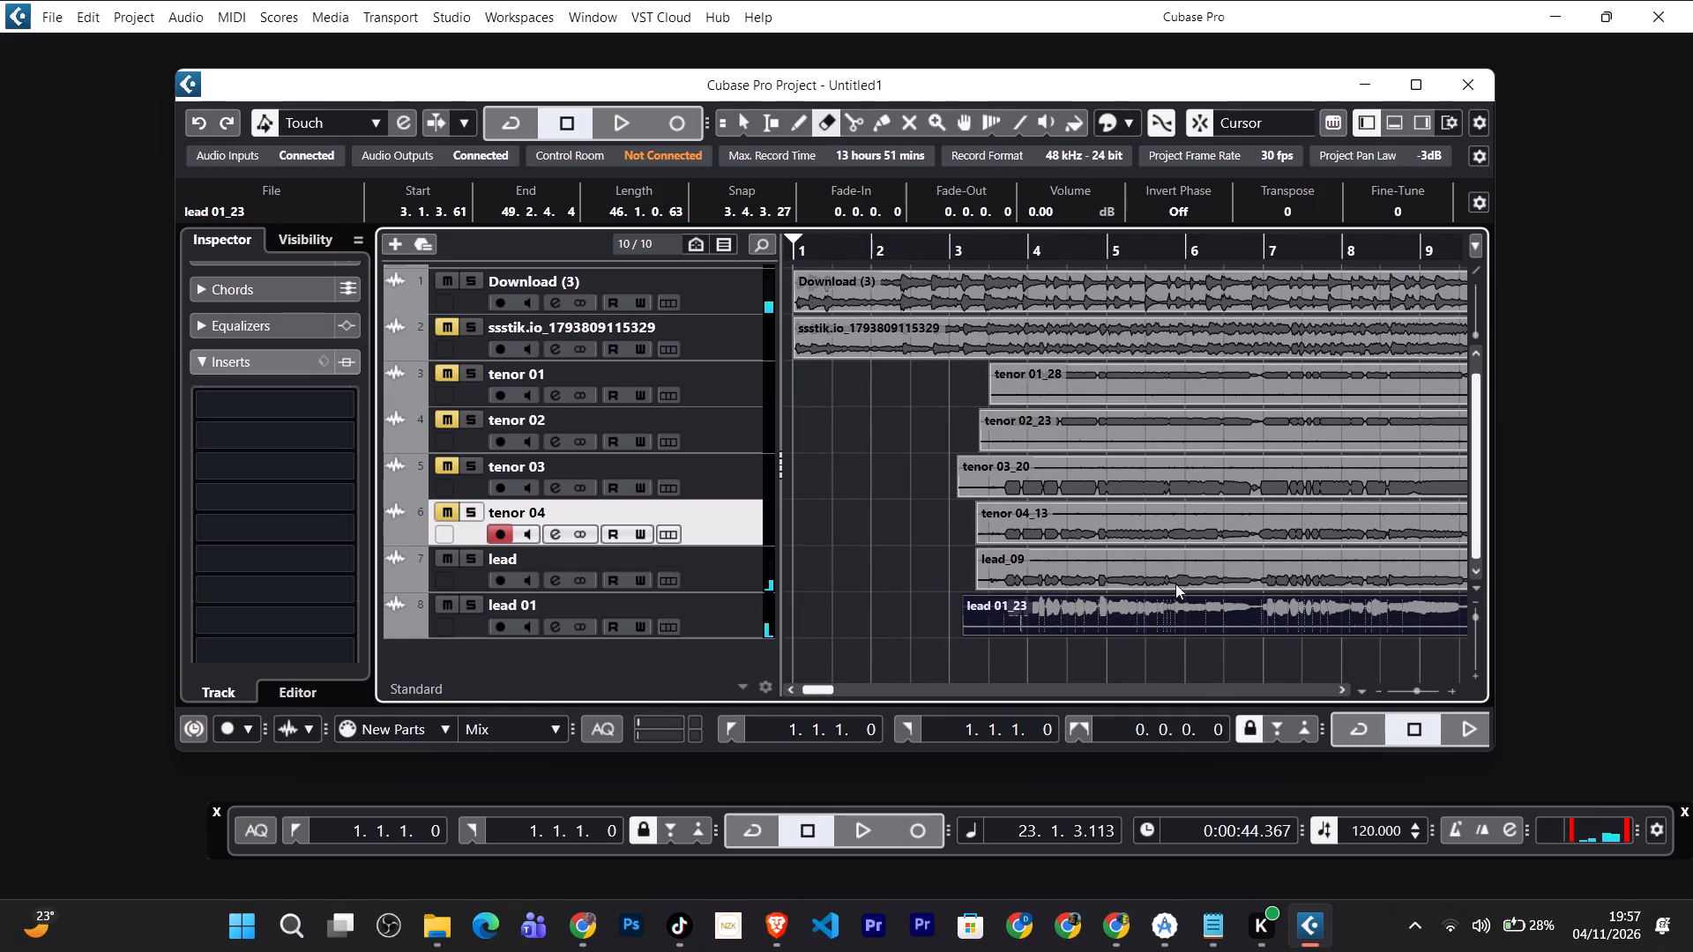
{"action": "left_click_drag", "start_coordinate": [1175, 584], "coordinate": [1172, 568]}
{"action": "left_click", "coordinate": [1172, 568]}
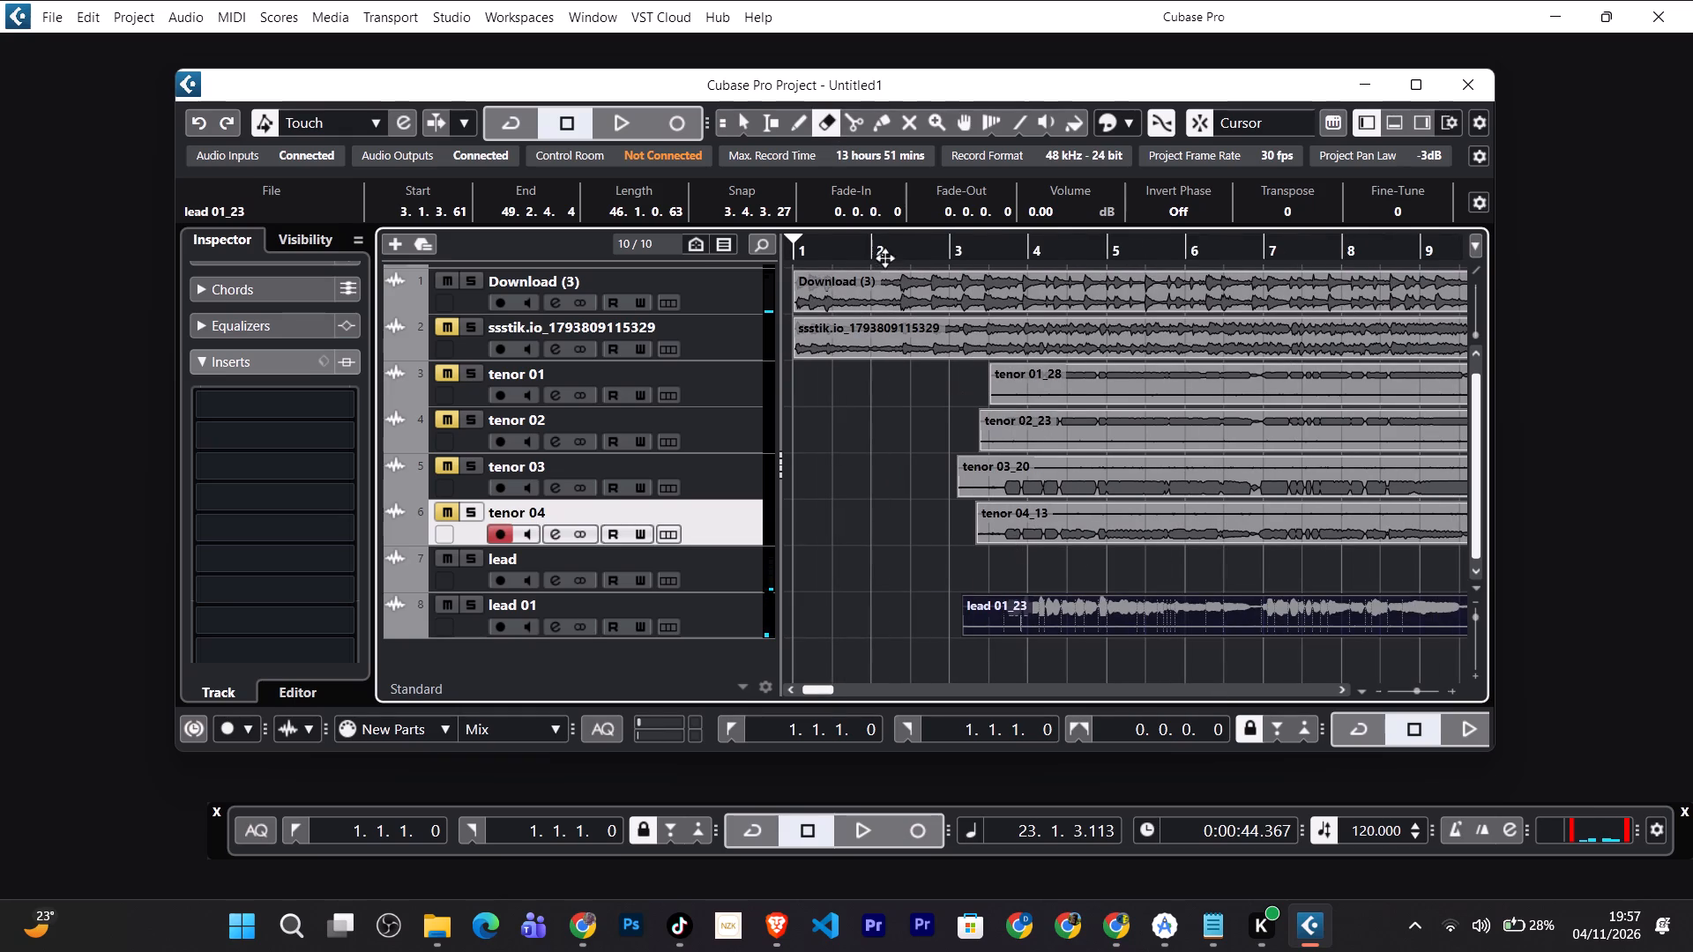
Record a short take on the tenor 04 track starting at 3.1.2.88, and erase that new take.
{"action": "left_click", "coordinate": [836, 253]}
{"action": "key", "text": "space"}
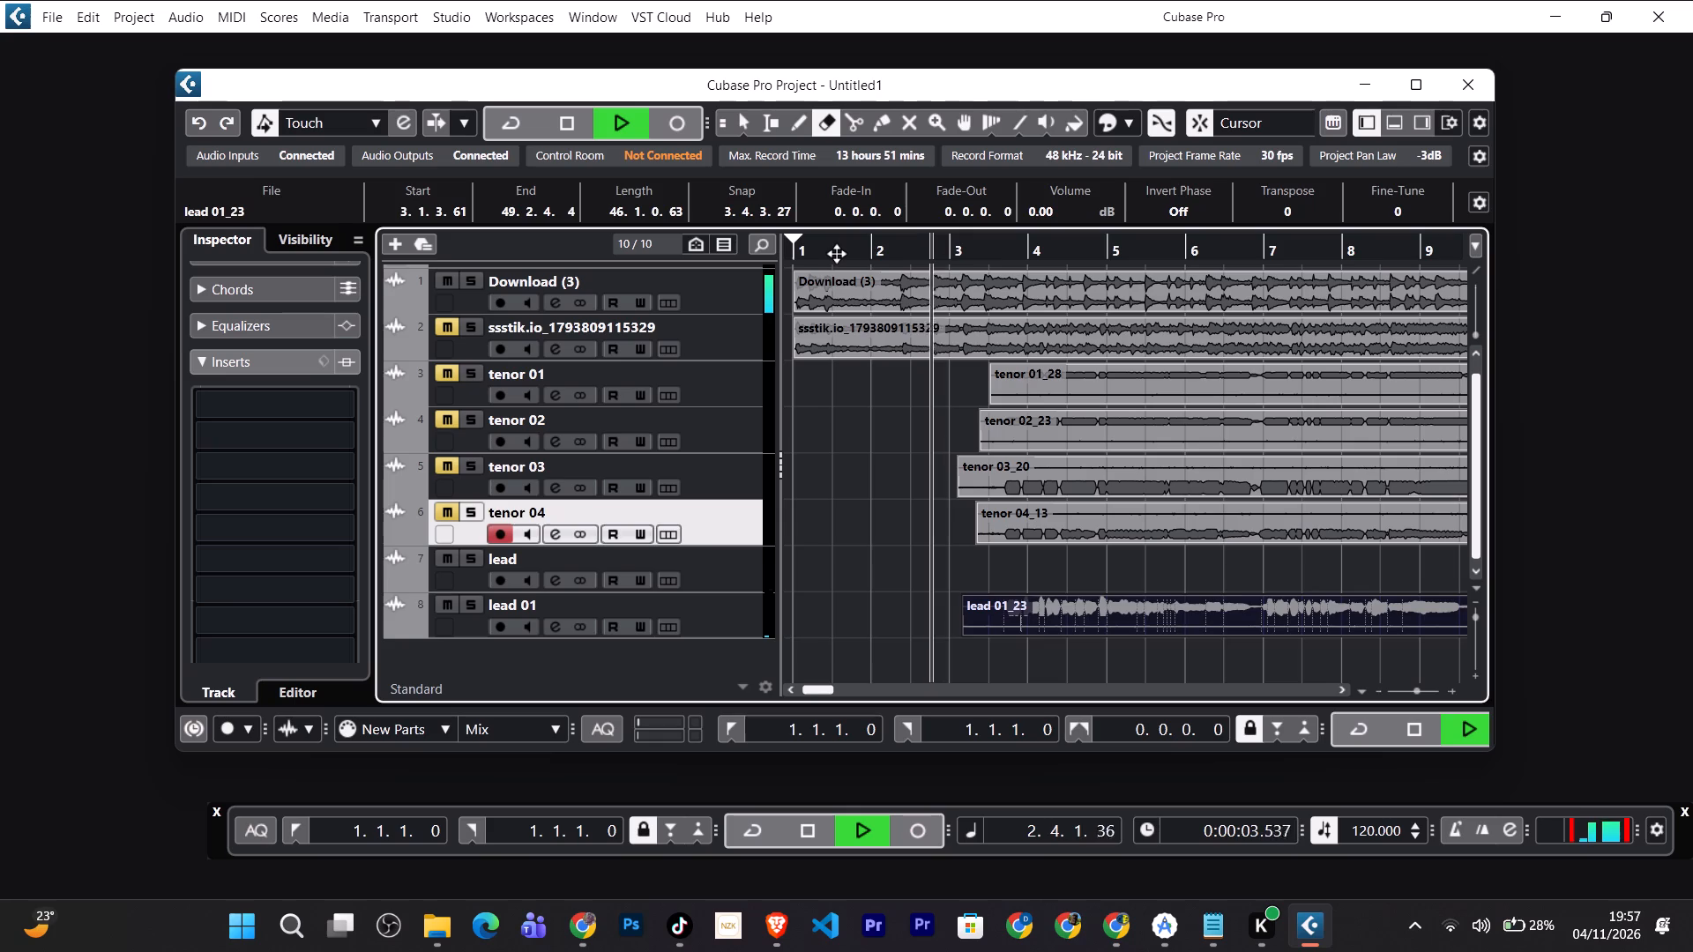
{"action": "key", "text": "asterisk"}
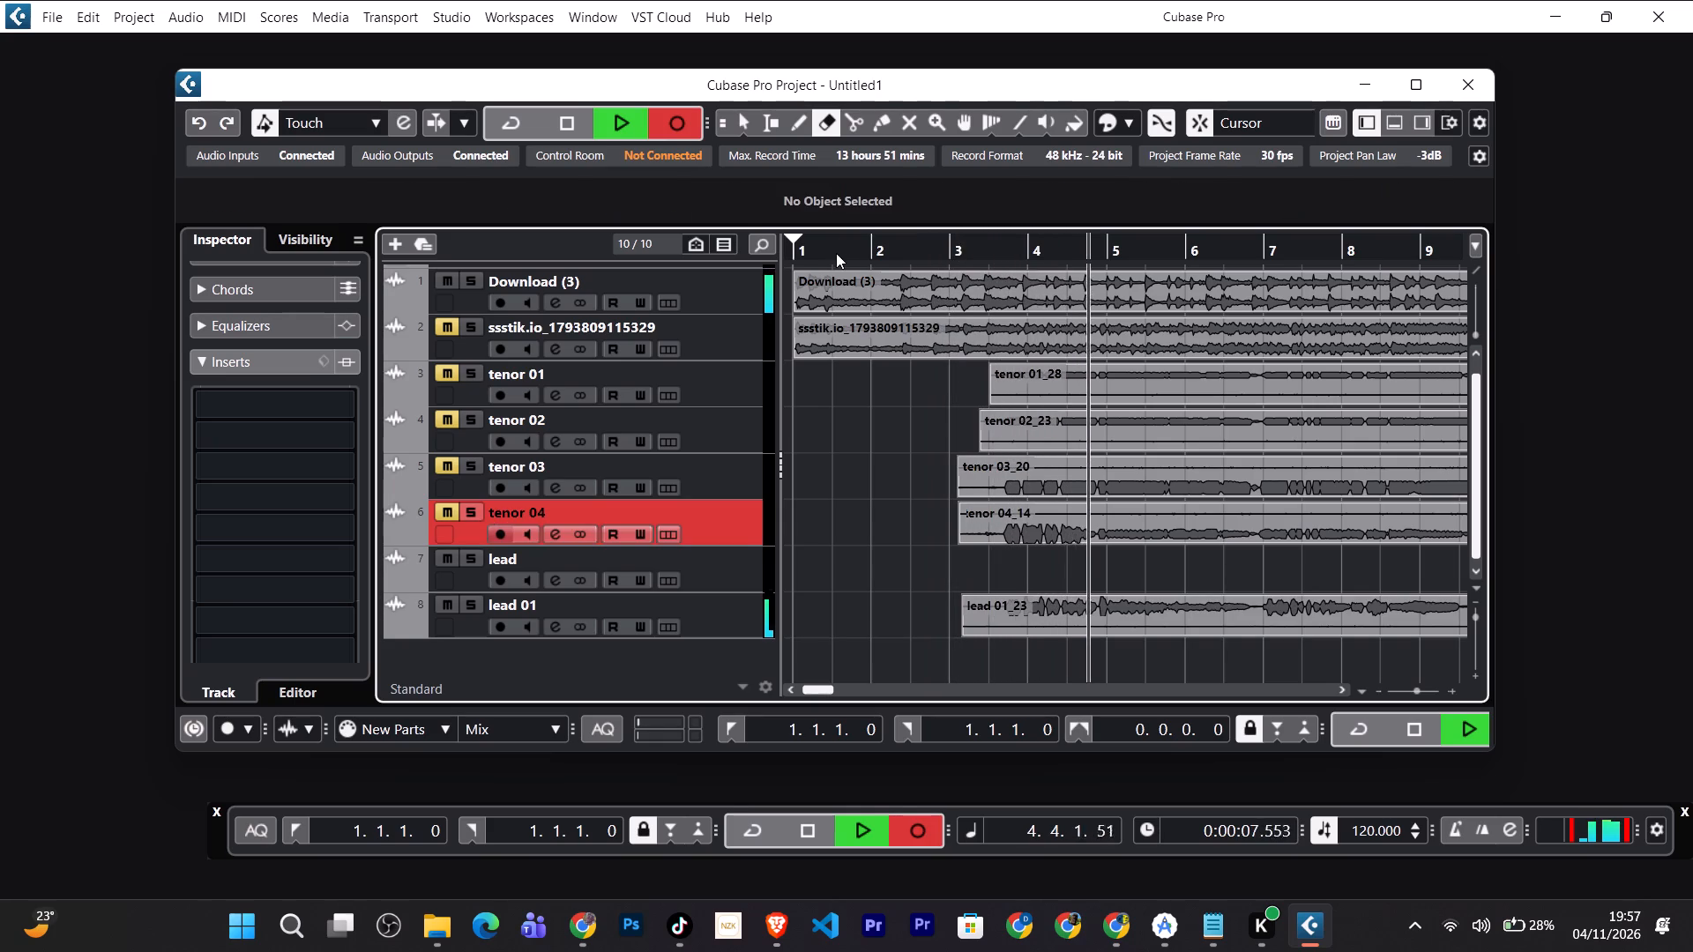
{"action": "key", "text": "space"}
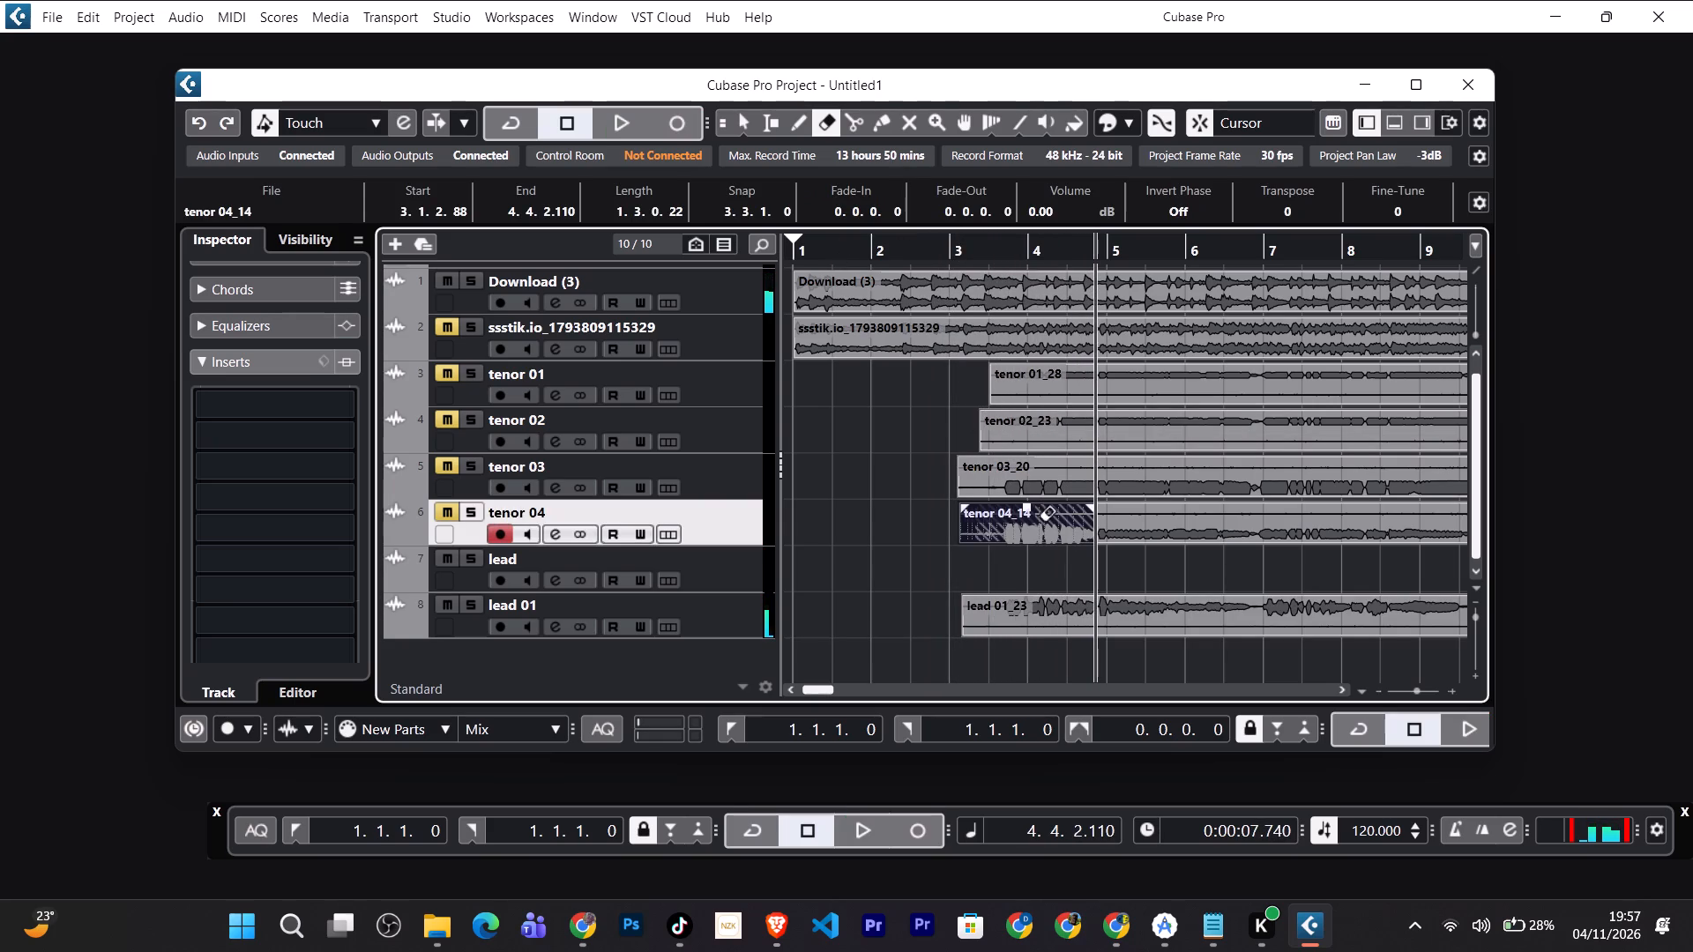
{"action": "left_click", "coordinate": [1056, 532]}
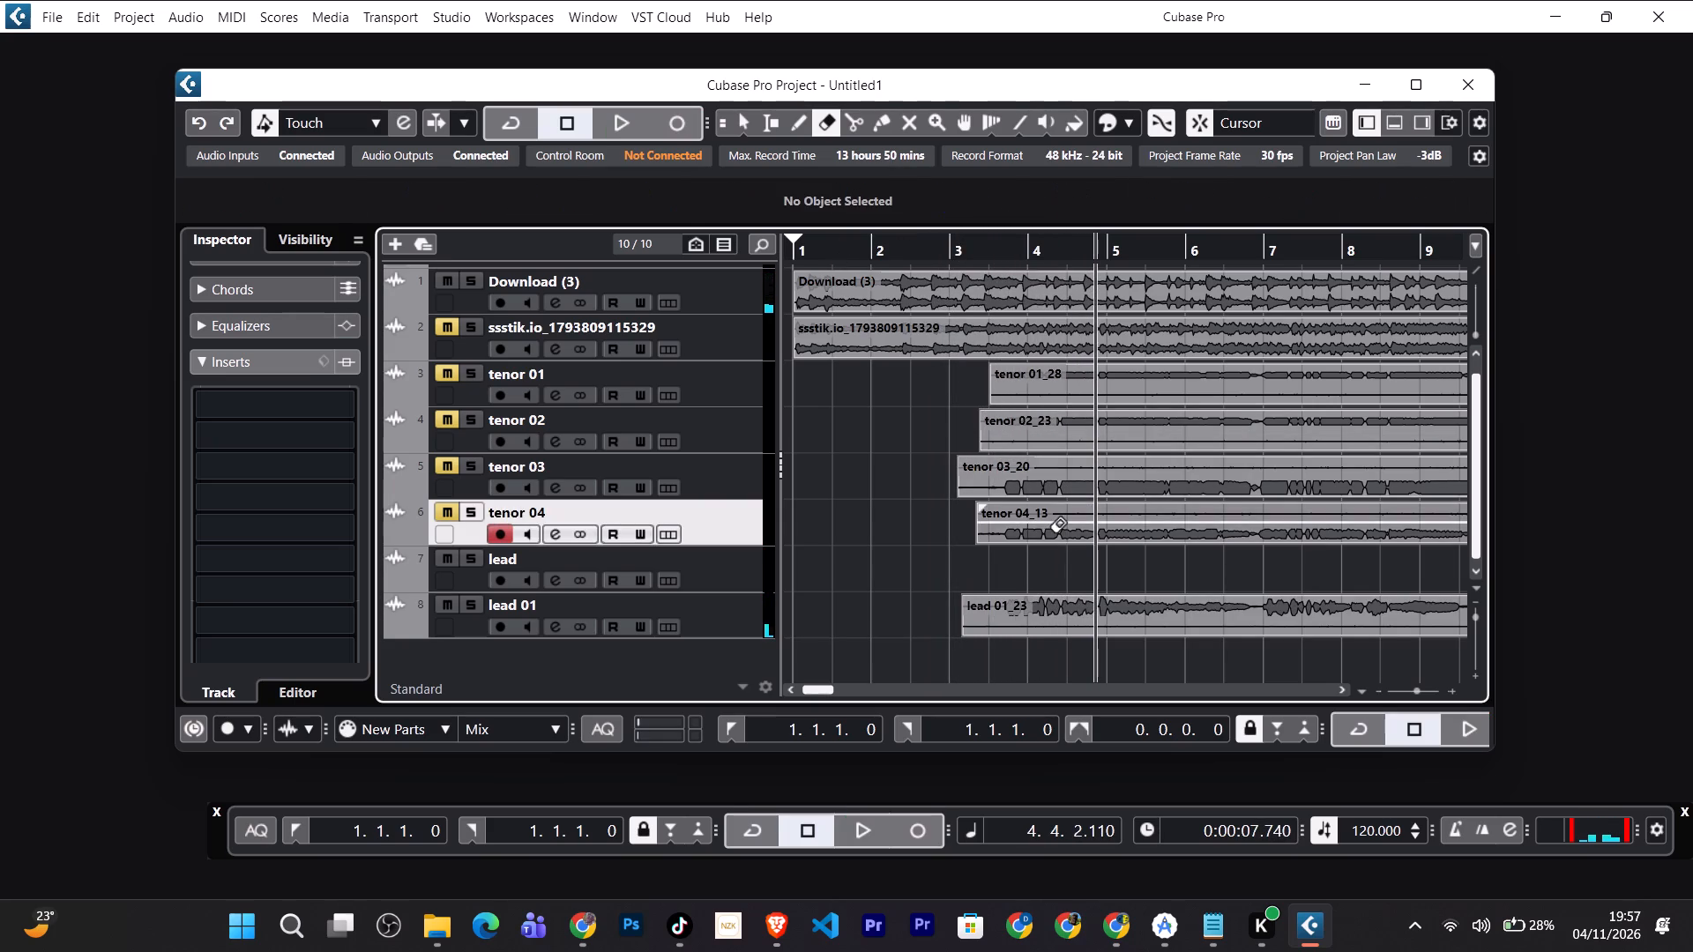
Select the lead track and record a new take over Download (3) and lead 01, punching in around beat 3.2.
{"action": "left_click", "coordinate": [739, 575]}
{"action": "type", "text": "b"}
{"action": "key", "text": "space"}
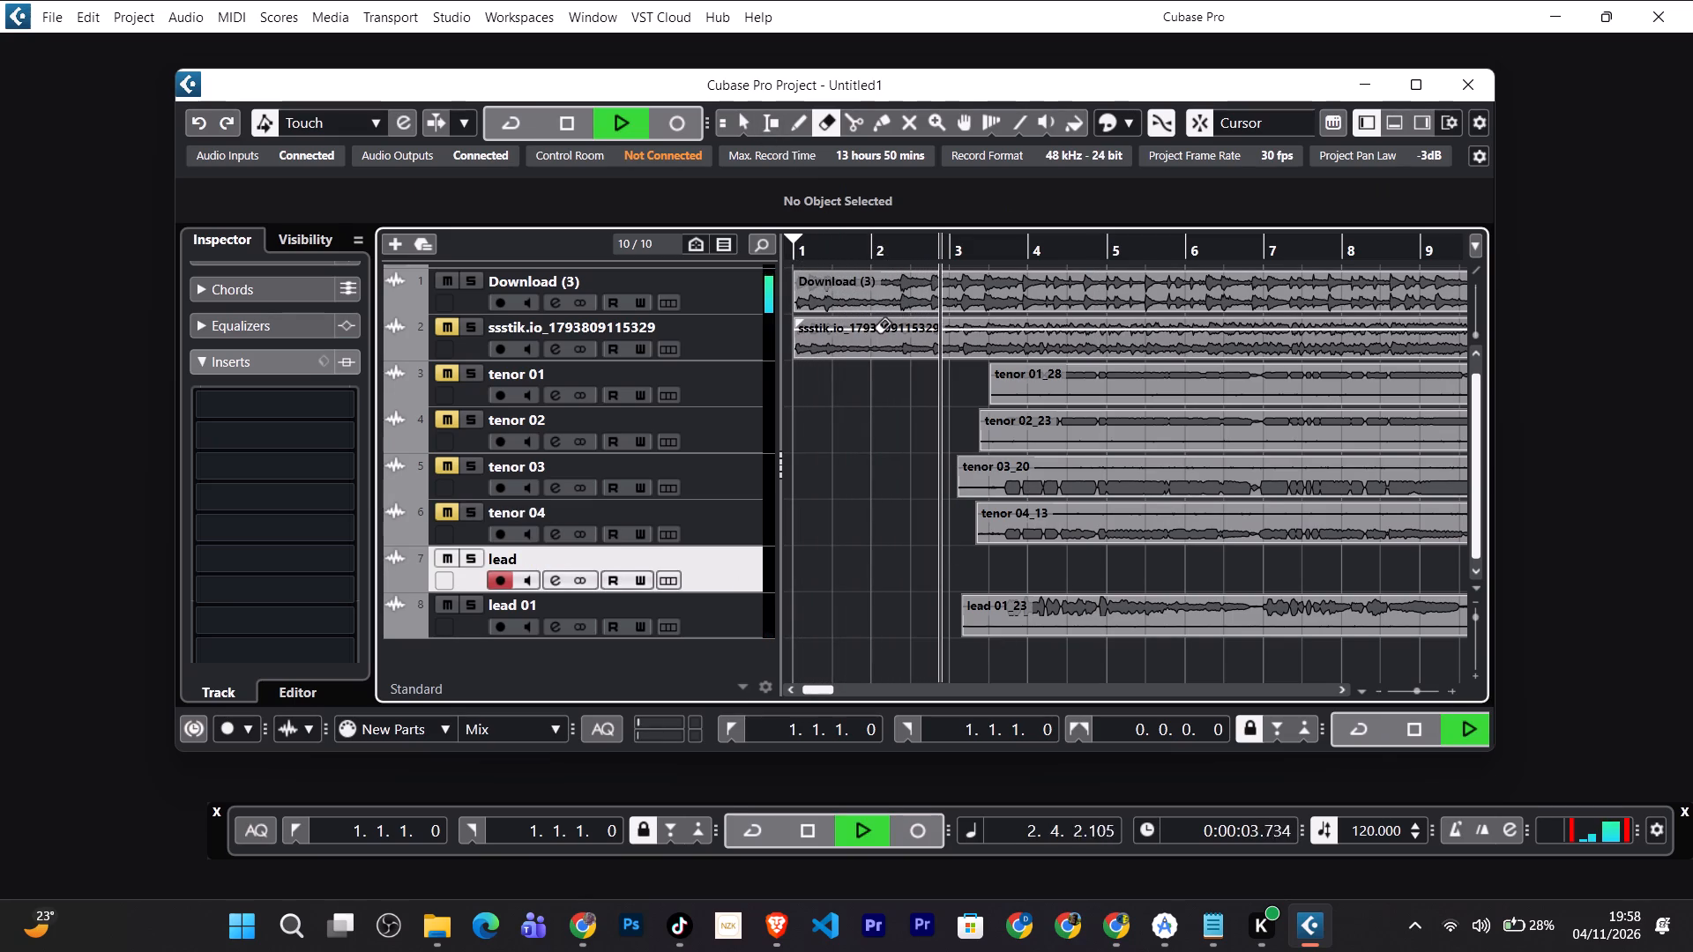
{"action": "key", "text": "asterisk"}
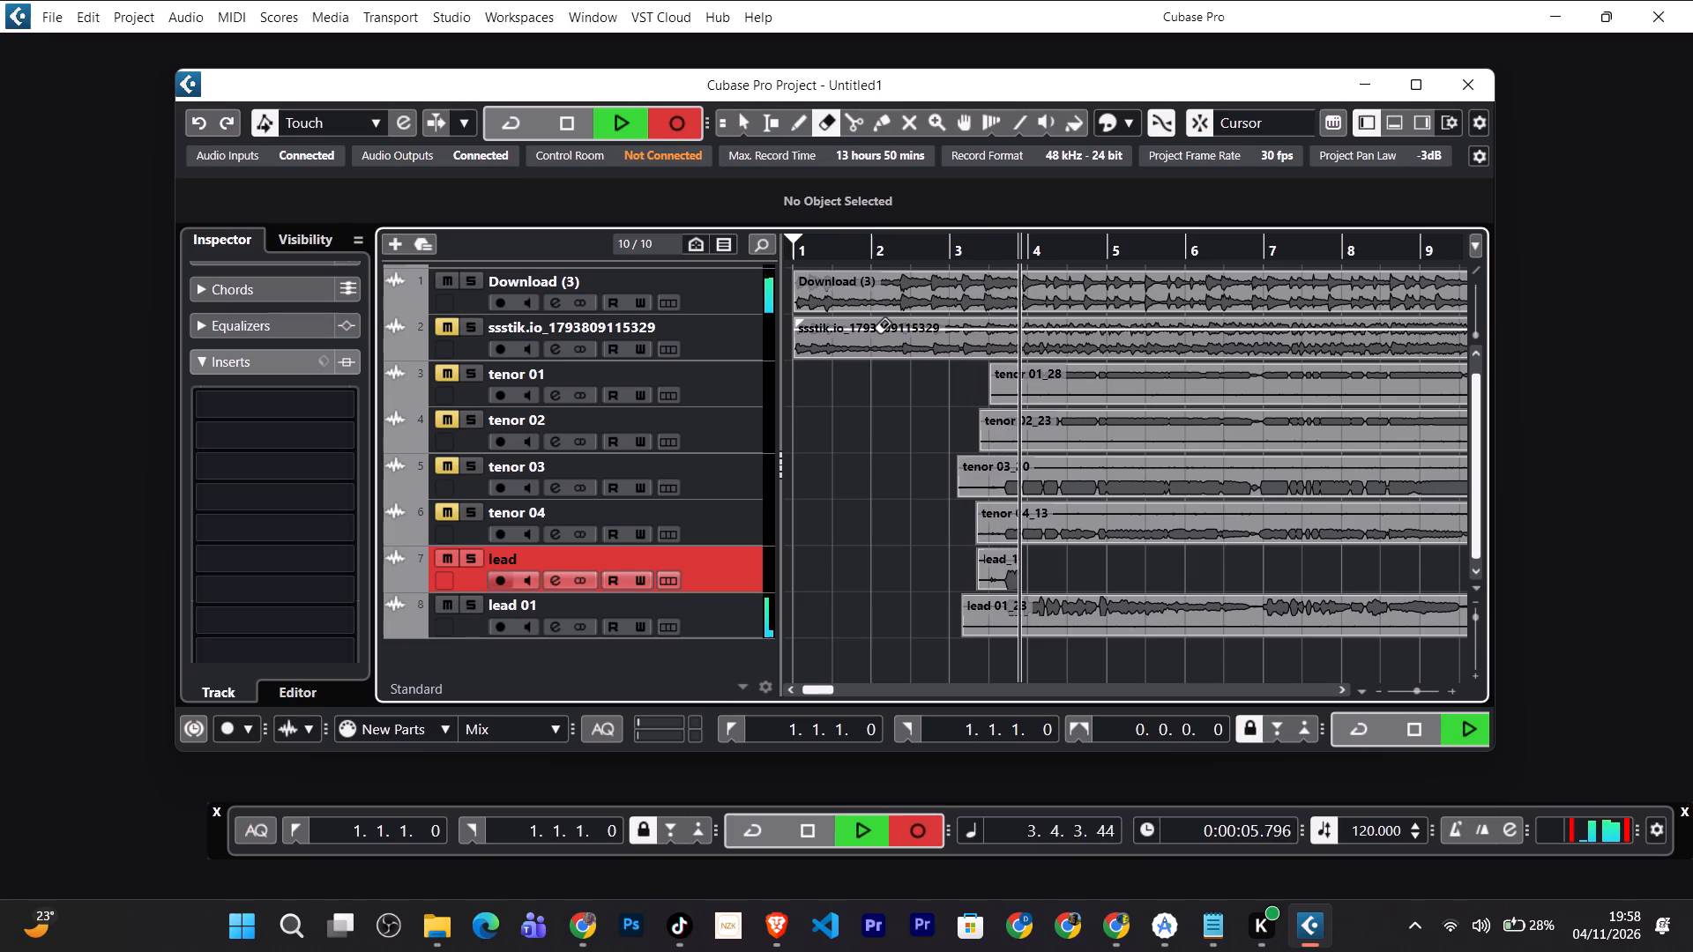
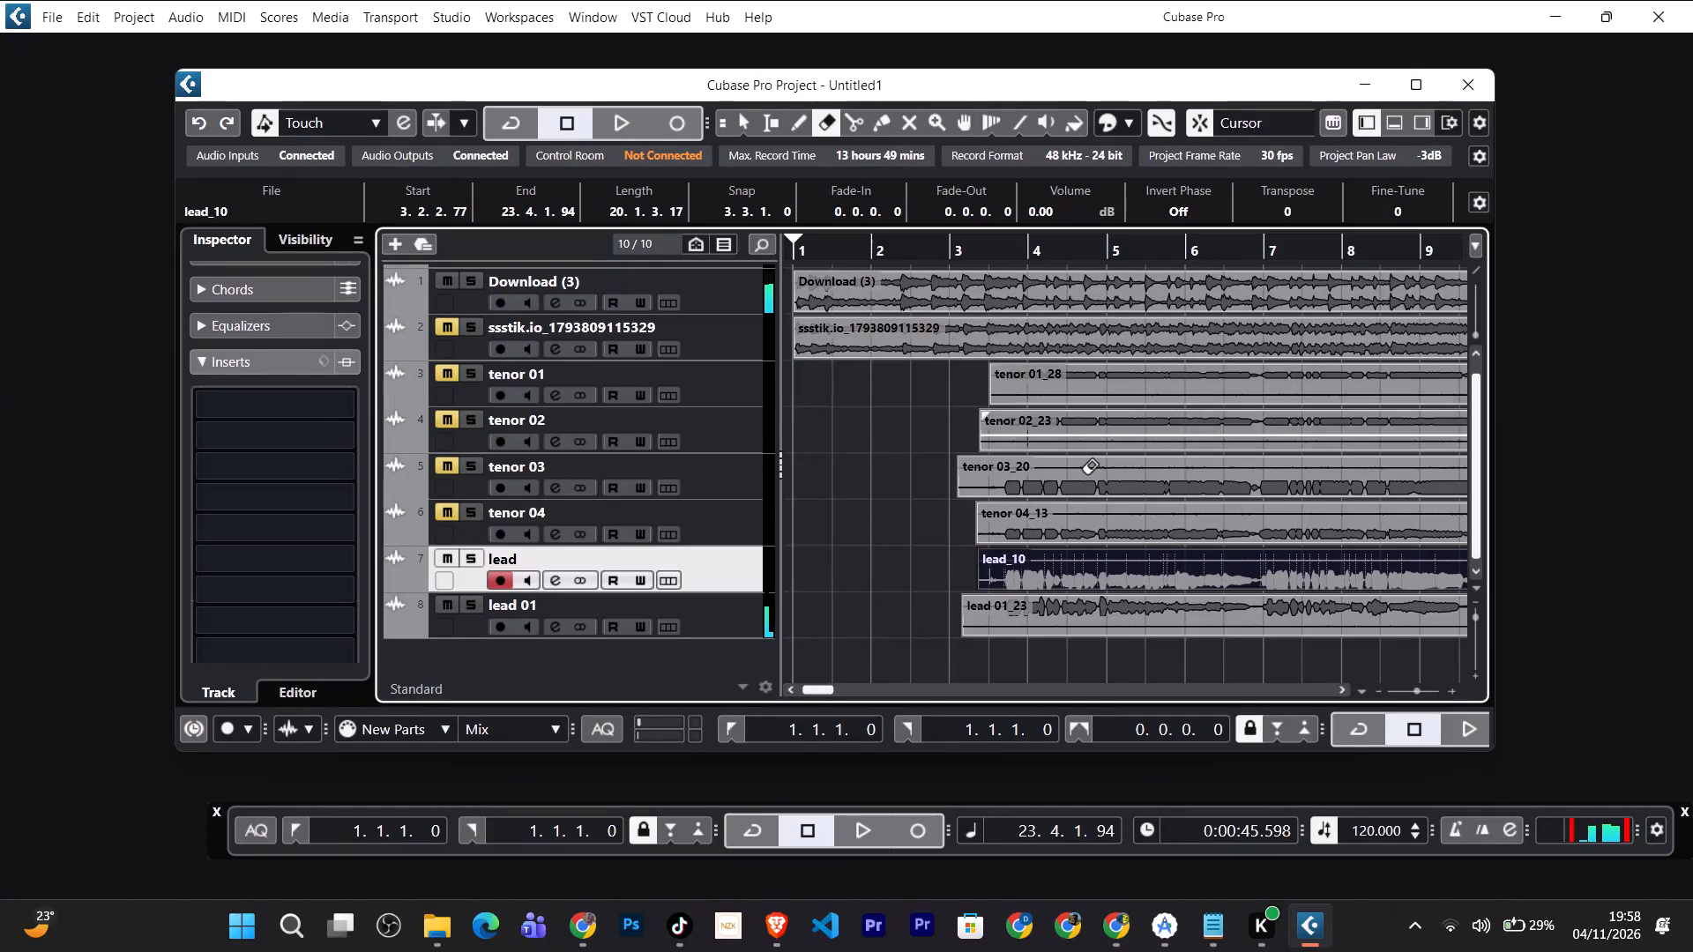
Erase the lead_10 take from the lead track.
{"action": "left_click", "coordinate": [1160, 592]}
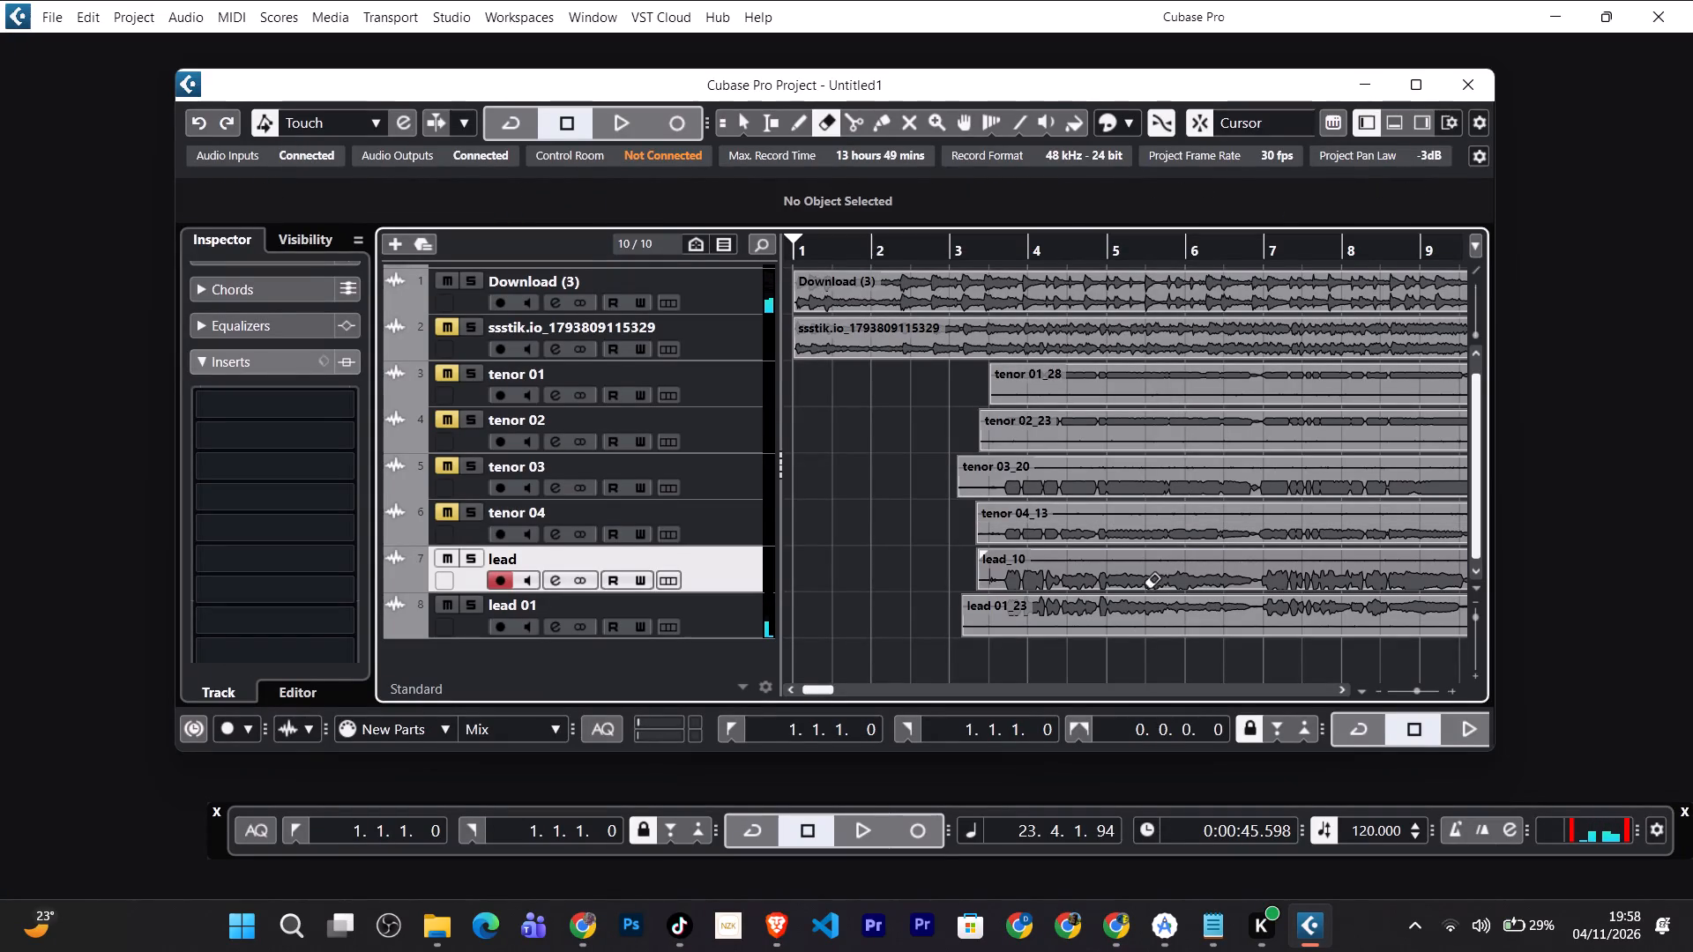
{"action": "left_click", "coordinate": [1150, 584]}
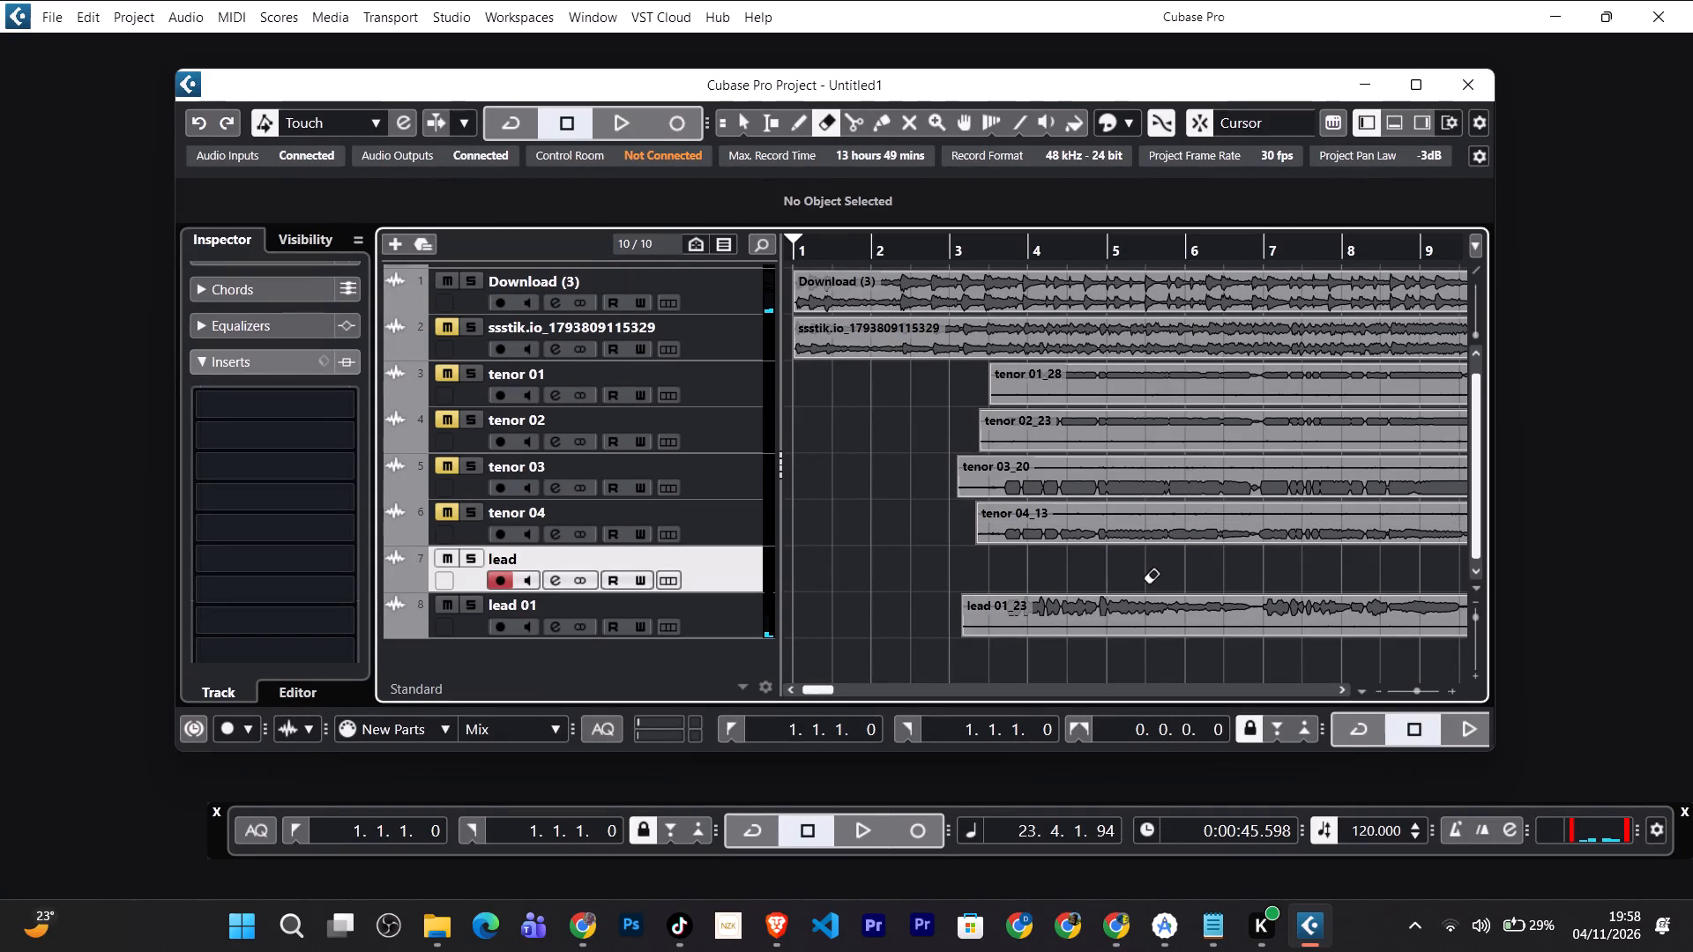
Play from the project start and record a new take on the lead track, punching in around beat 3.2.
{"action": "type", "text": "b"}
{"action": "key", "text": "space"}
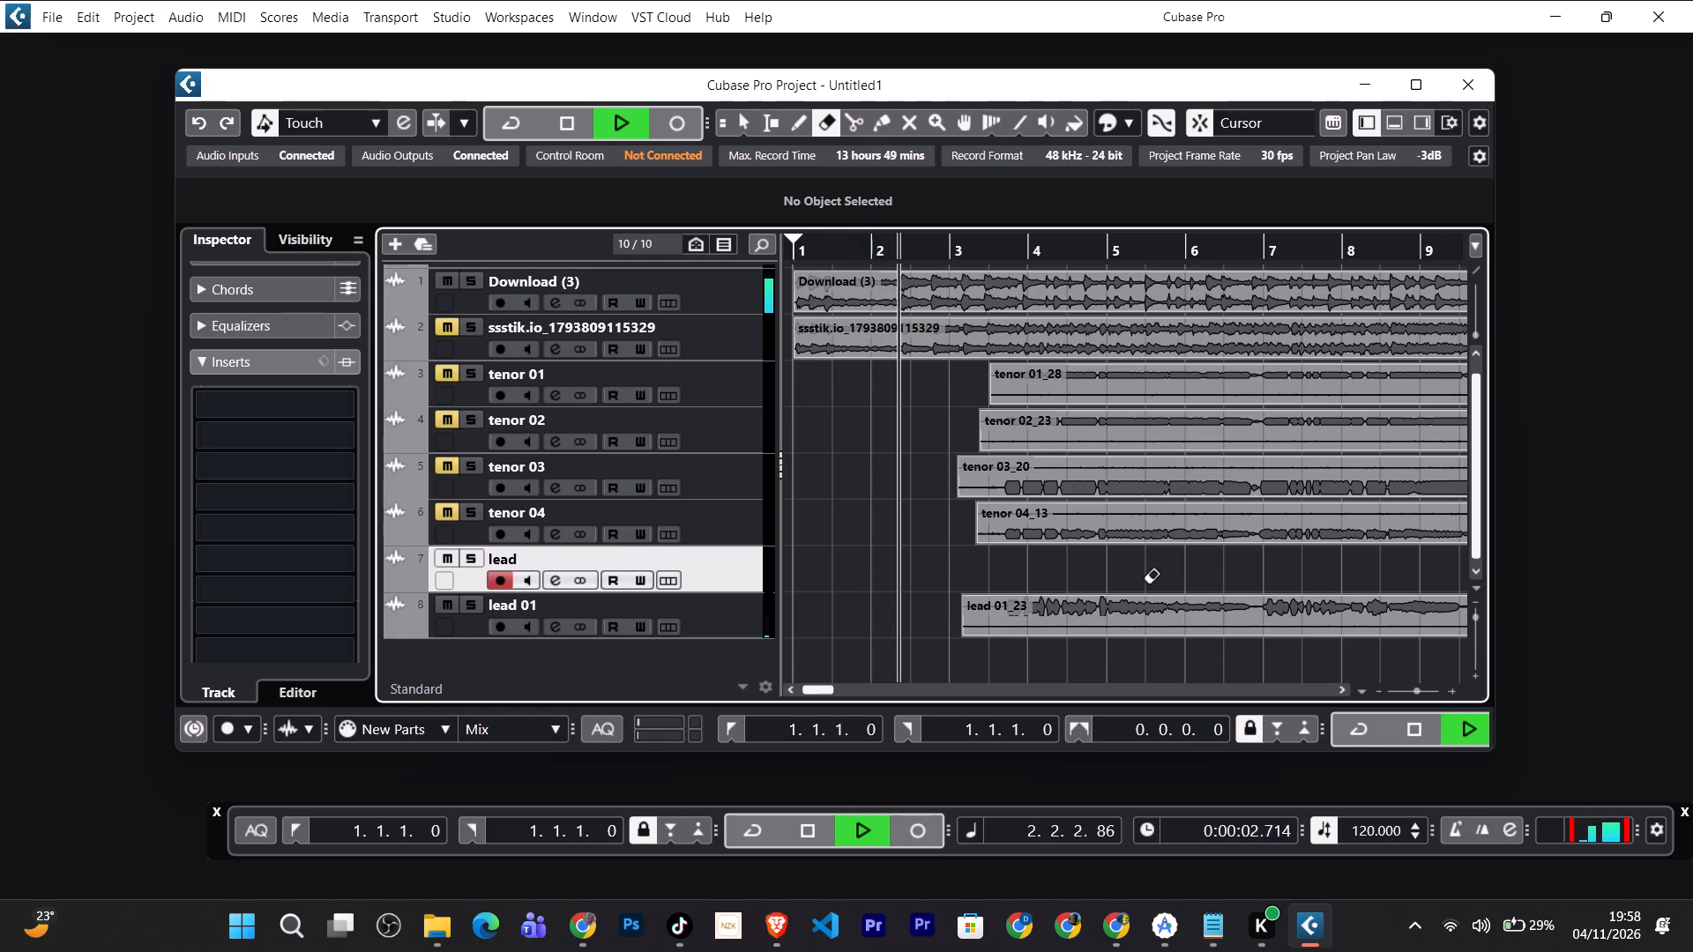
{"action": "key", "text": "asterisk"}
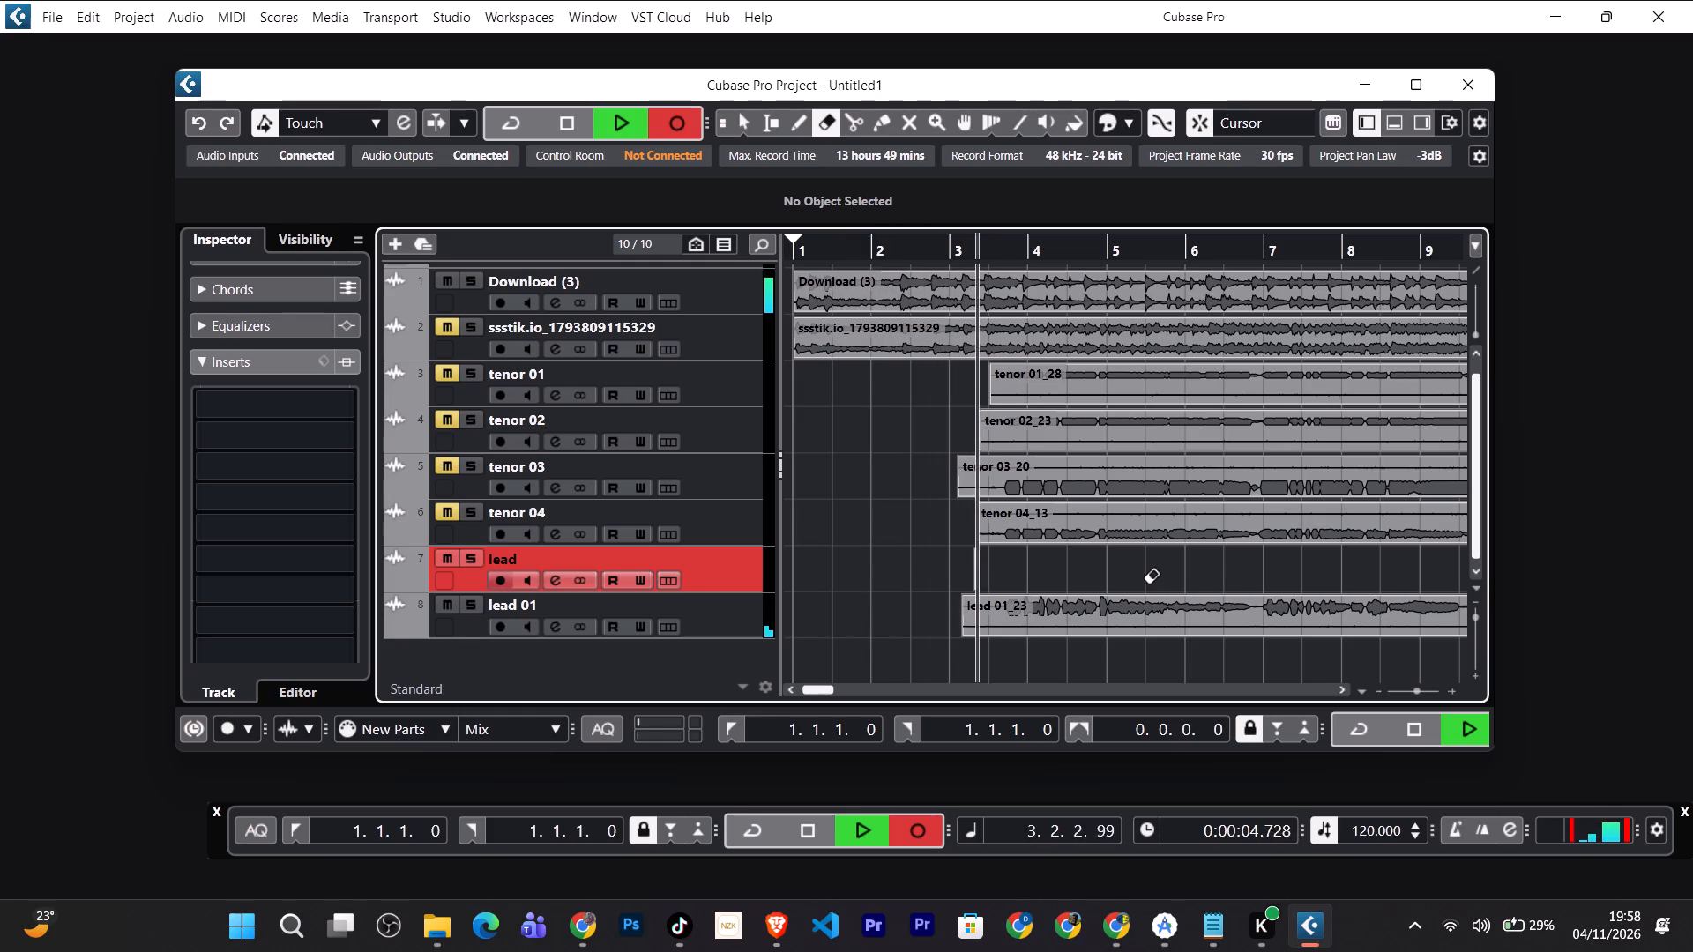
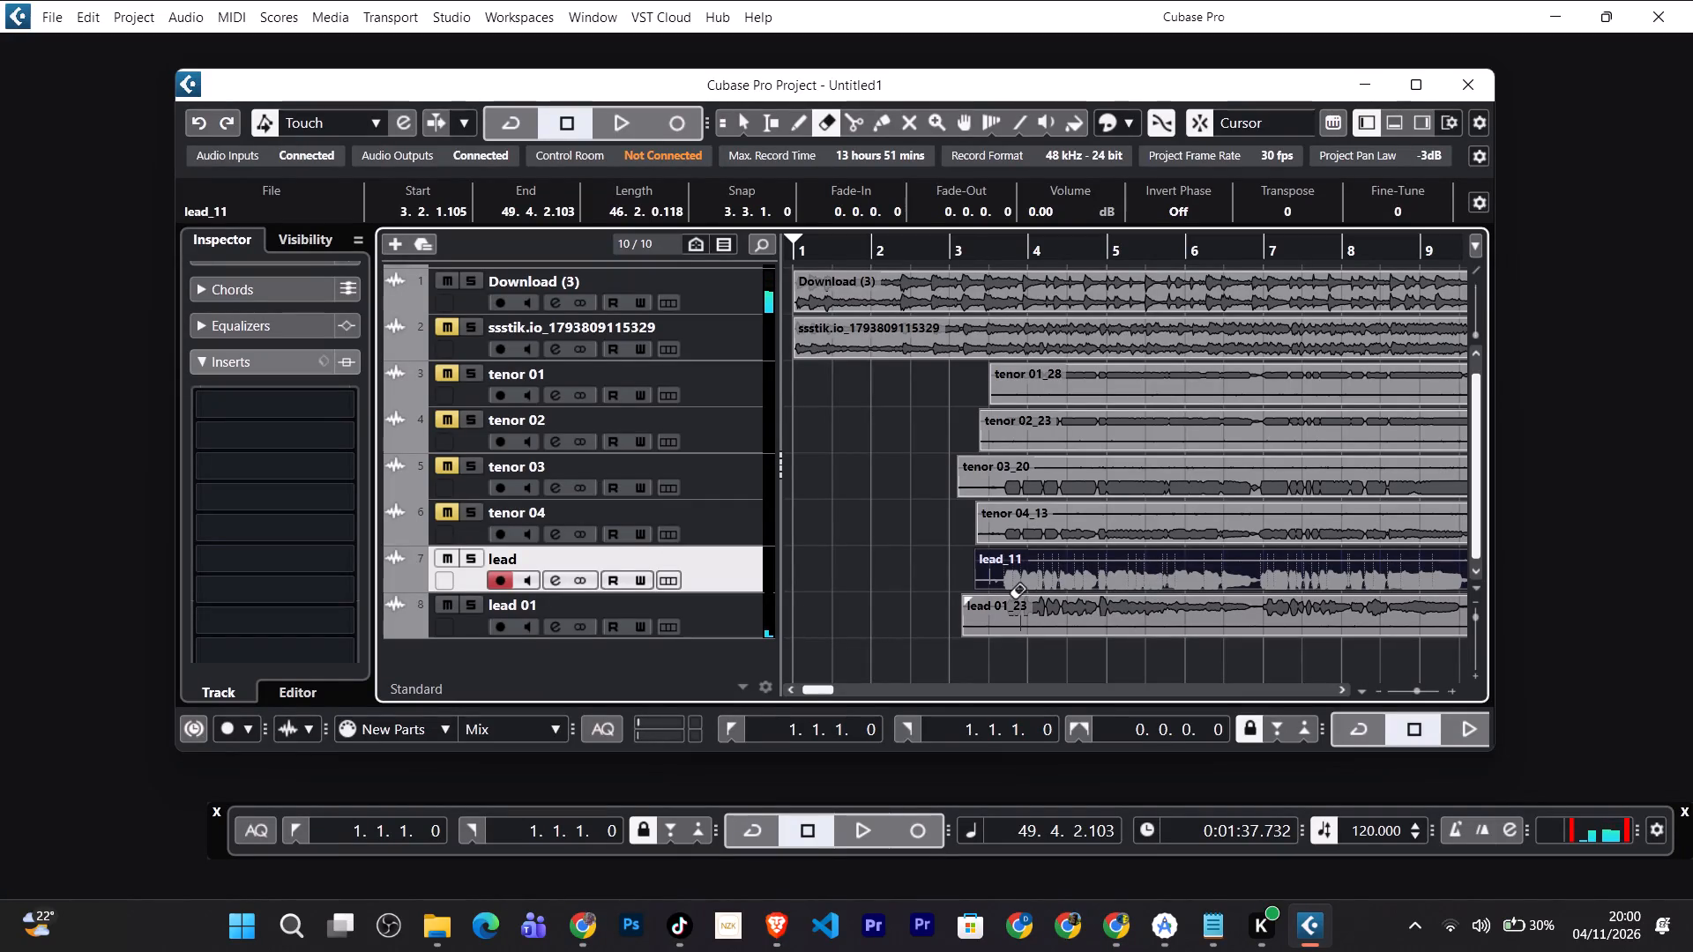
Play the project from the start to listen to the new lead take with Download (3) and lead 01.
{"action": "type", "text": "bb"}
{"action": "key", "text": "space"}
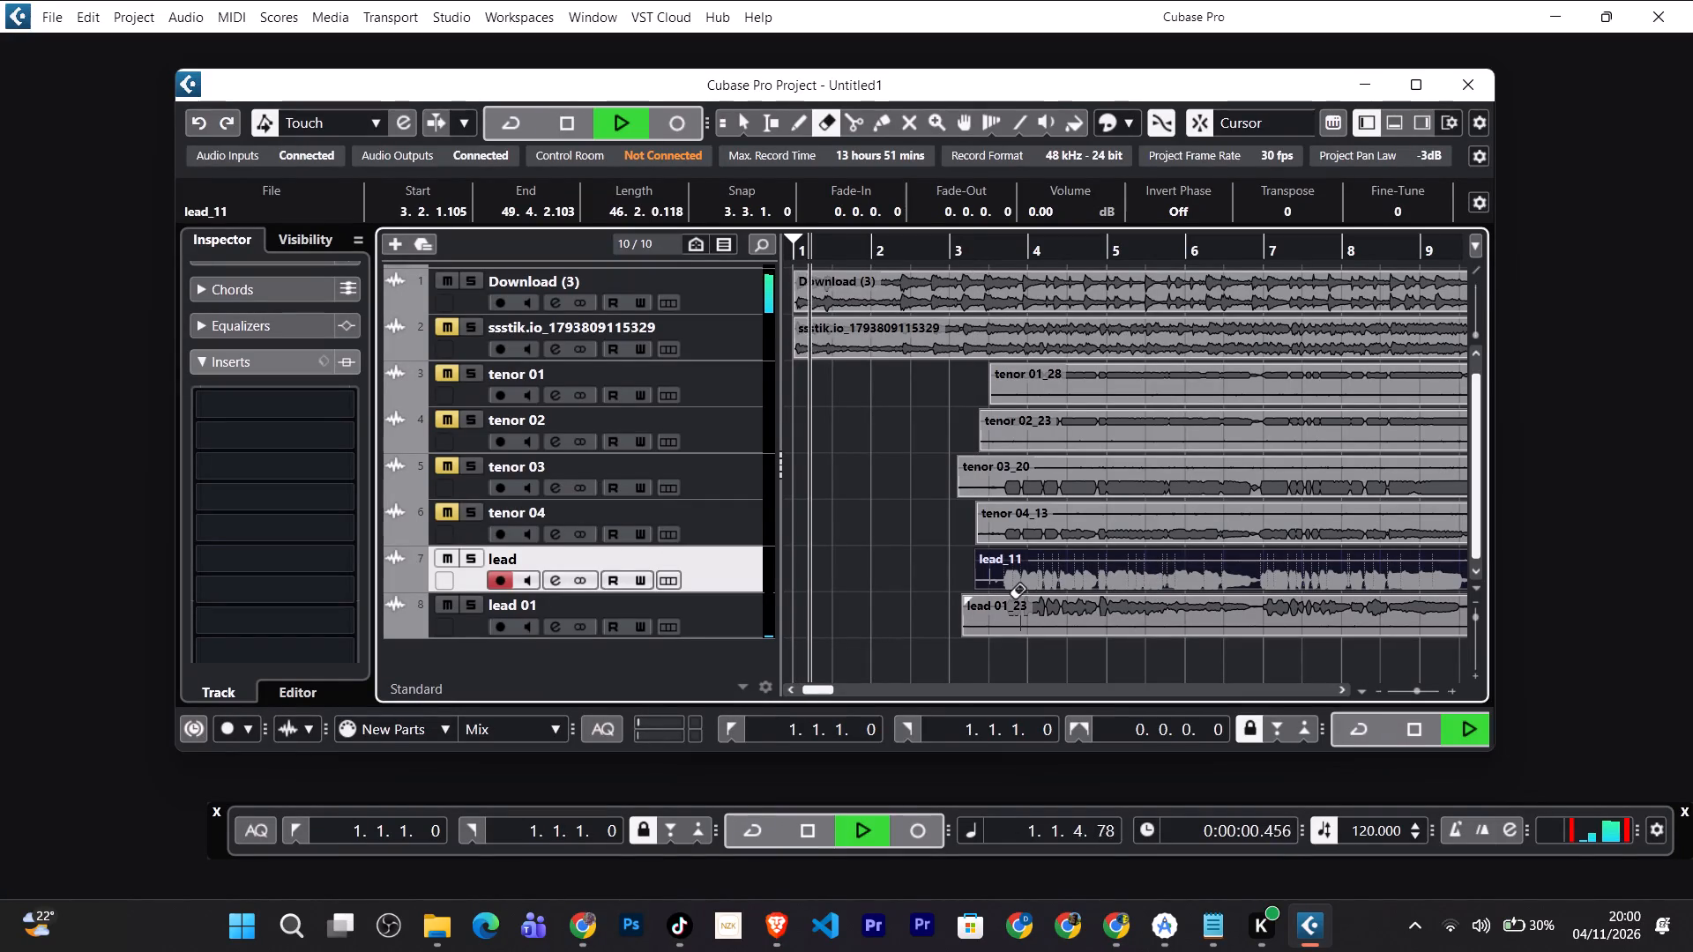
{"action": "left_click", "coordinate": [712, 552]}
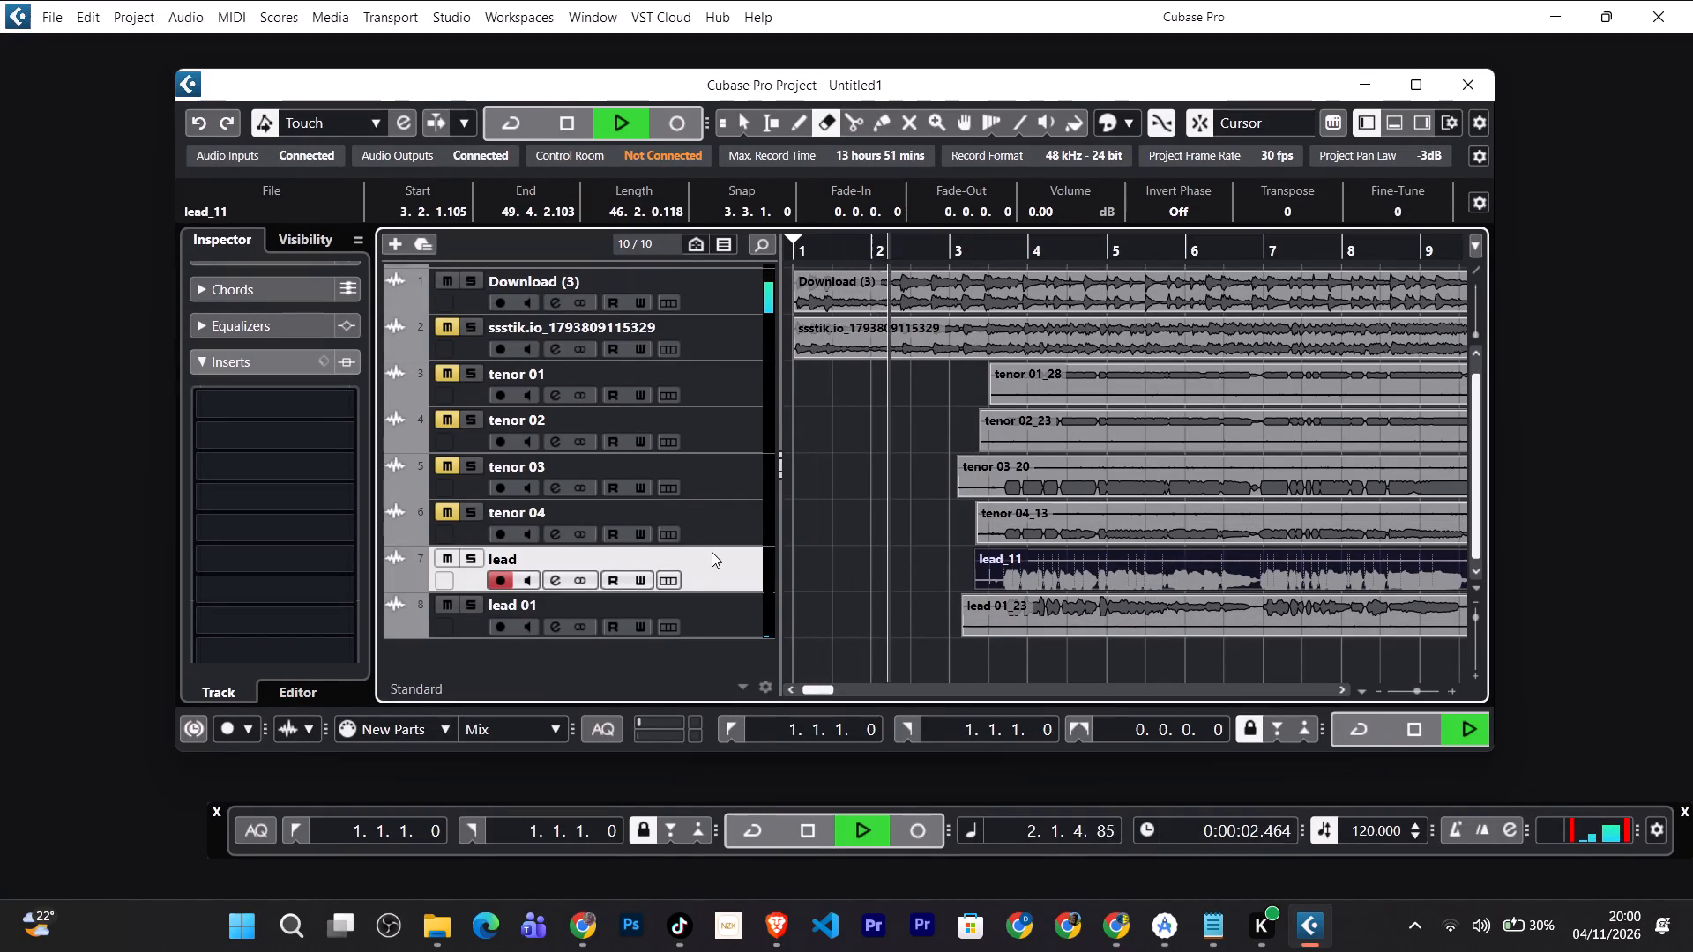
With the selection tool, lower the volume of the lead_11 event on the lead track to -4.92 dB.
{"action": "left_click", "coordinate": [742, 112]}
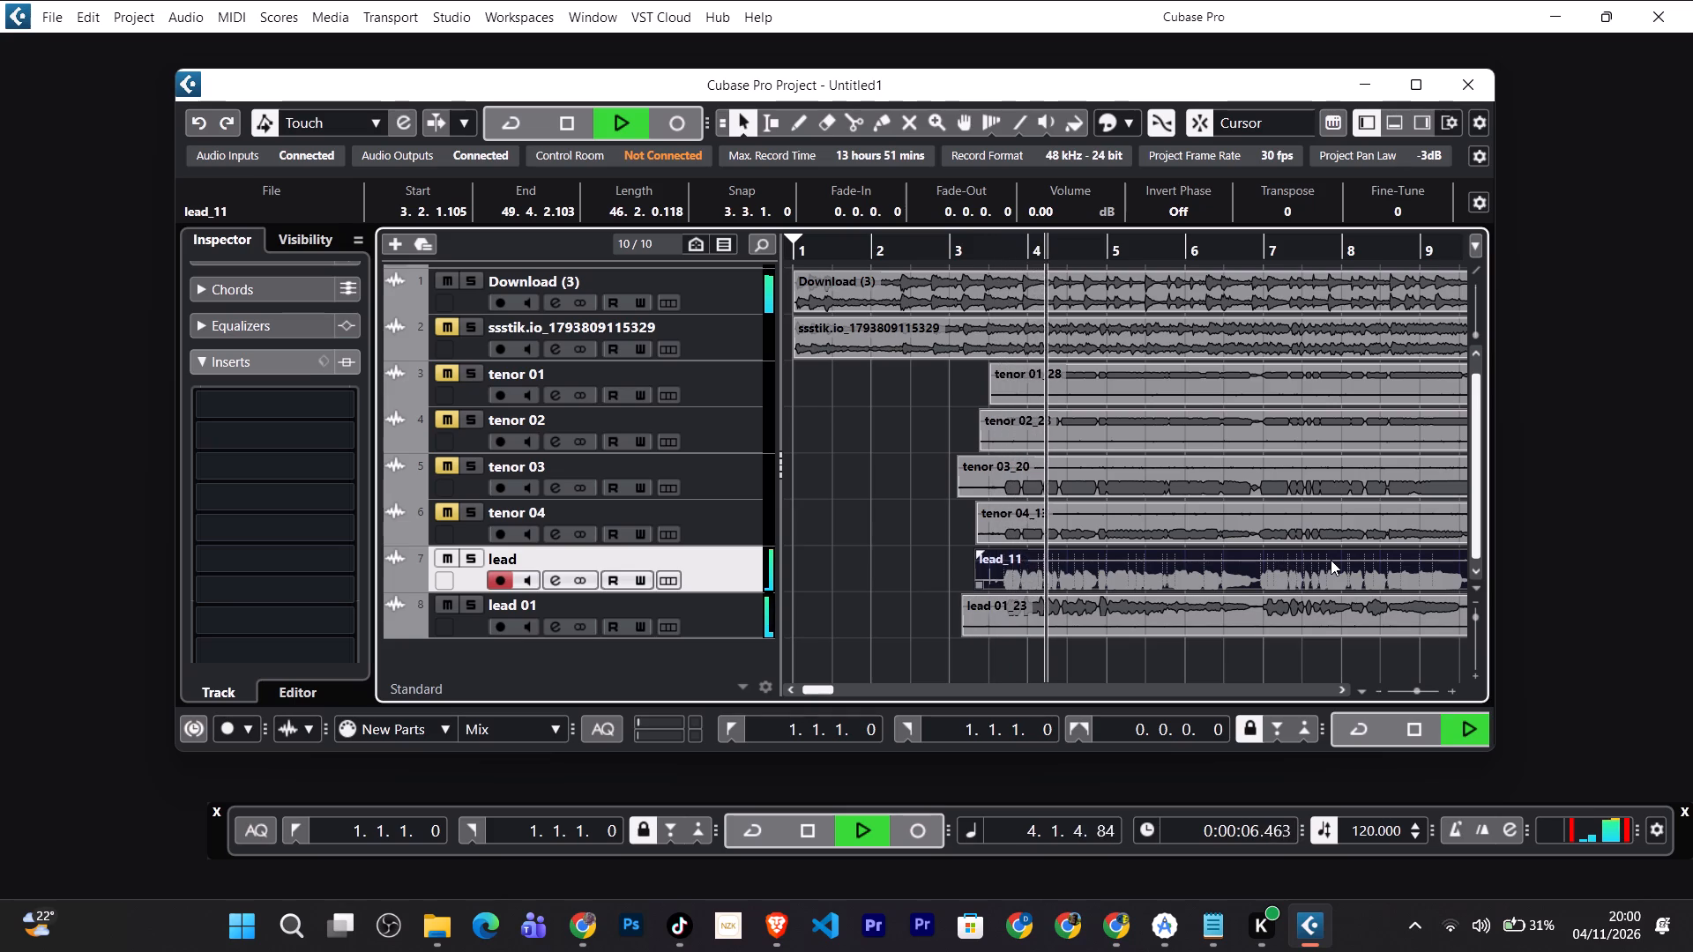
{"action": "scroll", "coordinate": [1331, 560], "scroll_direction": "left", "scroll_amount": 2}
{"action": "scroll", "coordinate": [1331, 560], "scroll_direction": "down", "scroll_amount": 9, "text": "ctrl"}
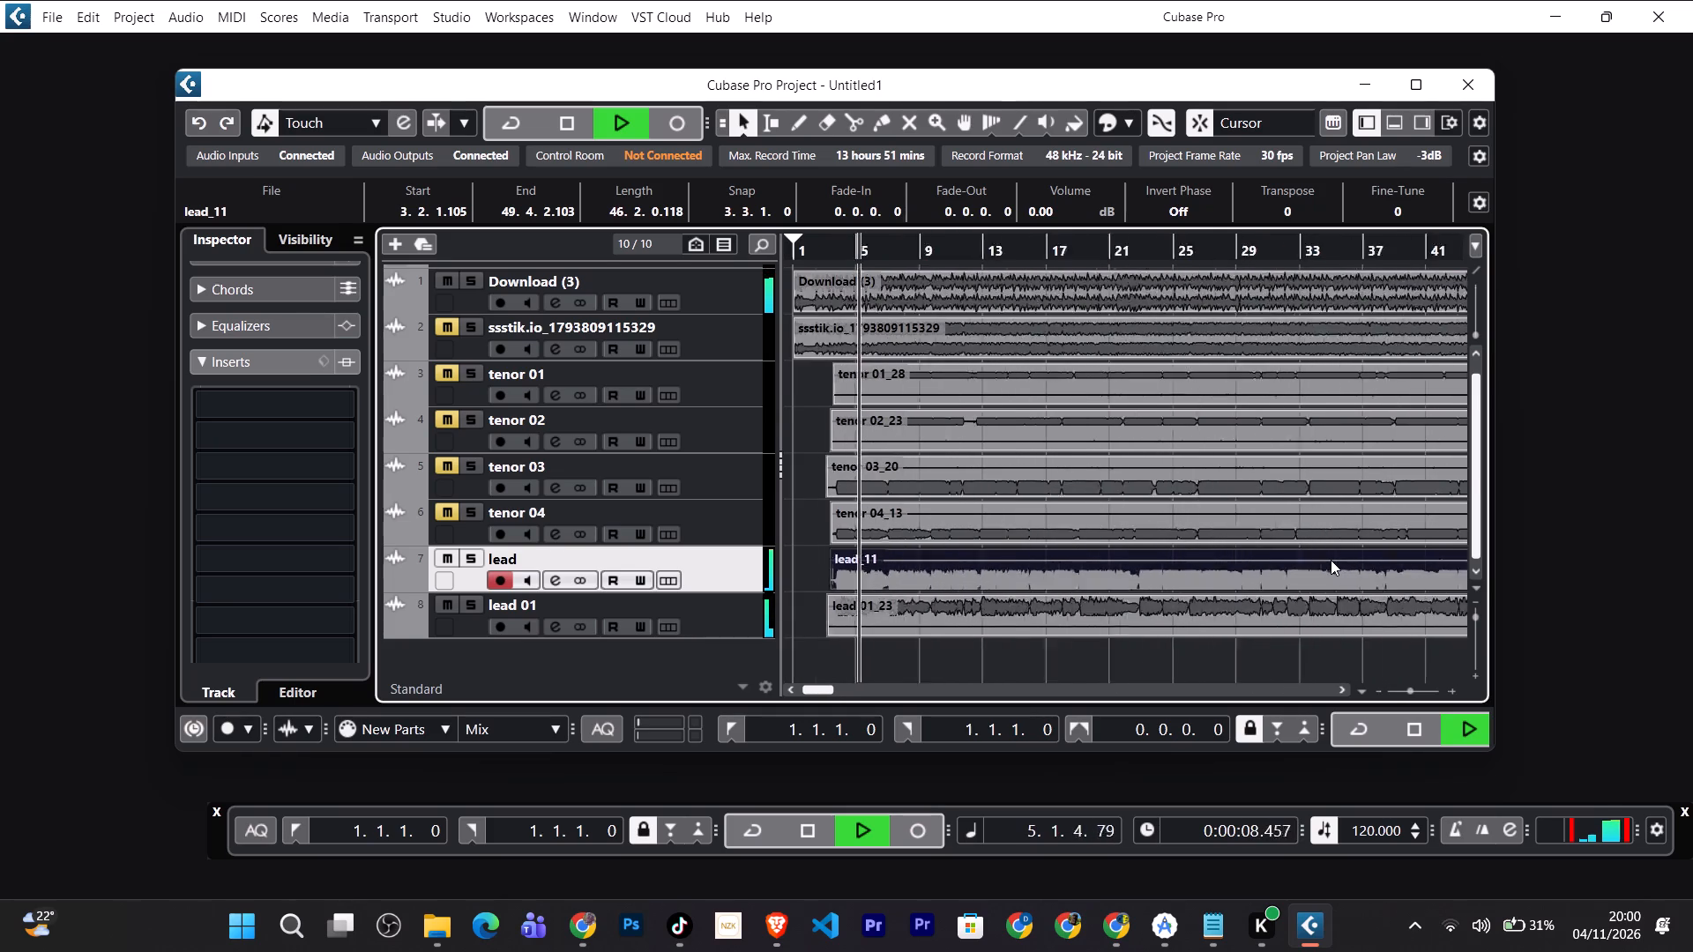
{"action": "scroll", "coordinate": [1331, 560], "scroll_direction": "down", "scroll_amount": 2, "text": "ctrl"}
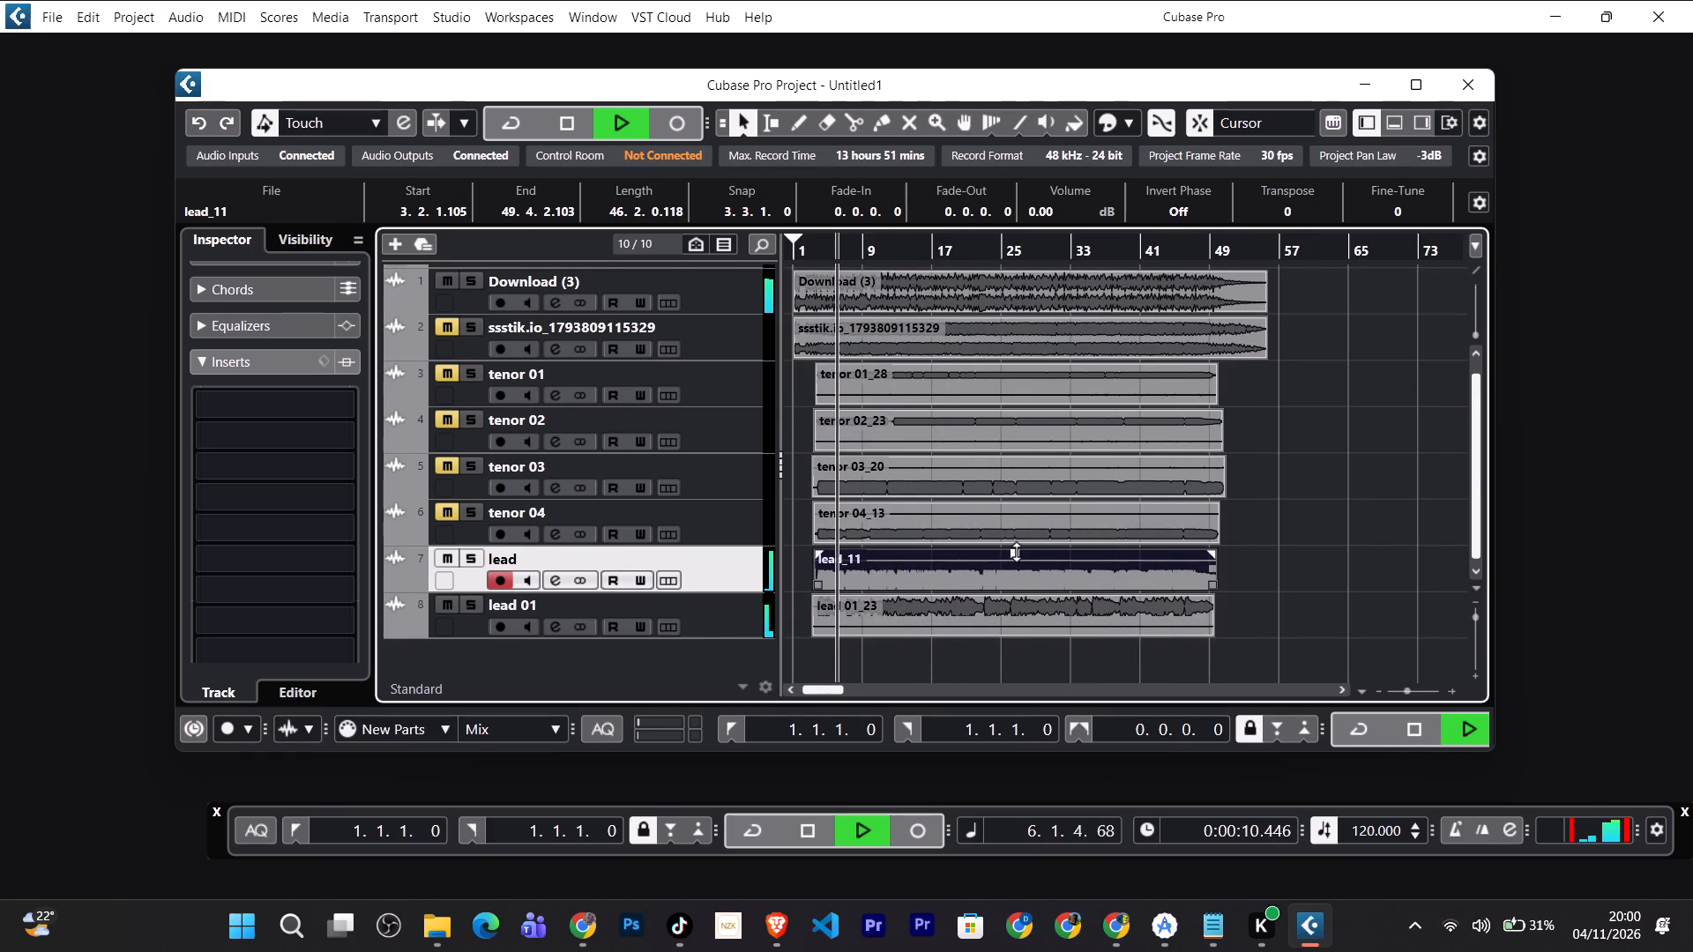
{"action": "left_click_drag", "start_coordinate": [1015, 551], "coordinate": [1015, 568]}
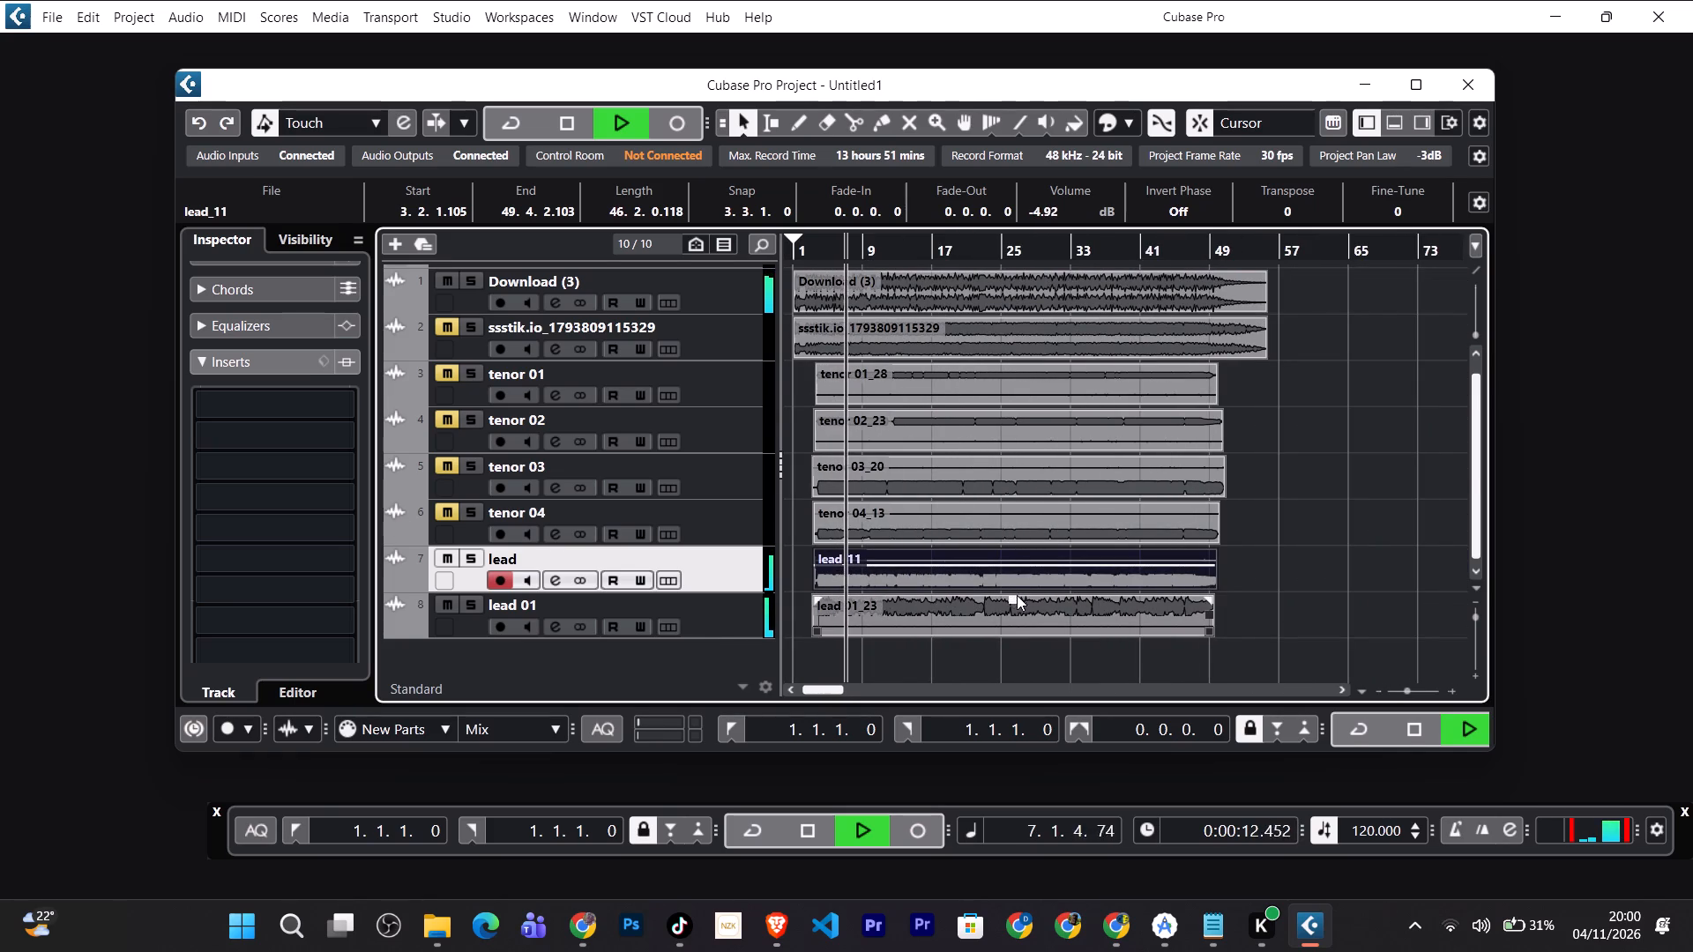
Lower the volume of the lead 01_23 event on the lead 01 track to about -3.4 dB.
{"action": "left_click_drag", "start_coordinate": [1011, 597], "coordinate": [1011, 612]}
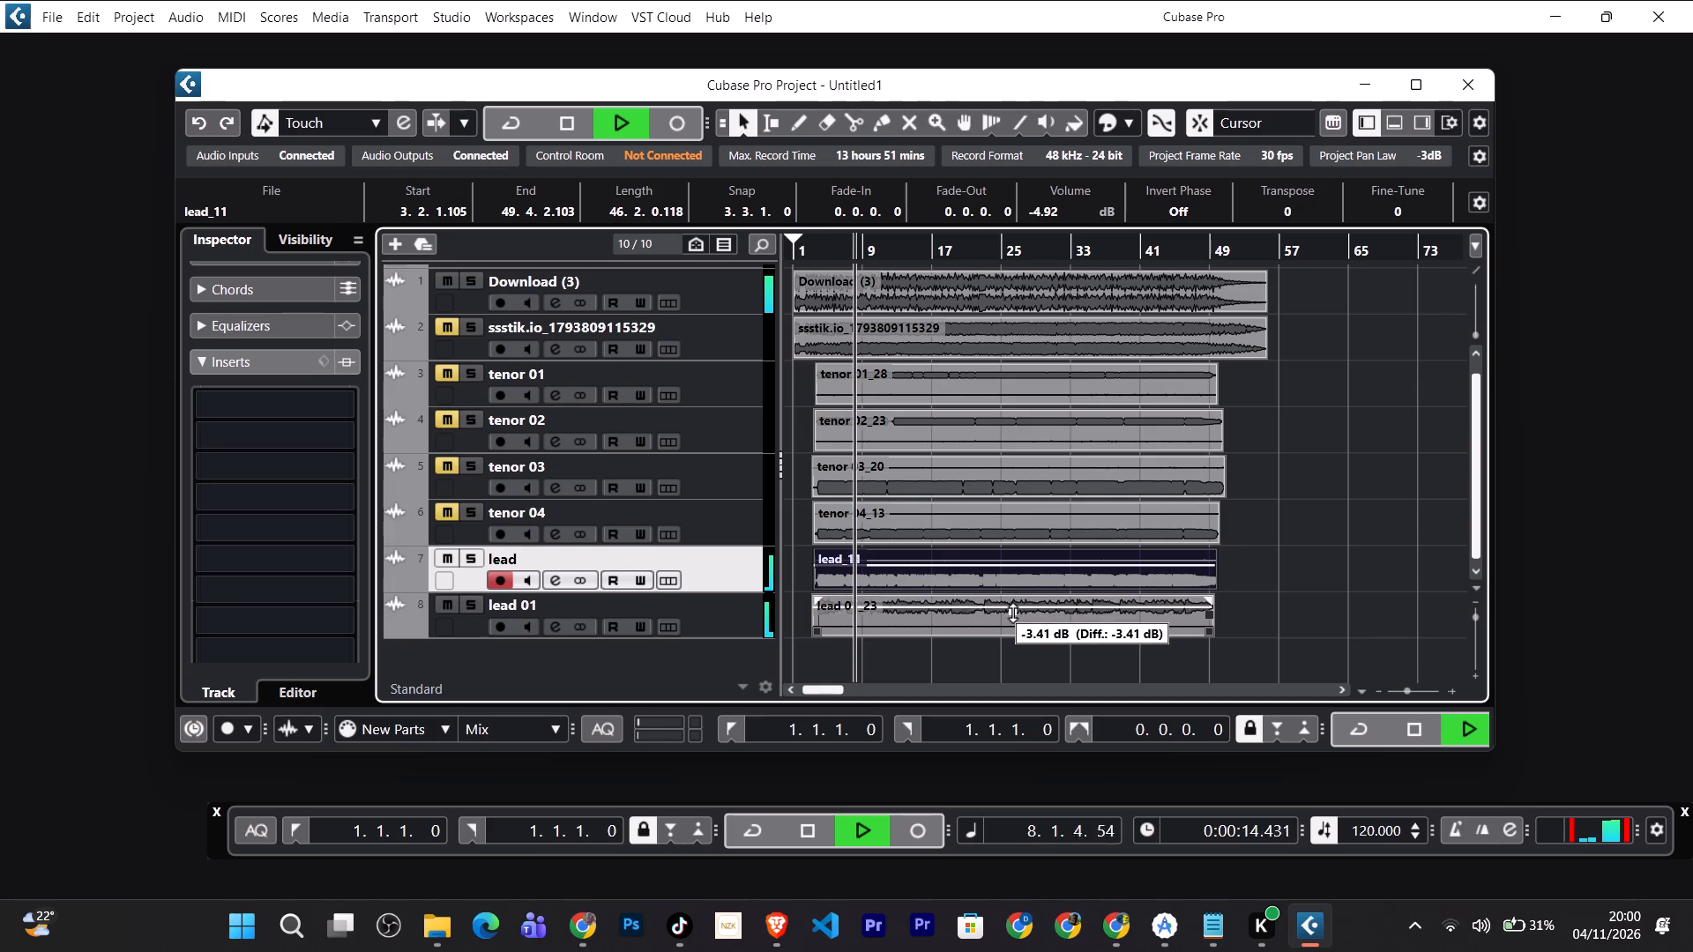
{"action": "left_click_drag", "start_coordinate": [1011, 612], "coordinate": [1011, 614]}
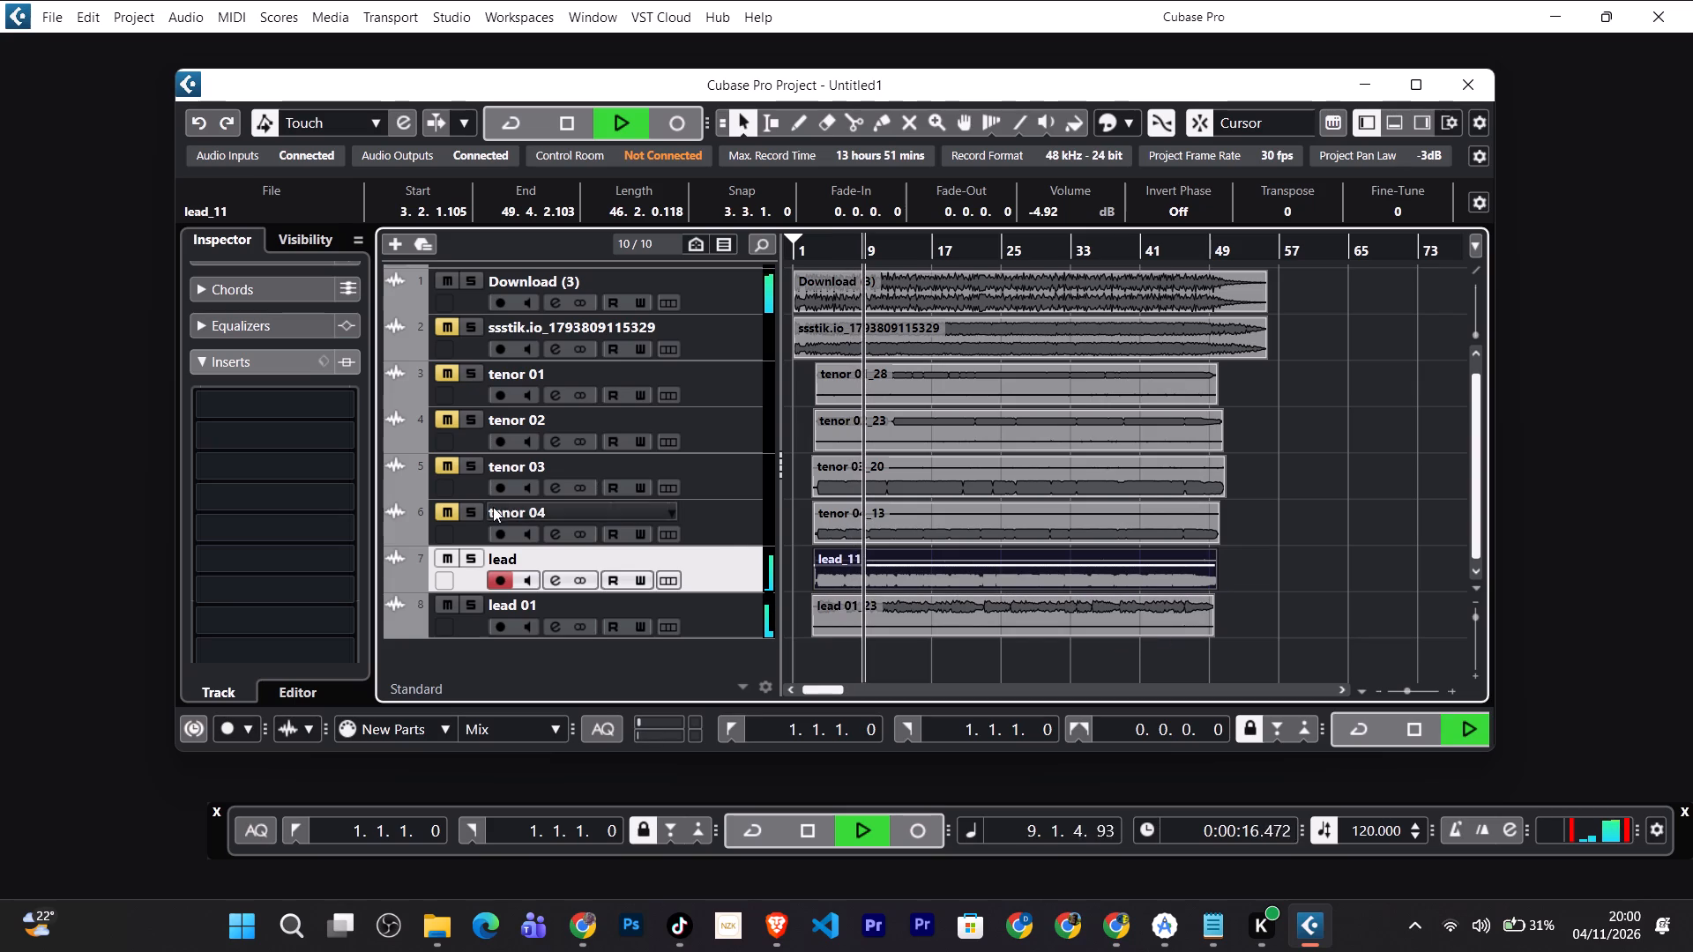
Unmute the tenor 04, tenor 03, tenor 02 and tenor 01 tracks during playback.
{"action": "left_click", "coordinate": [445, 510]}
{"action": "left_click", "coordinate": [451, 463]}
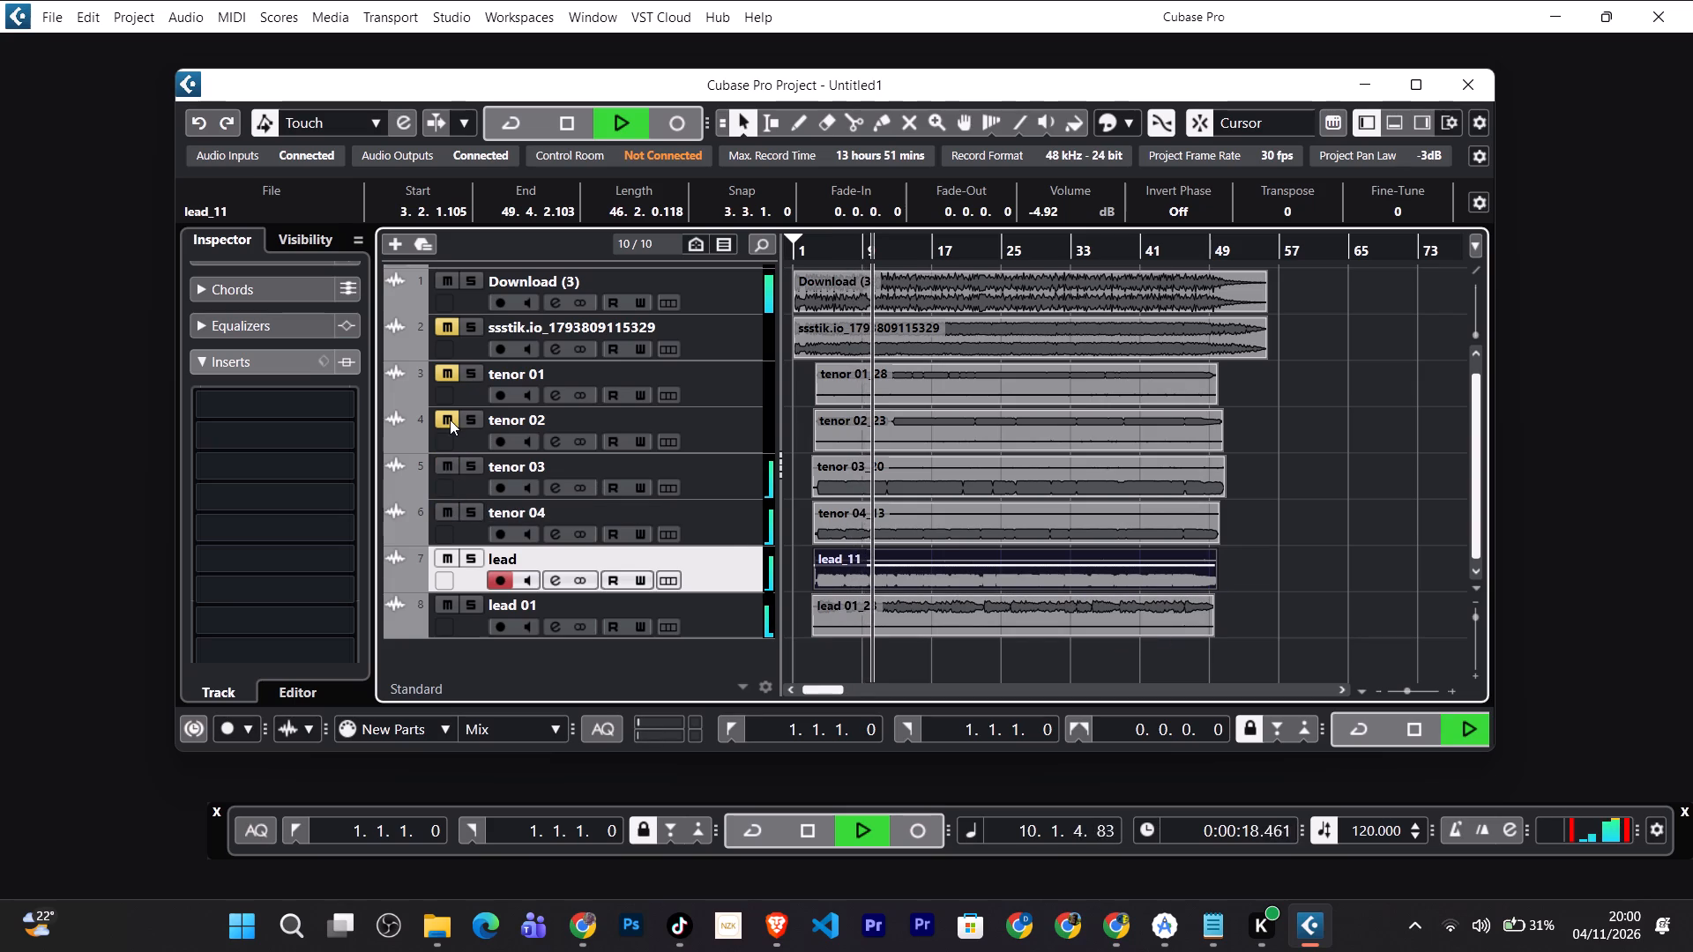
{"action": "left_click", "coordinate": [450, 417]}
{"action": "left_click", "coordinate": [450, 372]}
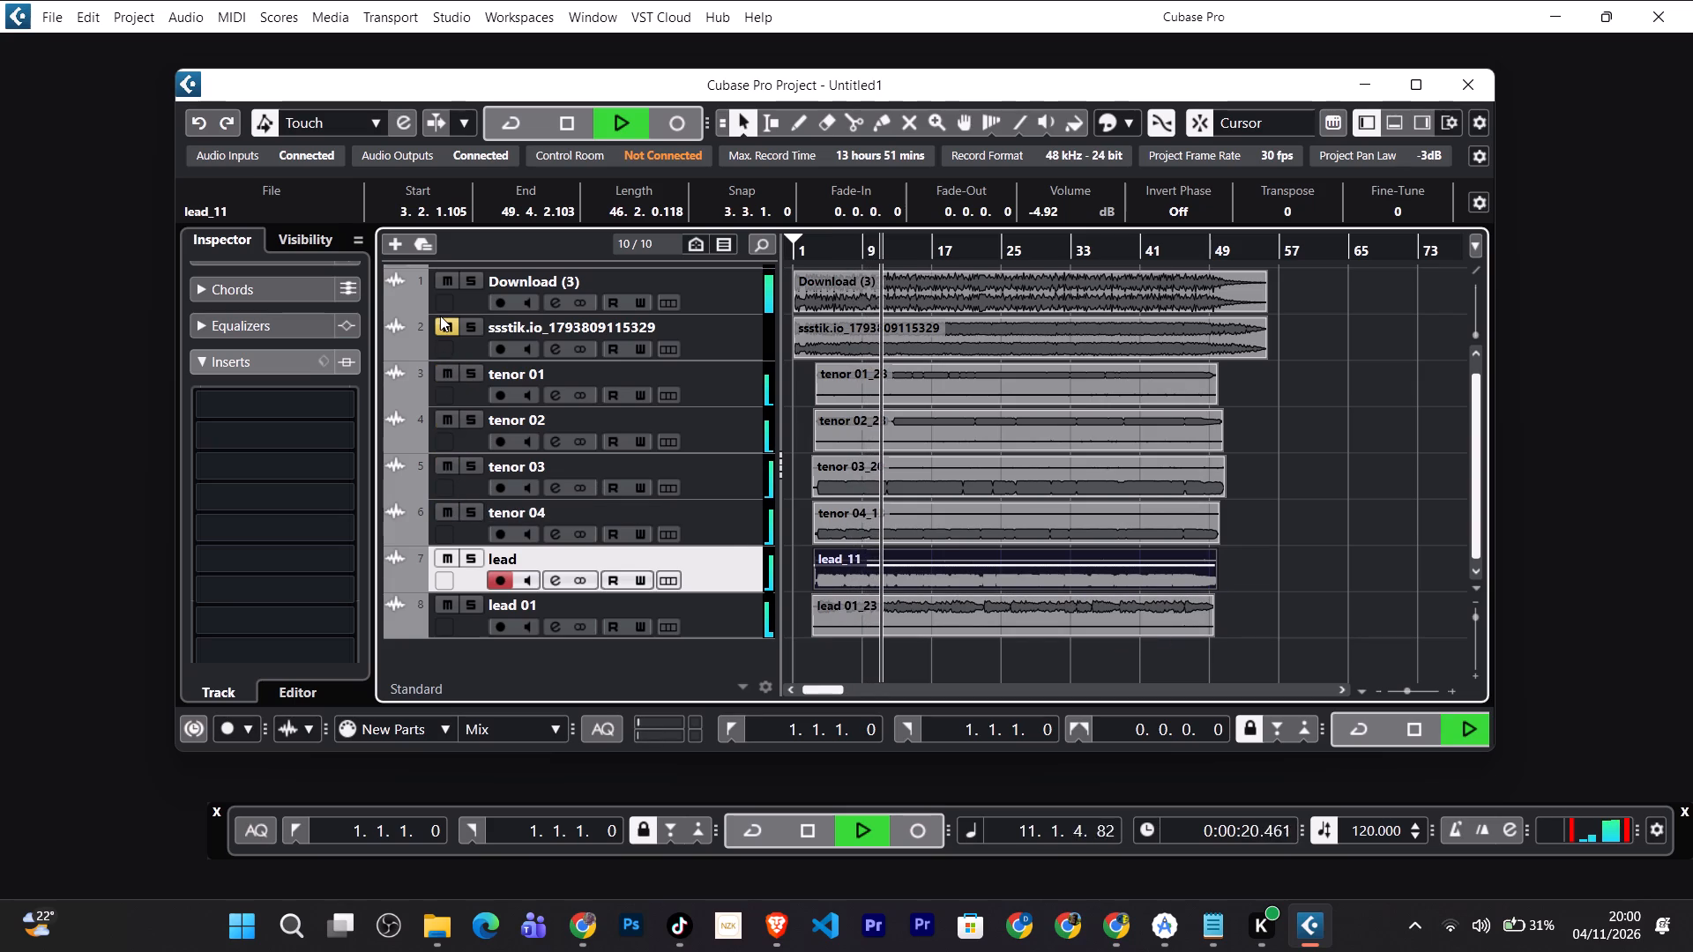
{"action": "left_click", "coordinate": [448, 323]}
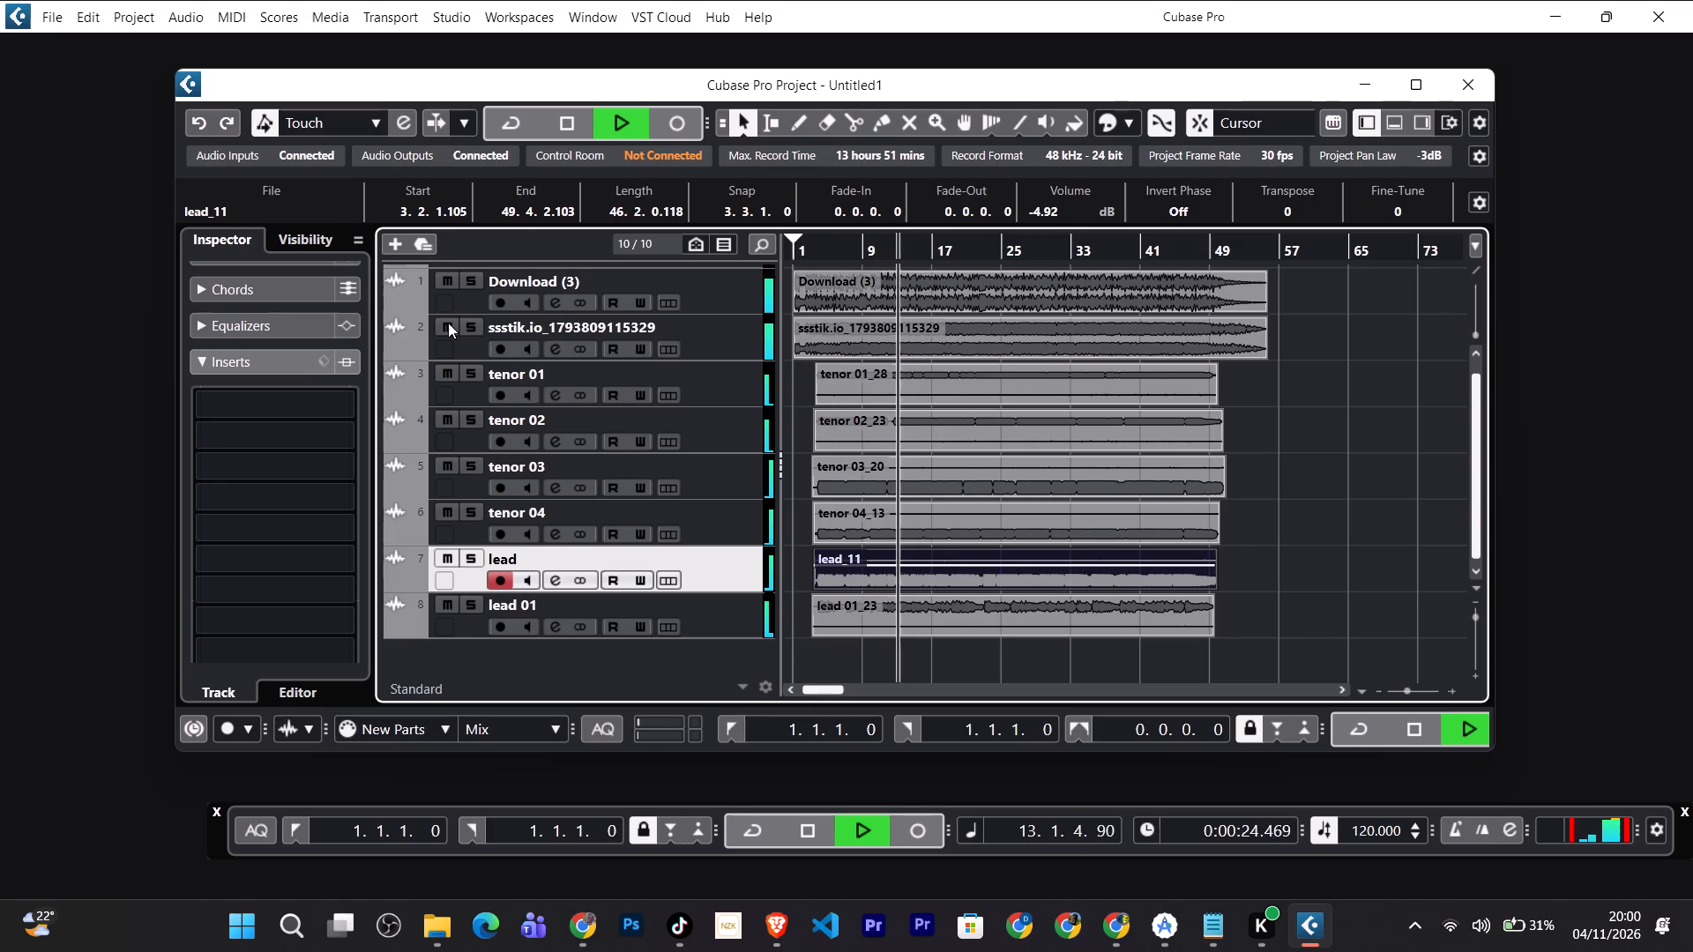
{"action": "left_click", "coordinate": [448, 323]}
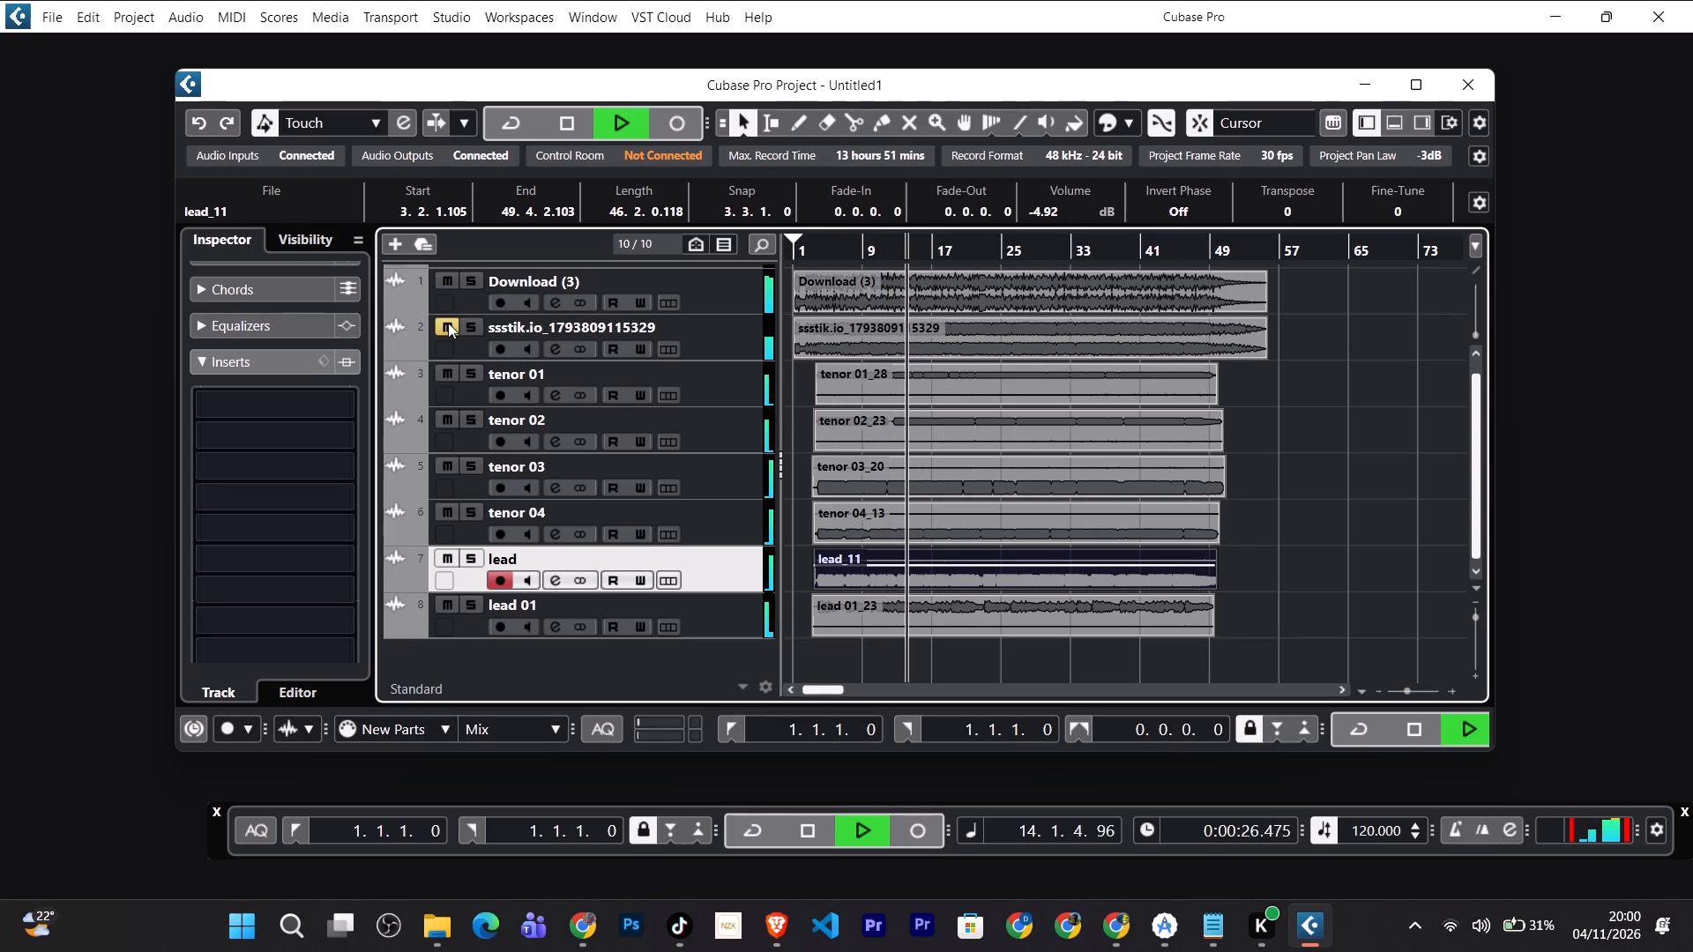
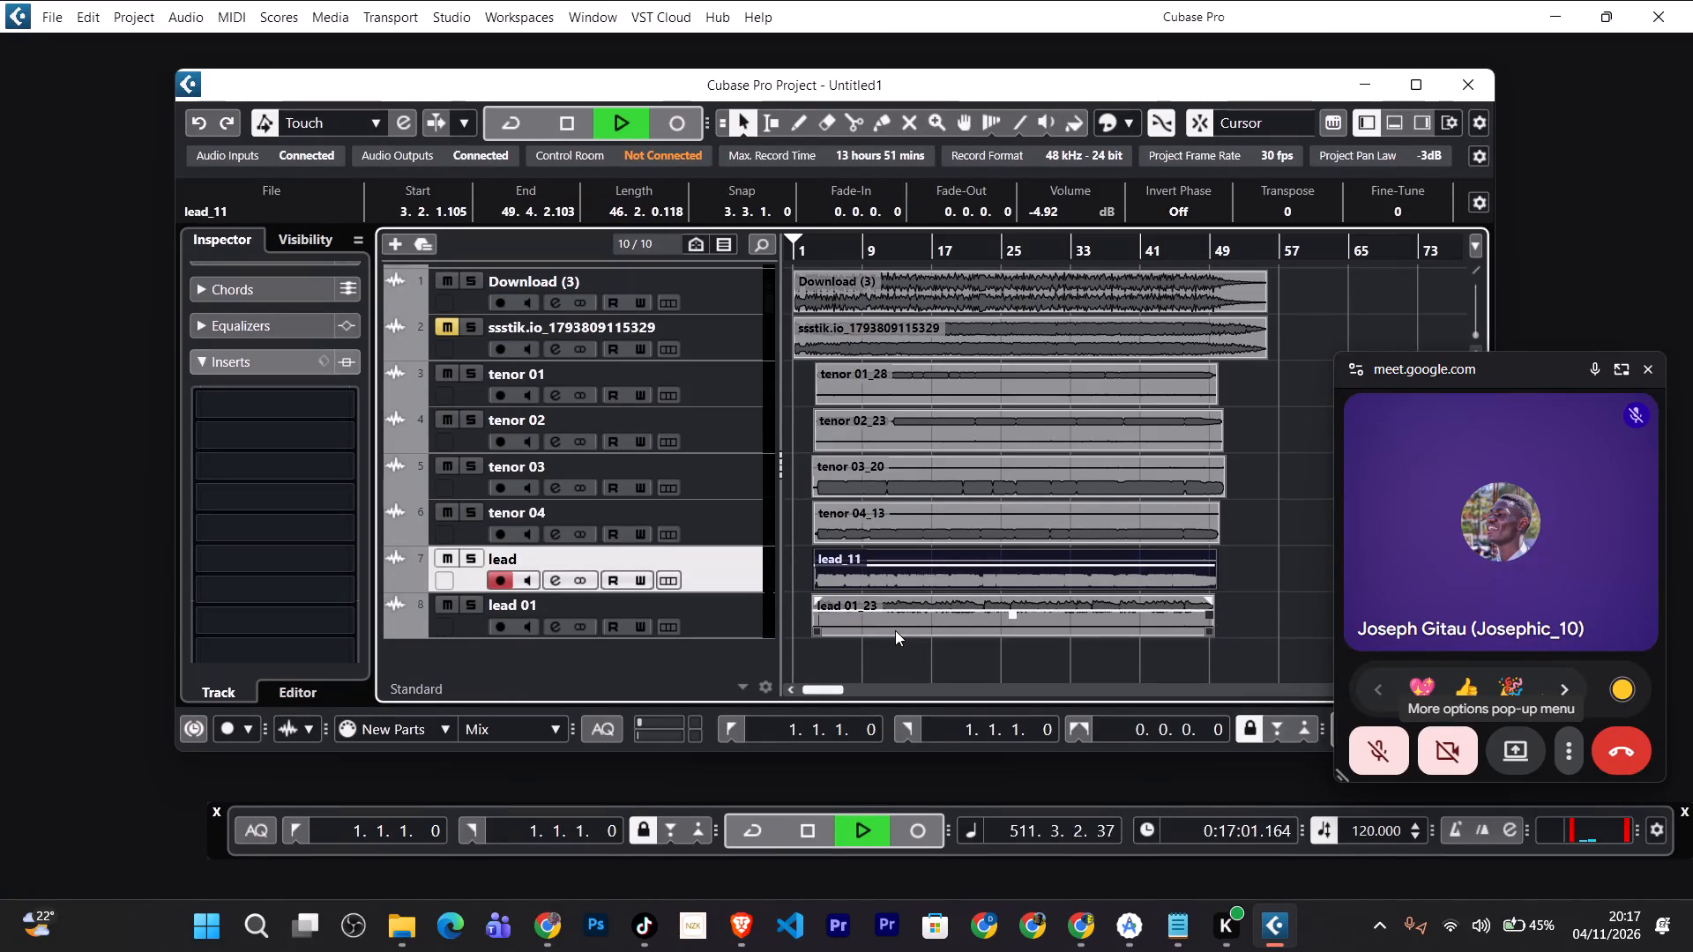
During playback from the start, set the locator range from bar 1 to bar 55, spanning the recorded tracks.
{"action": "type", "text": "bbb"}
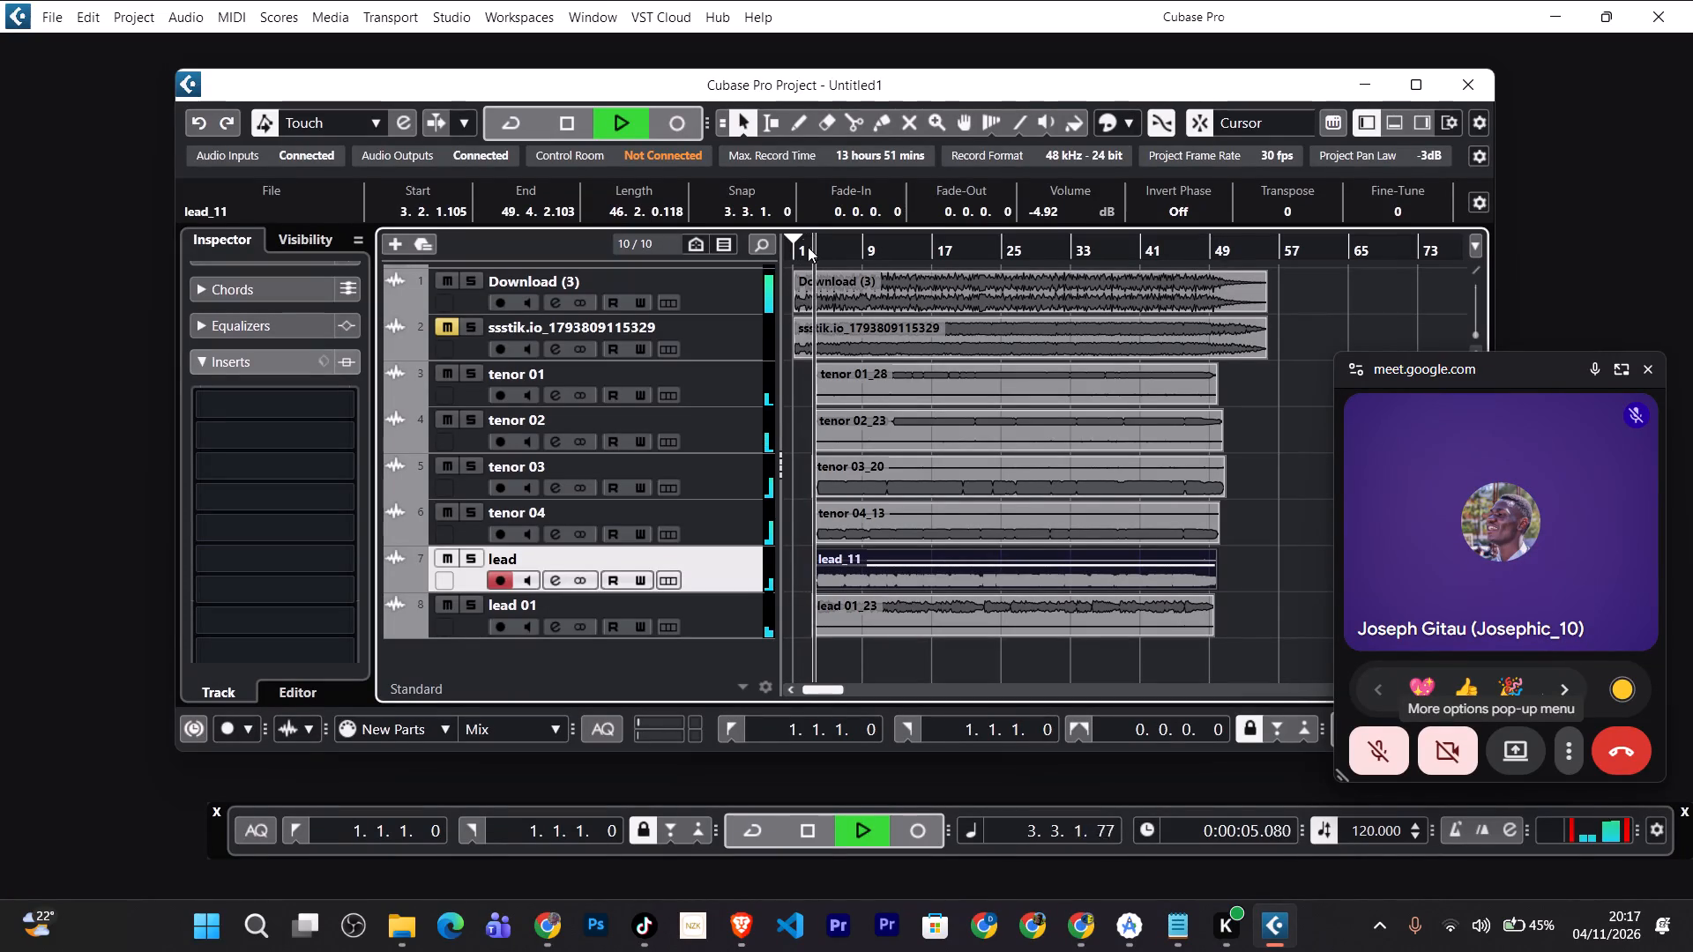
{"action": "left_click_drag", "start_coordinate": [788, 247], "coordinate": [798, 247]}
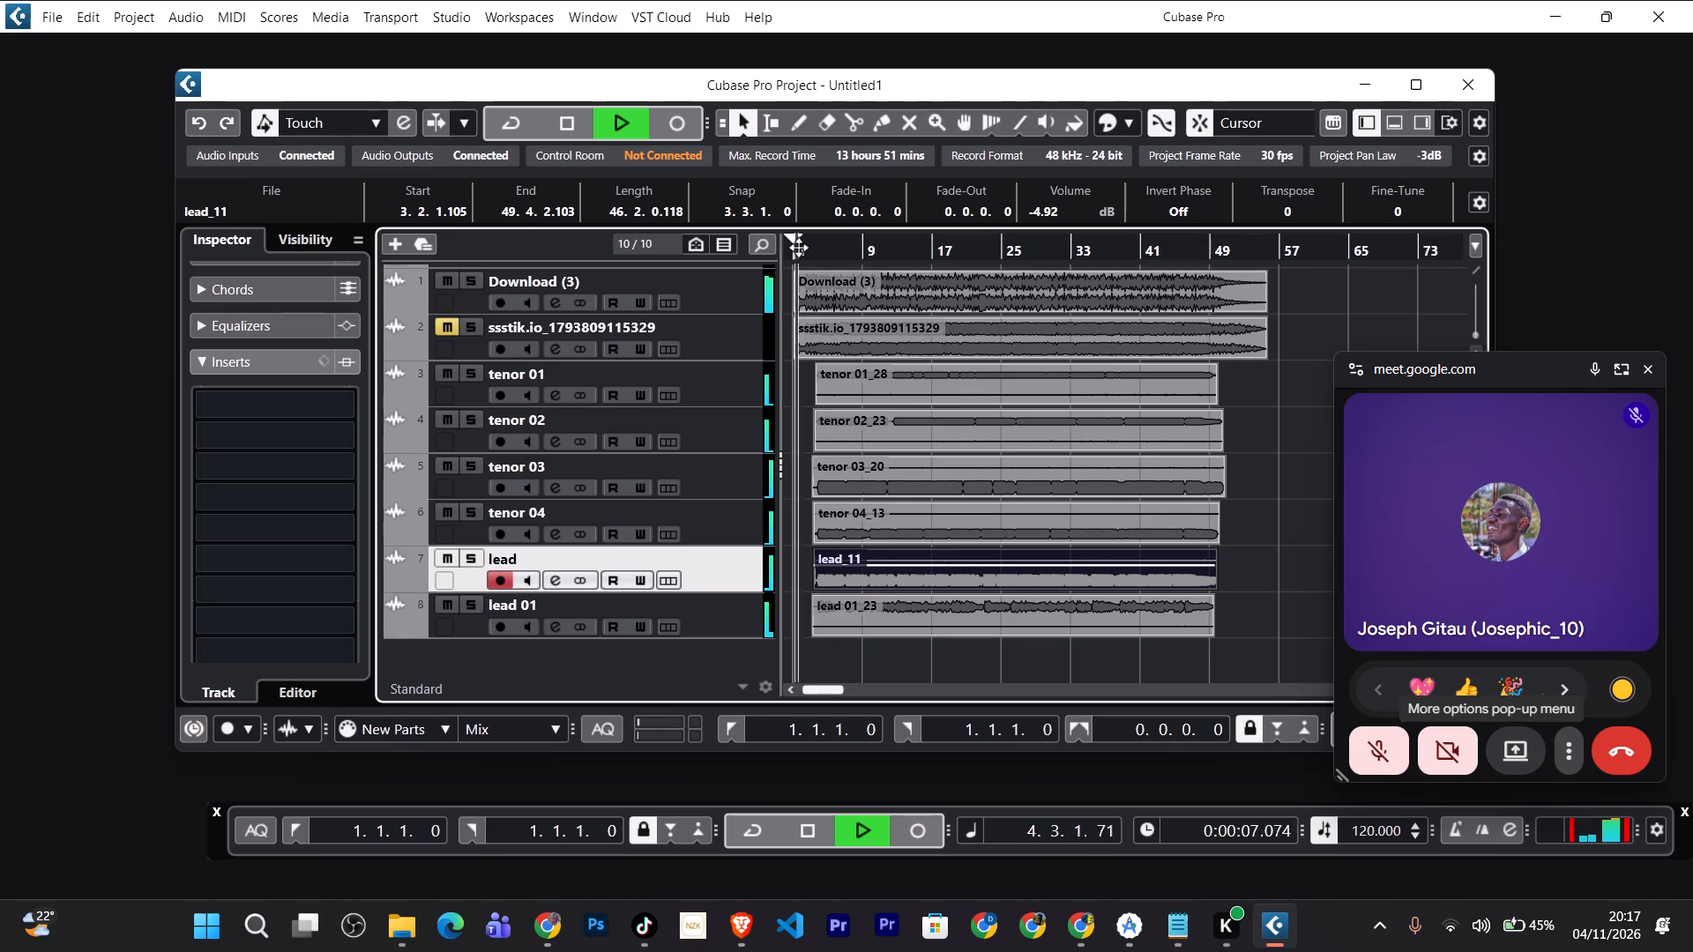
{"action": "left_click_drag", "start_coordinate": [798, 247], "coordinate": [799, 247]}
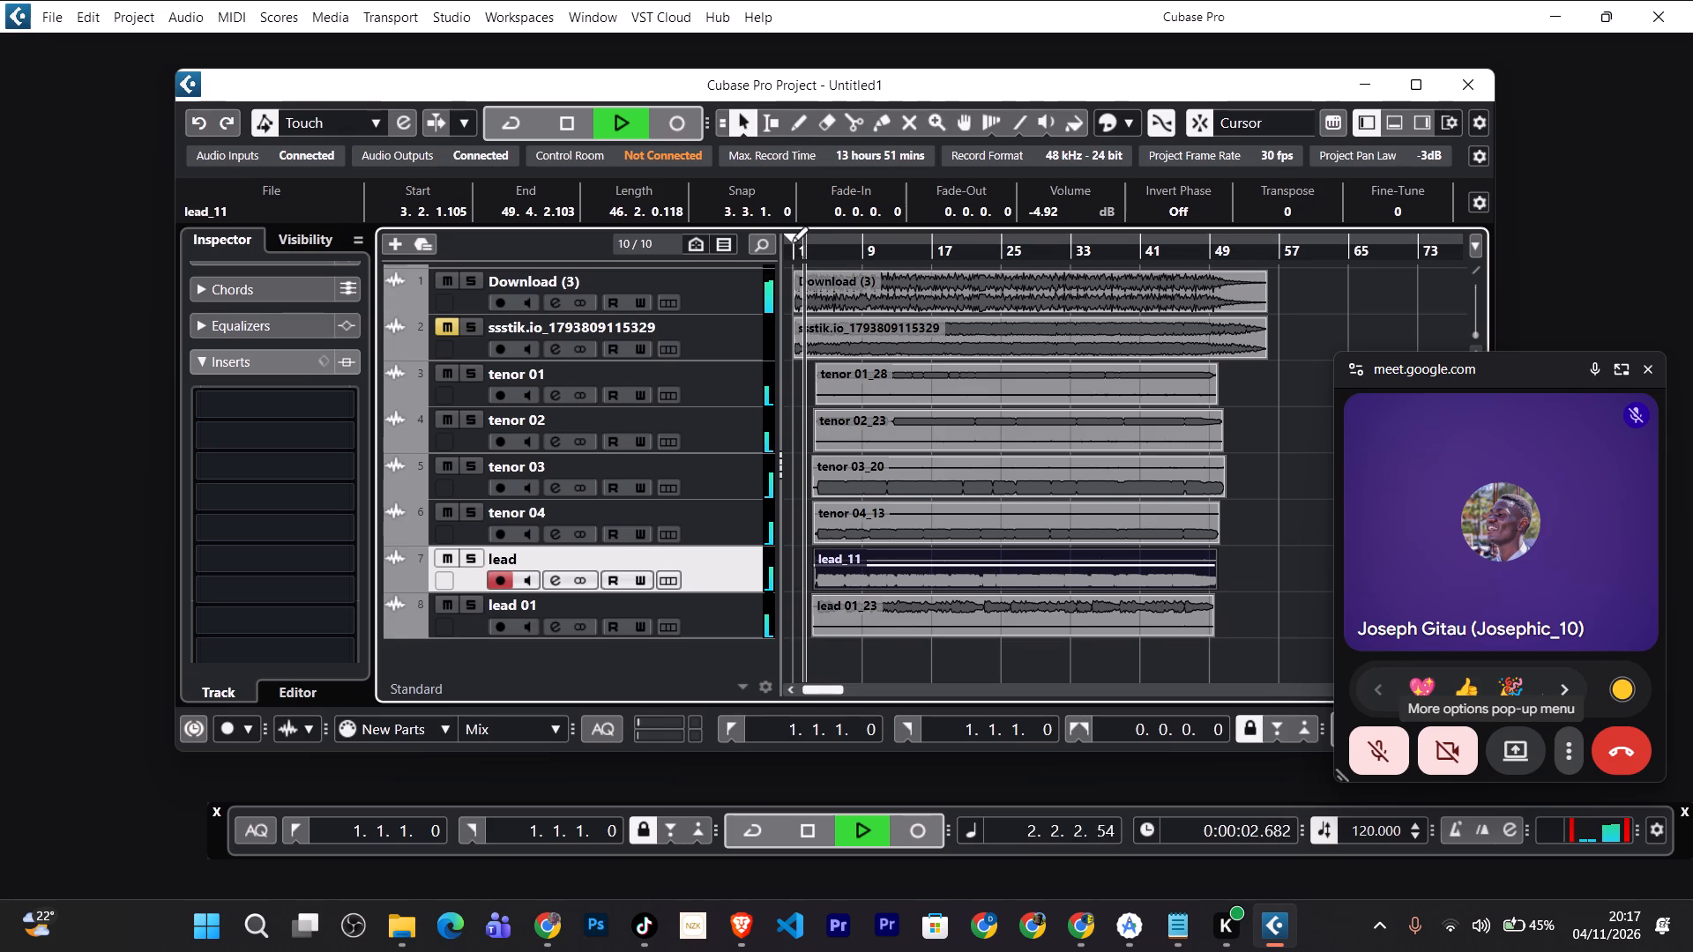
{"action": "left_click_drag", "start_coordinate": [794, 237], "coordinate": [831, 234]}
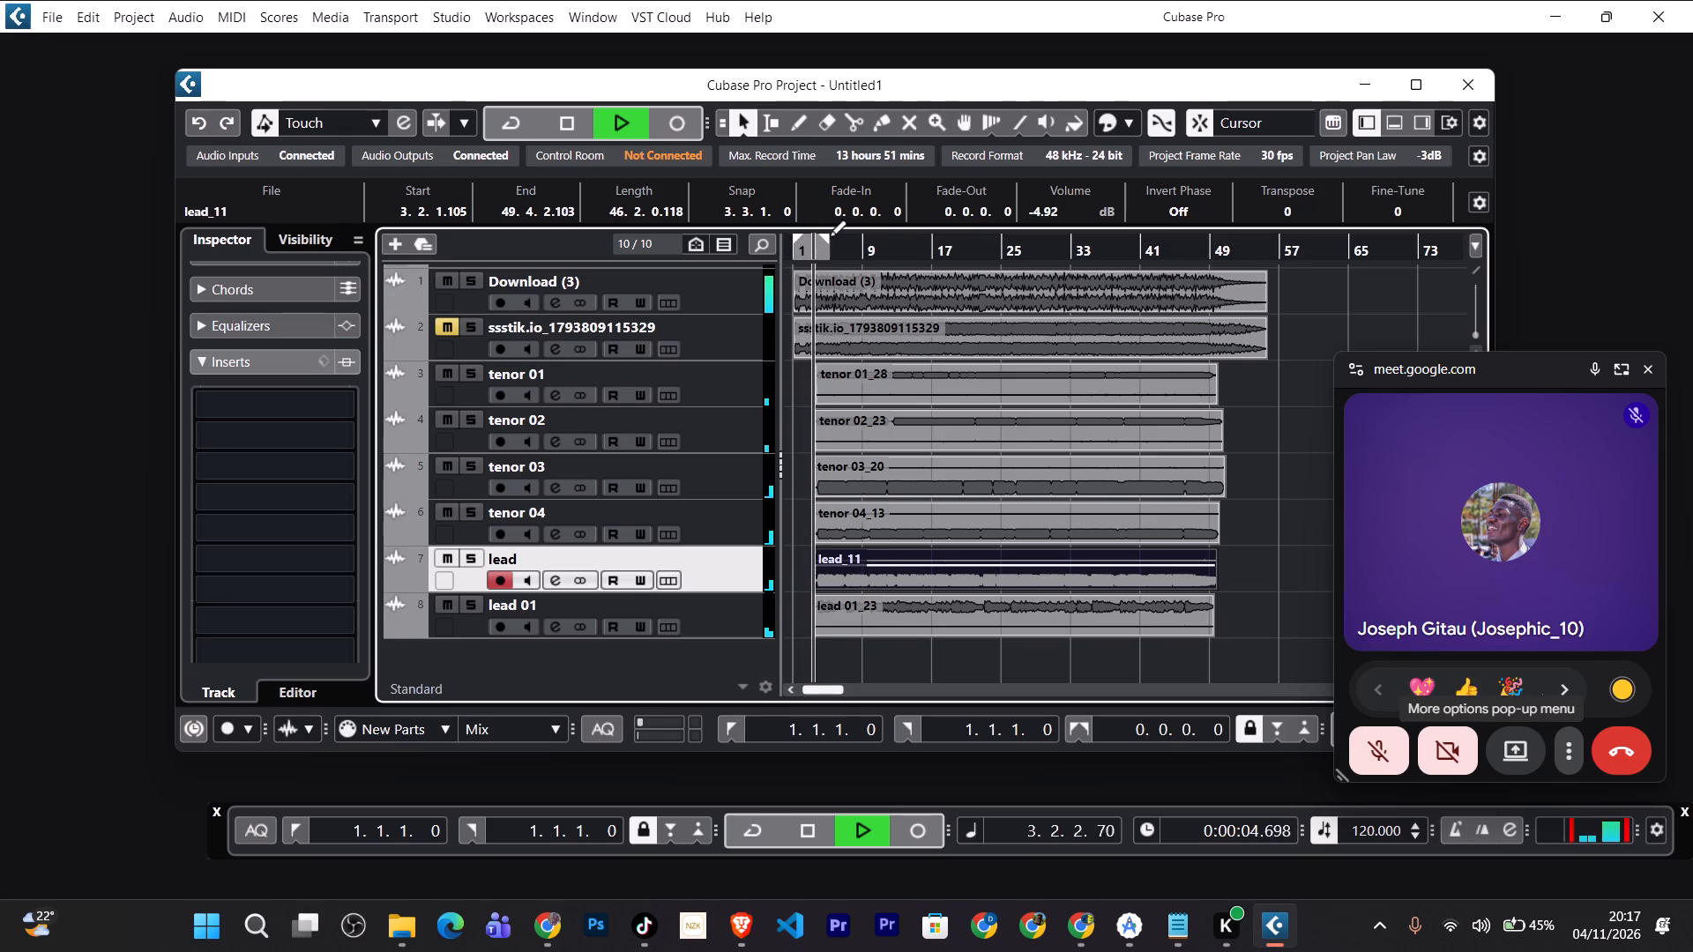
{"action": "left_click_drag", "start_coordinate": [831, 234], "coordinate": [1256, 226]}
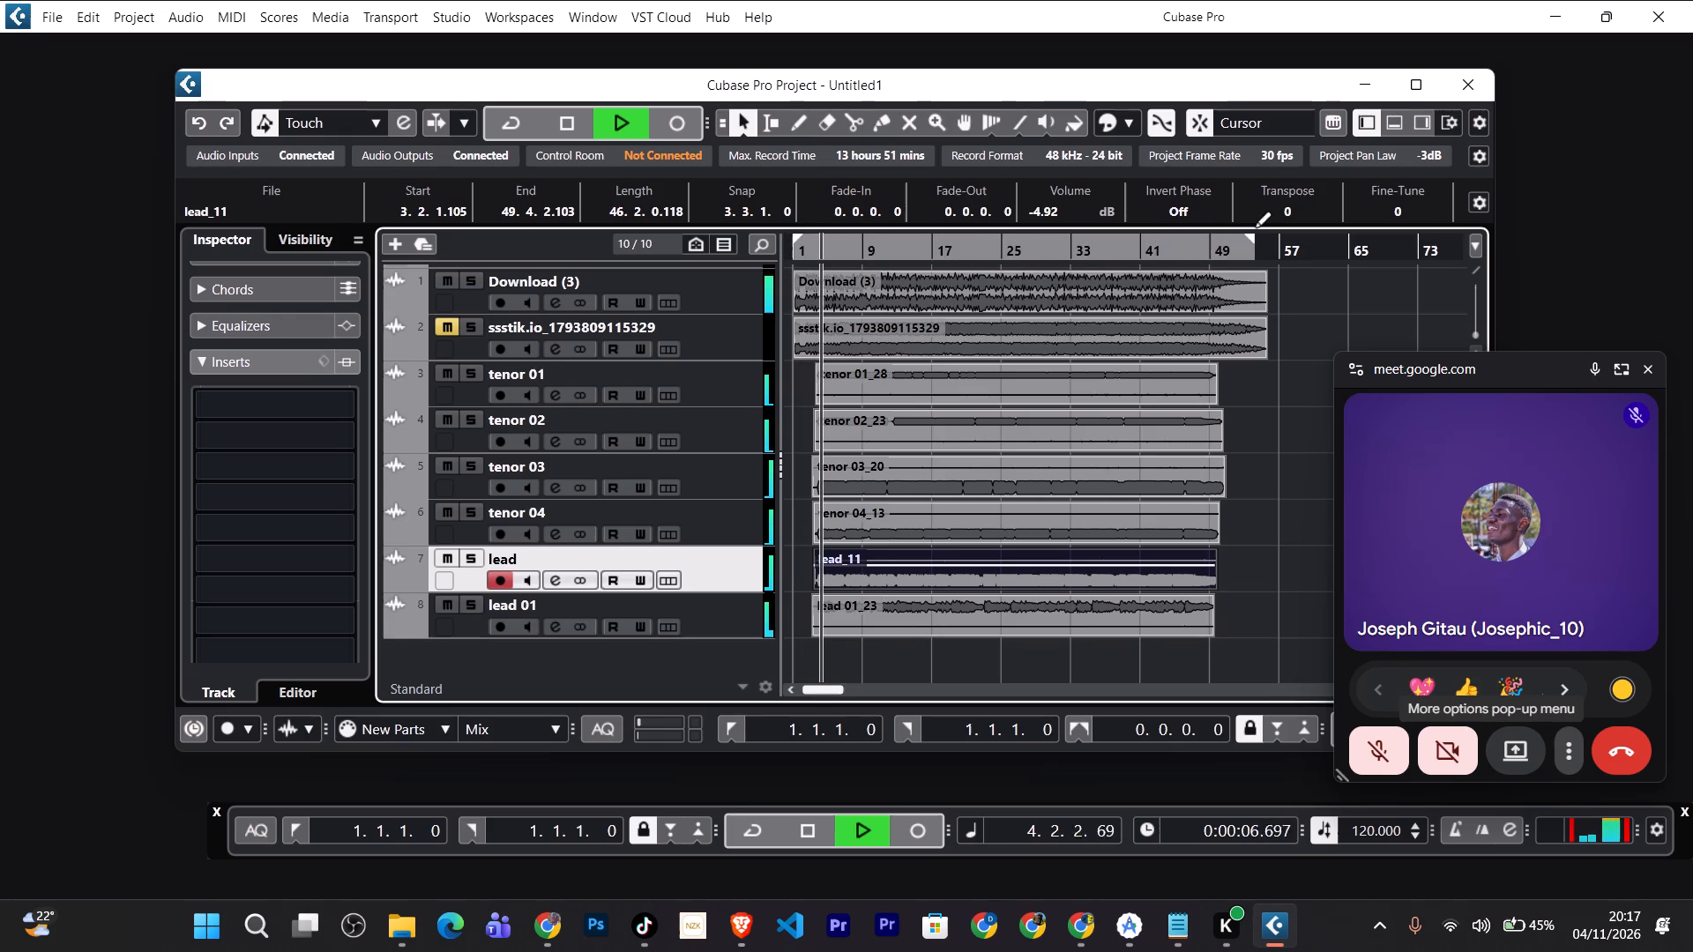
{"action": "left_click_drag", "start_coordinate": [1256, 226], "coordinate": [1264, 226]}
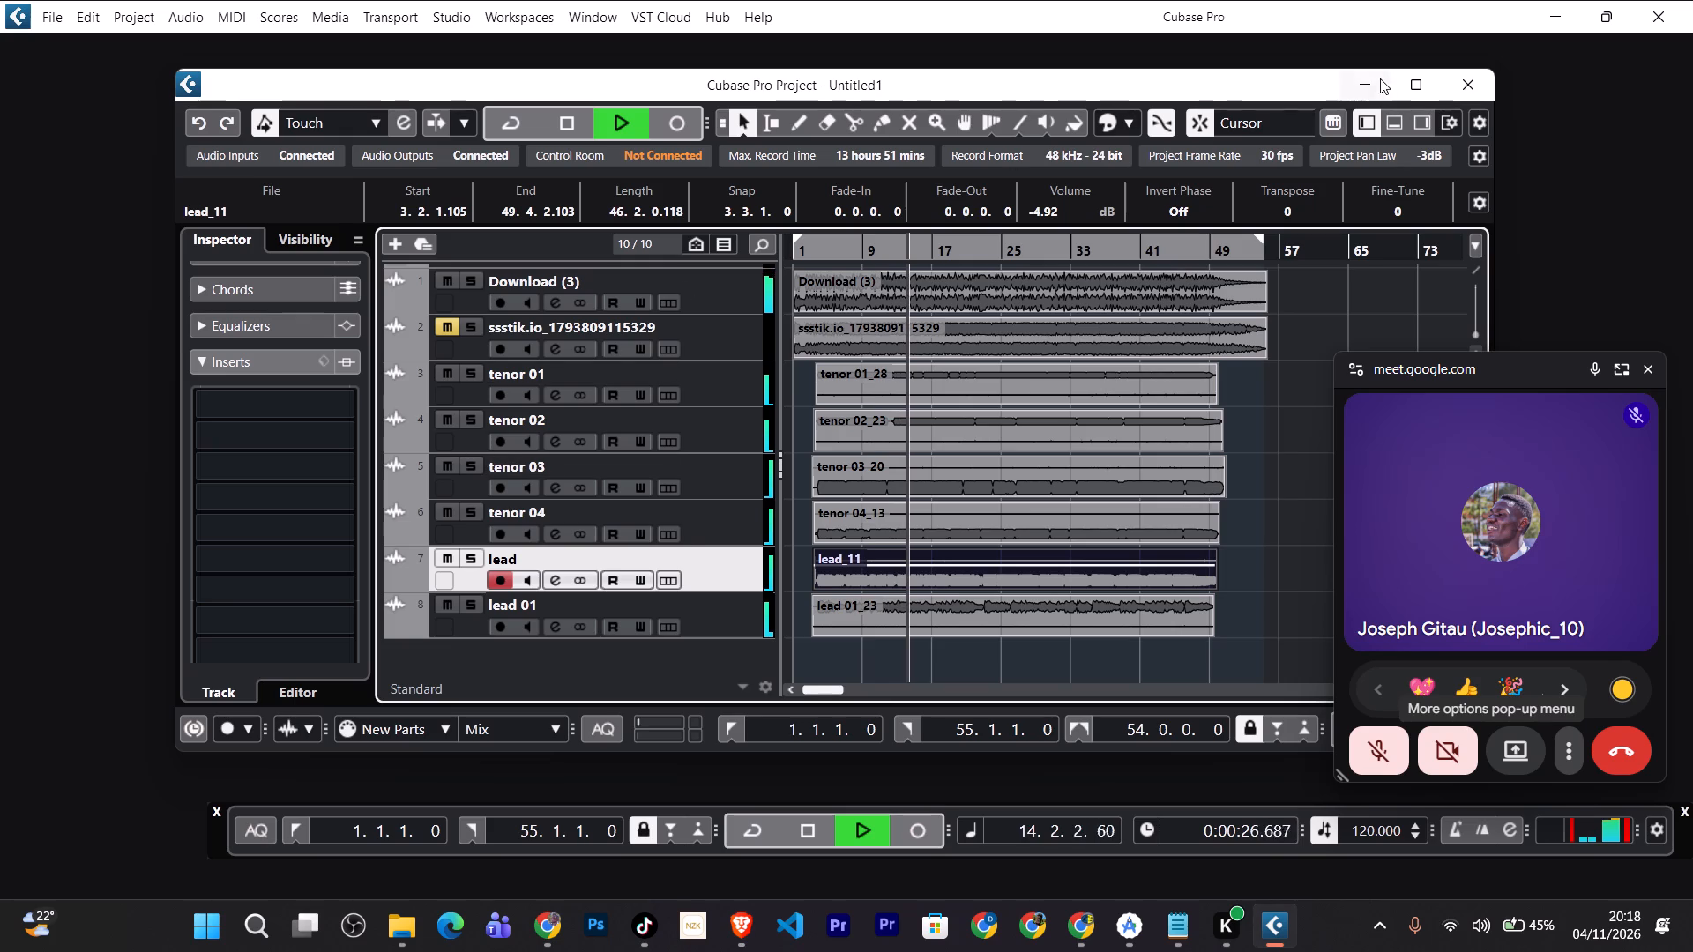
Maximize the project window.
{"action": "left_click", "coordinate": [1412, 79]}
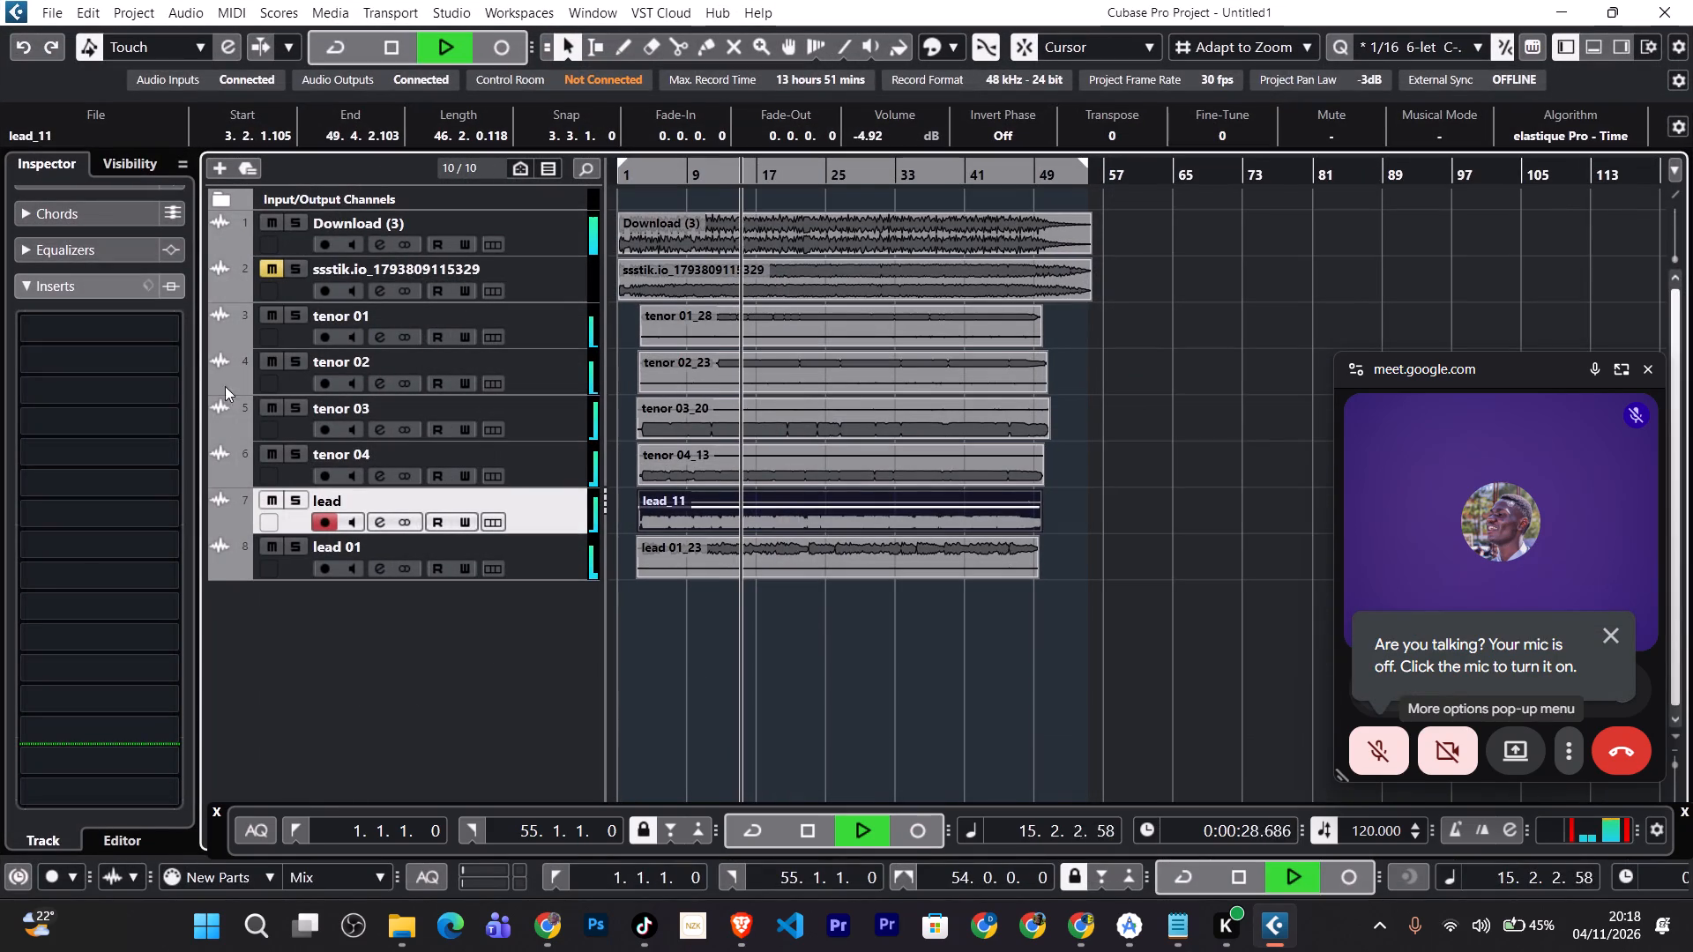
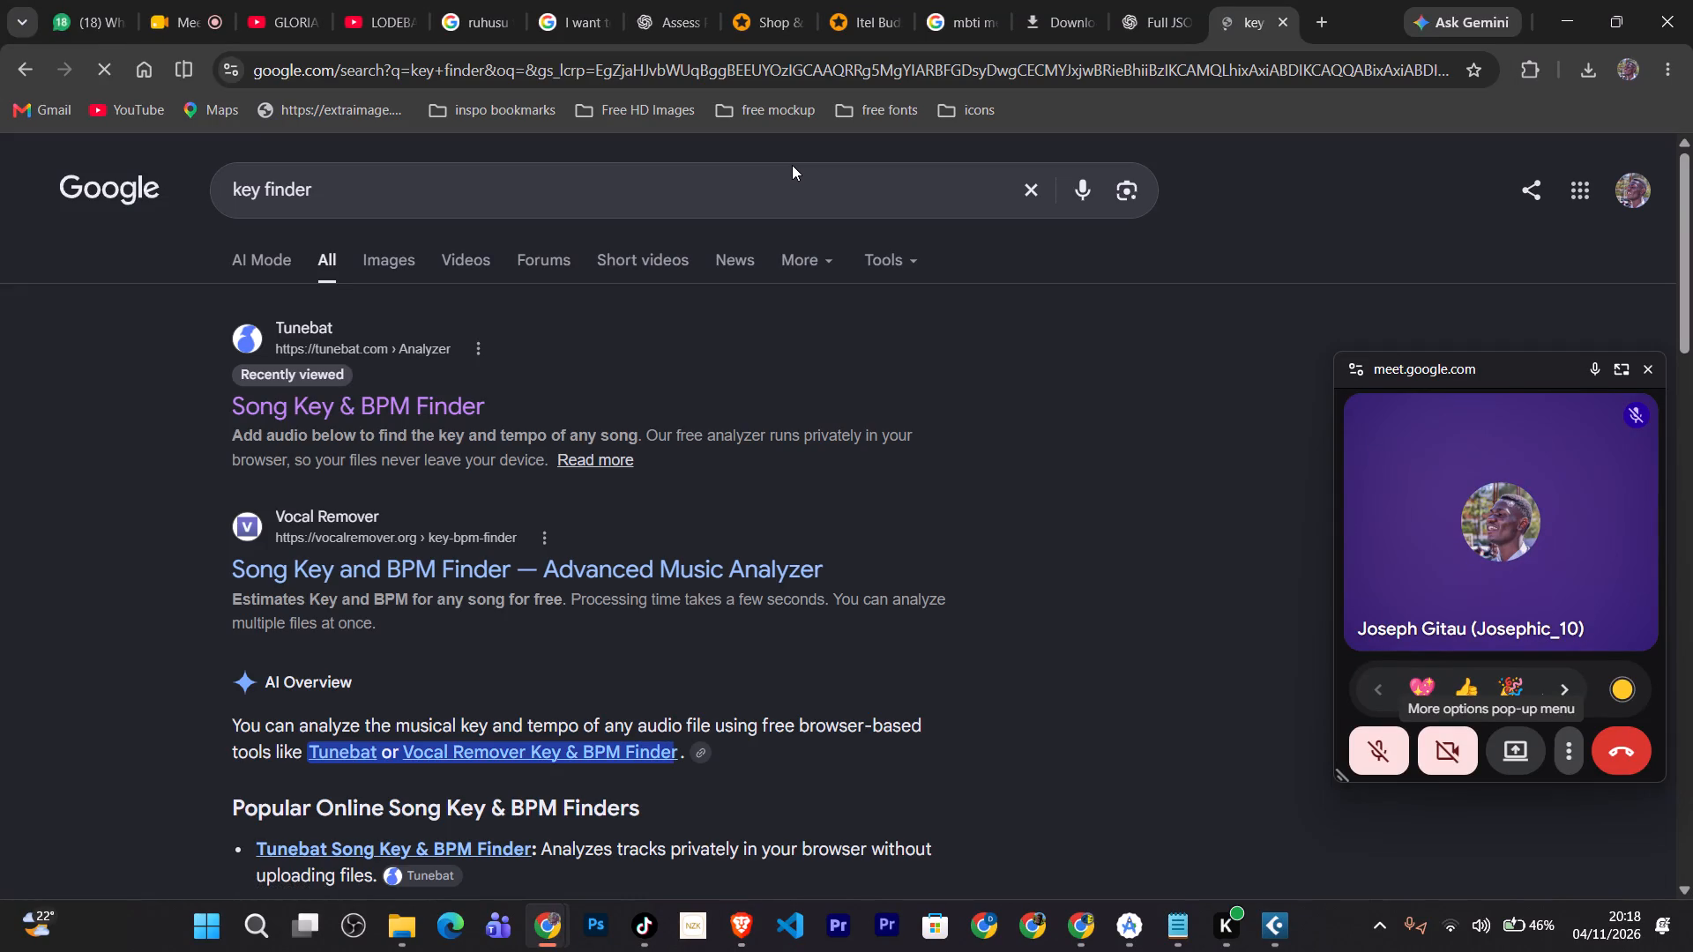
{"action": "left_click", "coordinate": [399, 434]}
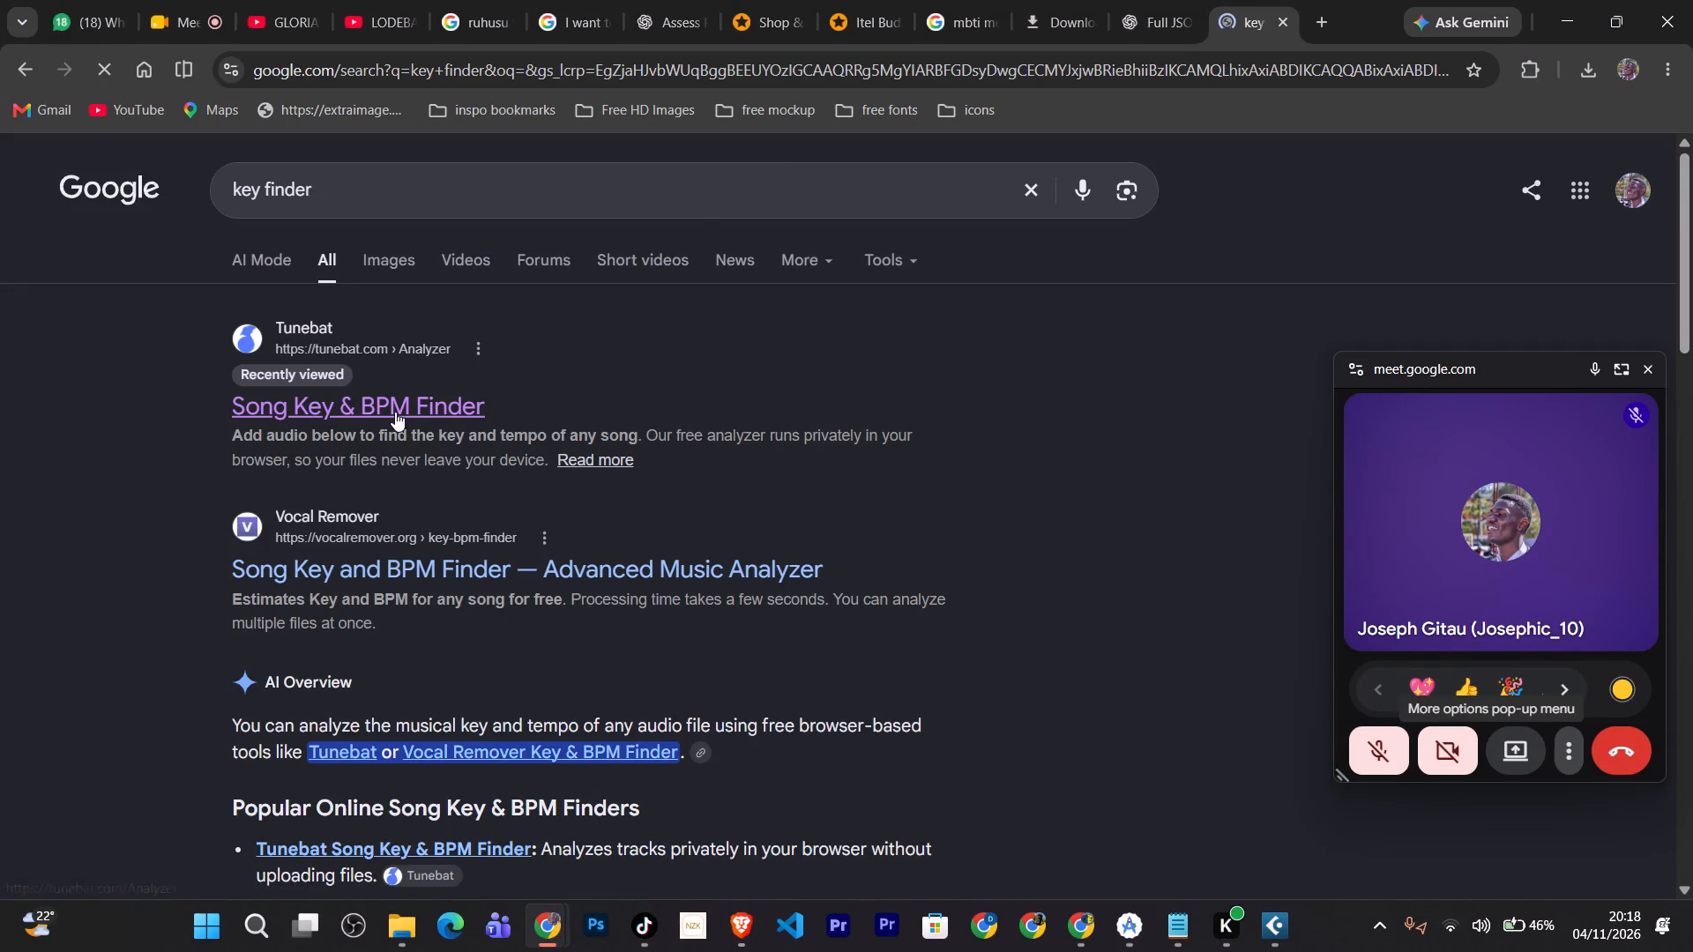
{"action": "left_click", "coordinate": [395, 412]}
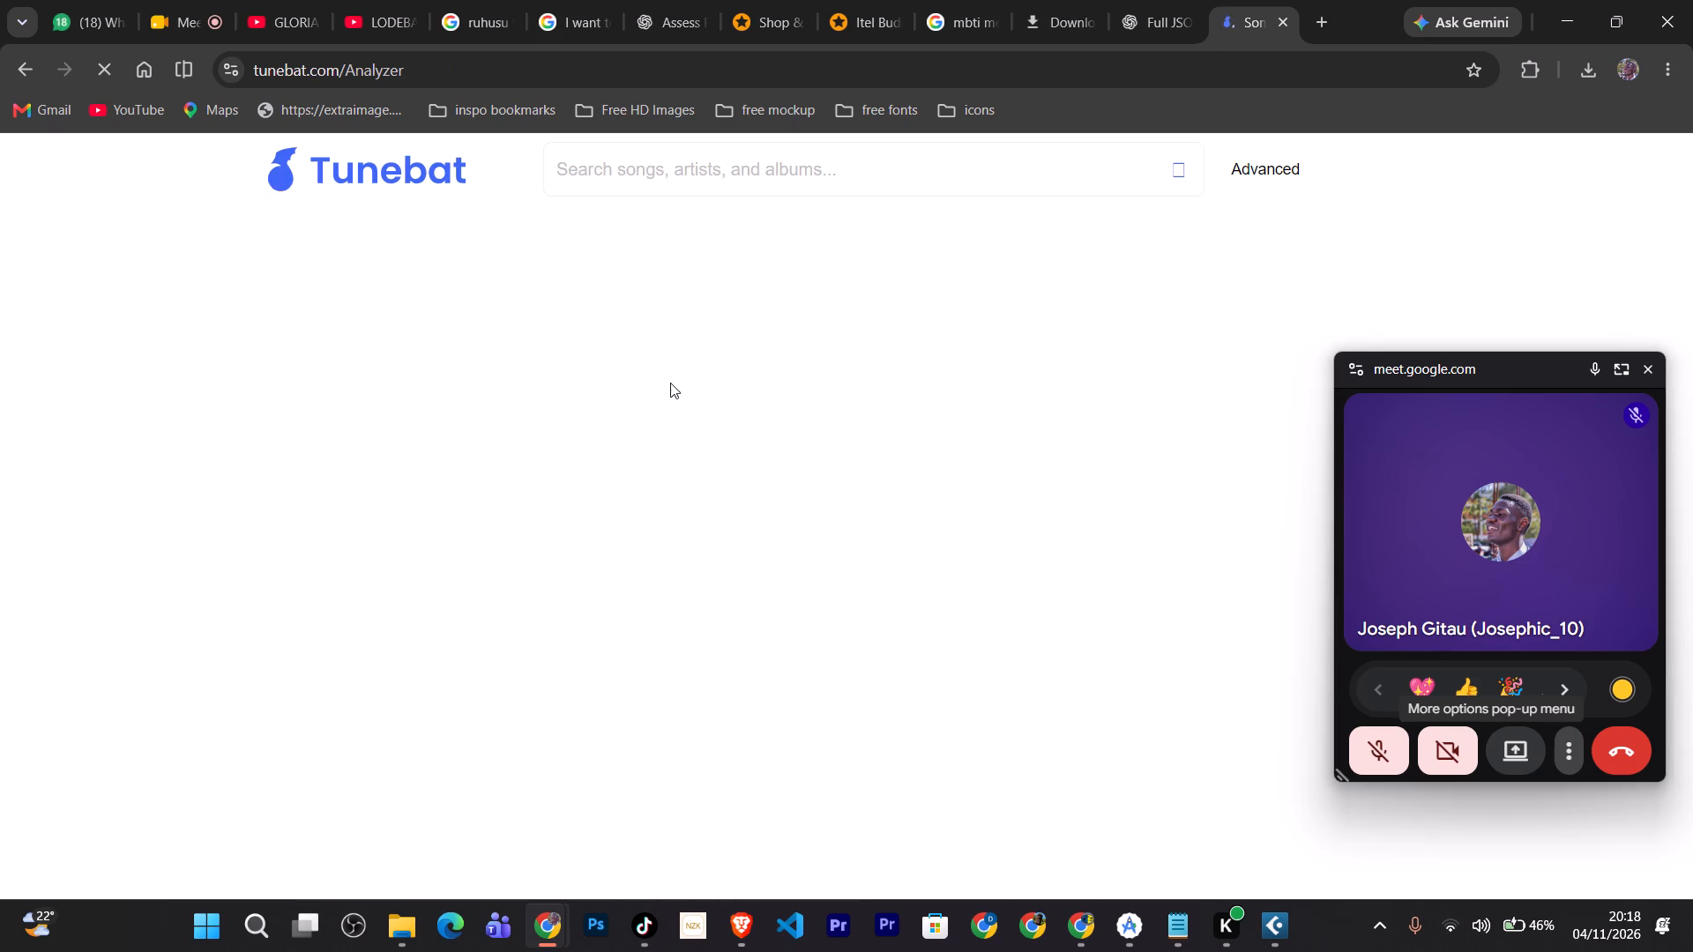
{"action": "scroll", "coordinate": [719, 557], "scroll_direction": "down", "scroll_amount": 3}
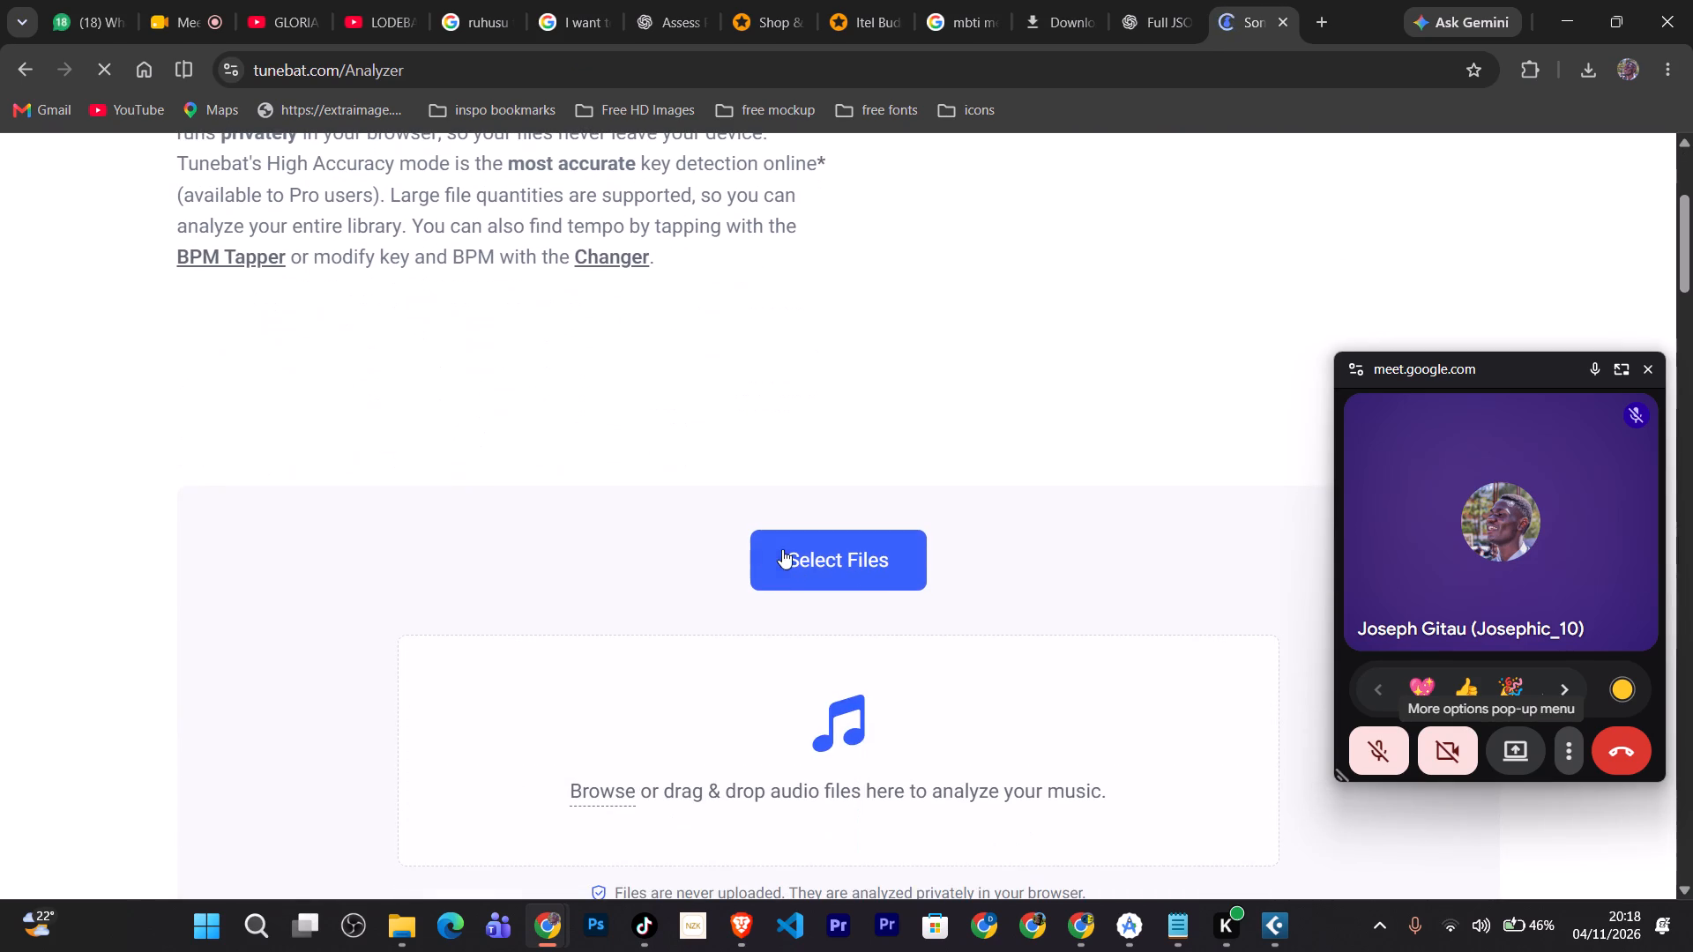
{"action": "left_click", "coordinate": [818, 554]}
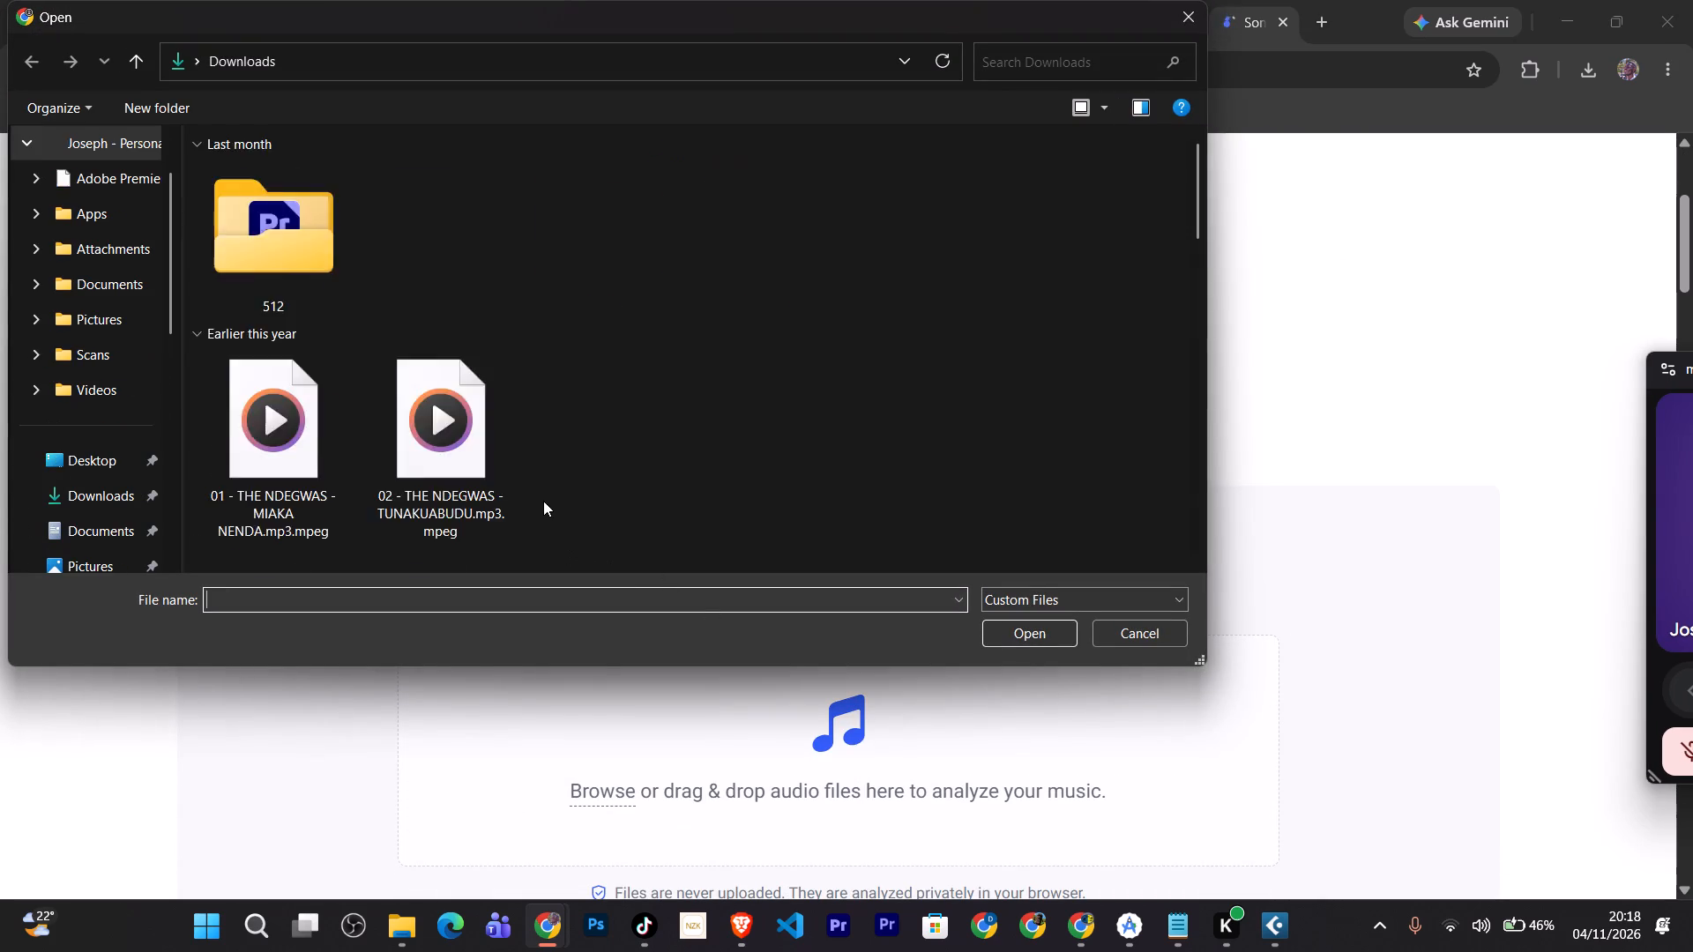
{"action": "left_click", "coordinate": [269, 248]}
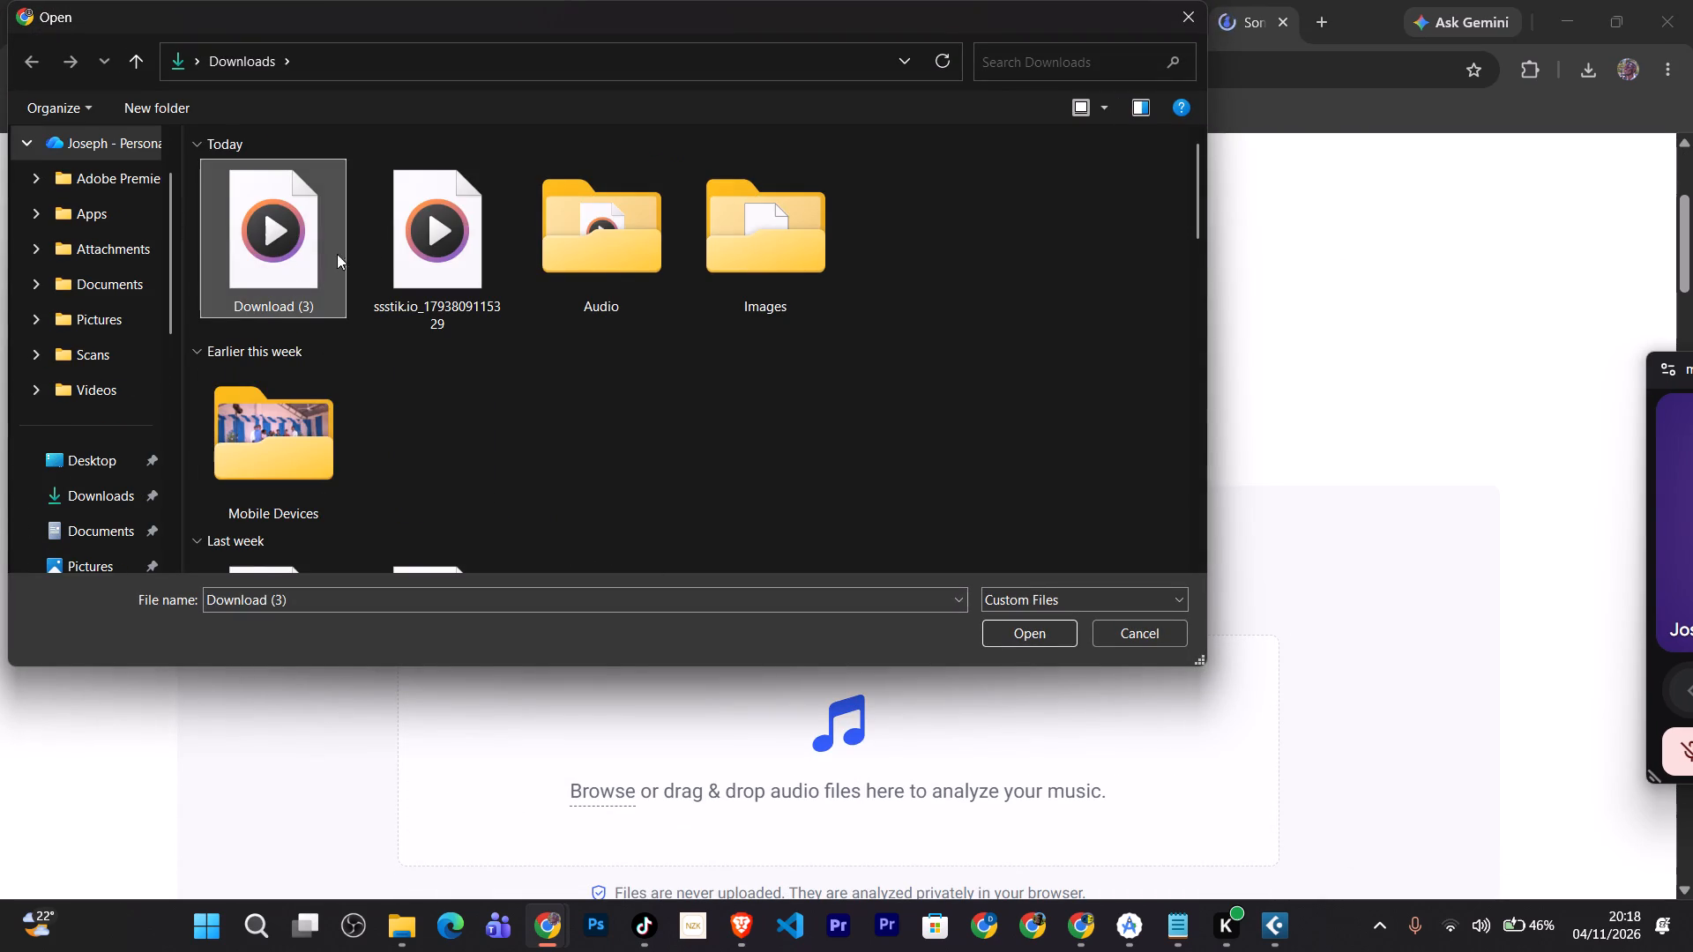
{"action": "left_click", "coordinate": [451, 262], "text": "ctrl"}
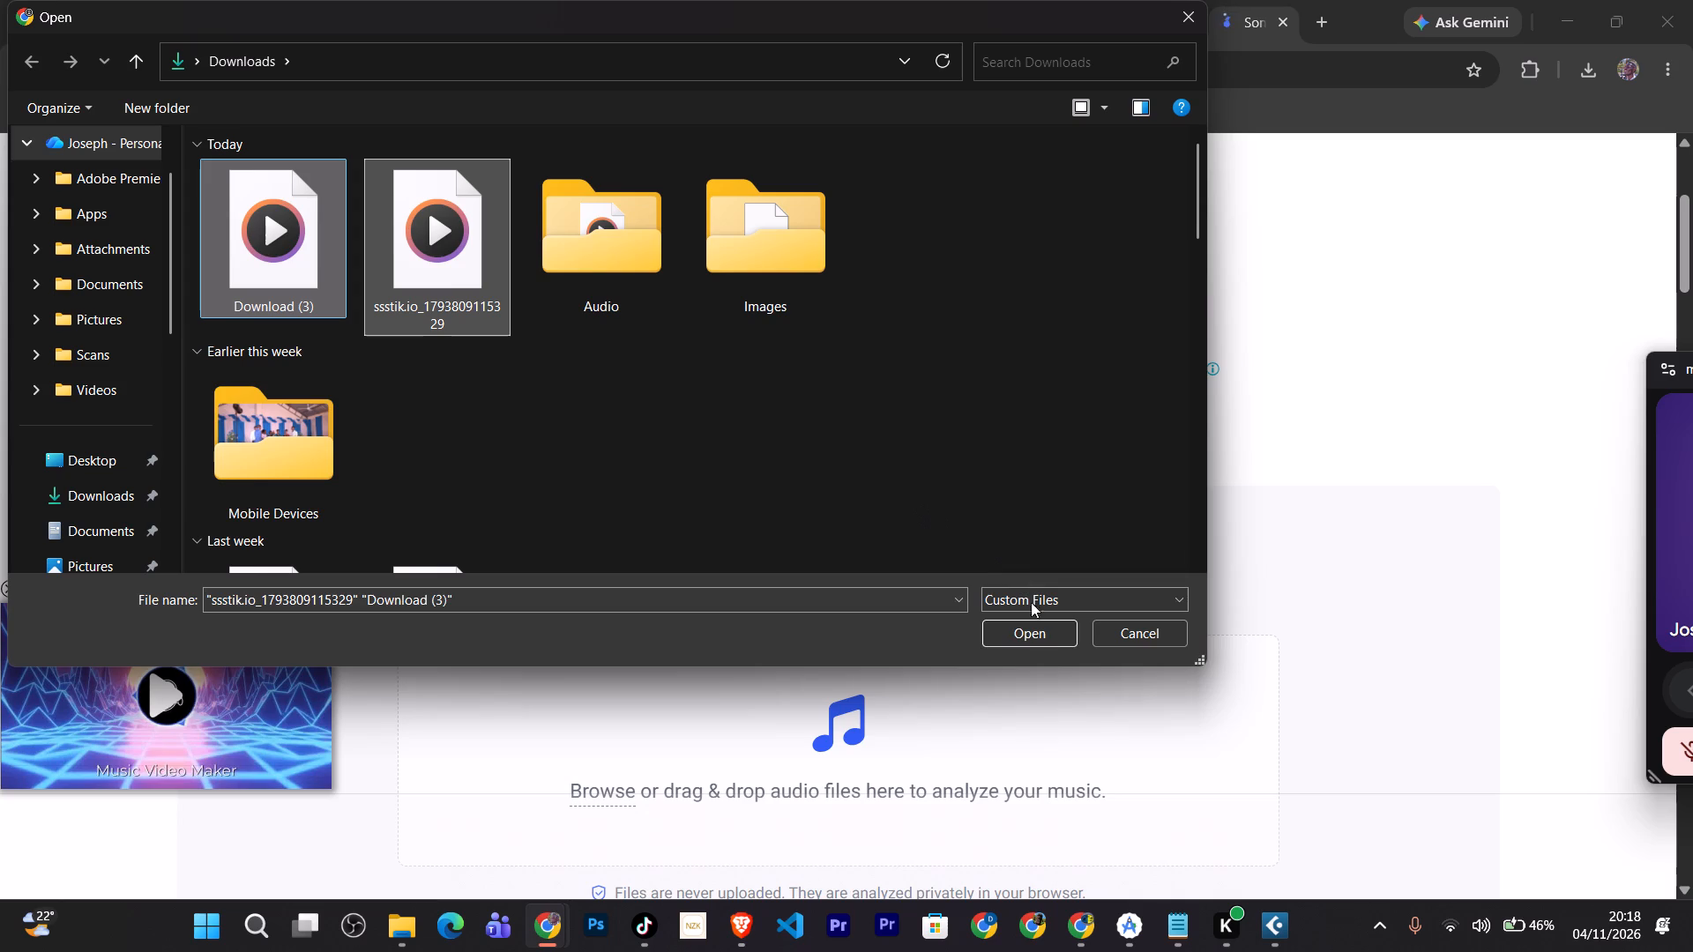
{"action": "left_click", "coordinate": [1040, 637]}
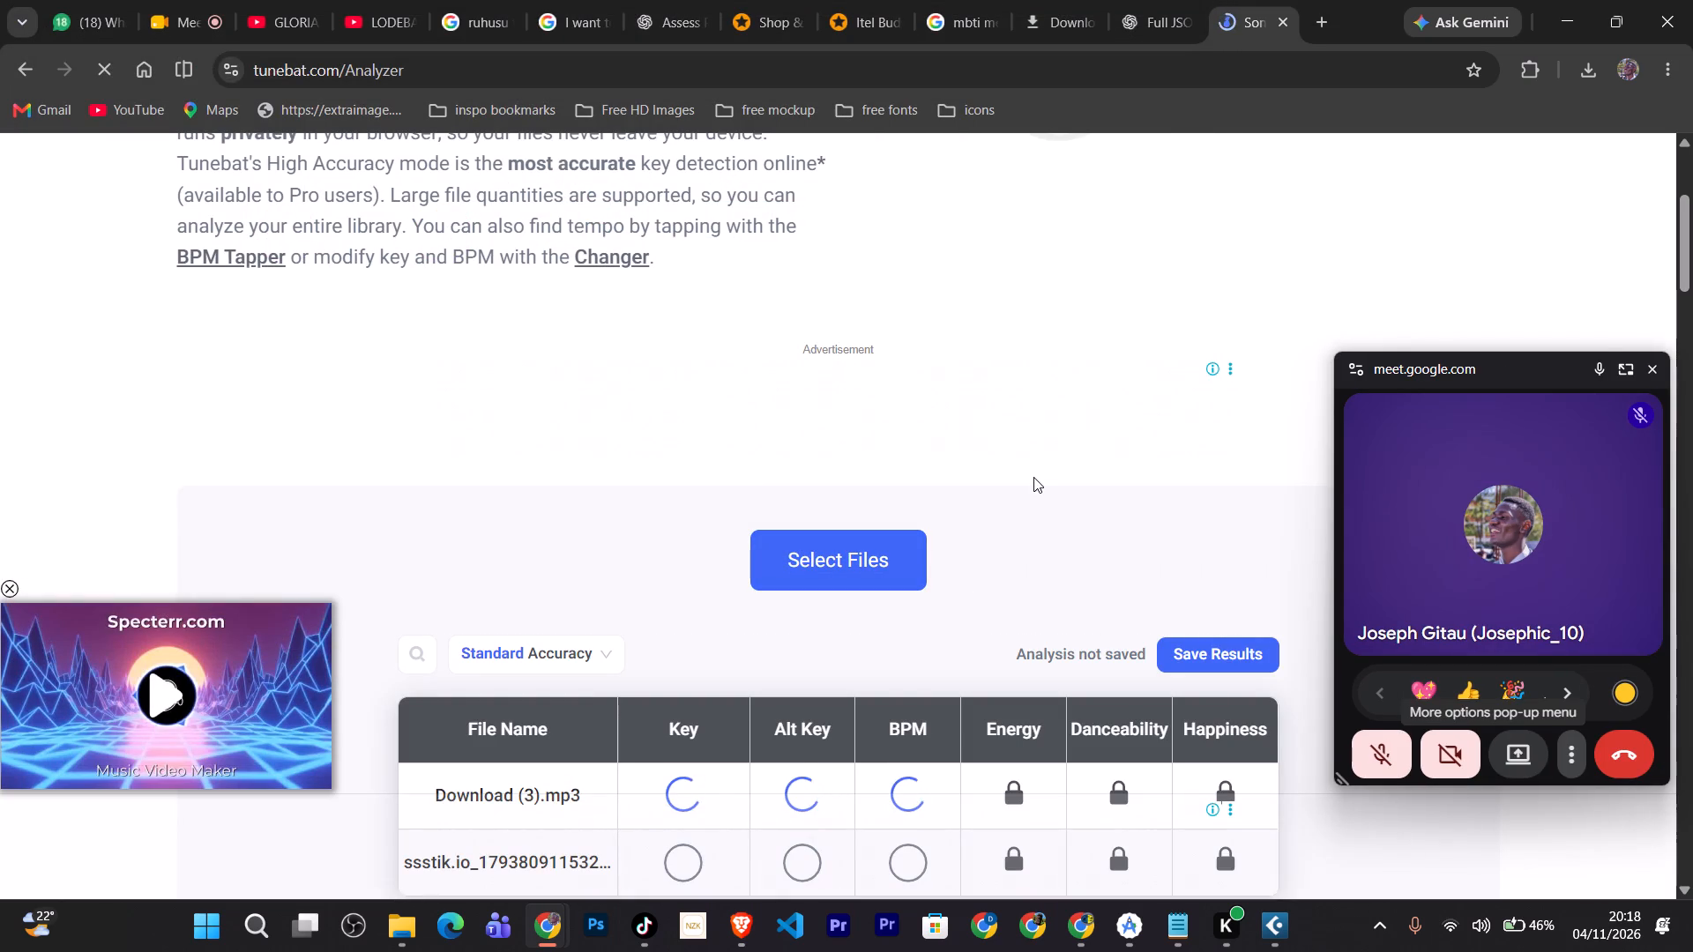
{"action": "scroll", "coordinate": [1033, 455], "scroll_direction": "down", "scroll_amount": 2}
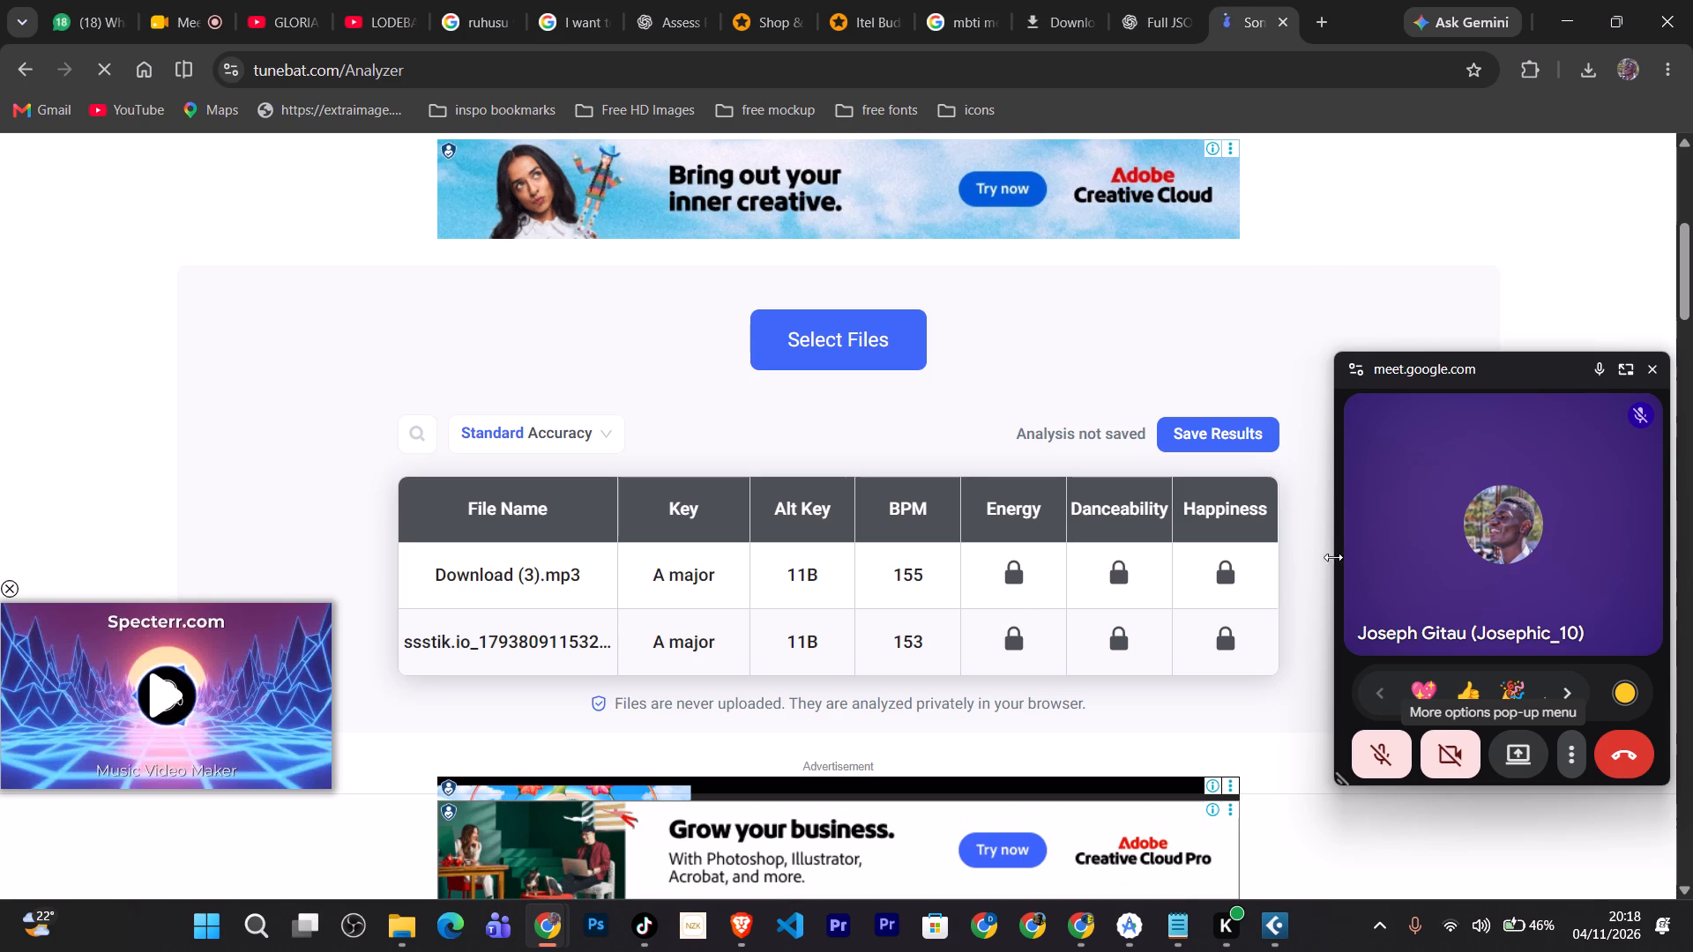
Switch to the Cubase project.
{"action": "left_click", "coordinate": [1286, 935]}
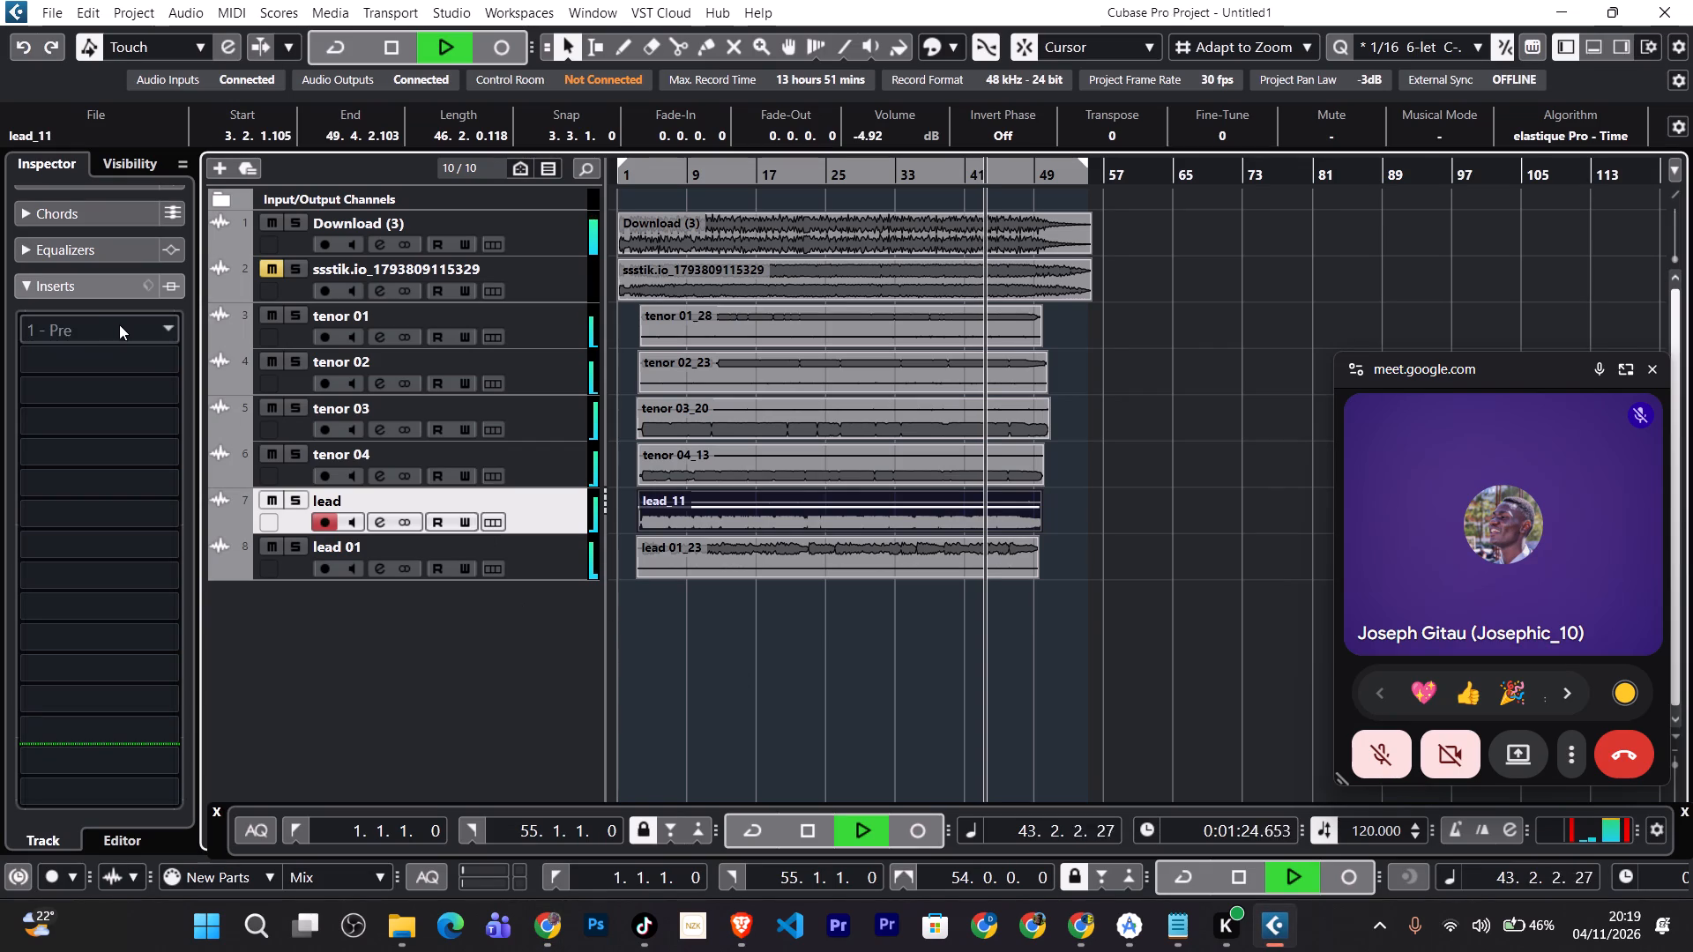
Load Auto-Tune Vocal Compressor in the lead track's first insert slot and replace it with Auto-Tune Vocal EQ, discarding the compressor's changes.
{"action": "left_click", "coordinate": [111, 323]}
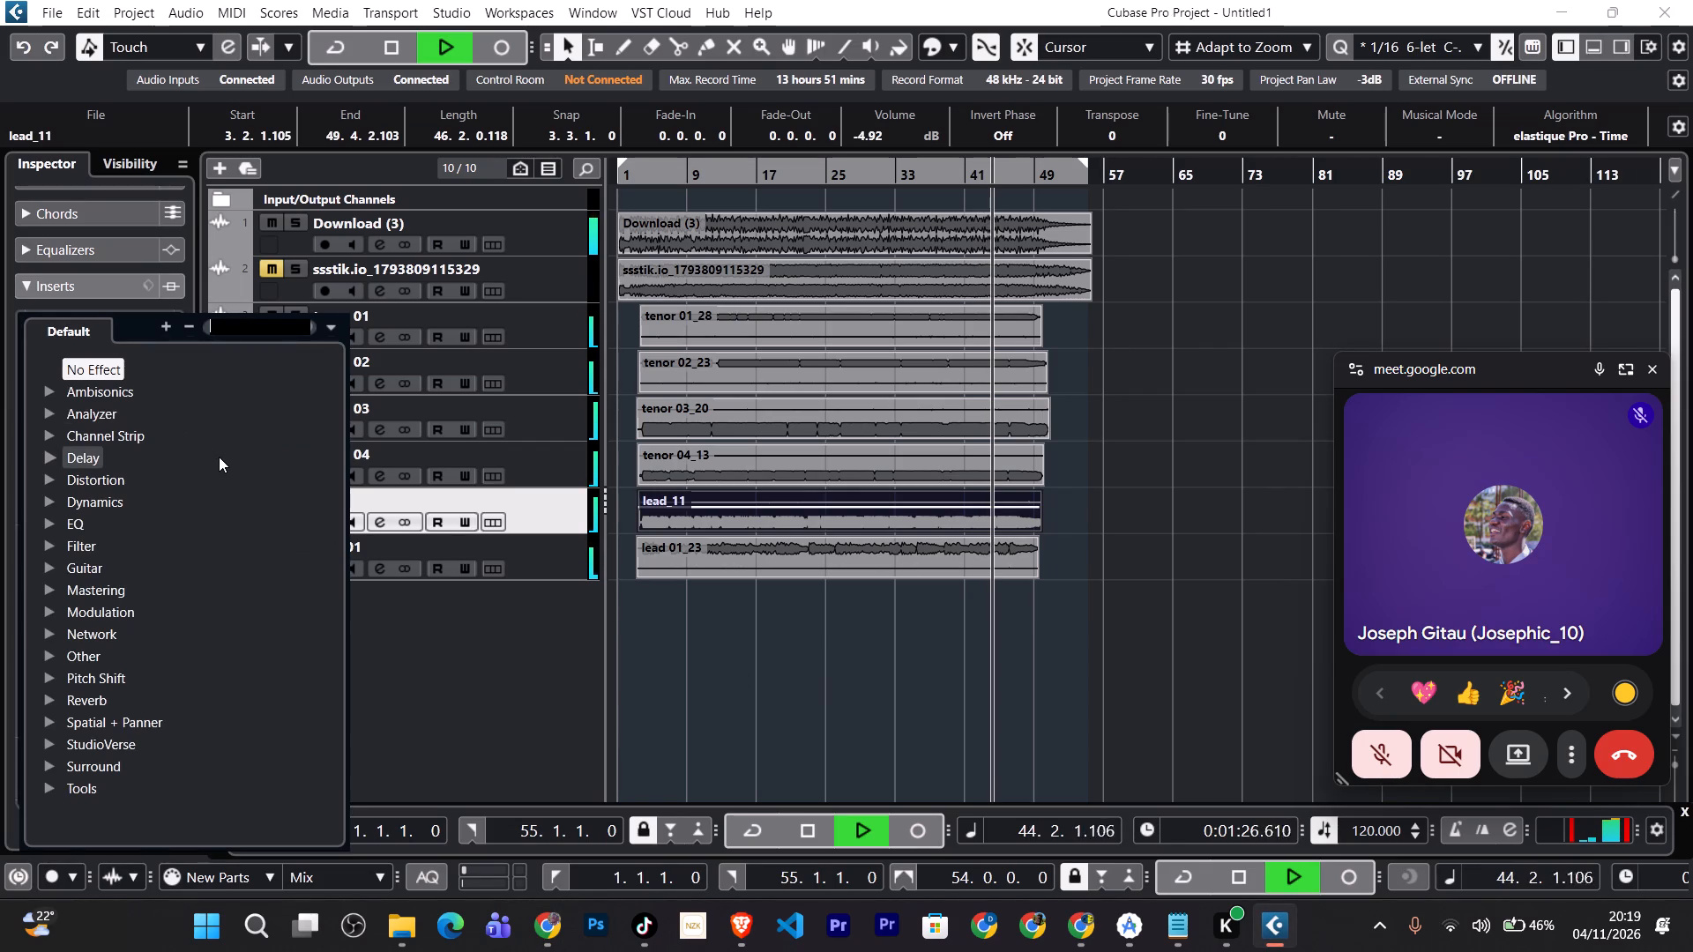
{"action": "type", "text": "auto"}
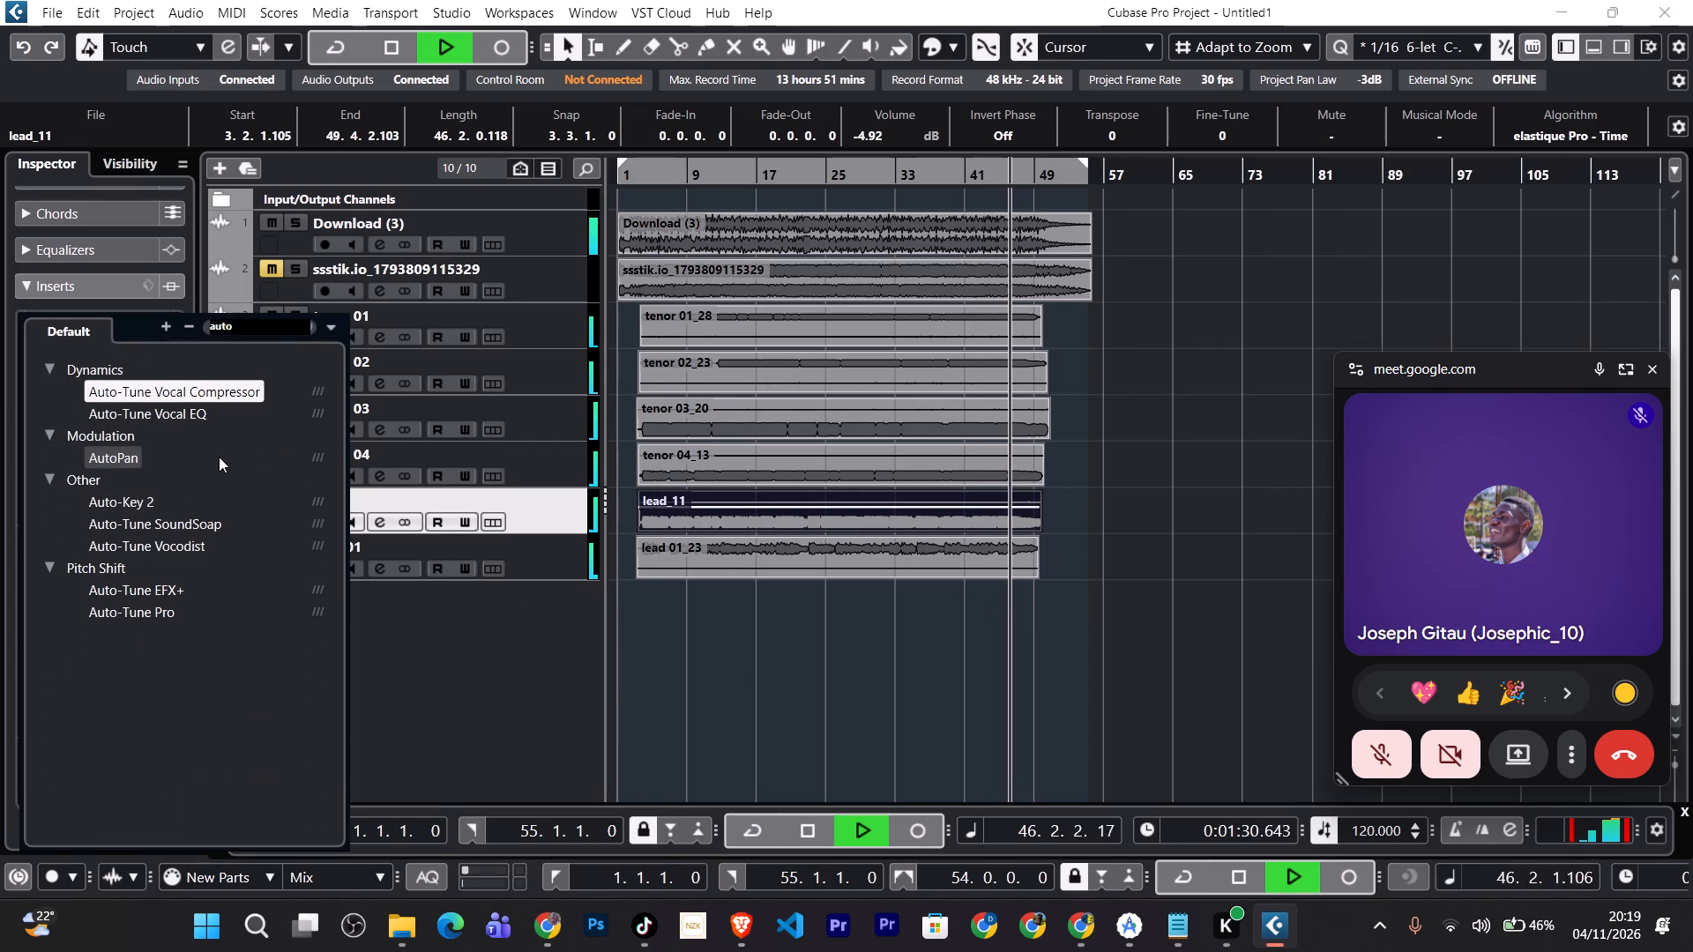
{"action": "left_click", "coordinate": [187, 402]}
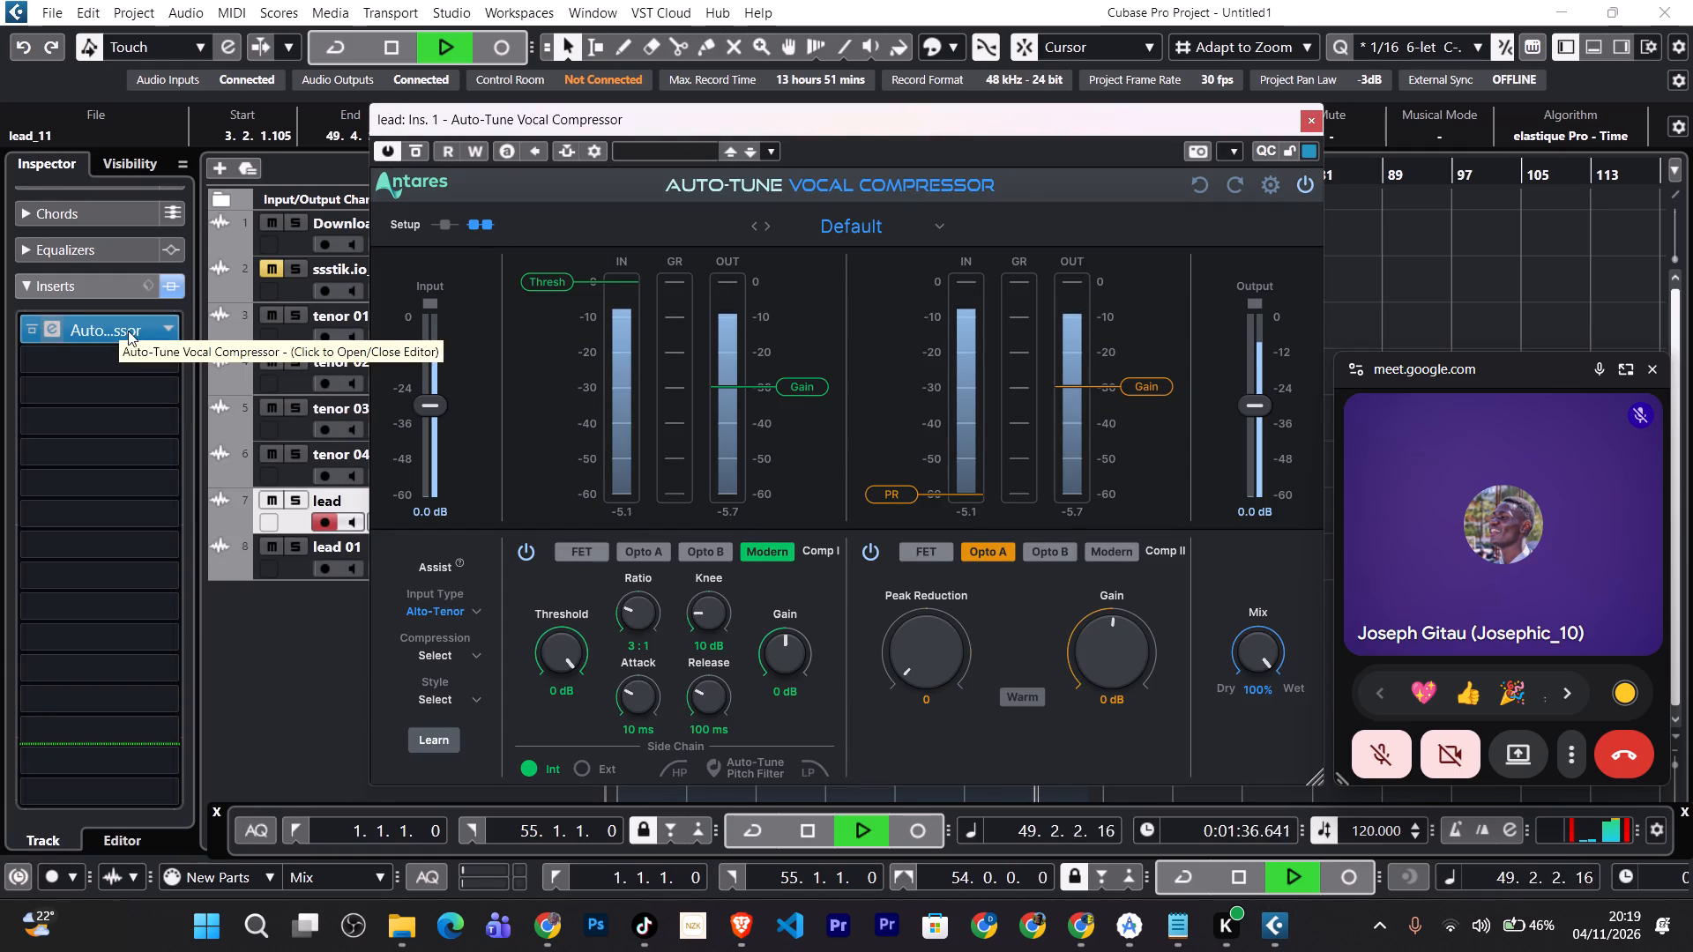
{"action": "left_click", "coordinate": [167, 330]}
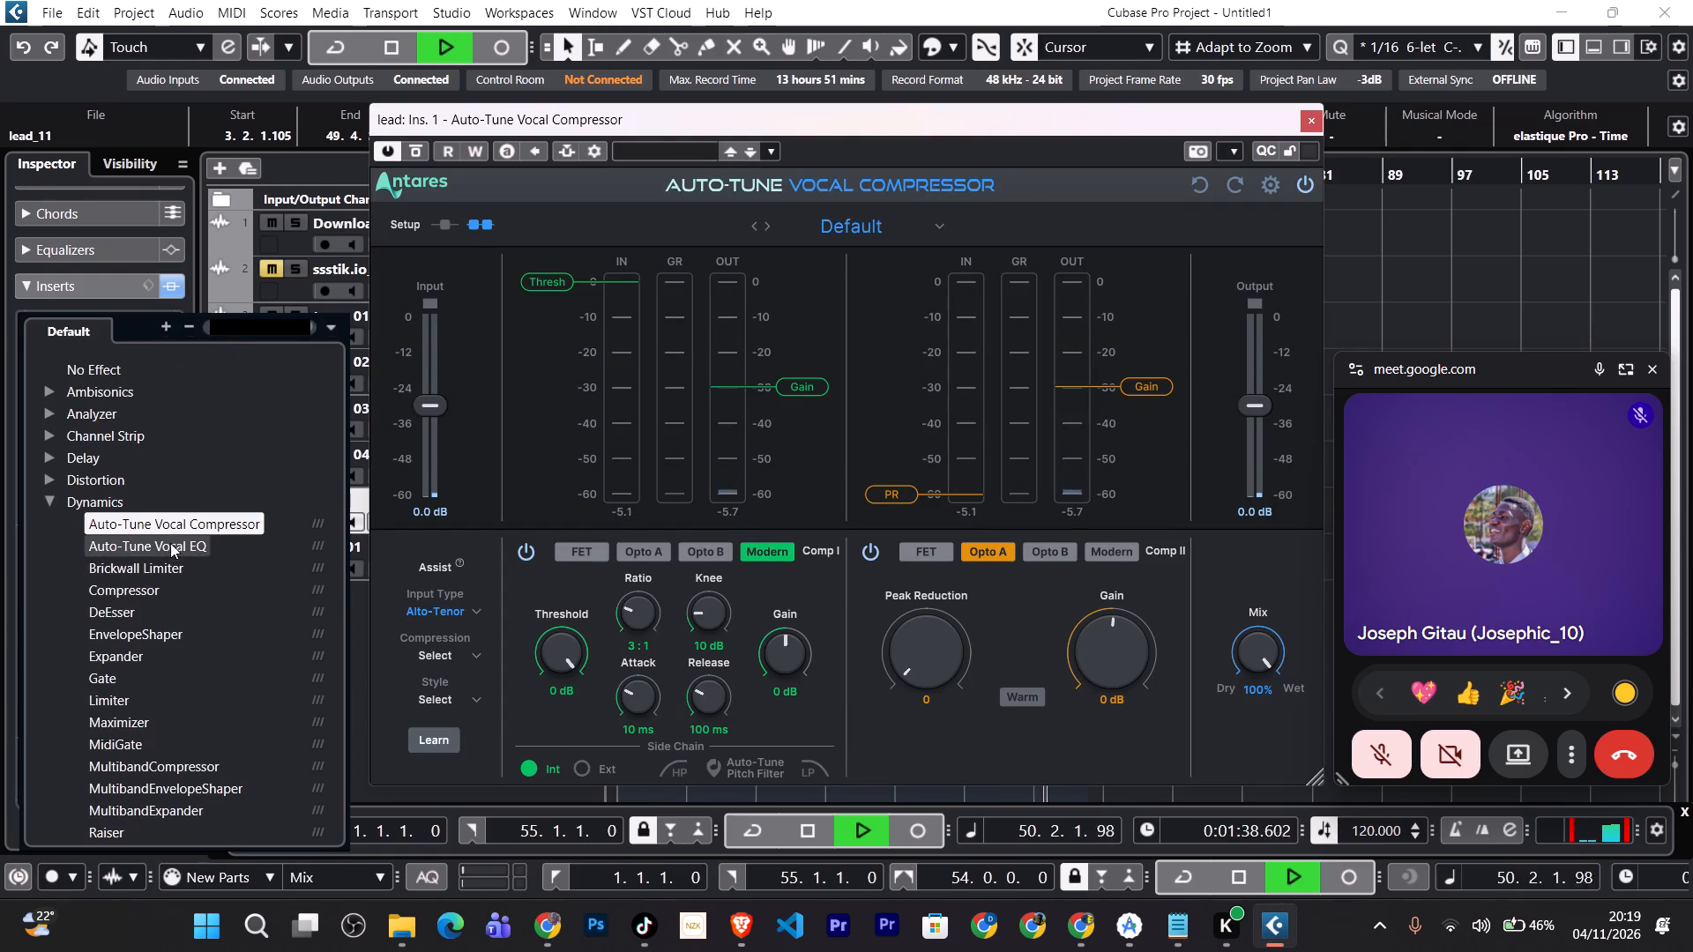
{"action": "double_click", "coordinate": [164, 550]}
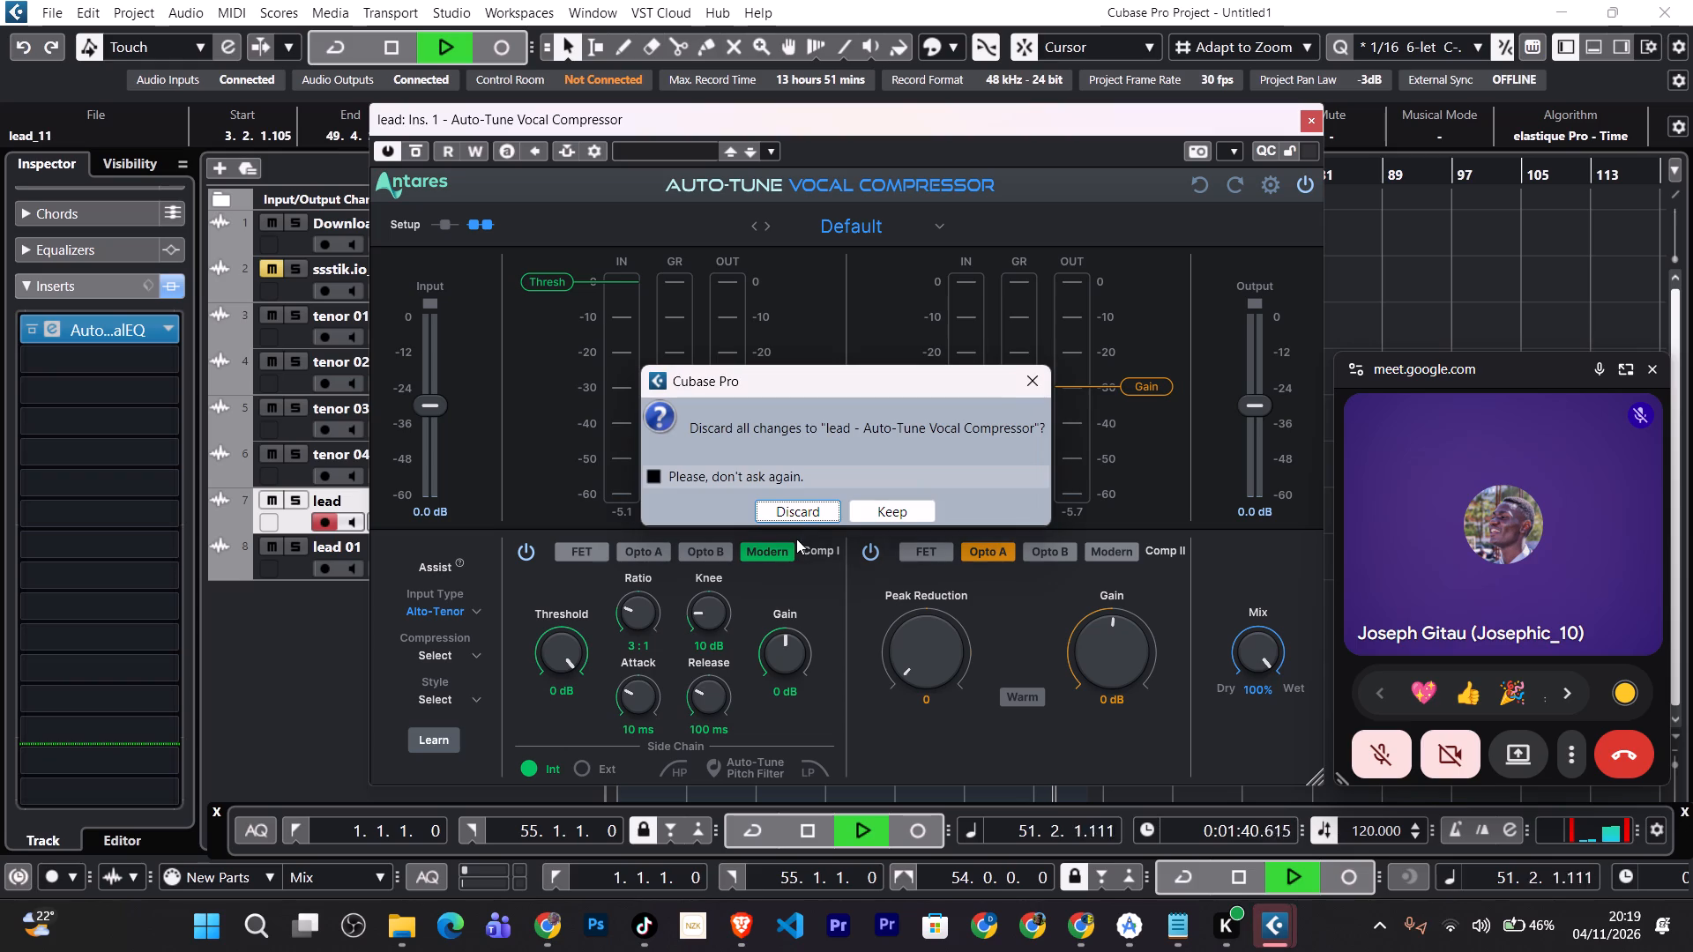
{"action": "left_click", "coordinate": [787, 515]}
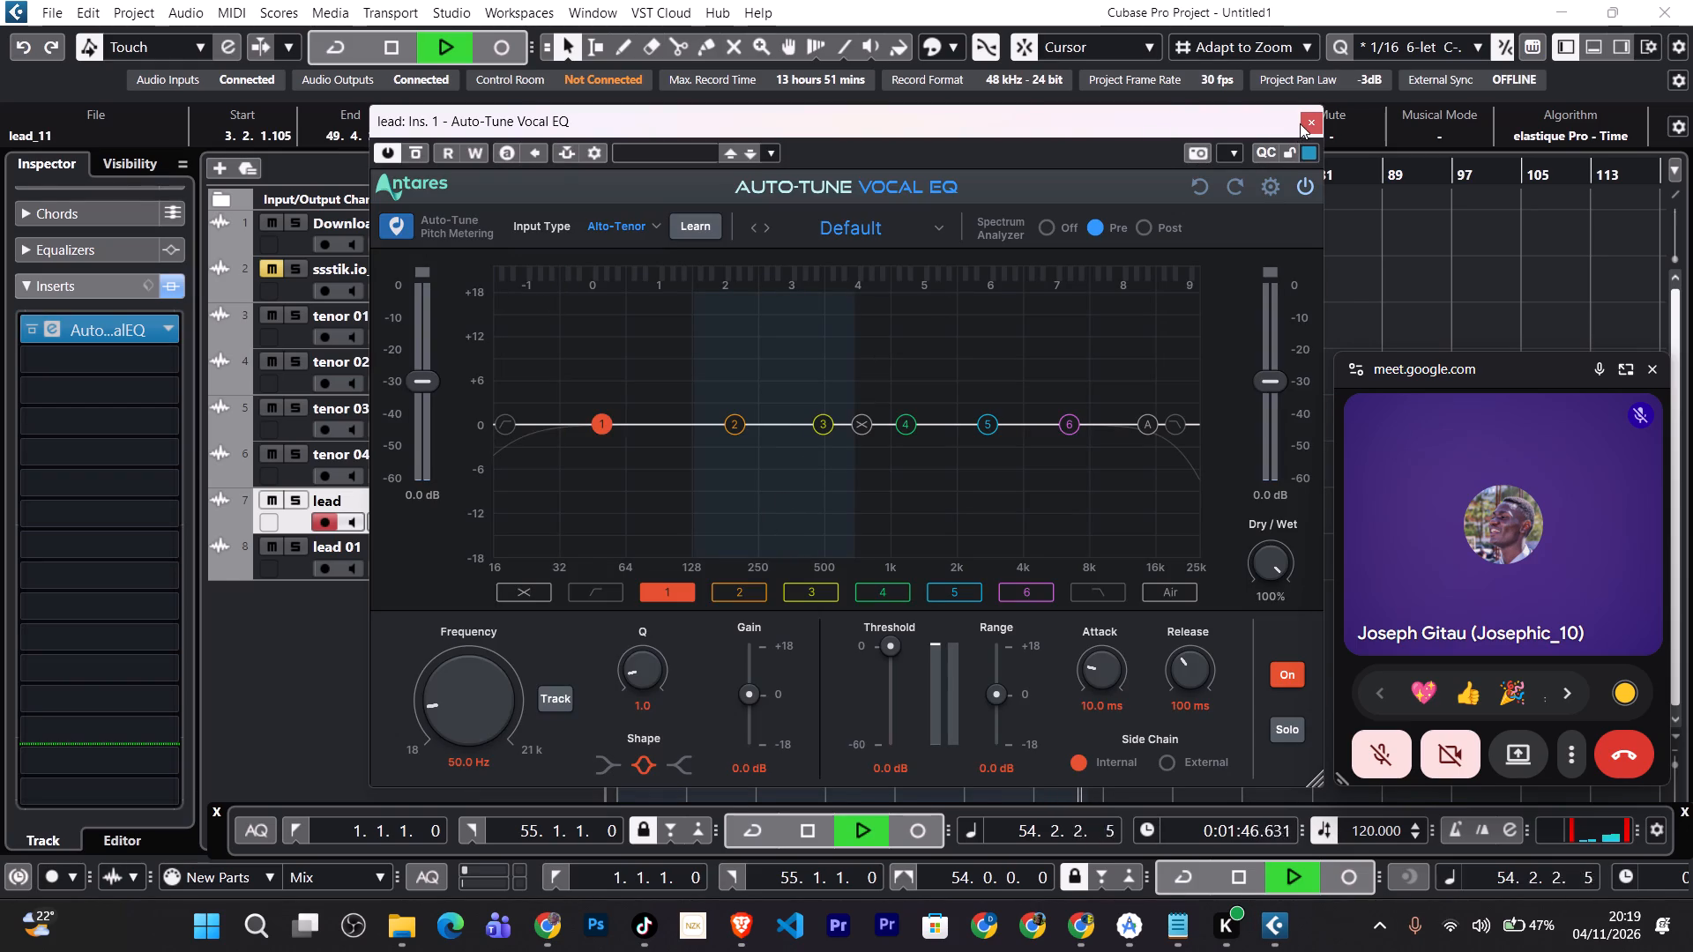
Load Auto-Tune Pro in the lead track's first insert slot, discarding the changes to the plug-in it replaces.
{"action": "left_click", "coordinate": [165, 327]}
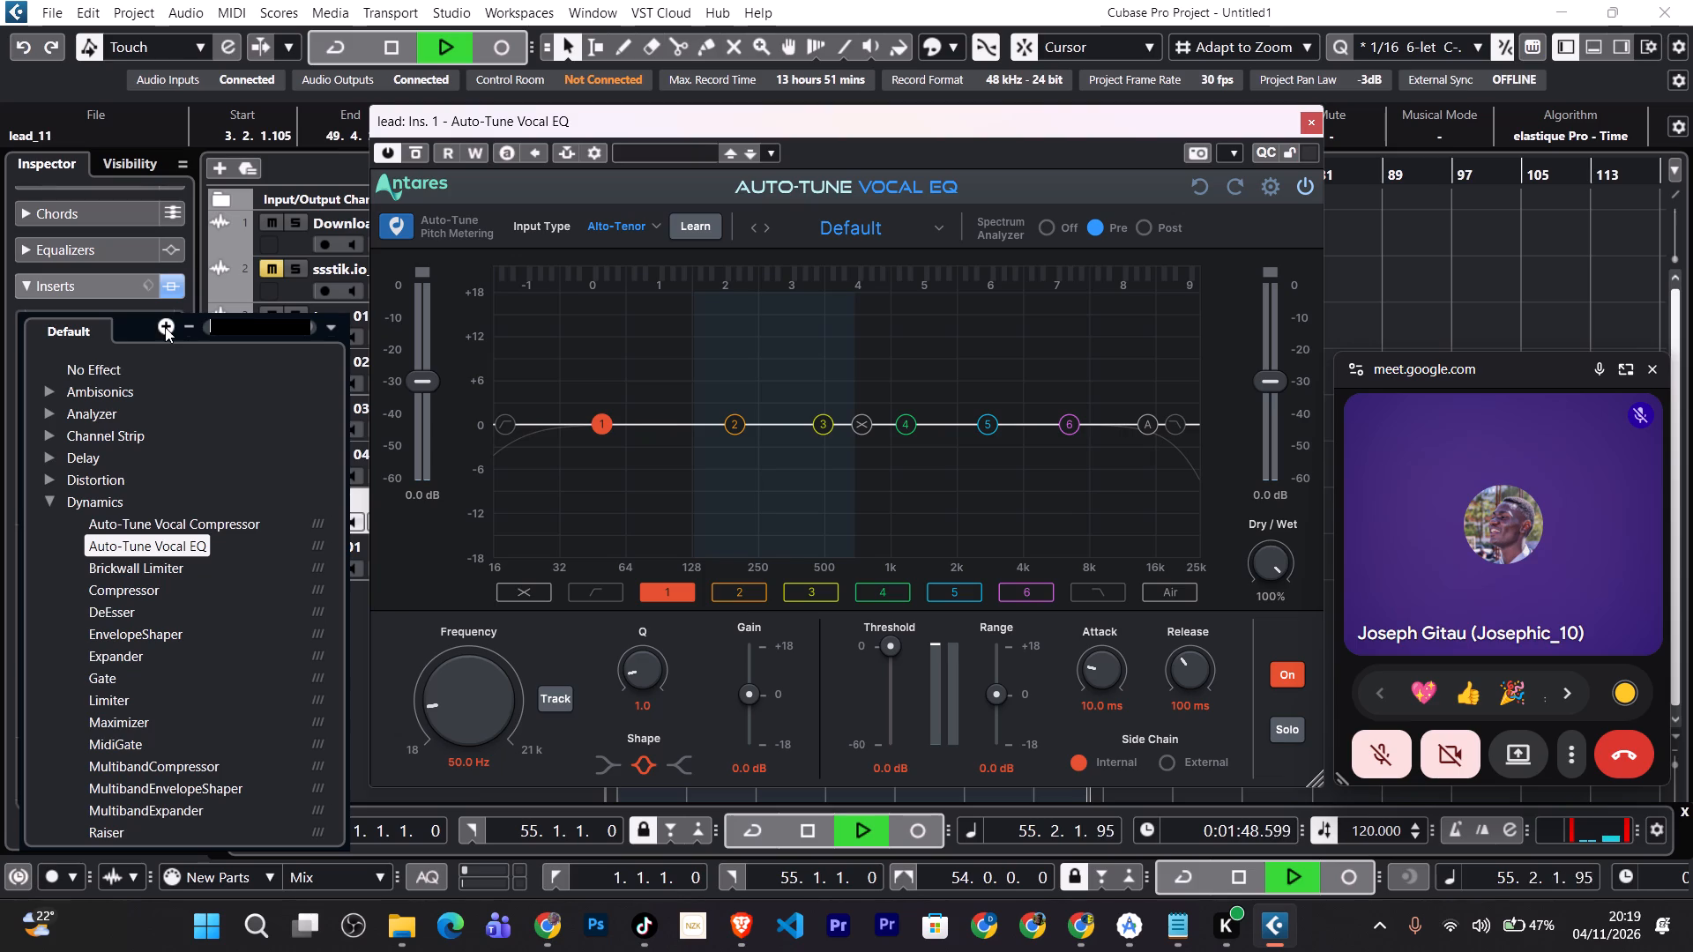
{"action": "scroll", "coordinate": [133, 622], "scroll_direction": "down", "scroll_amount": 1}
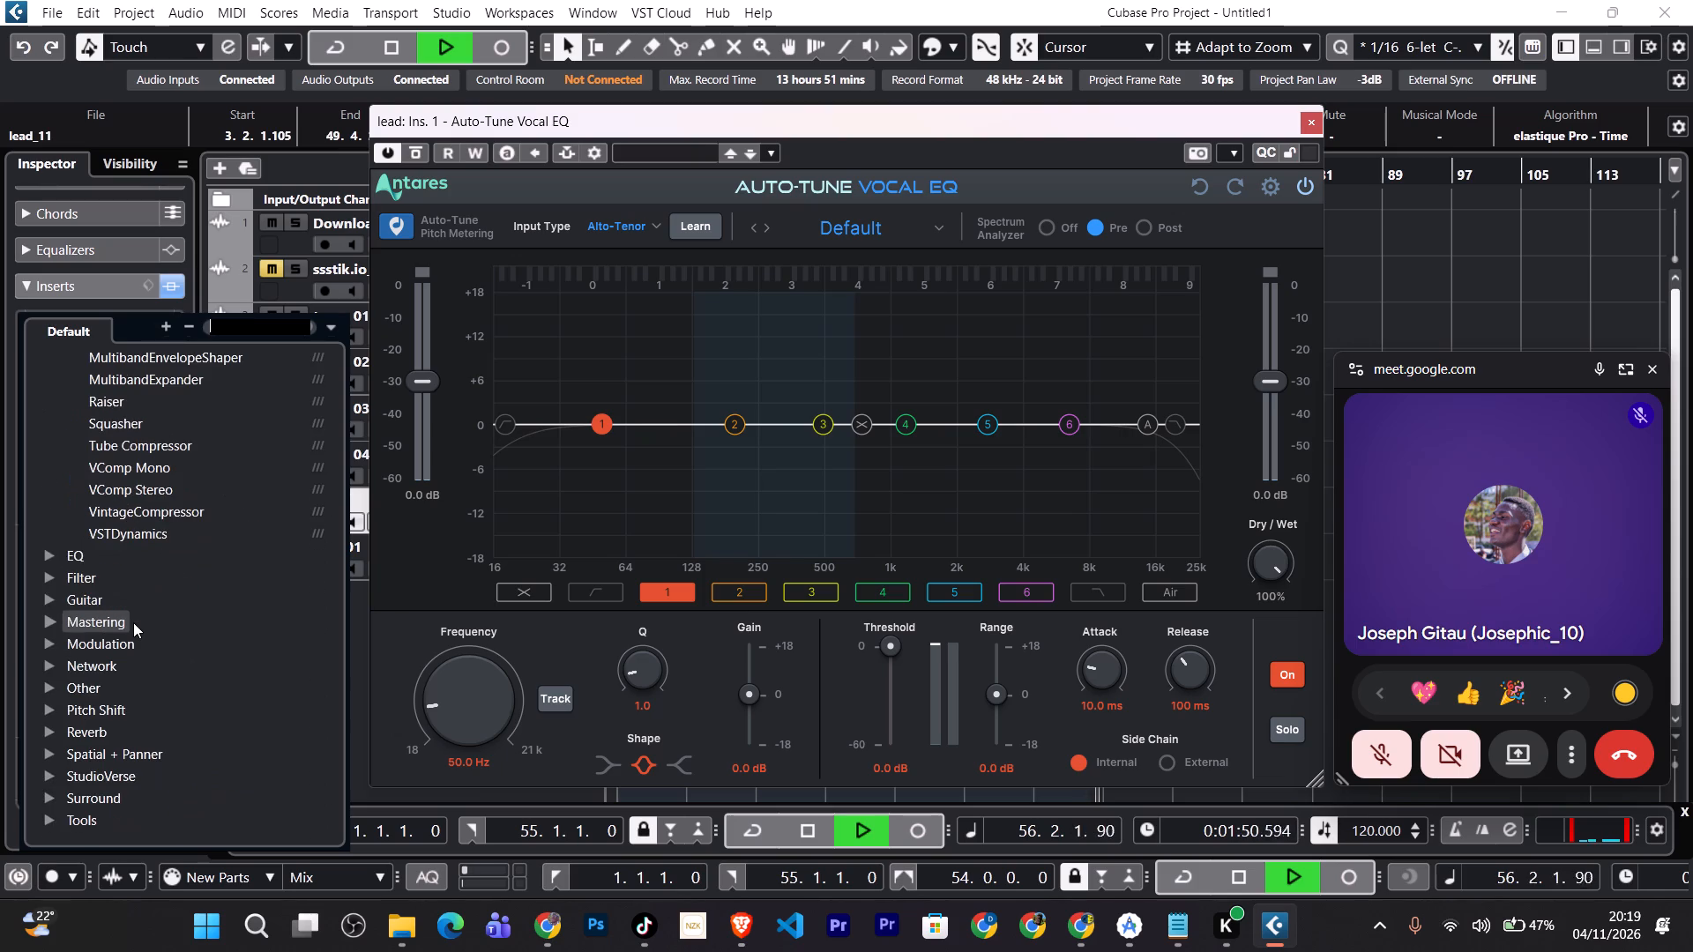
{"action": "scroll", "coordinate": [133, 622], "scroll_direction": "down", "scroll_amount": 1}
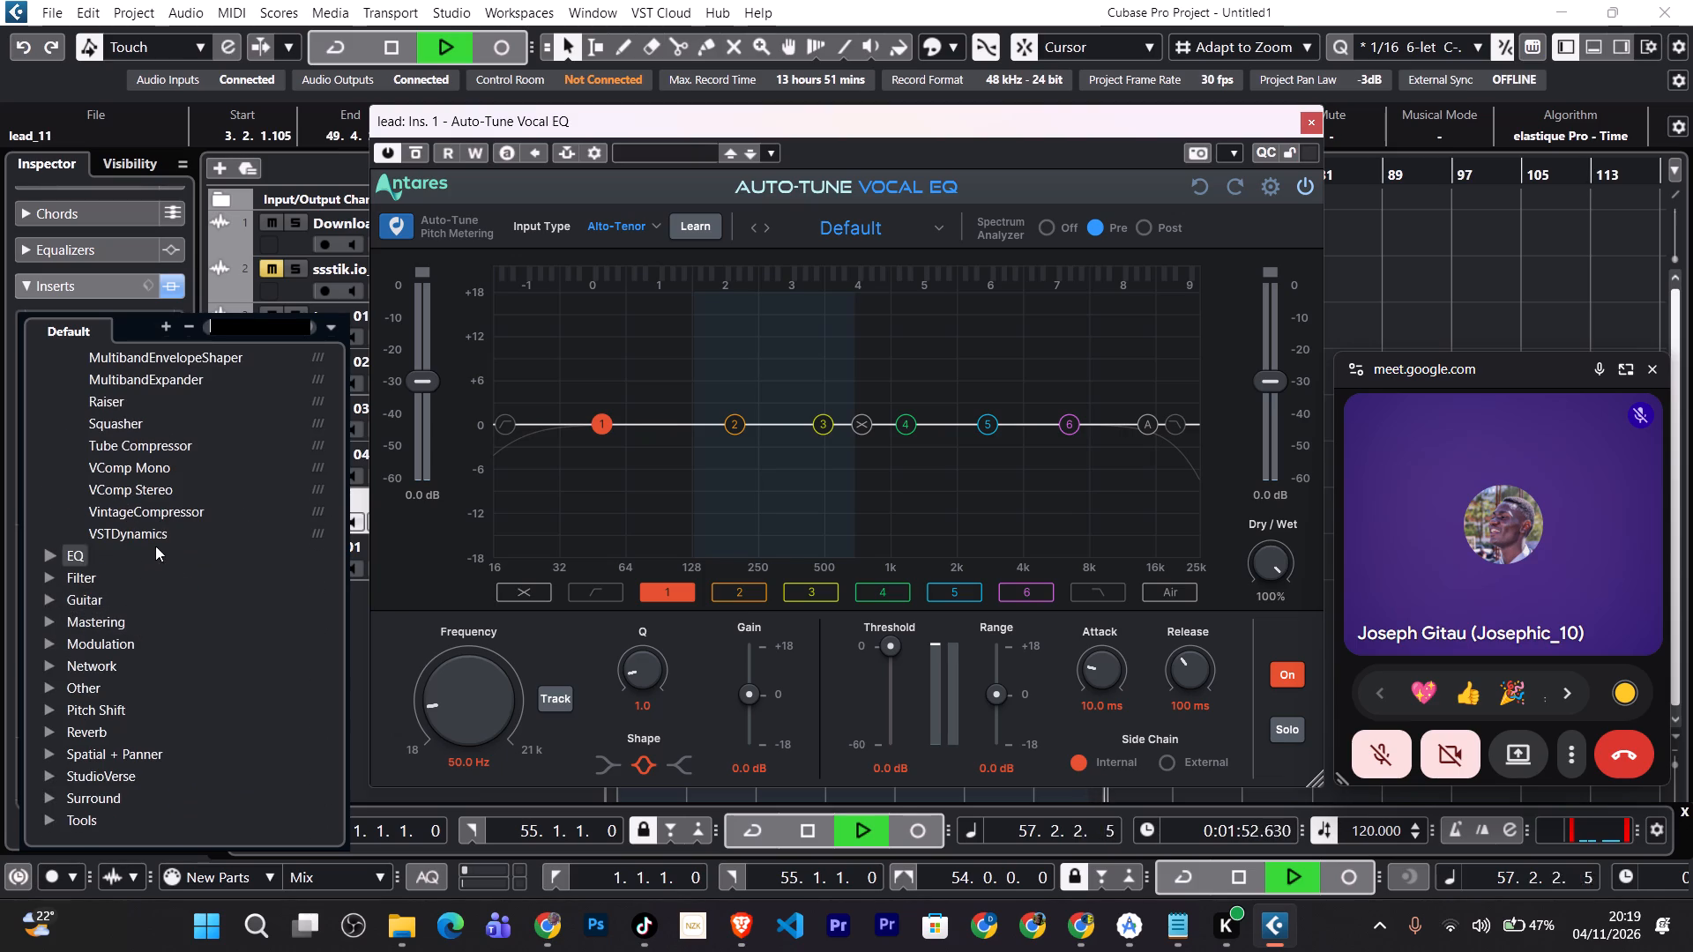
{"action": "scroll", "coordinate": [162, 541], "scroll_direction": "up", "scroll_amount": 4}
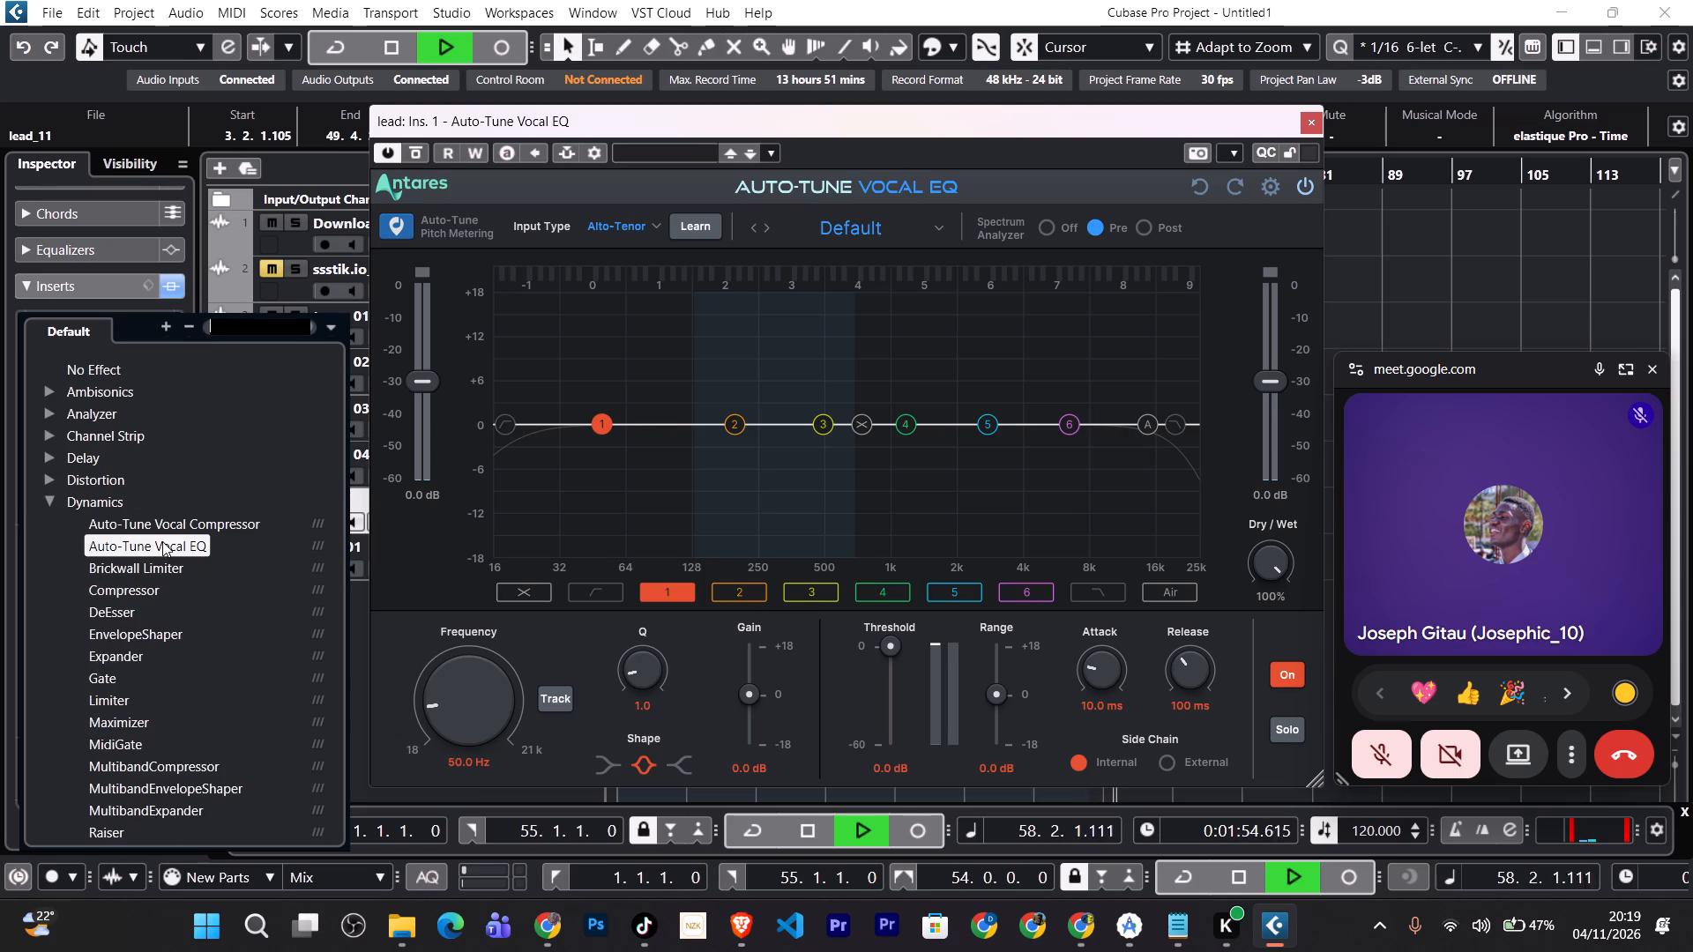
{"action": "key", "text": "a"}
{"action": "type", "text": "uto"}
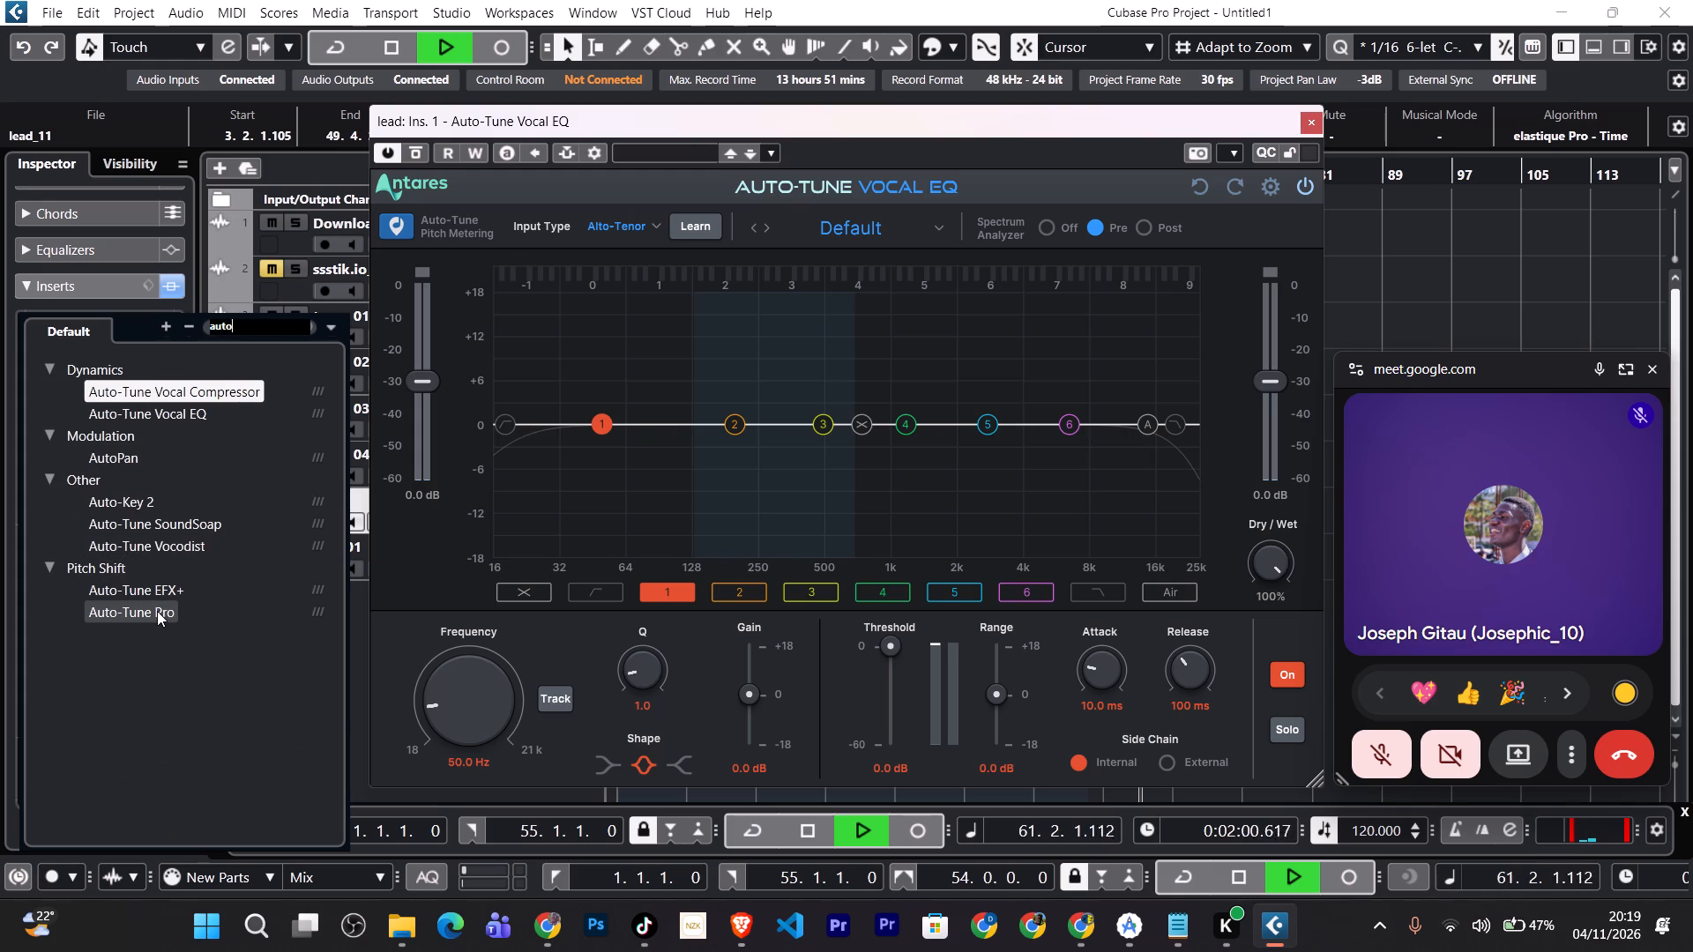
{"action": "left_click", "coordinate": [140, 611]}
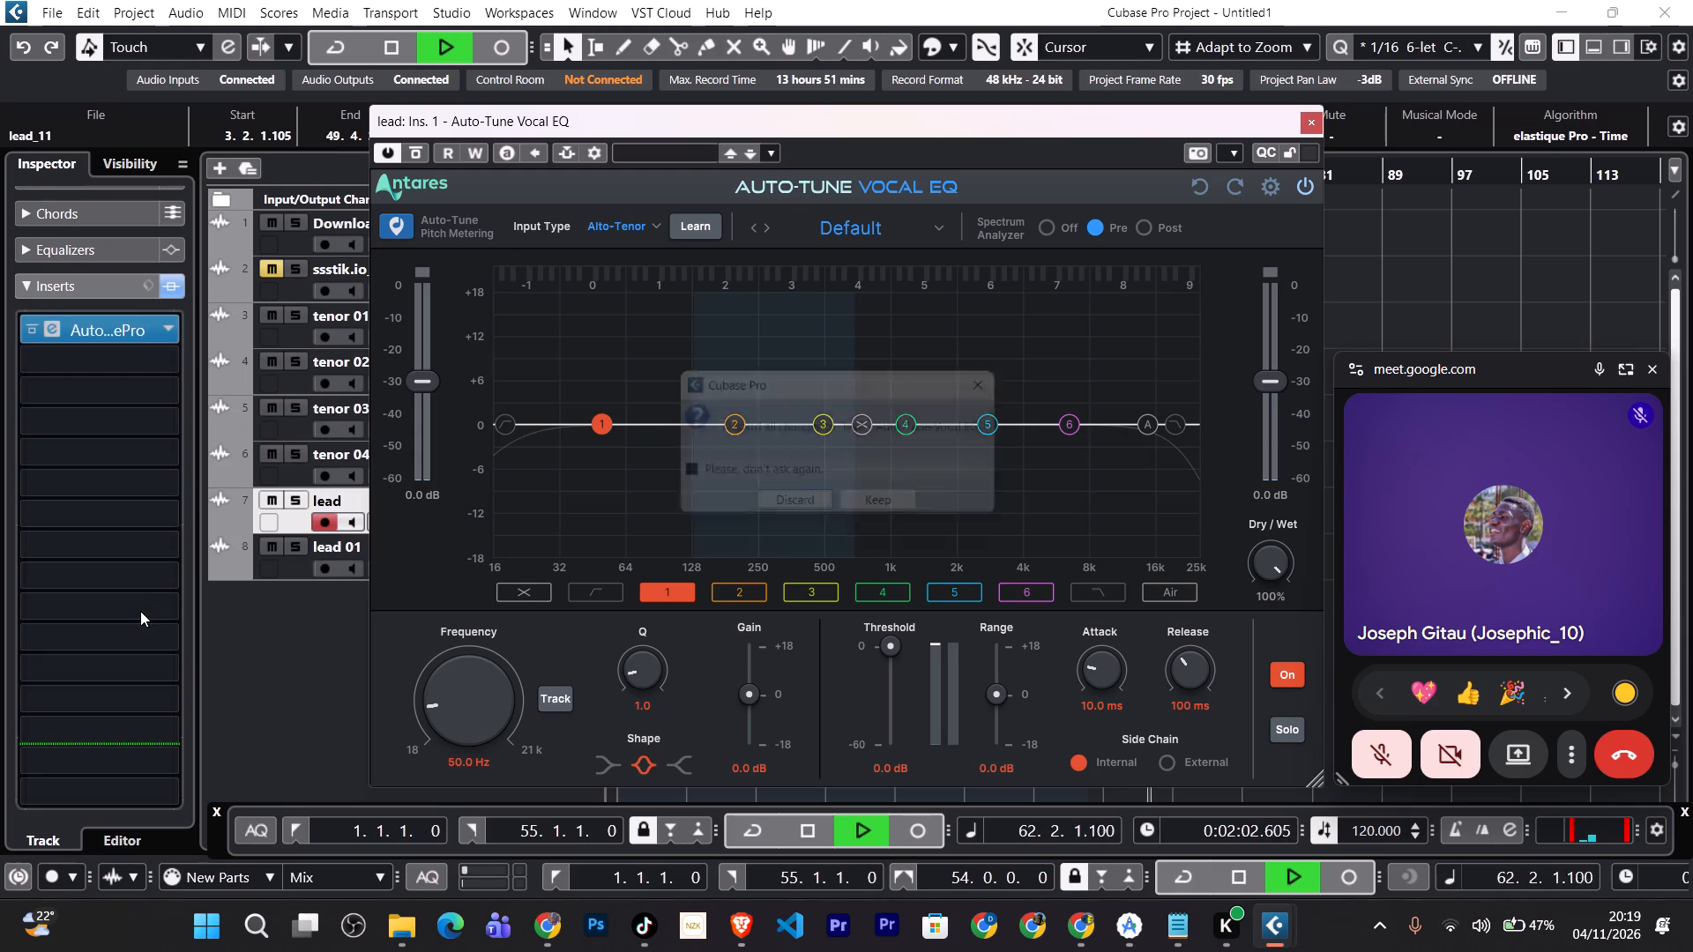
{"action": "left_click", "coordinate": [790, 508]}
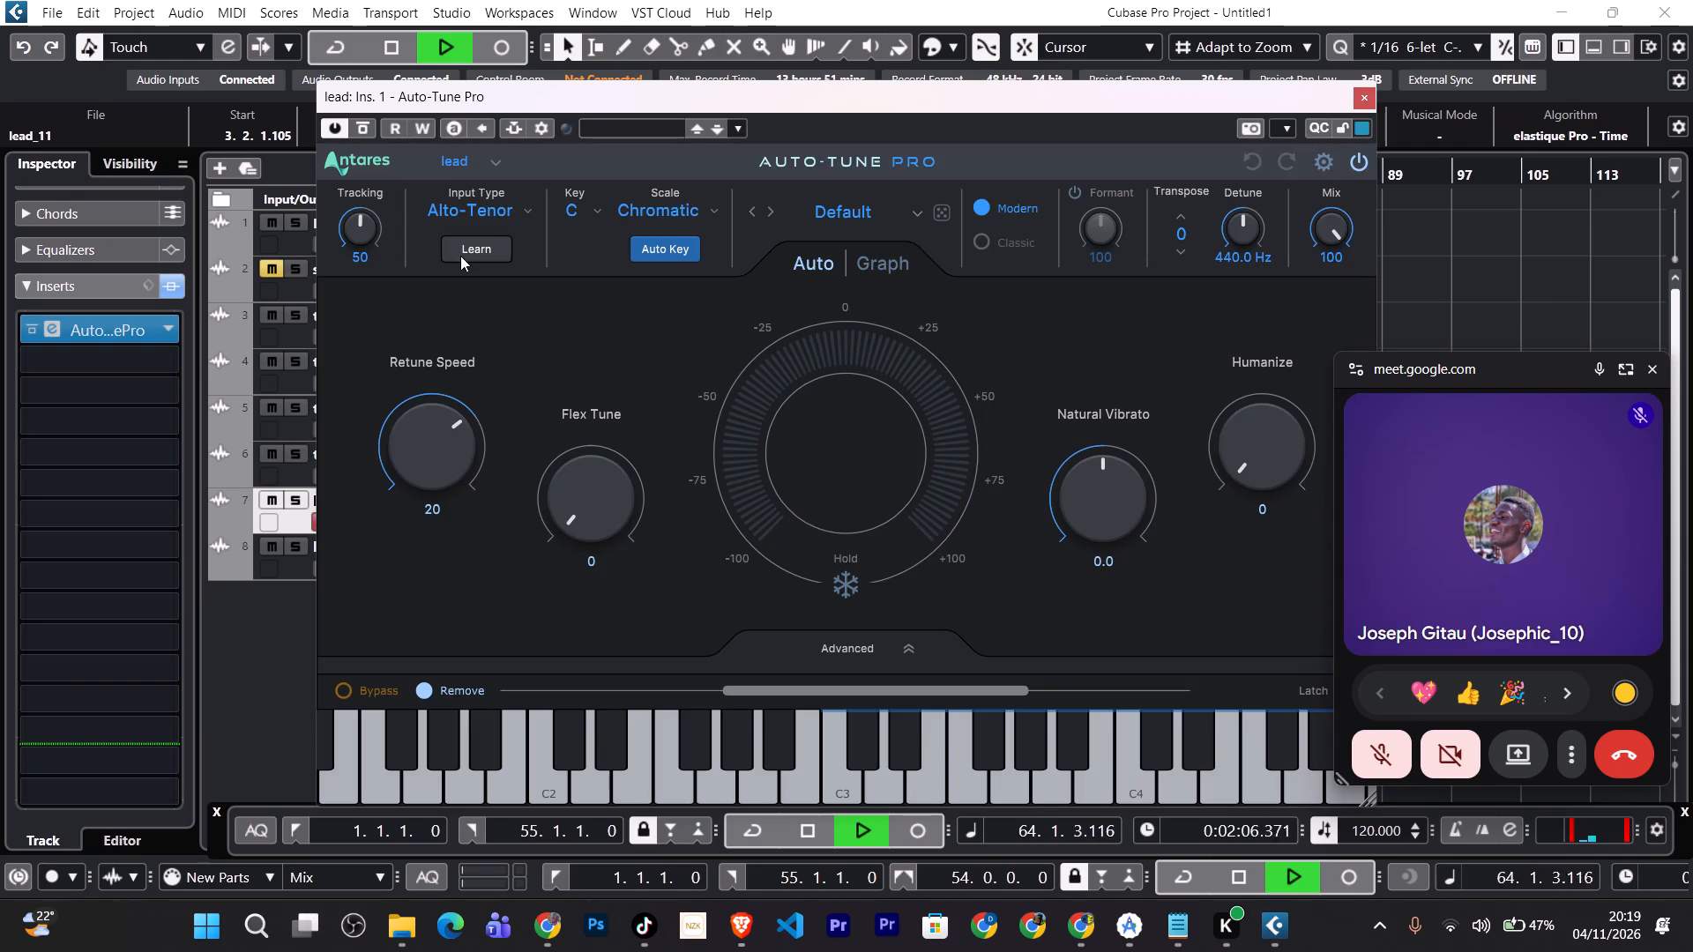
Set the lead track's Auto-Tune Pro to key A, Major scale and Low Male input, restarting playback from the beginning, and close its editor.
{"action": "left_click", "coordinate": [589, 217]}
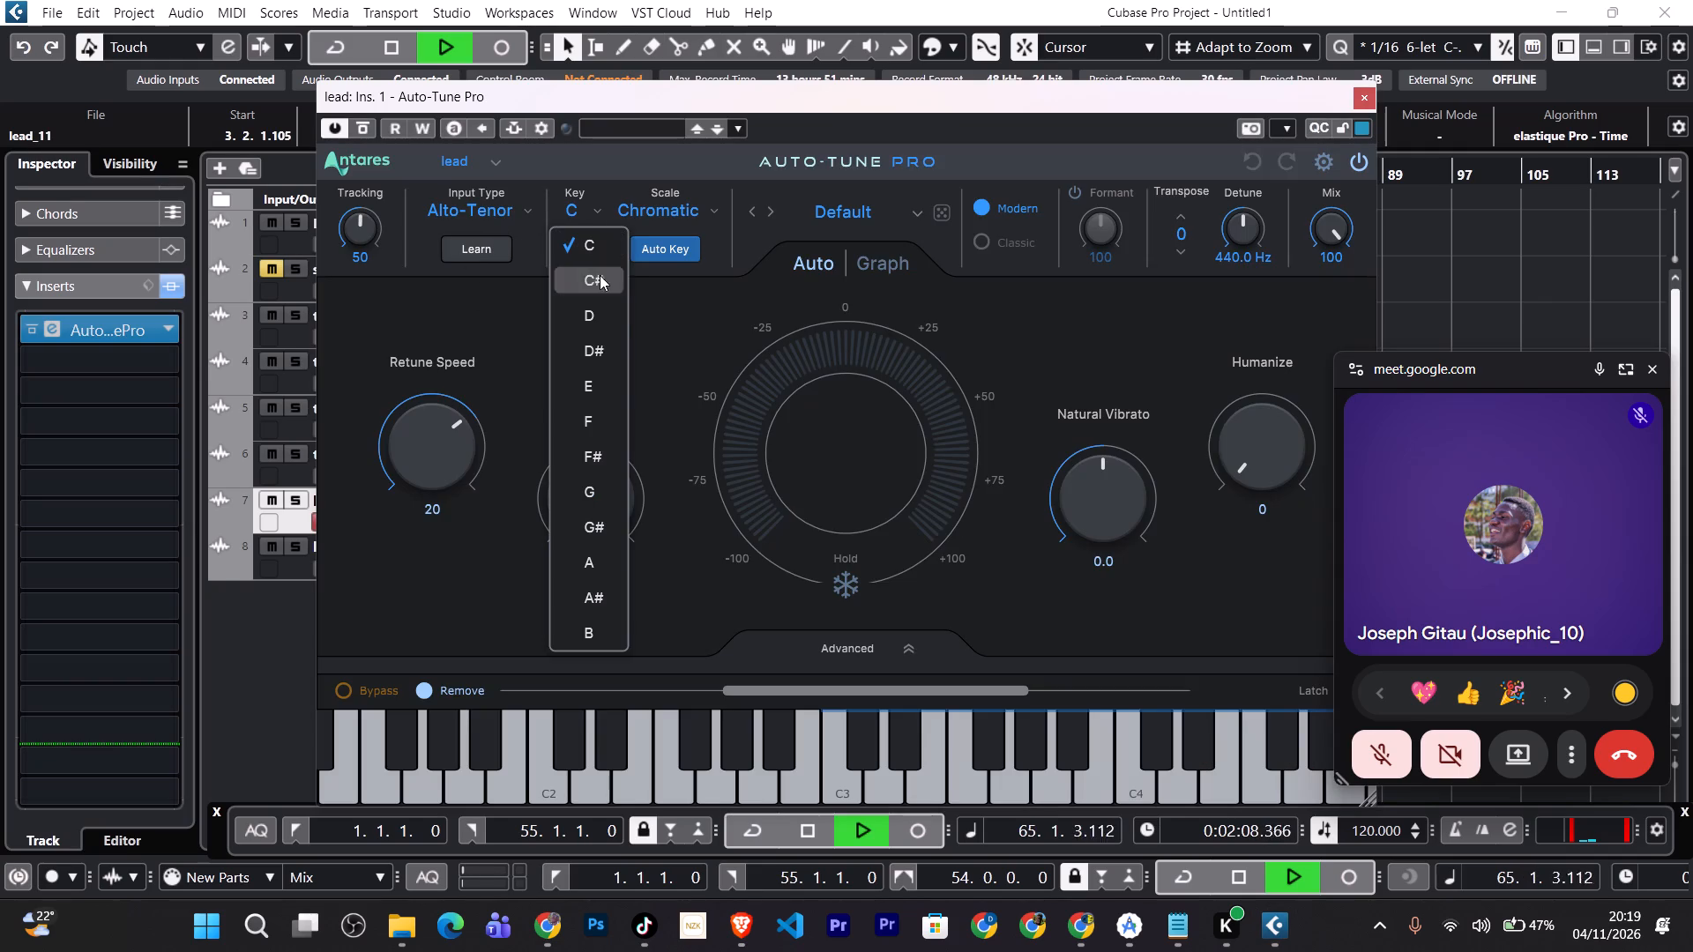
{"action": "left_click", "coordinate": [600, 565]}
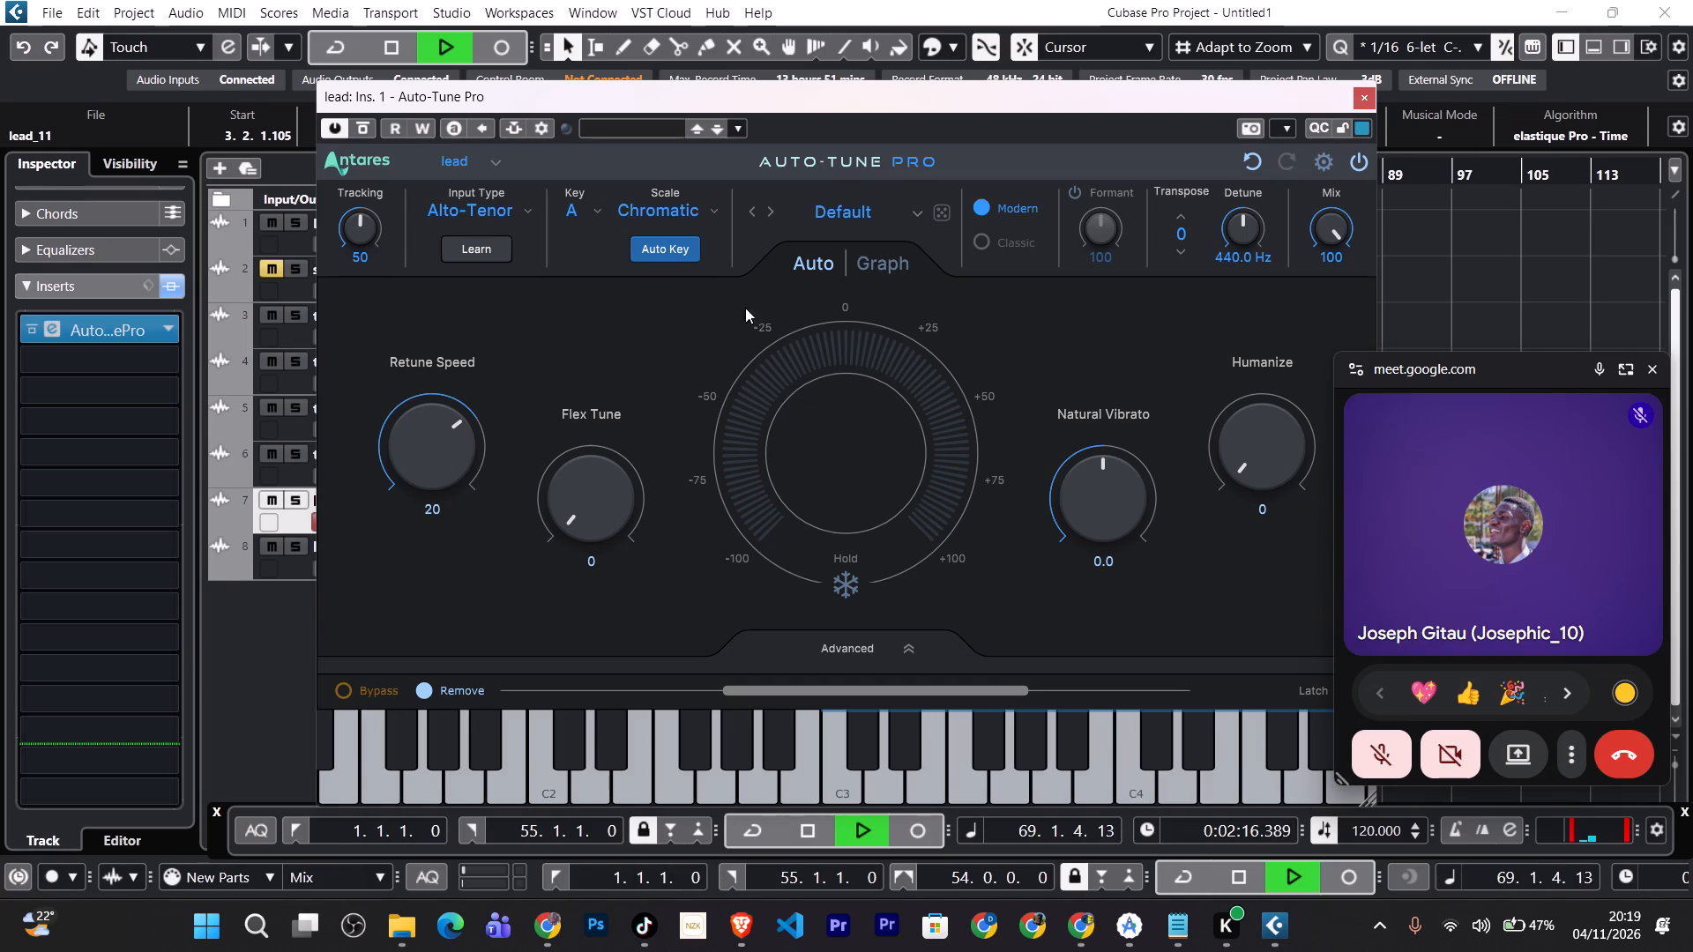
{"action": "left_click", "coordinate": [692, 215]}
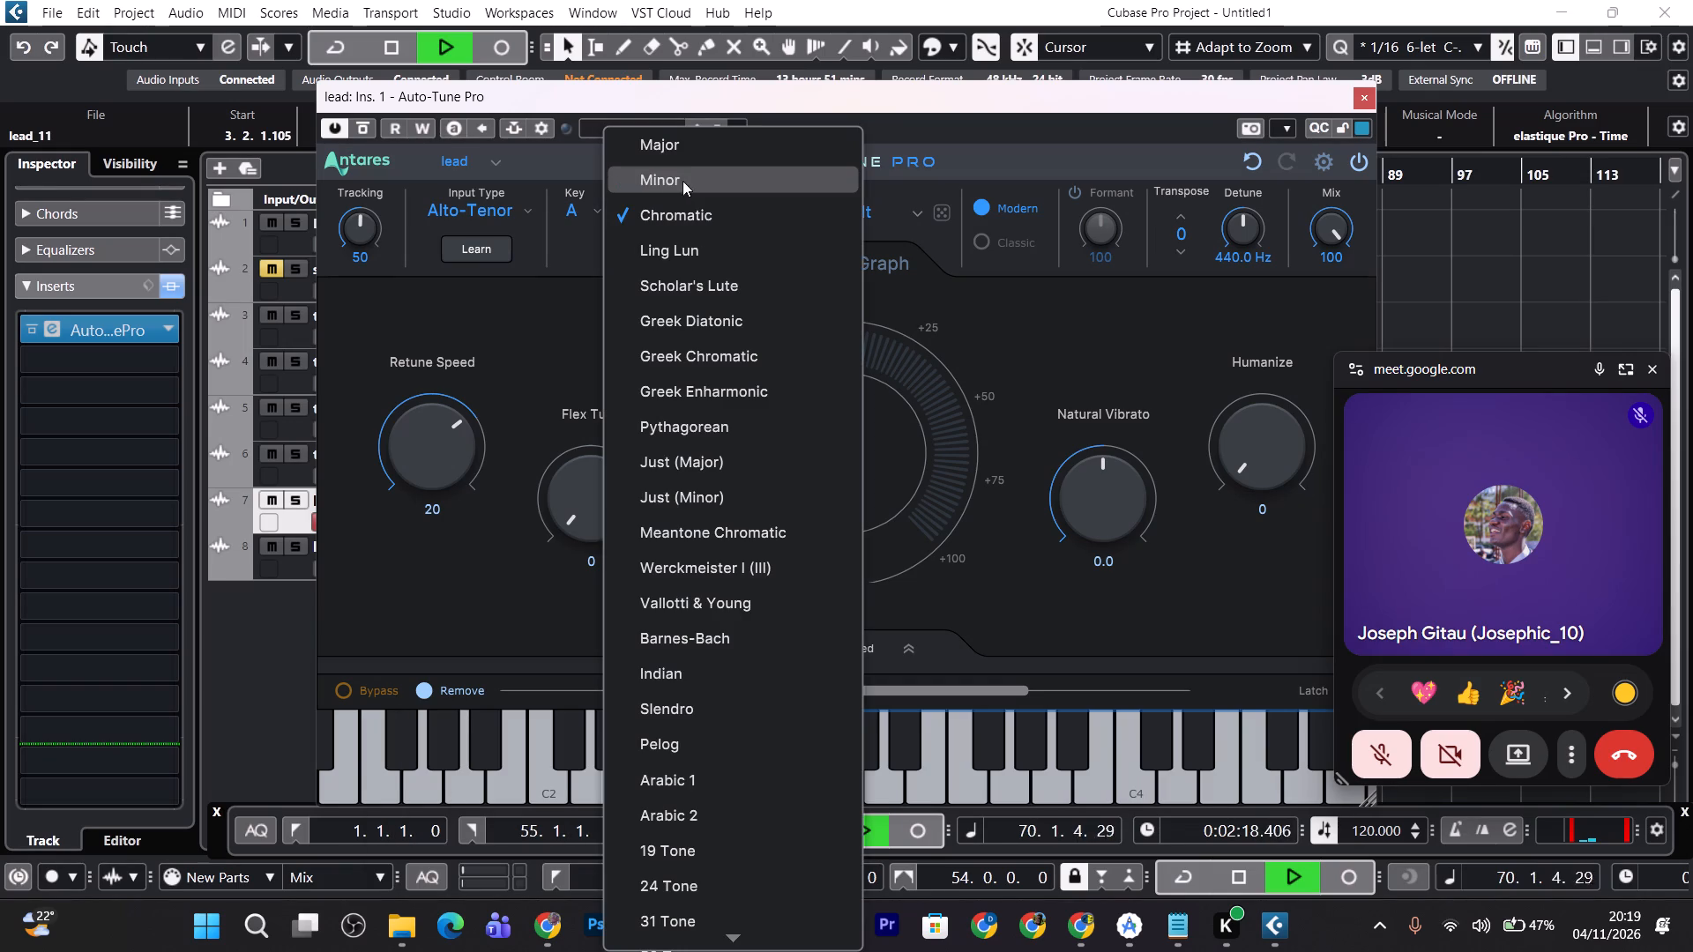
{"action": "left_click", "coordinate": [673, 149]}
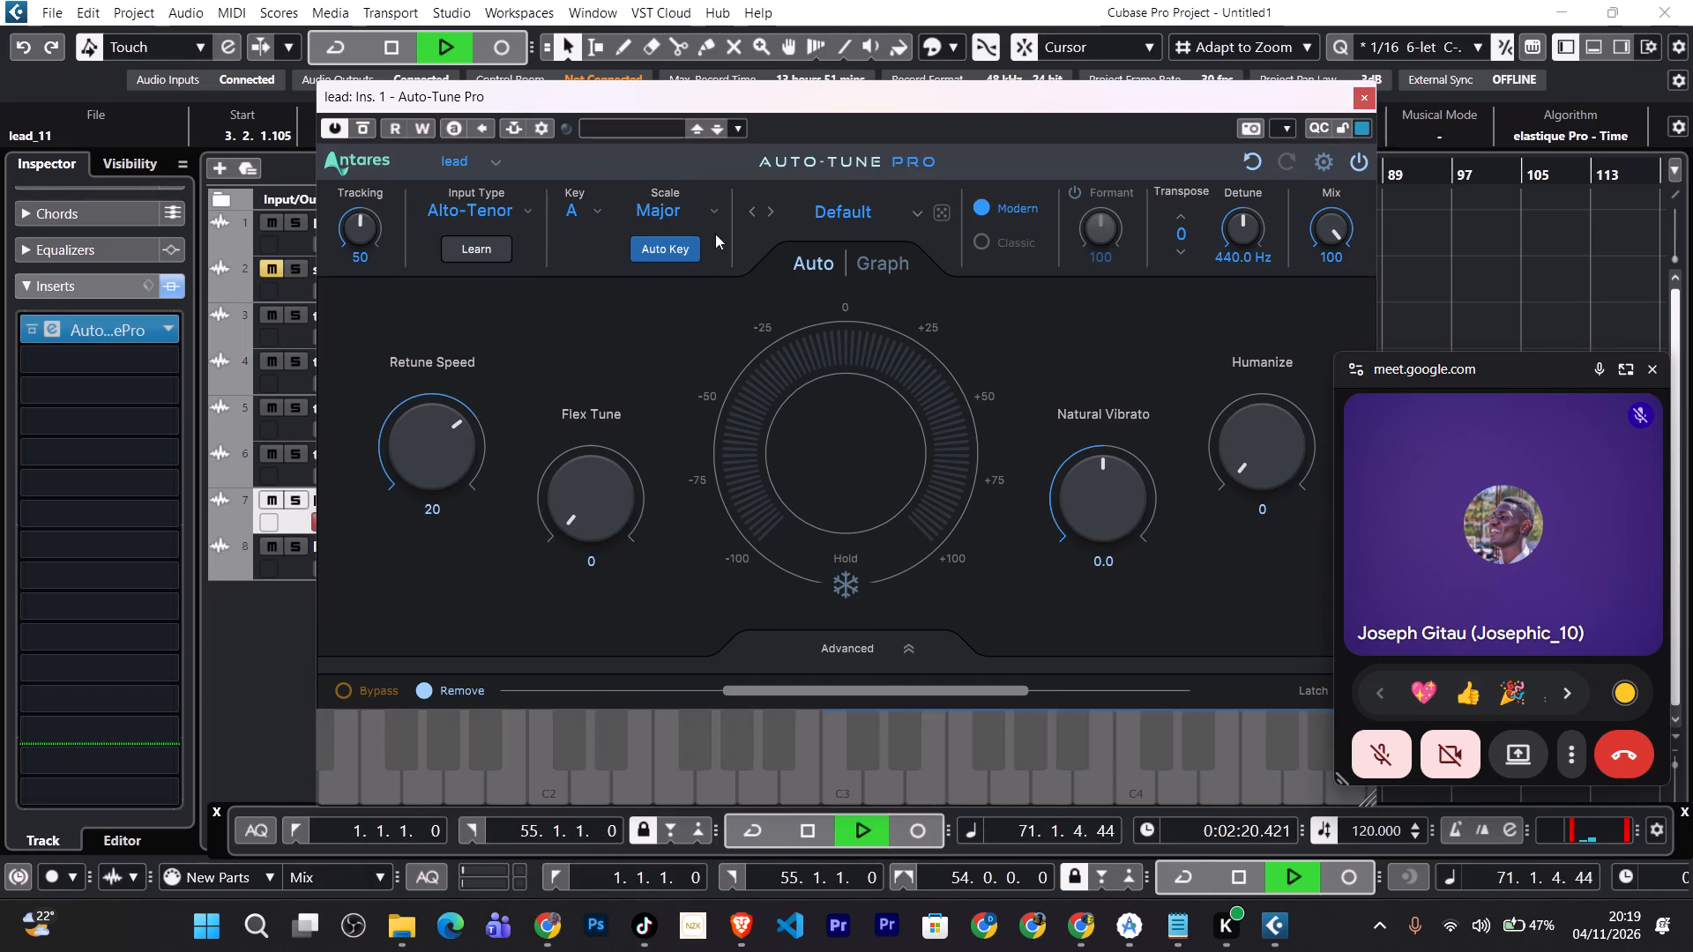
{"action": "type", "text": "bbb"}
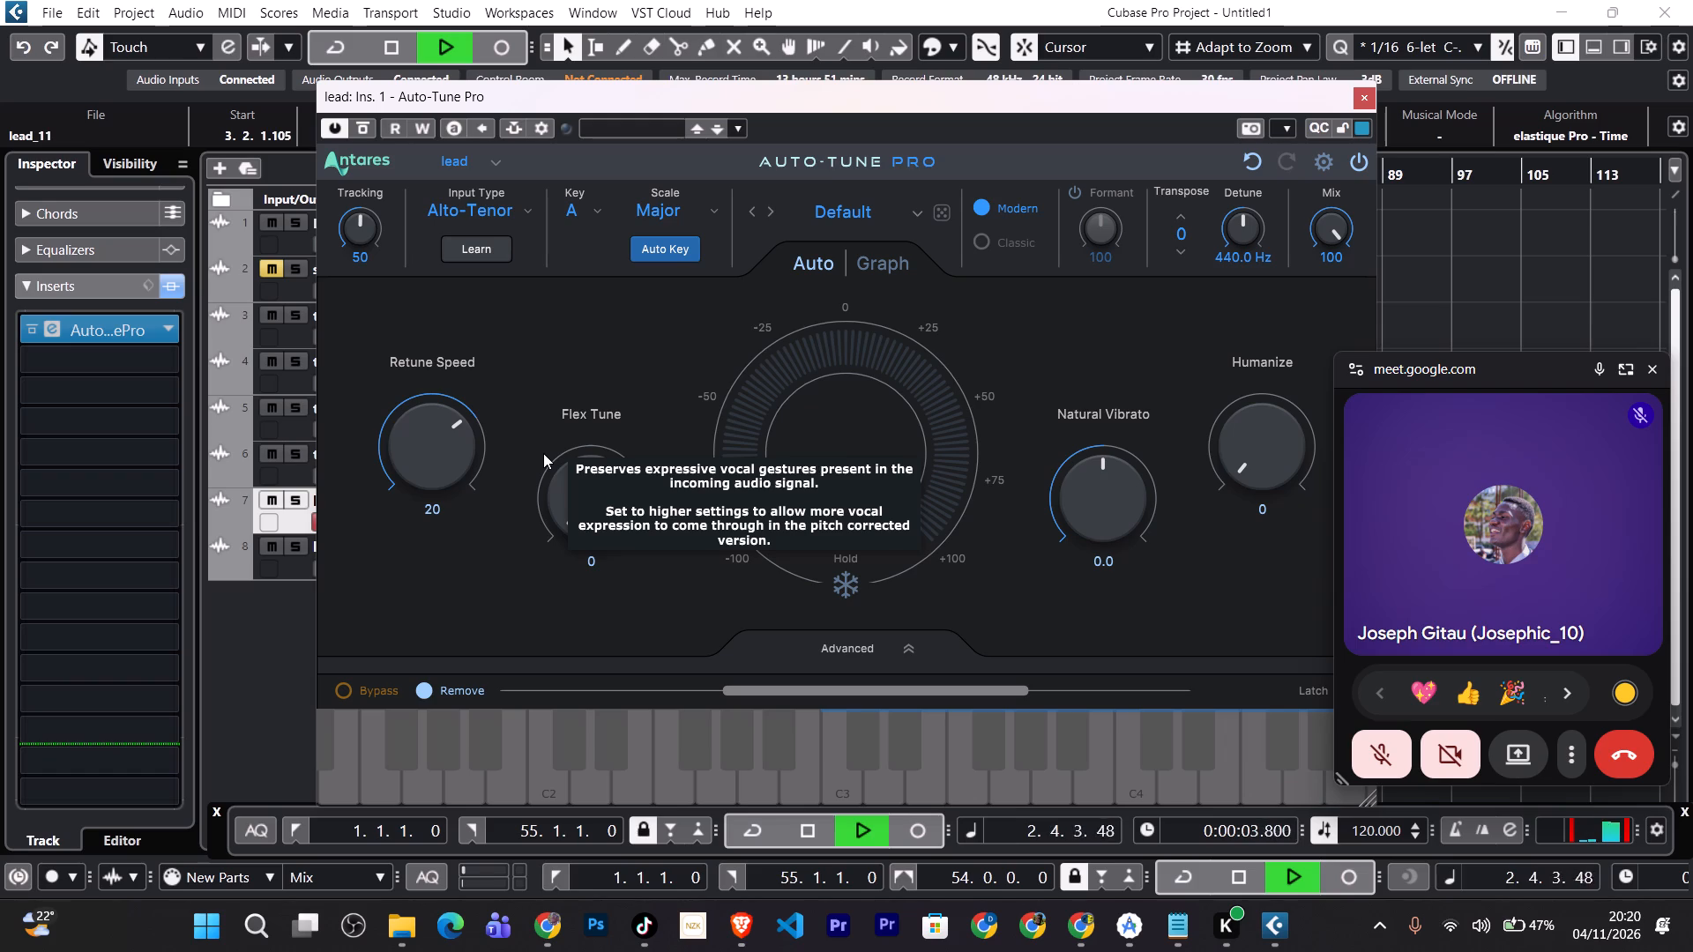
{"action": "left_click", "coordinate": [500, 214]}
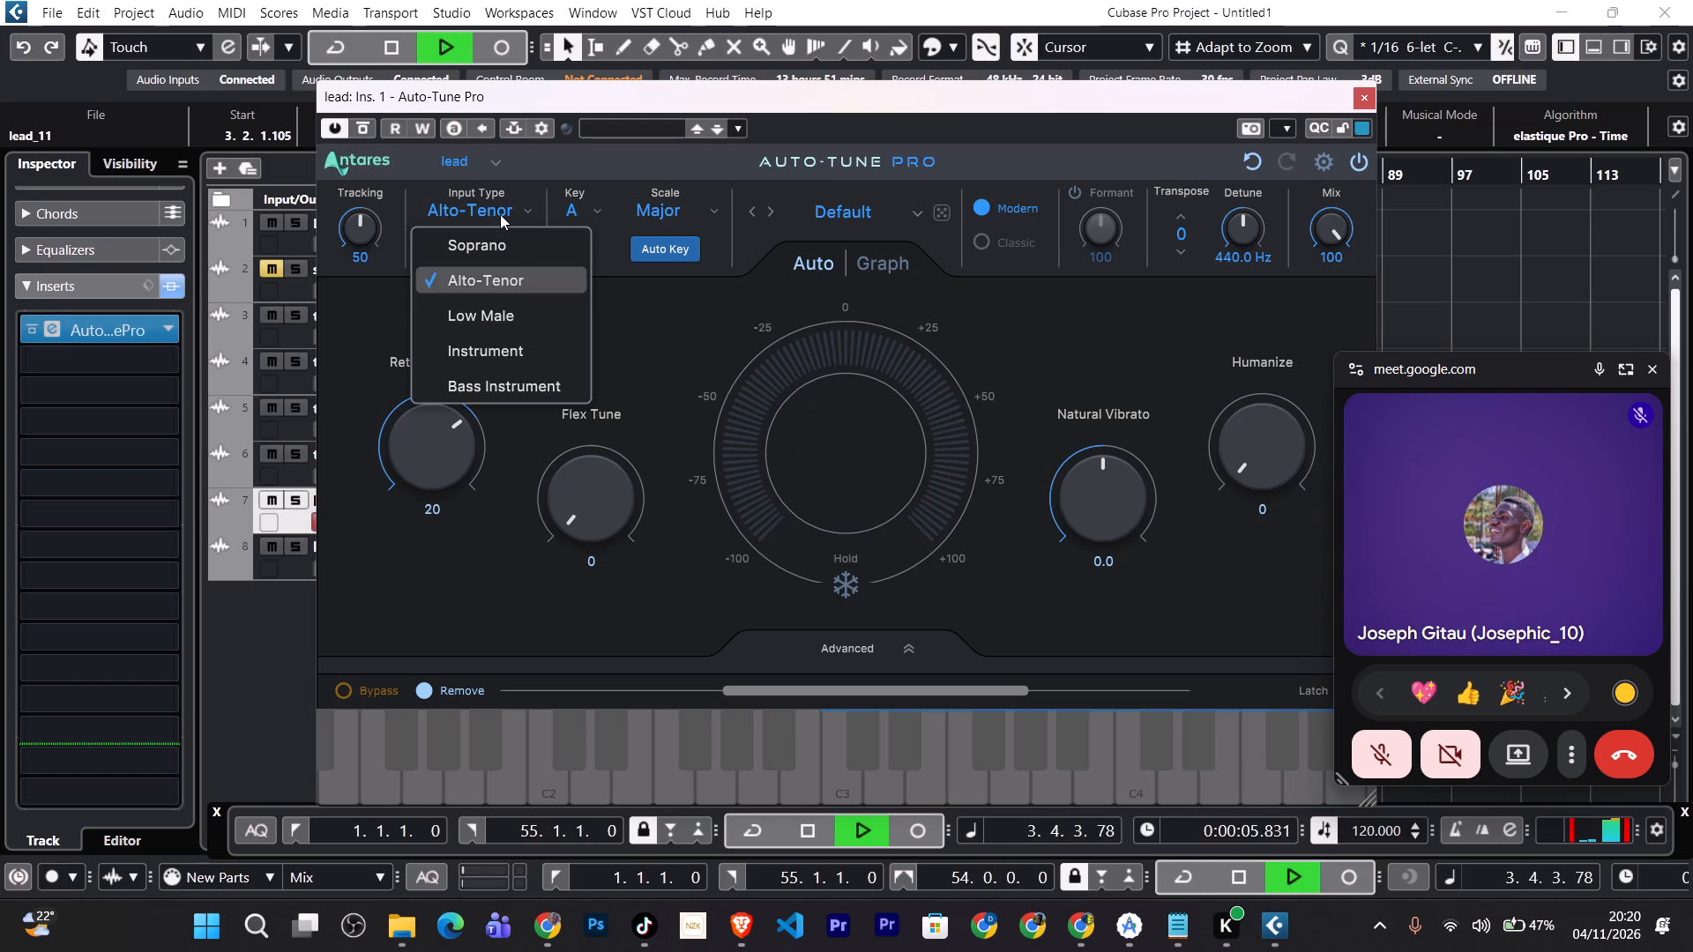
{"action": "left_click", "coordinate": [518, 331]}
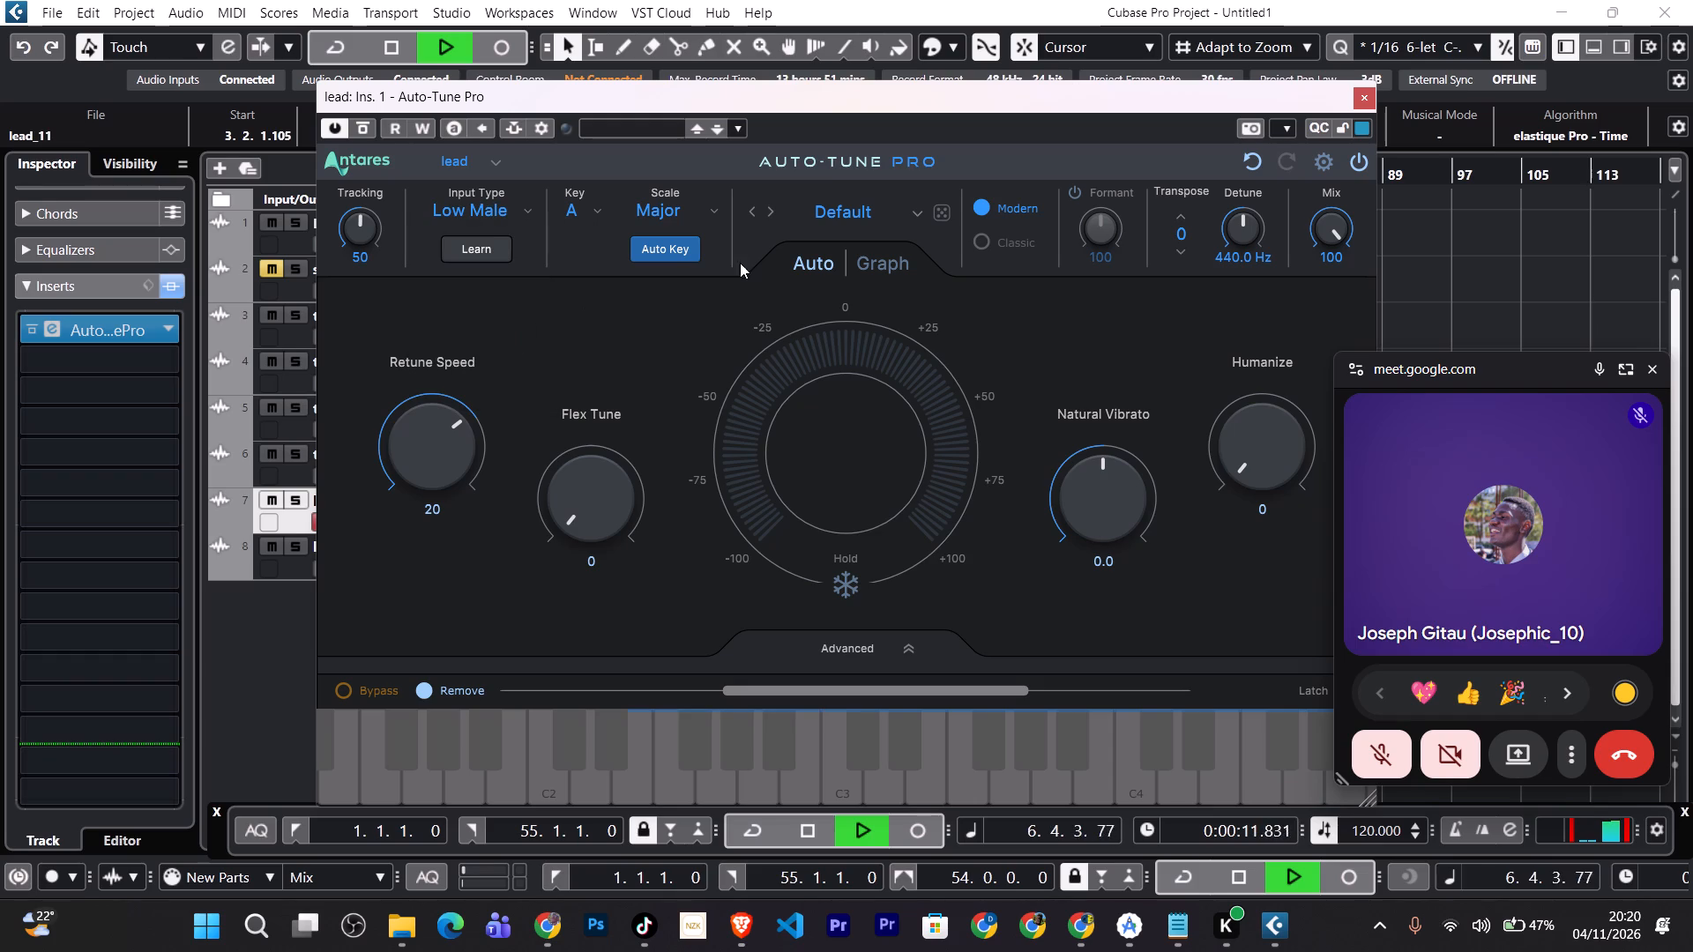
{"action": "left_click", "coordinate": [1369, 98]}
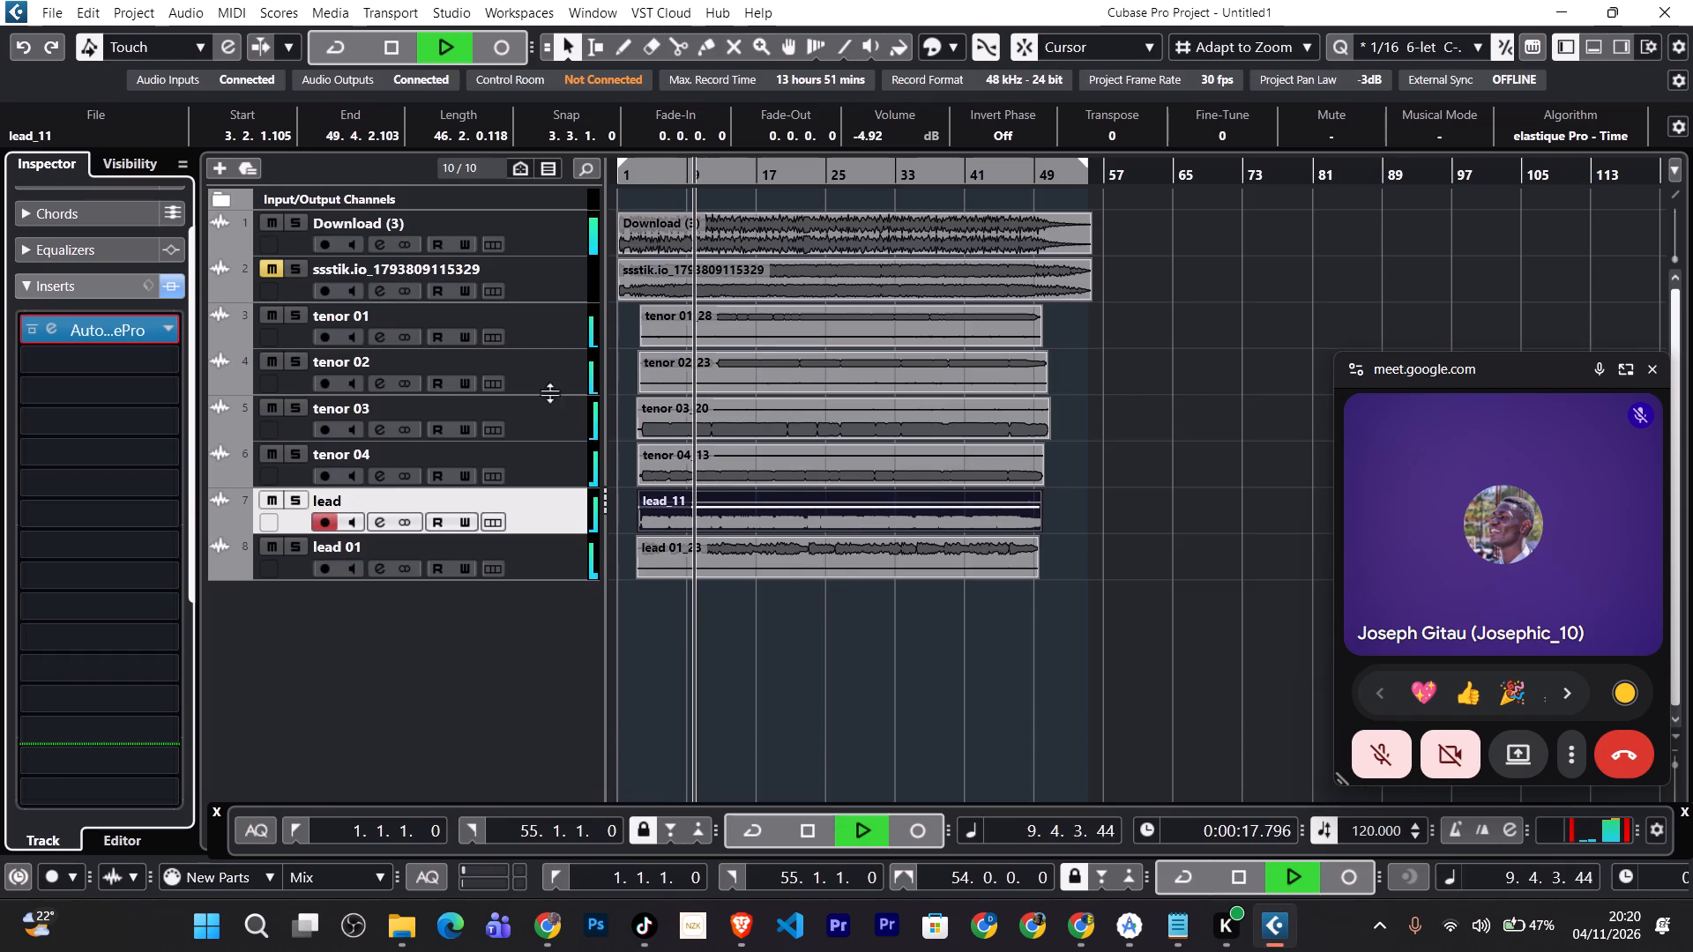
Load Auto-Tune Pro in the tenor 01 track's first insert slot.
{"action": "double_click", "coordinate": [550, 339]}
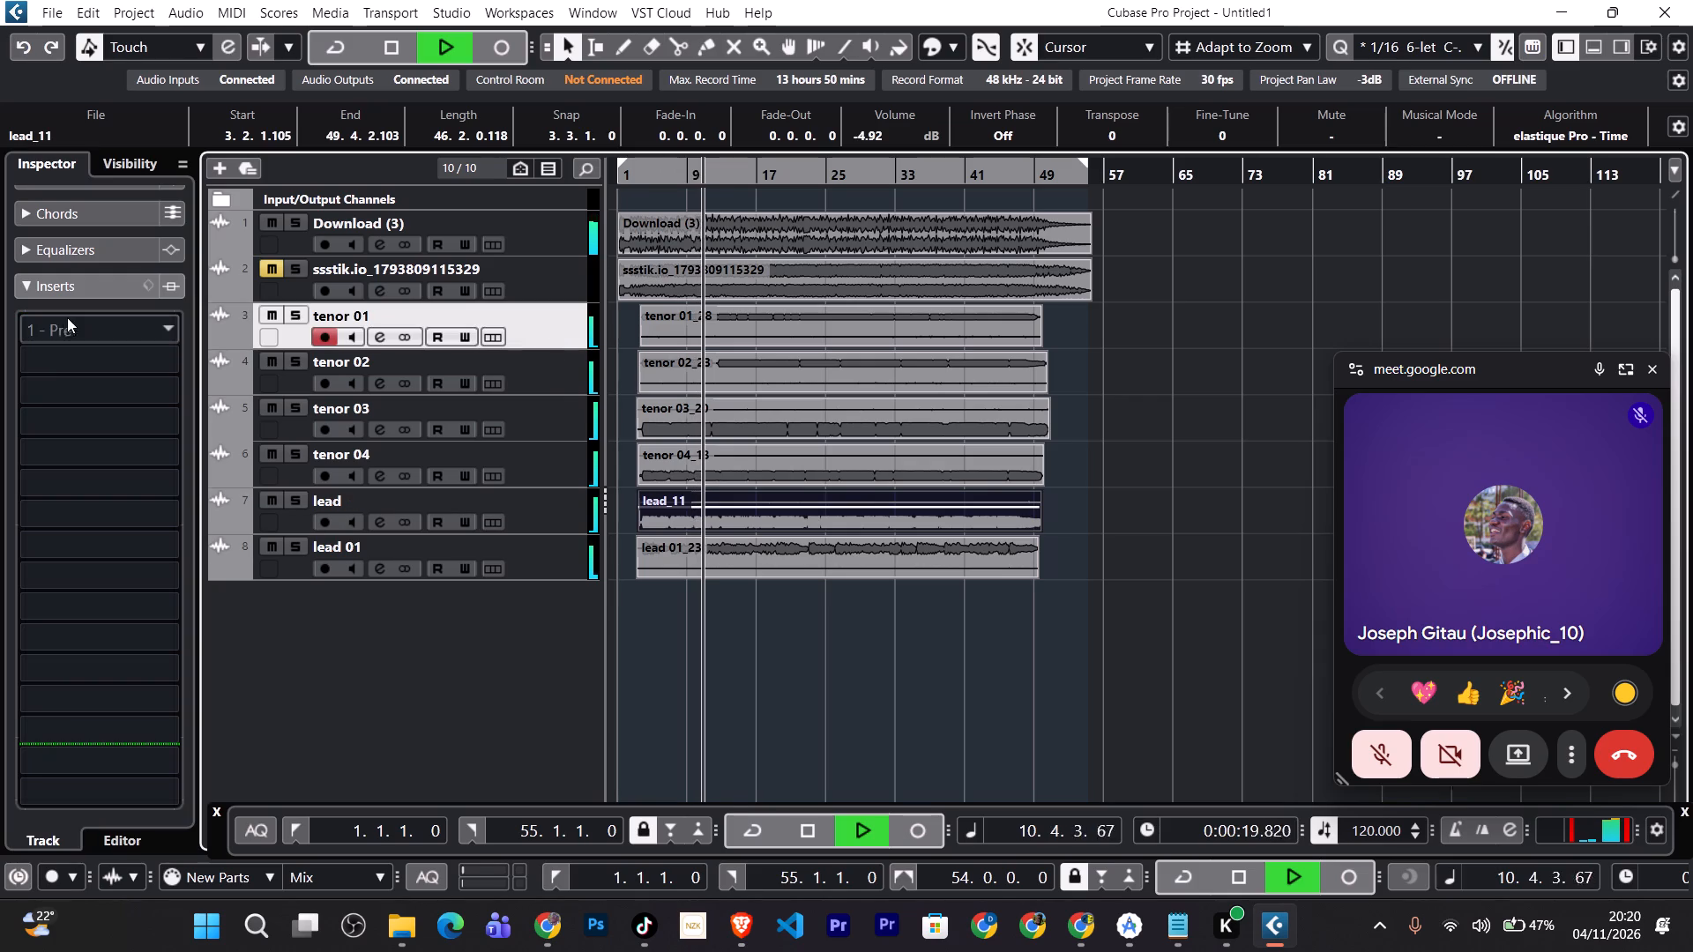
{"action": "left_click", "coordinate": [75, 331]}
{"action": "type", "text": "aut"}
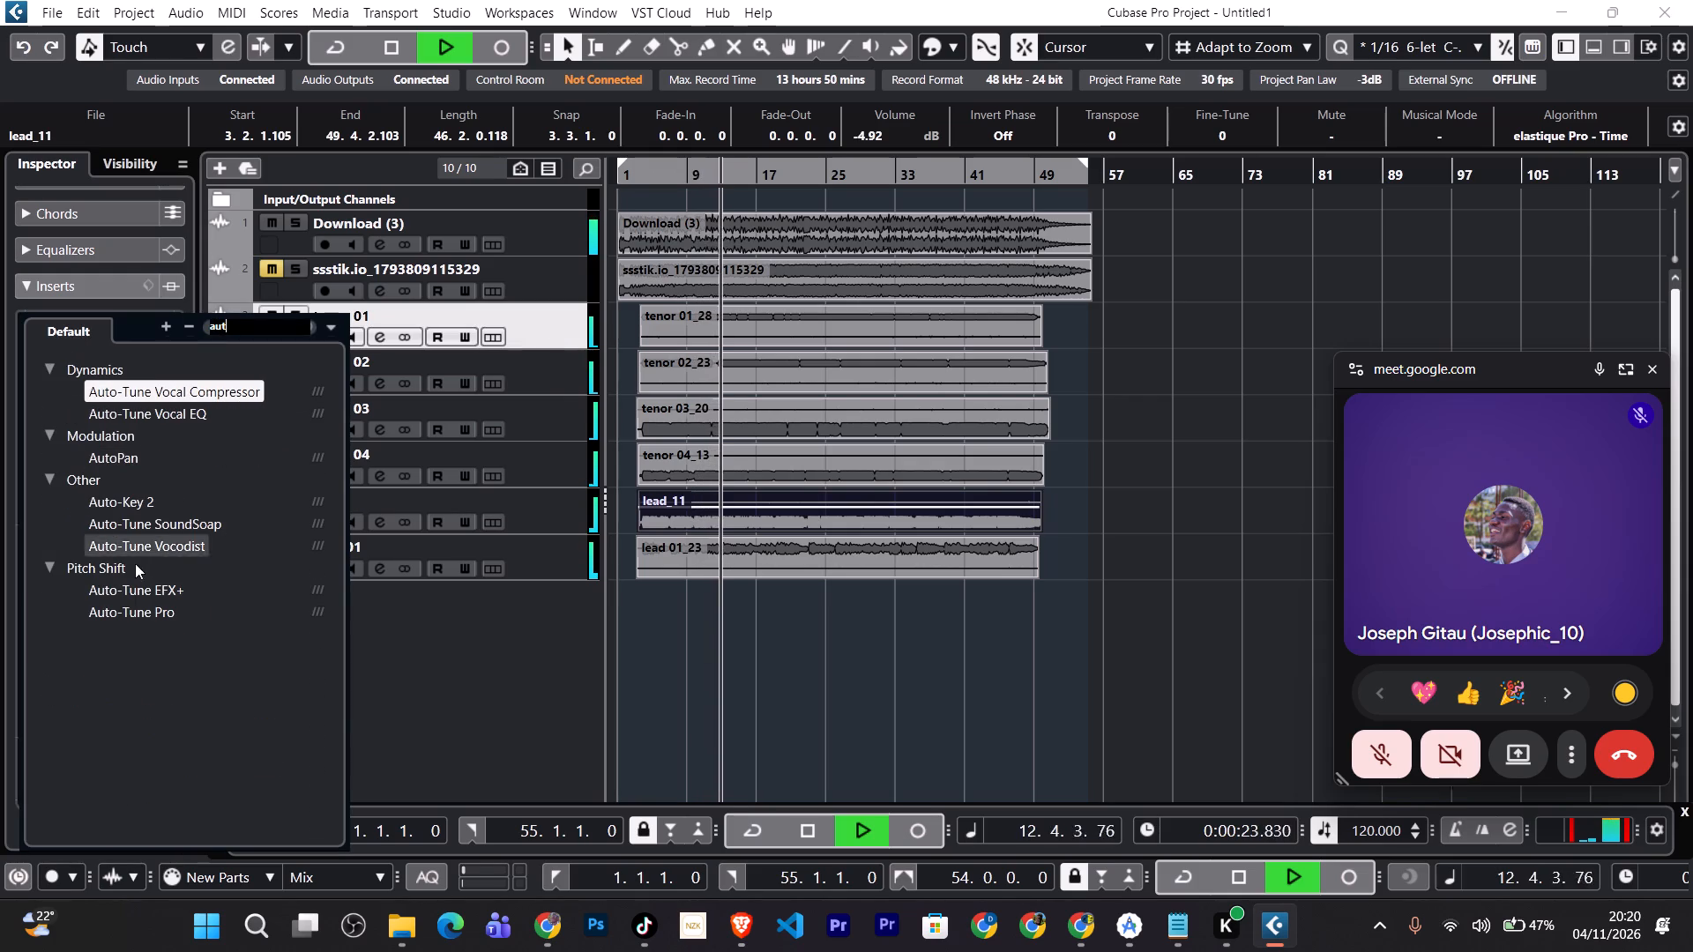
{"action": "double_click", "coordinate": [164, 610]}
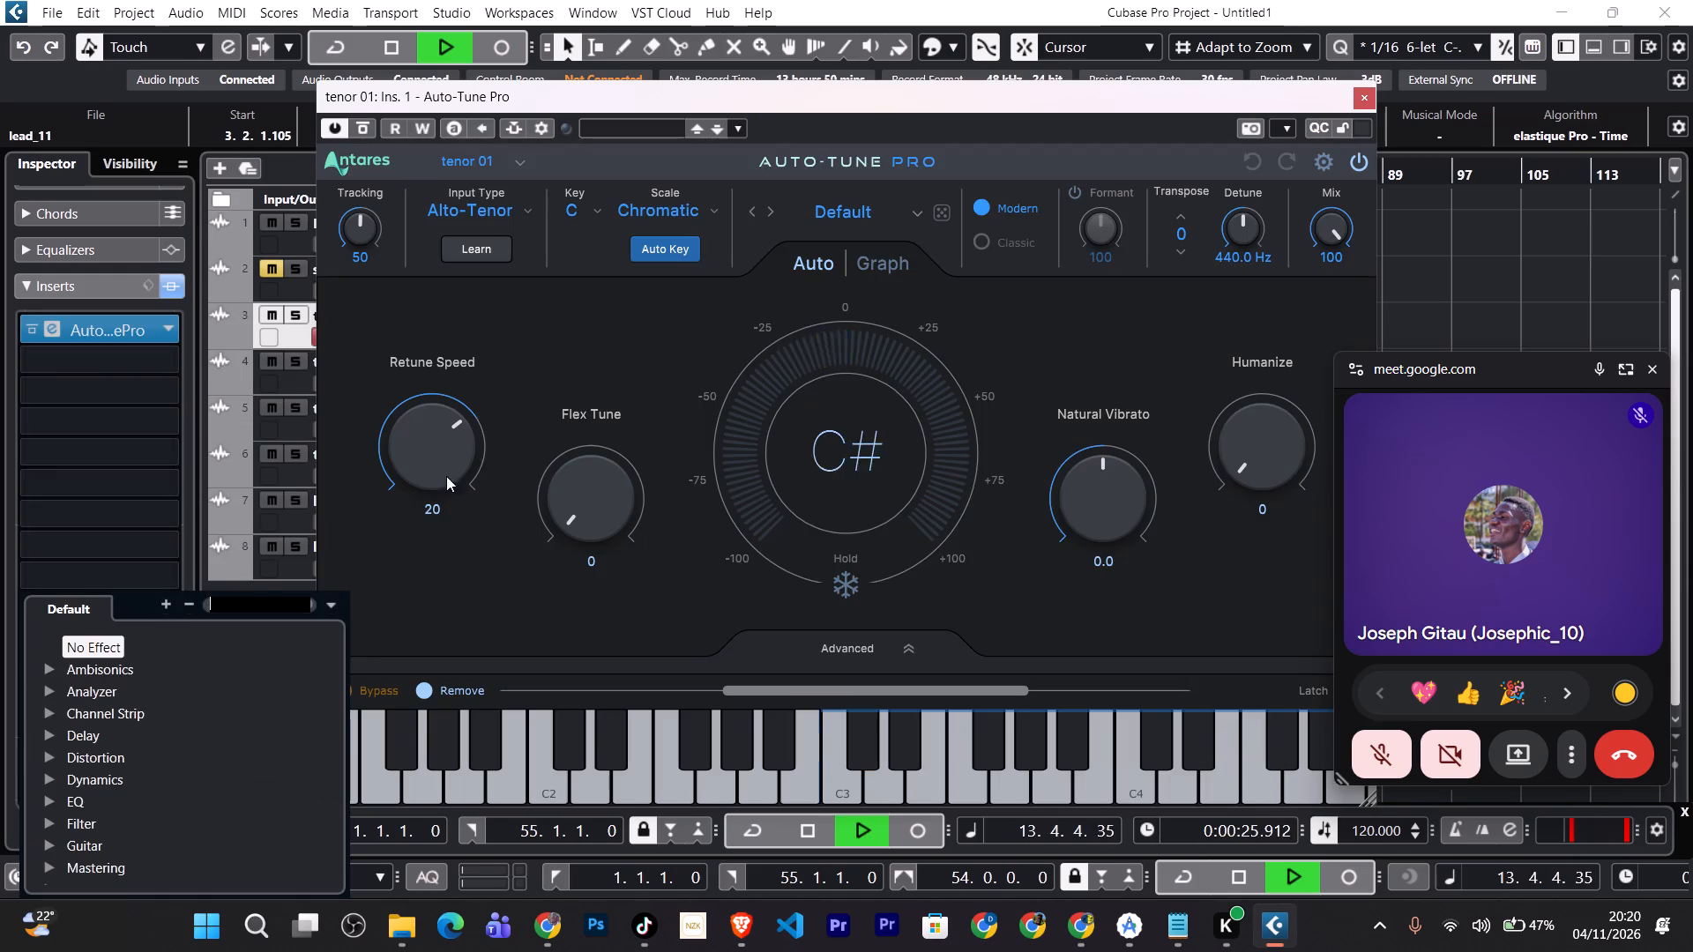
Set the tenor 01 track's Auto-Tune Pro to key A and the Major scale.
{"action": "left_click", "coordinate": [586, 208]}
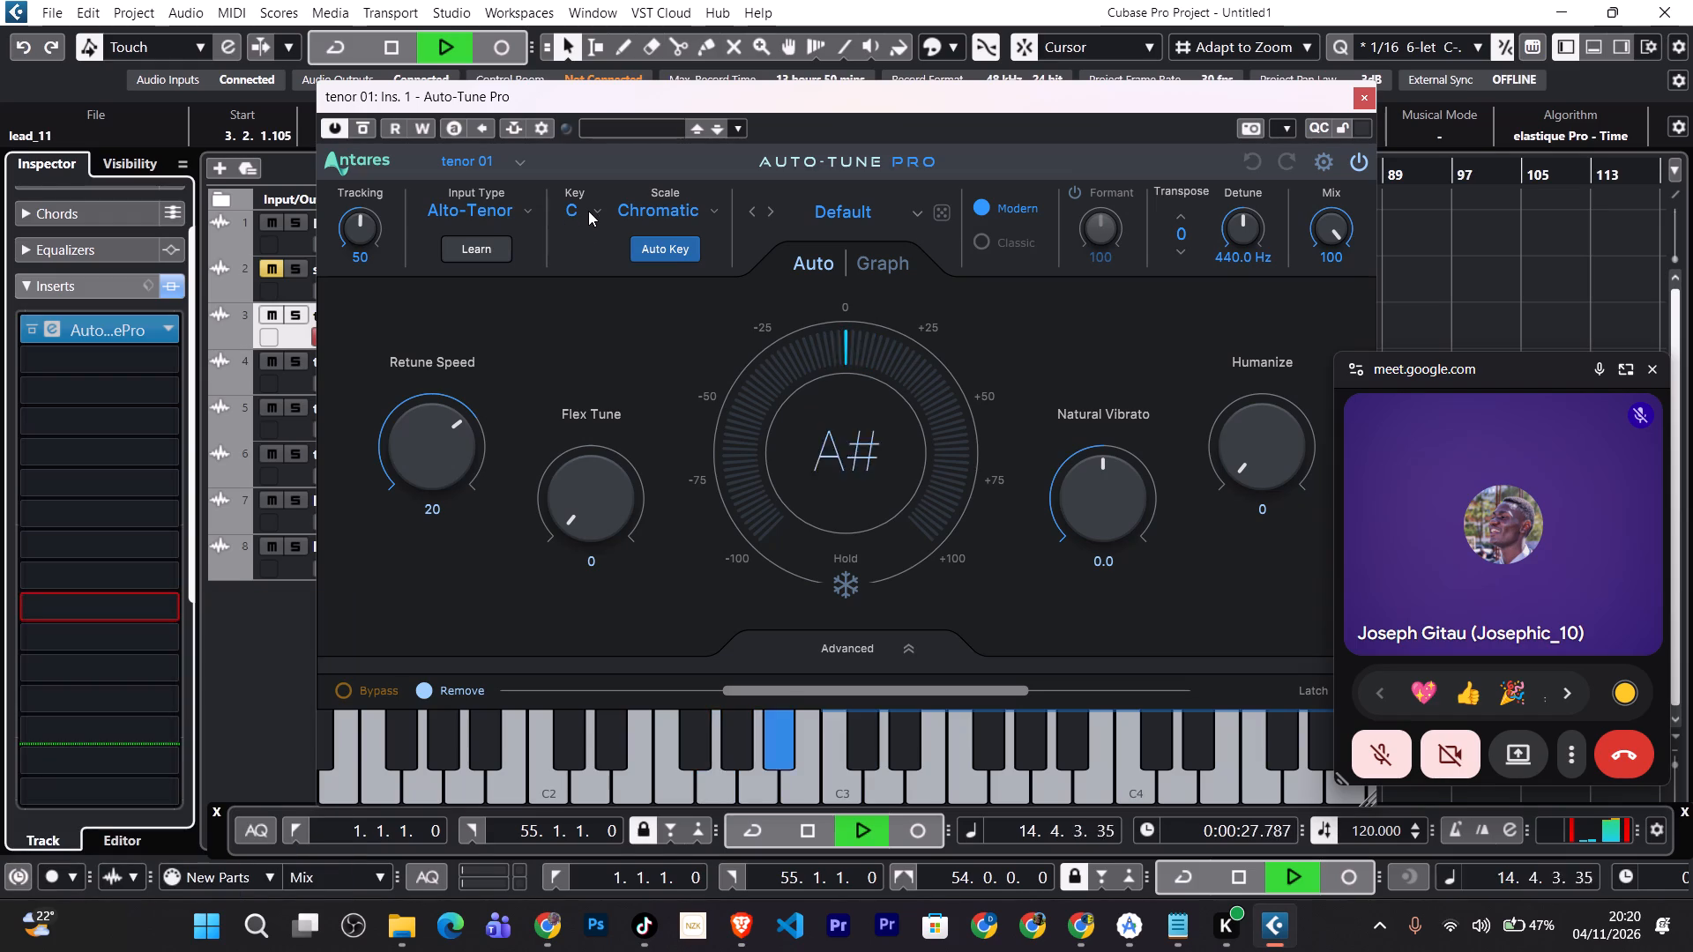
{"action": "left_click", "coordinate": [597, 212]}
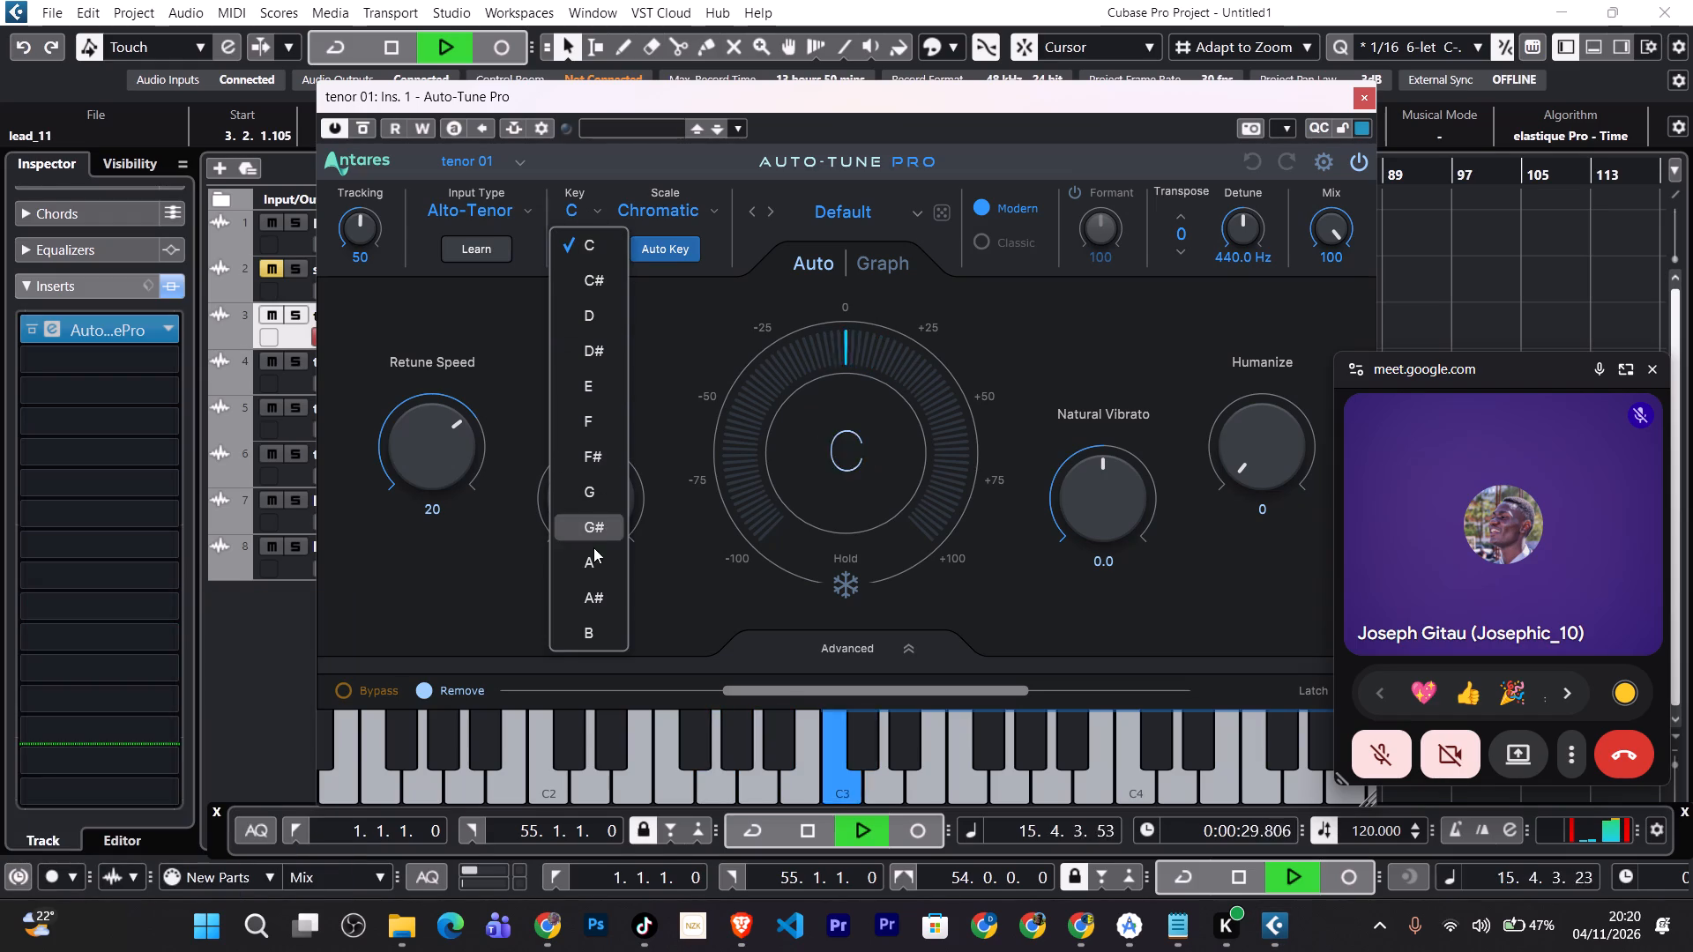
{"action": "left_click", "coordinate": [593, 558]}
{"action": "left_click", "coordinate": [667, 210]}
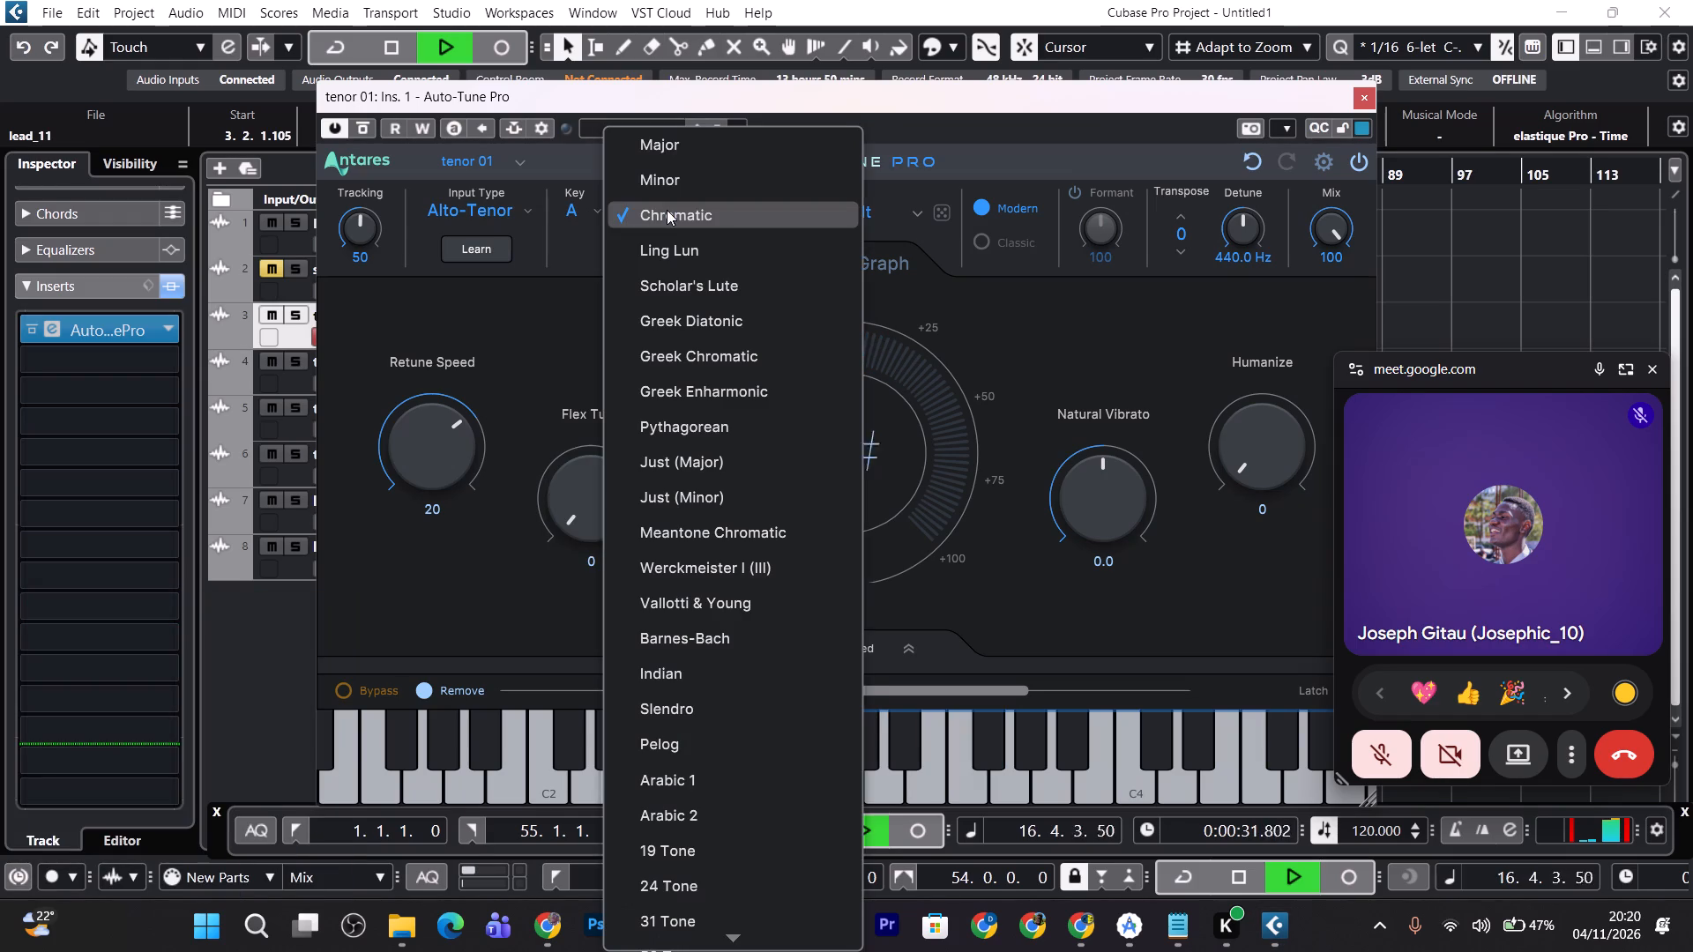
{"action": "left_click", "coordinate": [683, 137]}
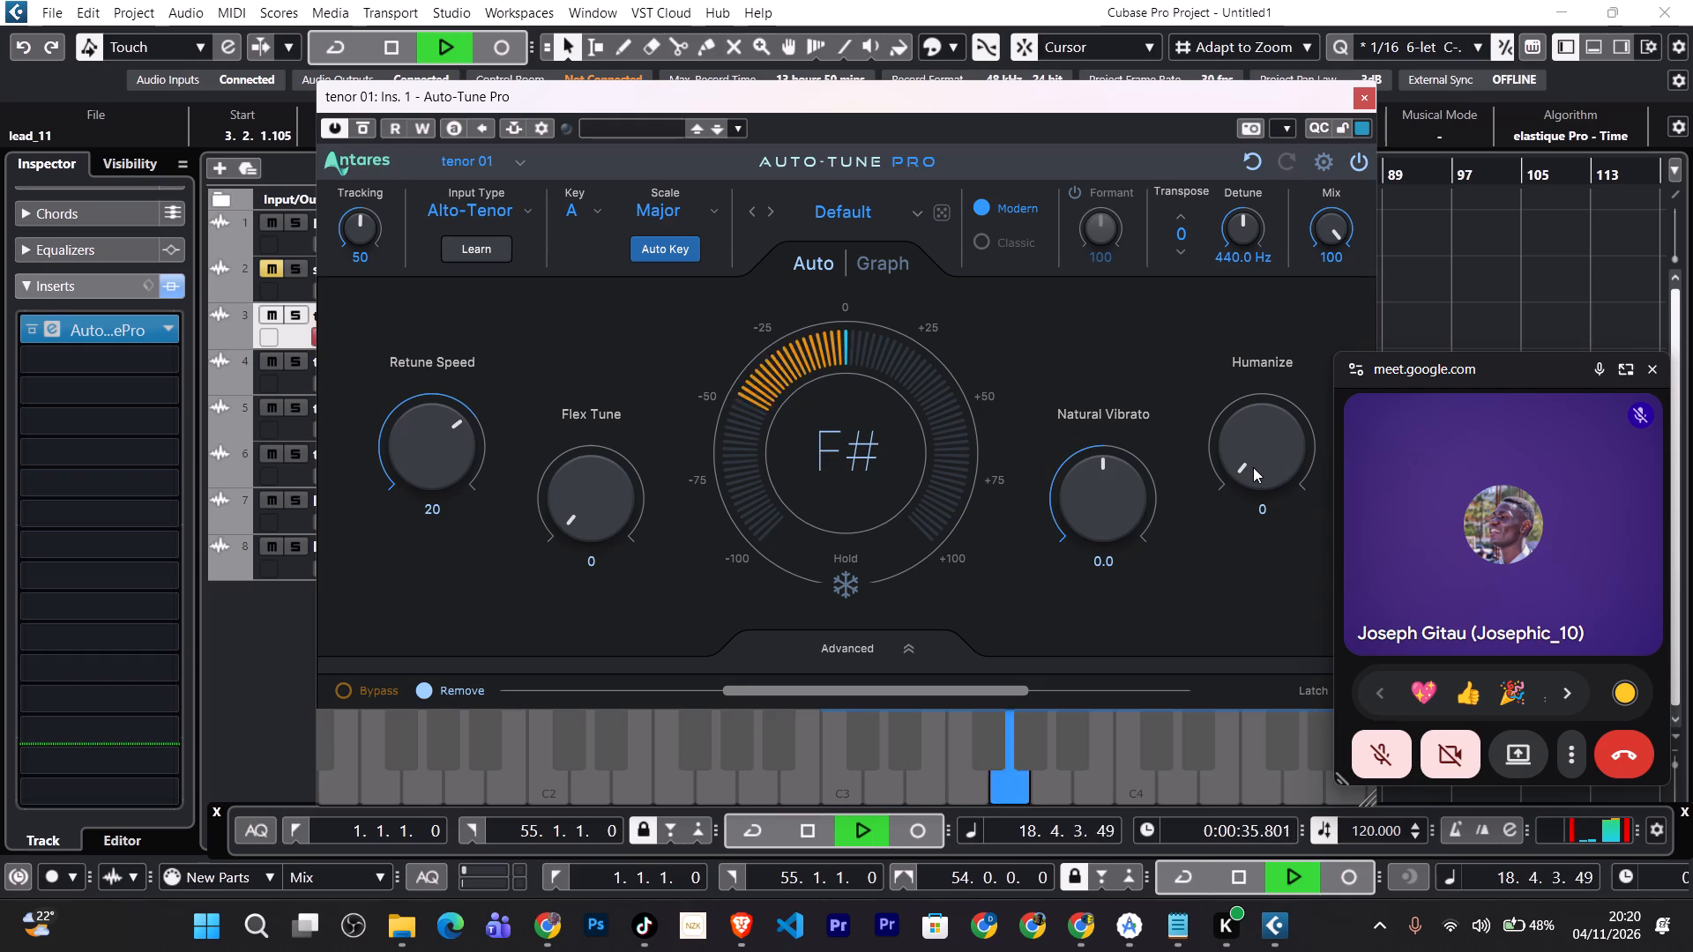
Set tenor 01's Auto-Tune Pro to Humanize 66, Retune Speed 51, Flex Tune 57 and Natural Vibrato -0.6, and close its editor.
{"action": "left_click_drag", "start_coordinate": [1253, 467], "coordinate": [1280, 312]}
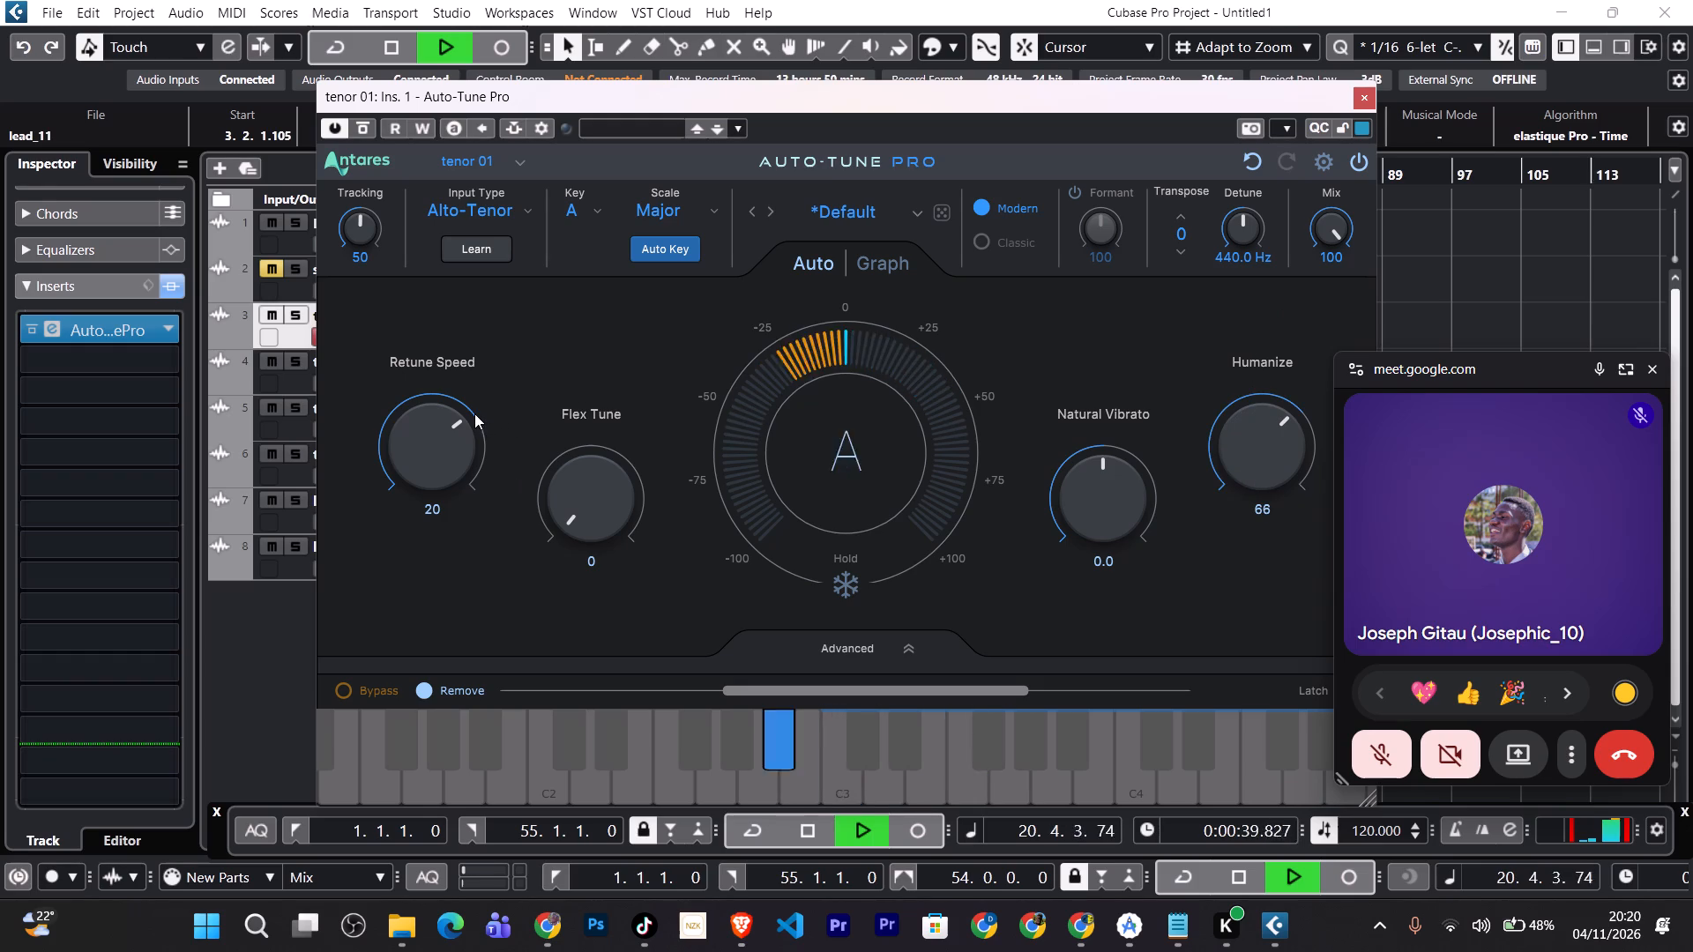
{"action": "left_click_drag", "start_coordinate": [474, 413], "coordinate": [477, 469]}
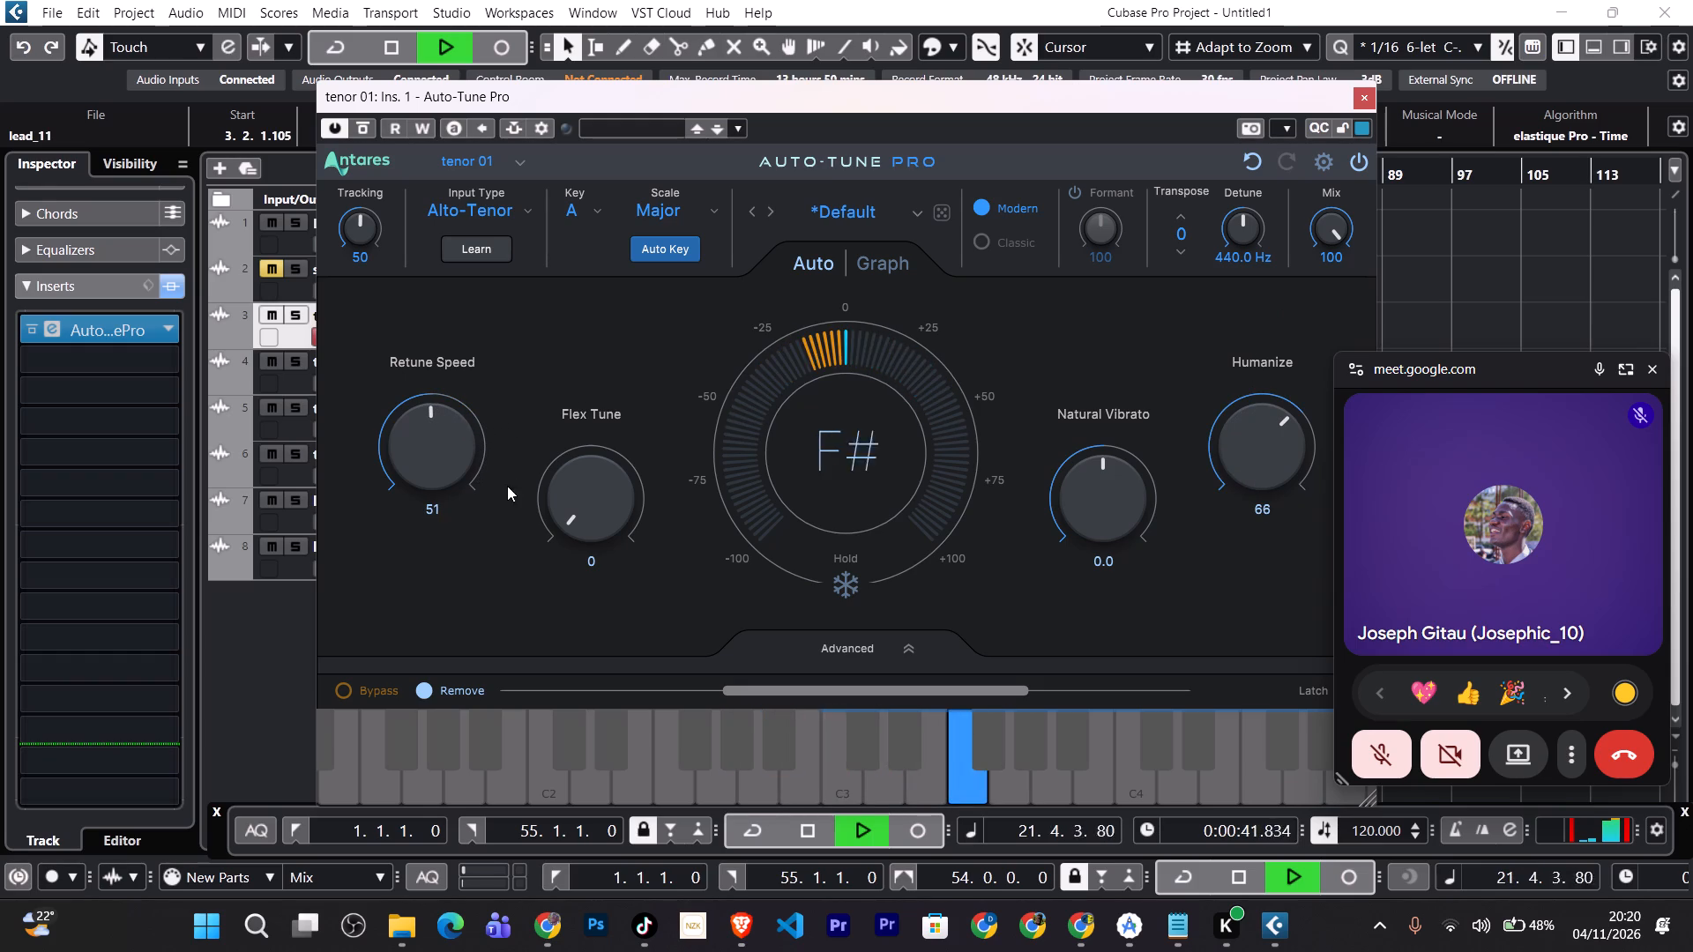
{"action": "left_click_drag", "start_coordinate": [552, 519], "coordinate": [565, 405]}
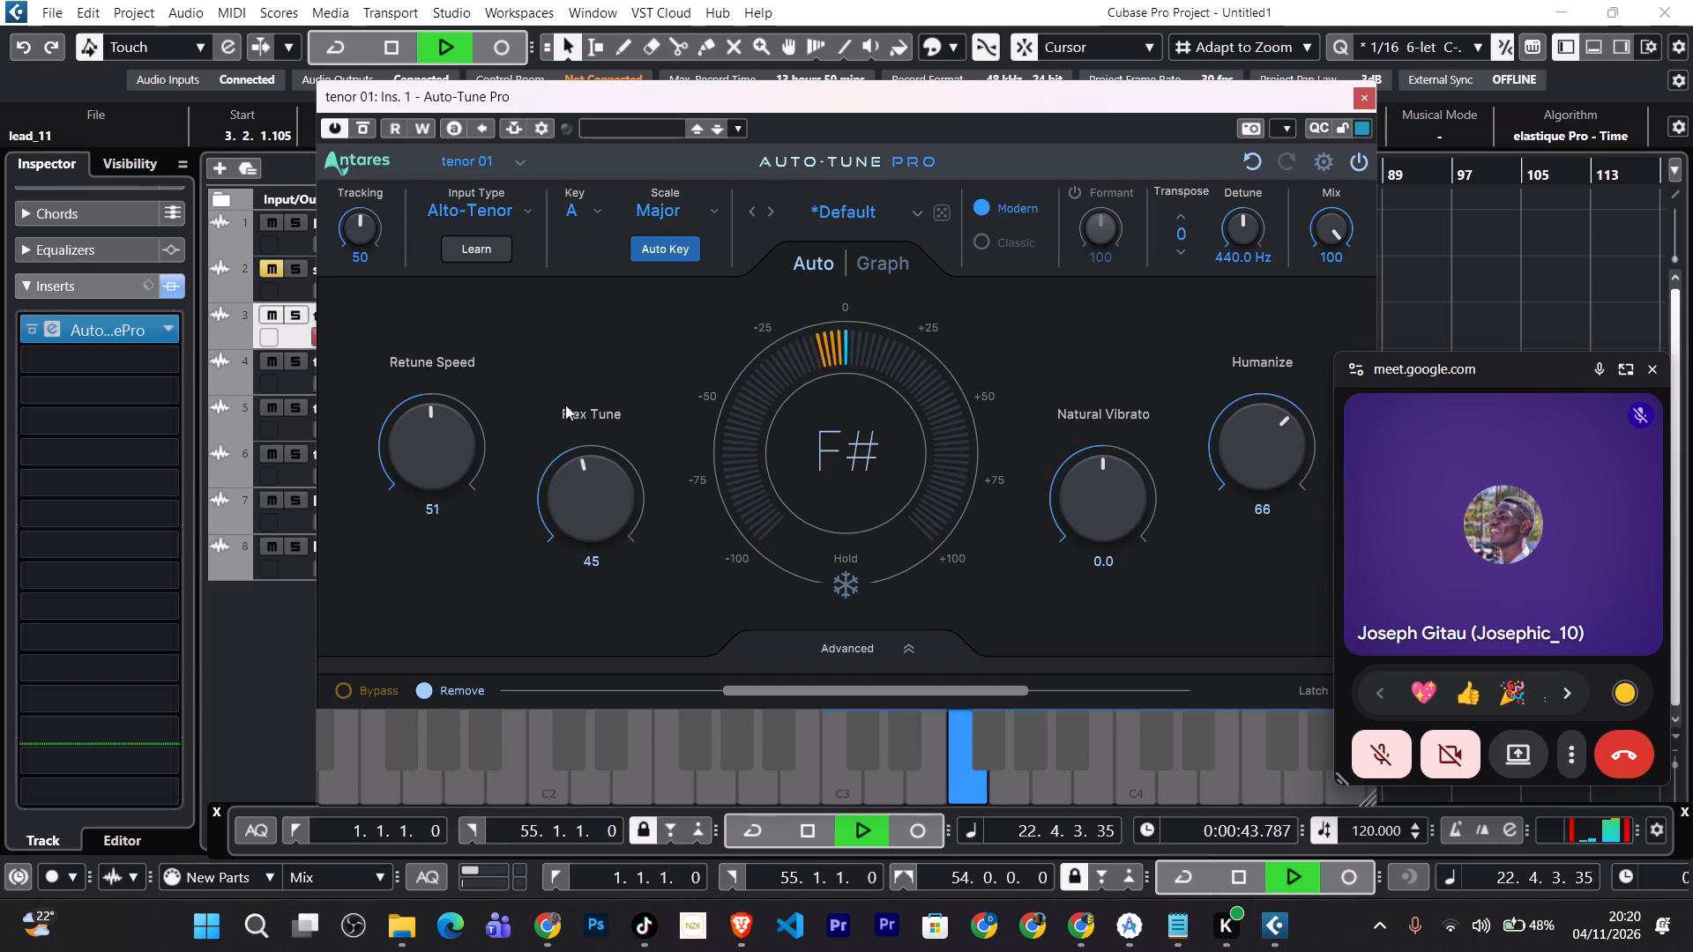
{"action": "left_click_drag", "start_coordinate": [565, 405], "coordinate": [565, 400]}
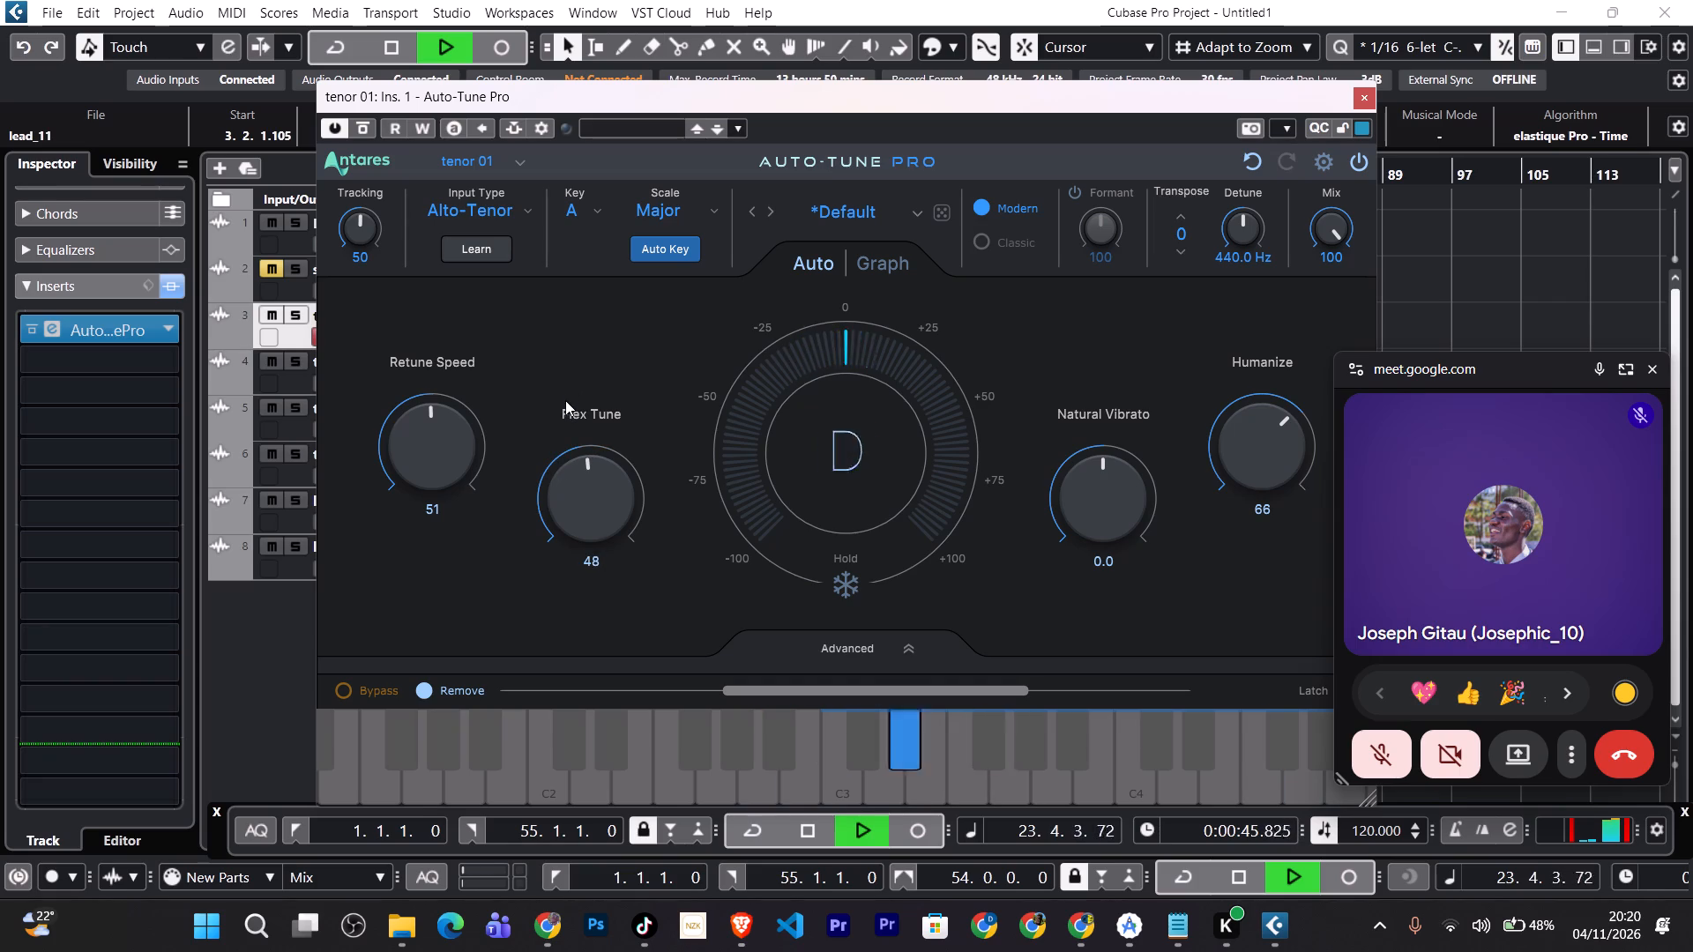
{"action": "left_click_drag", "start_coordinate": [565, 400], "coordinate": [570, 391]}
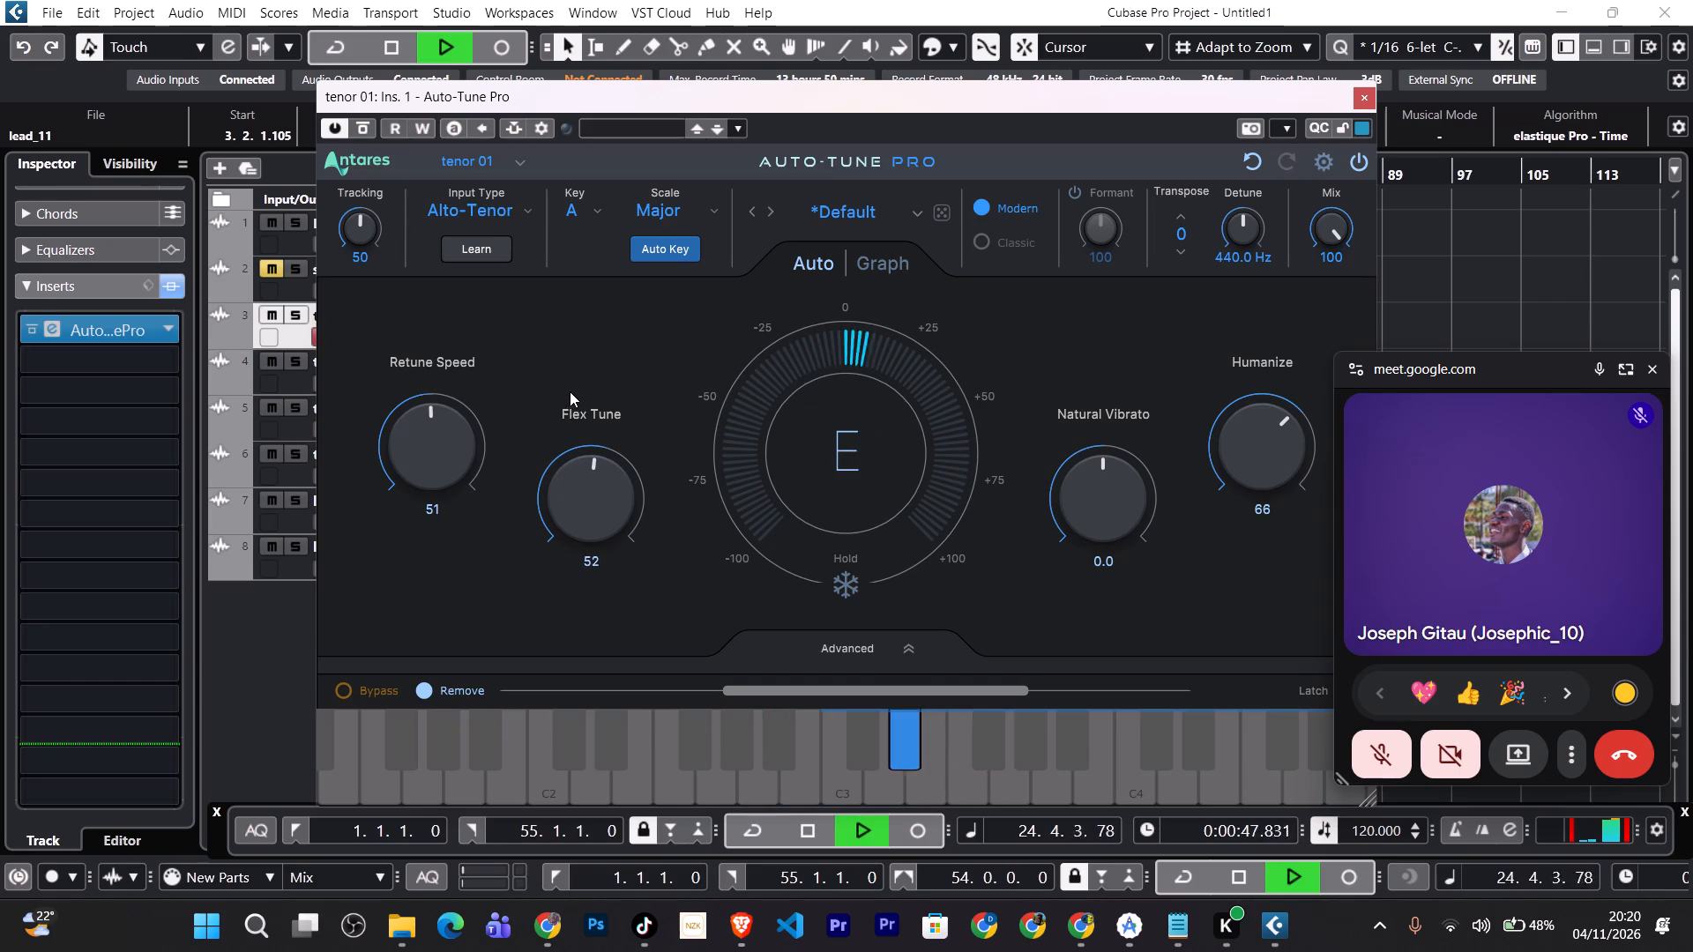
{"action": "left_click_drag", "start_coordinate": [570, 391], "coordinate": [574, 383]}
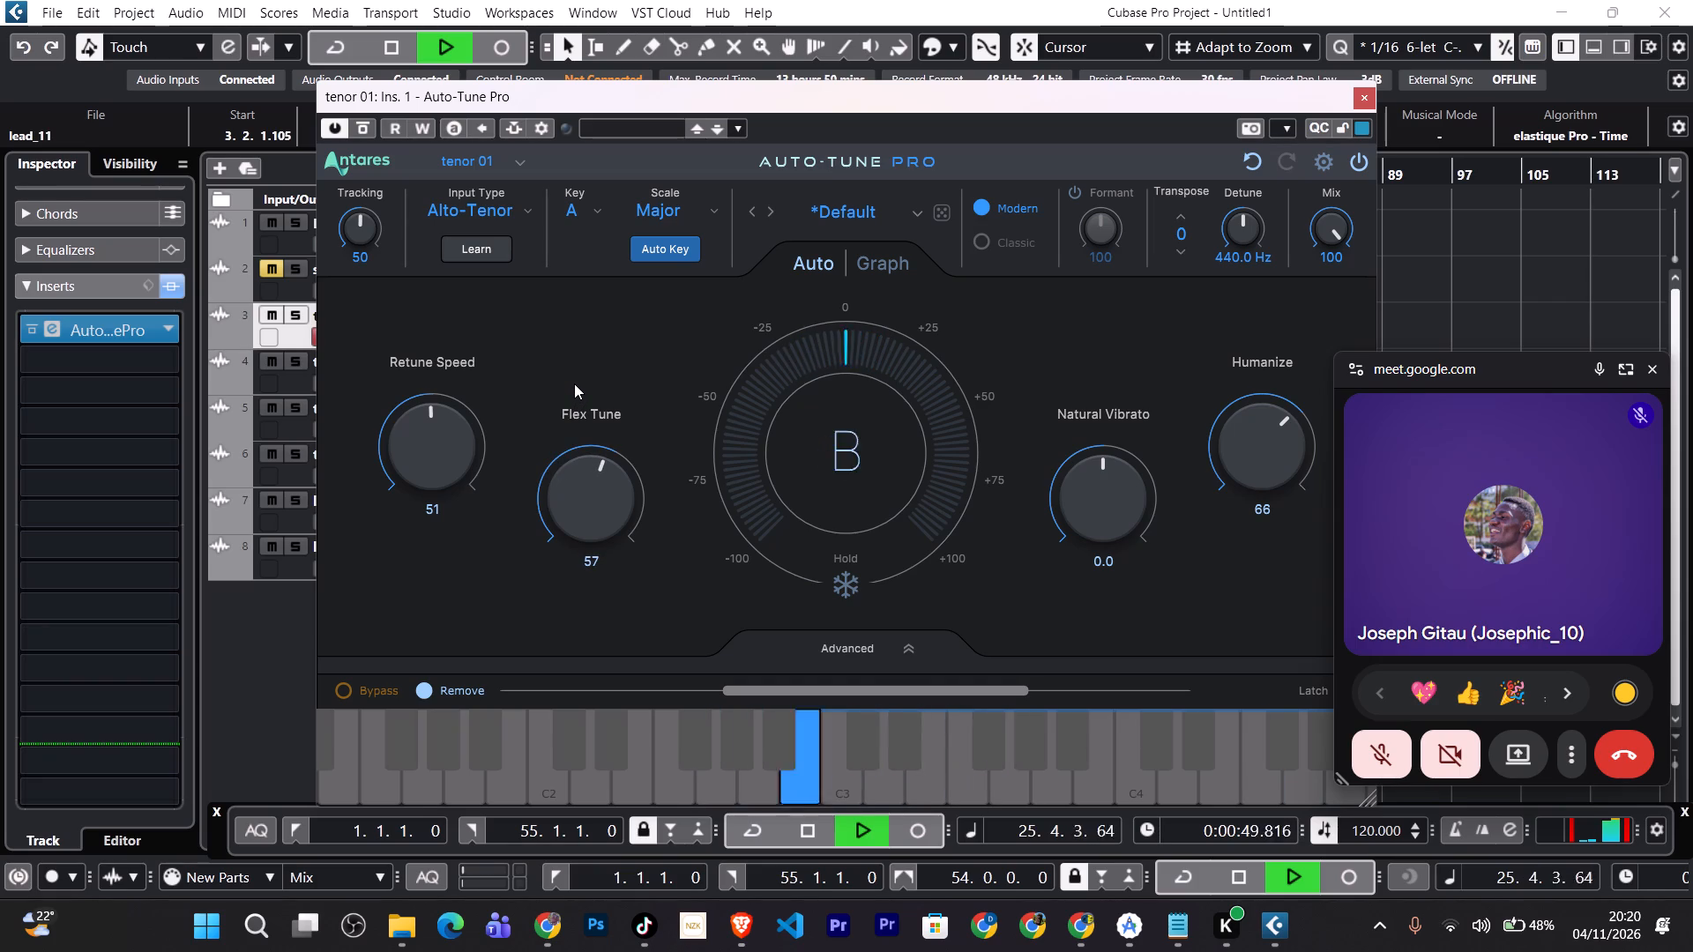
{"action": "left_click", "coordinate": [1100, 472]}
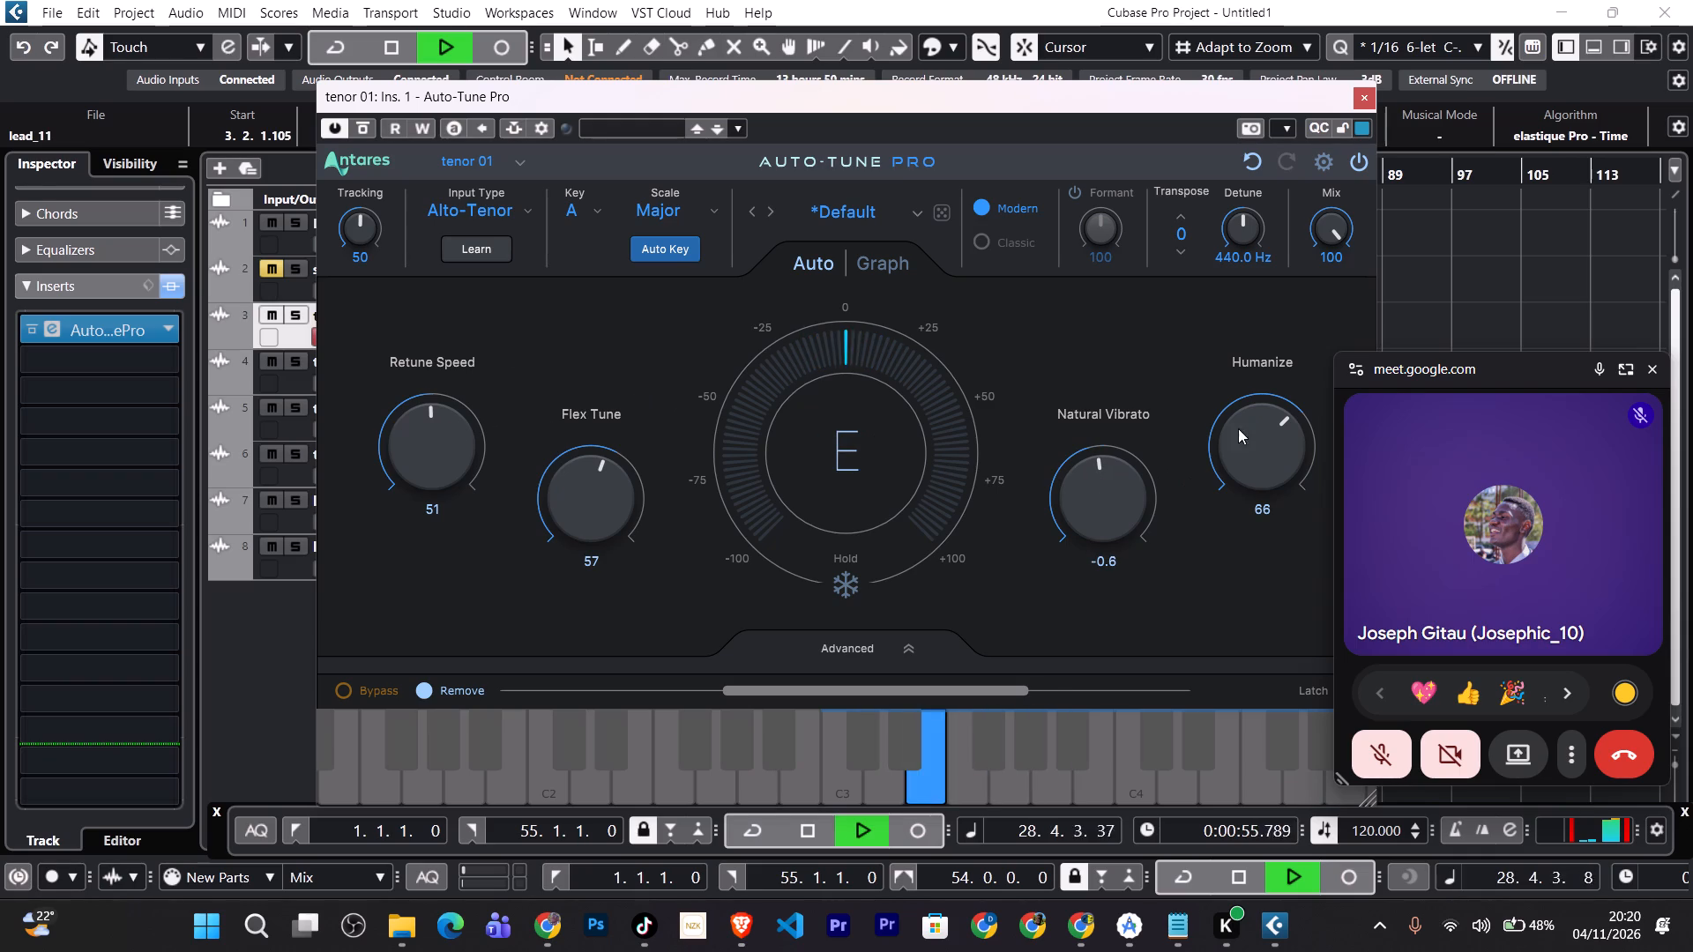
{"action": "left_click", "coordinate": [1360, 101]}
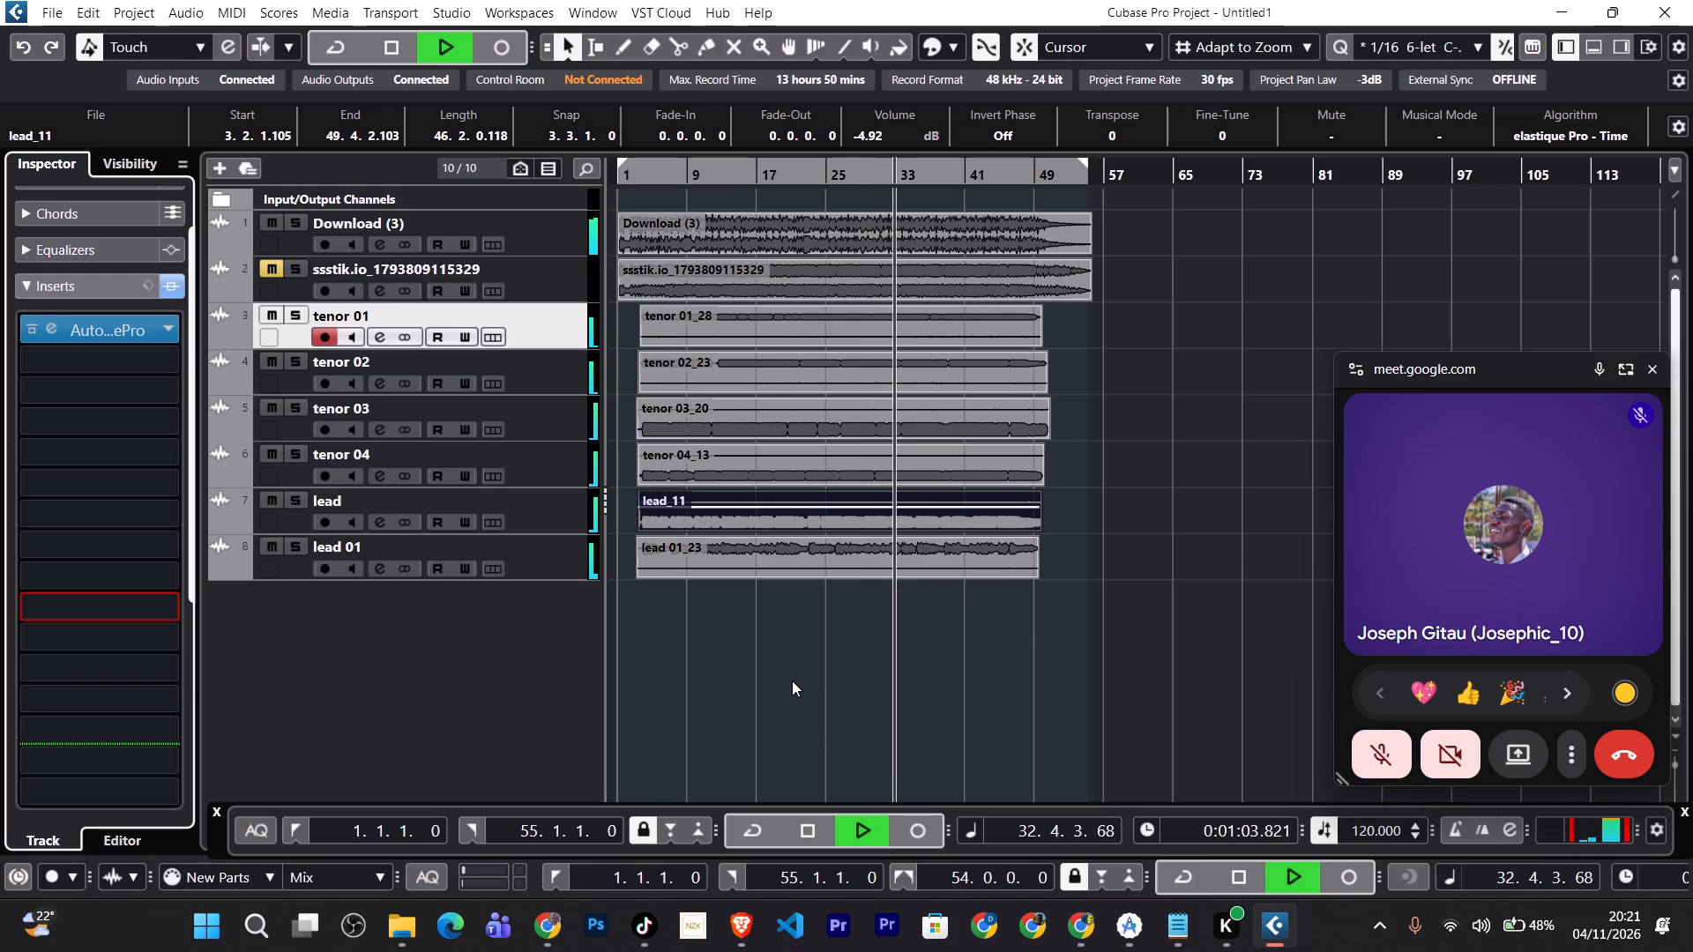
Copy tenor 01's Auto-Tune Pro insert to tenor 02, tenor 03 and tenor 04, and the lead's Auto-Tune Pro to lead 01.
{"action": "key", "text": "F3"}
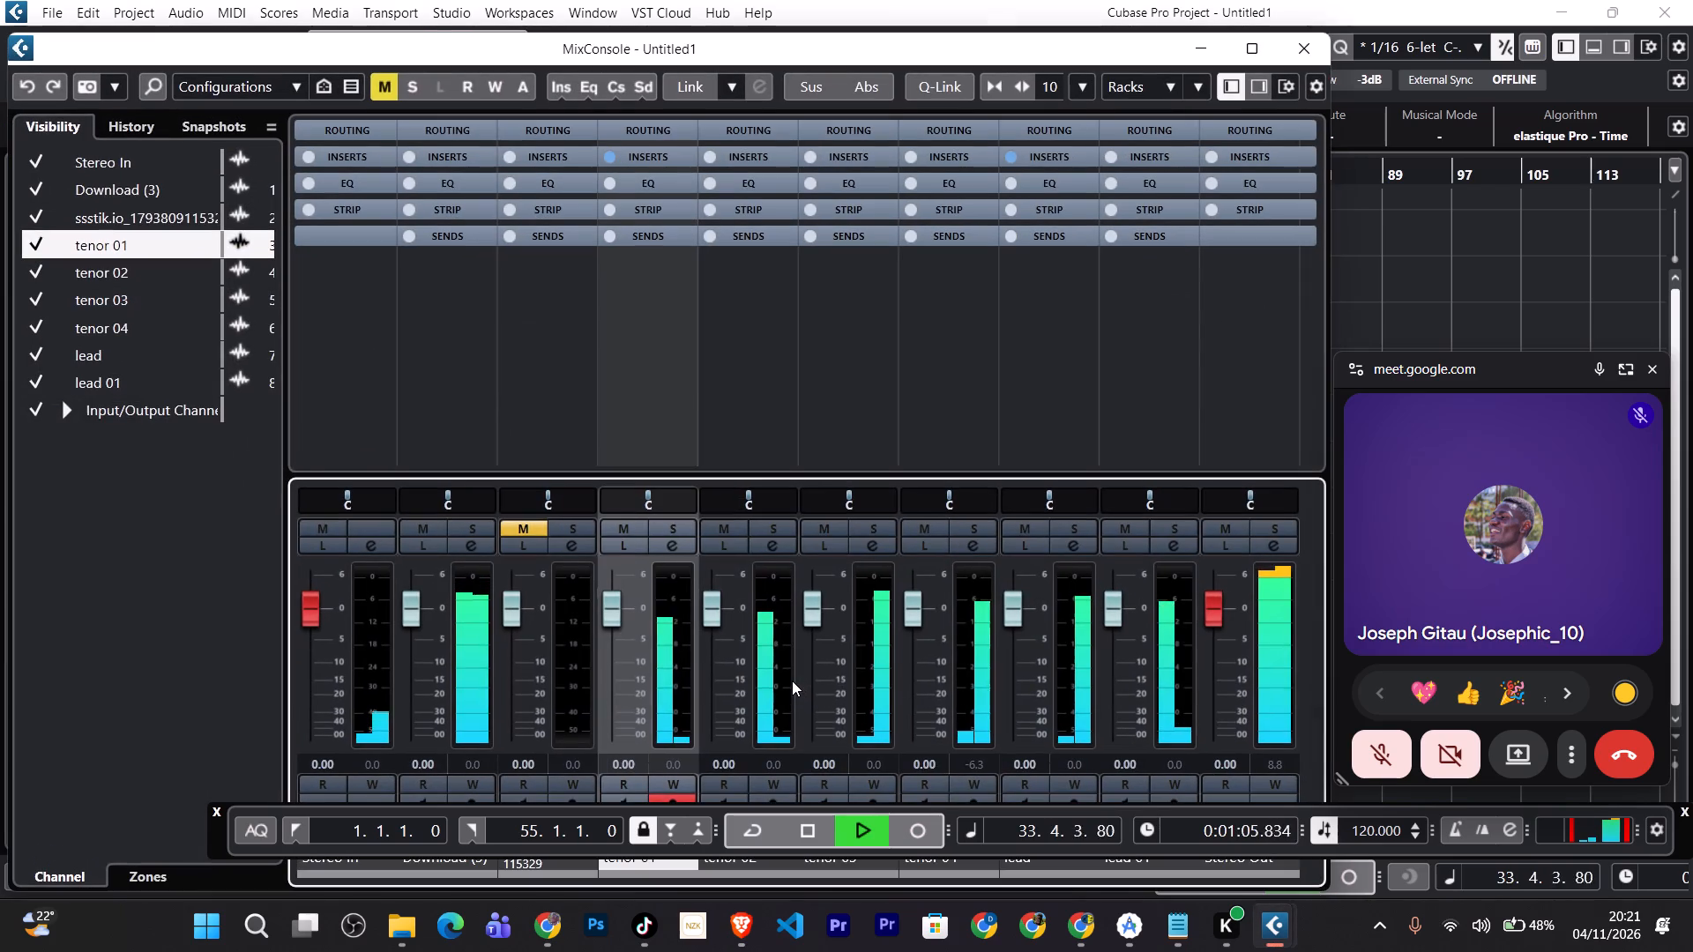
{"action": "left_click", "coordinate": [633, 154]}
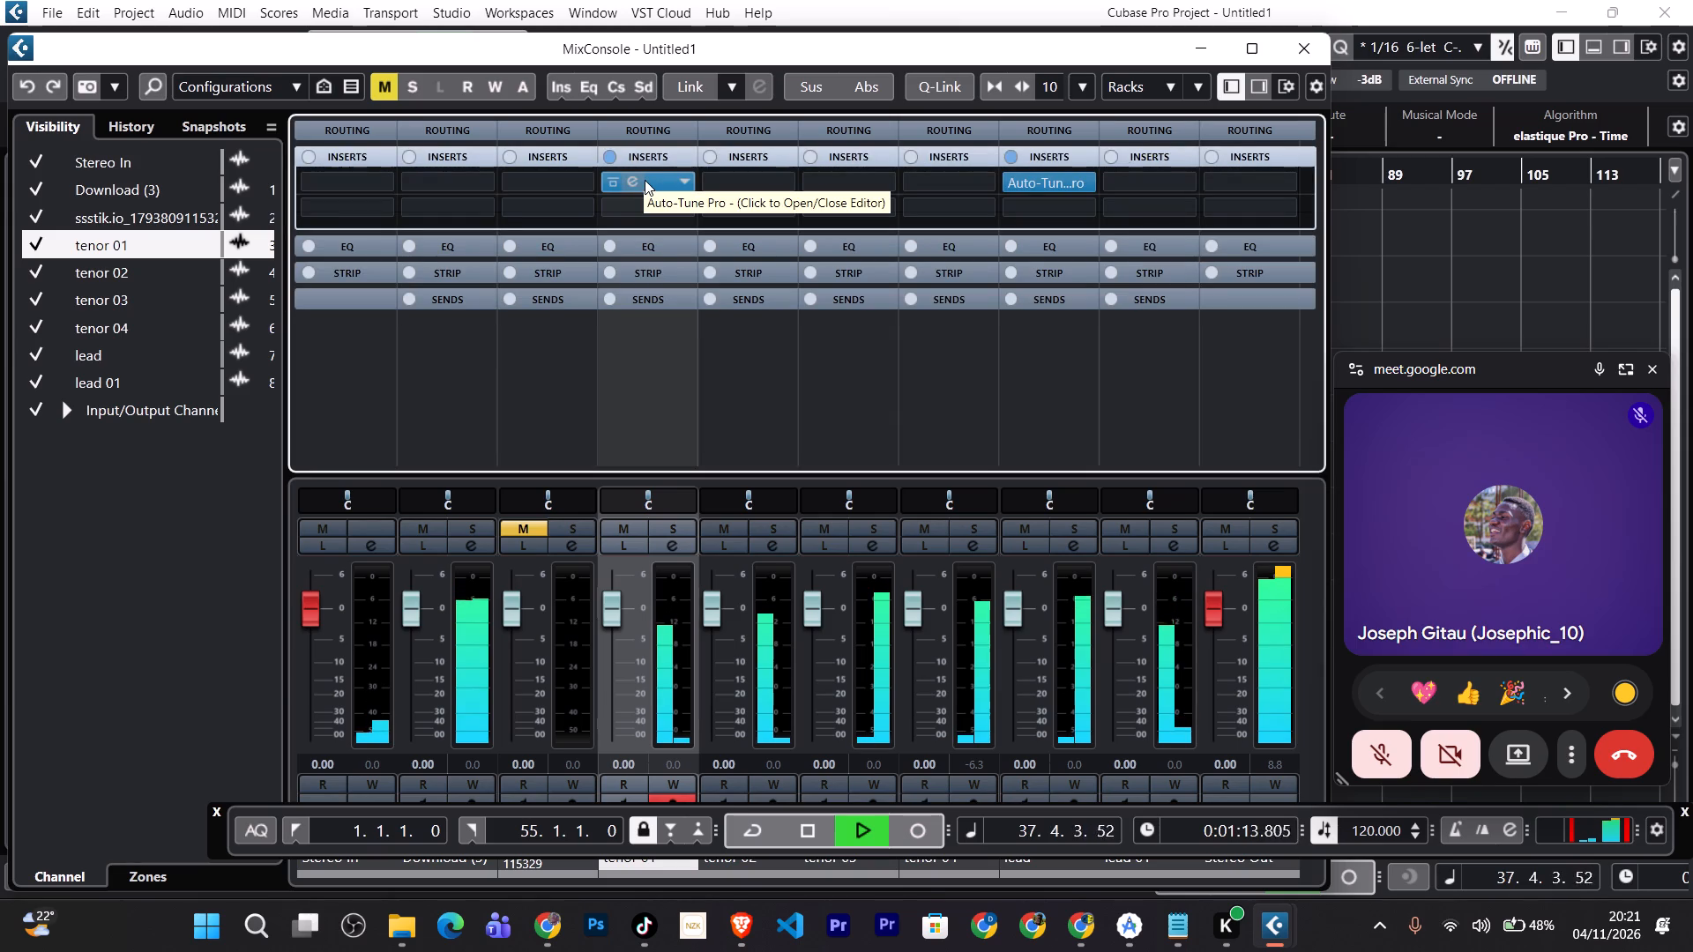
{"action": "left_click_drag", "start_coordinate": [645, 180], "coordinate": [710, 183], "text": "alt"}
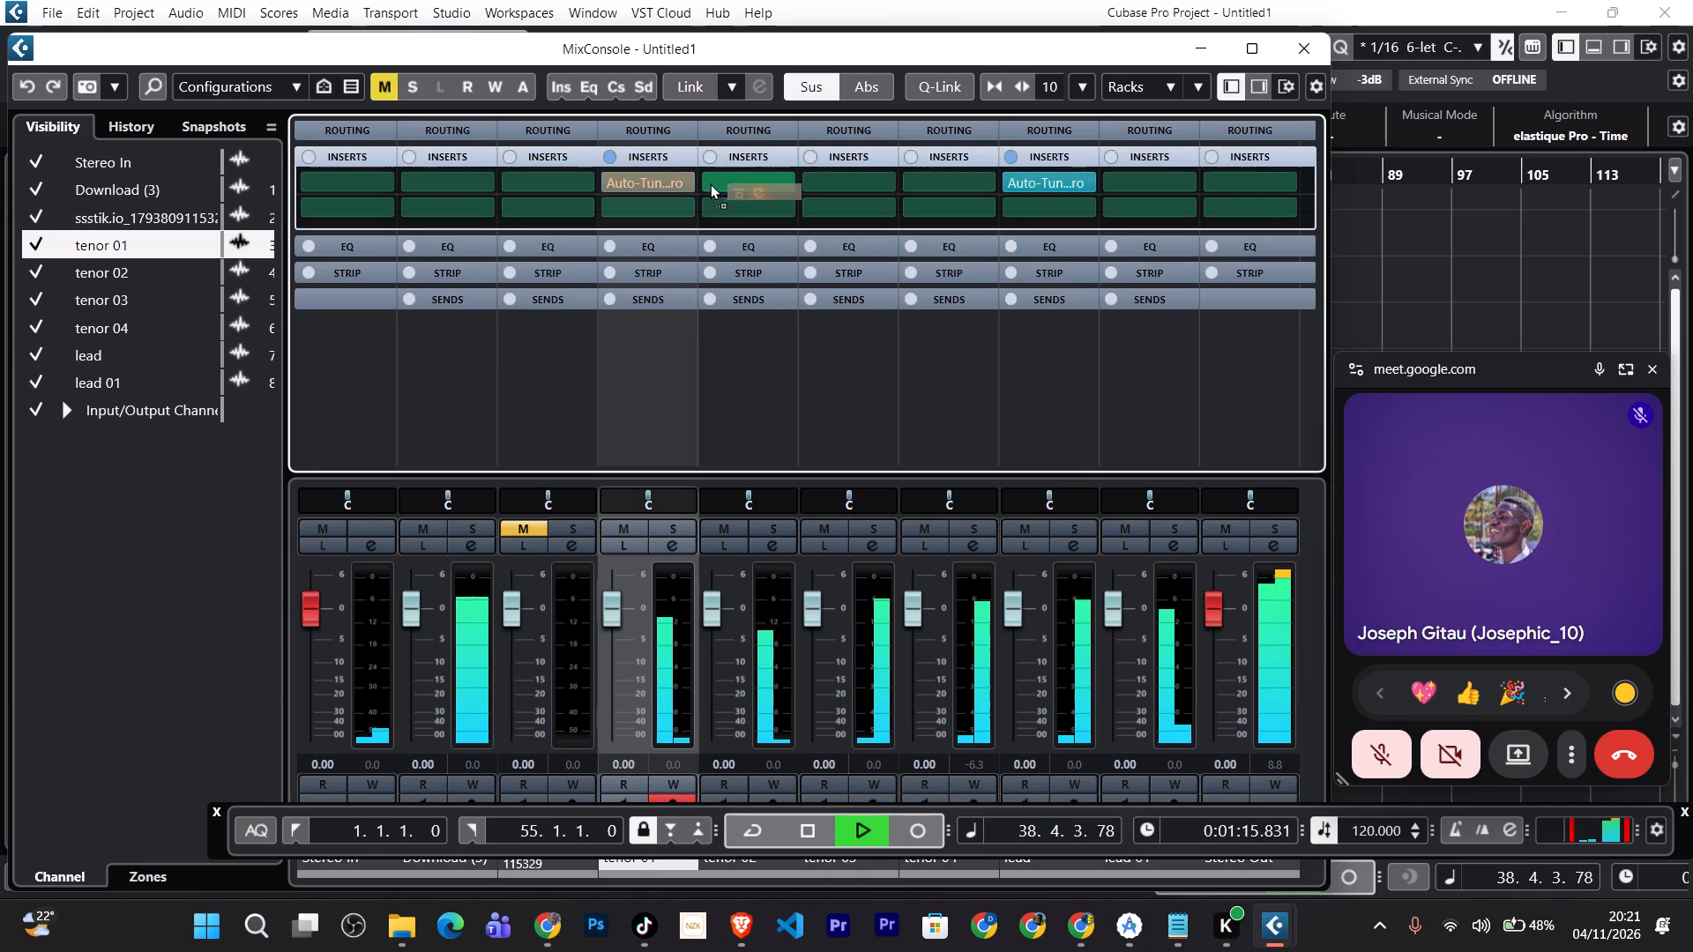
{"action": "left_click_drag", "start_coordinate": [710, 183], "coordinate": [711, 183], "text": "alt"}
{"action": "left_click_drag", "start_coordinate": [711, 183], "coordinate": [802, 175], "text": "alt"}
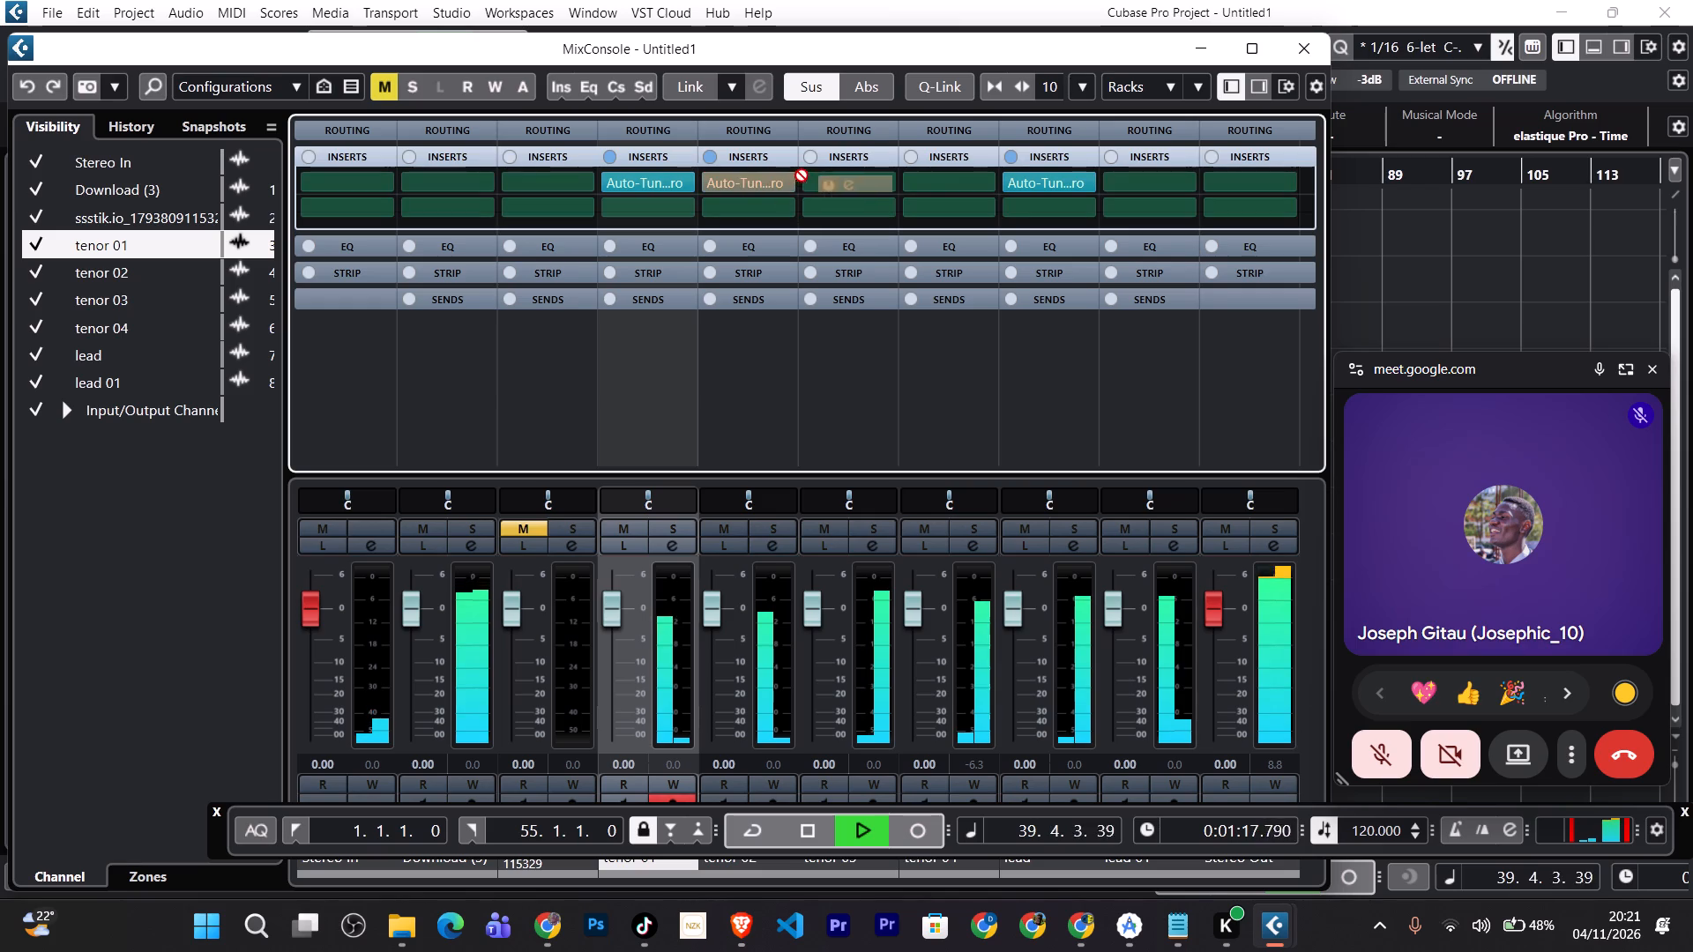
{"action": "left_click_drag", "start_coordinate": [802, 175], "coordinate": [808, 179], "text": "alt"}
{"action": "left_click_drag", "start_coordinate": [808, 179], "coordinate": [831, 176], "text": "alt"}
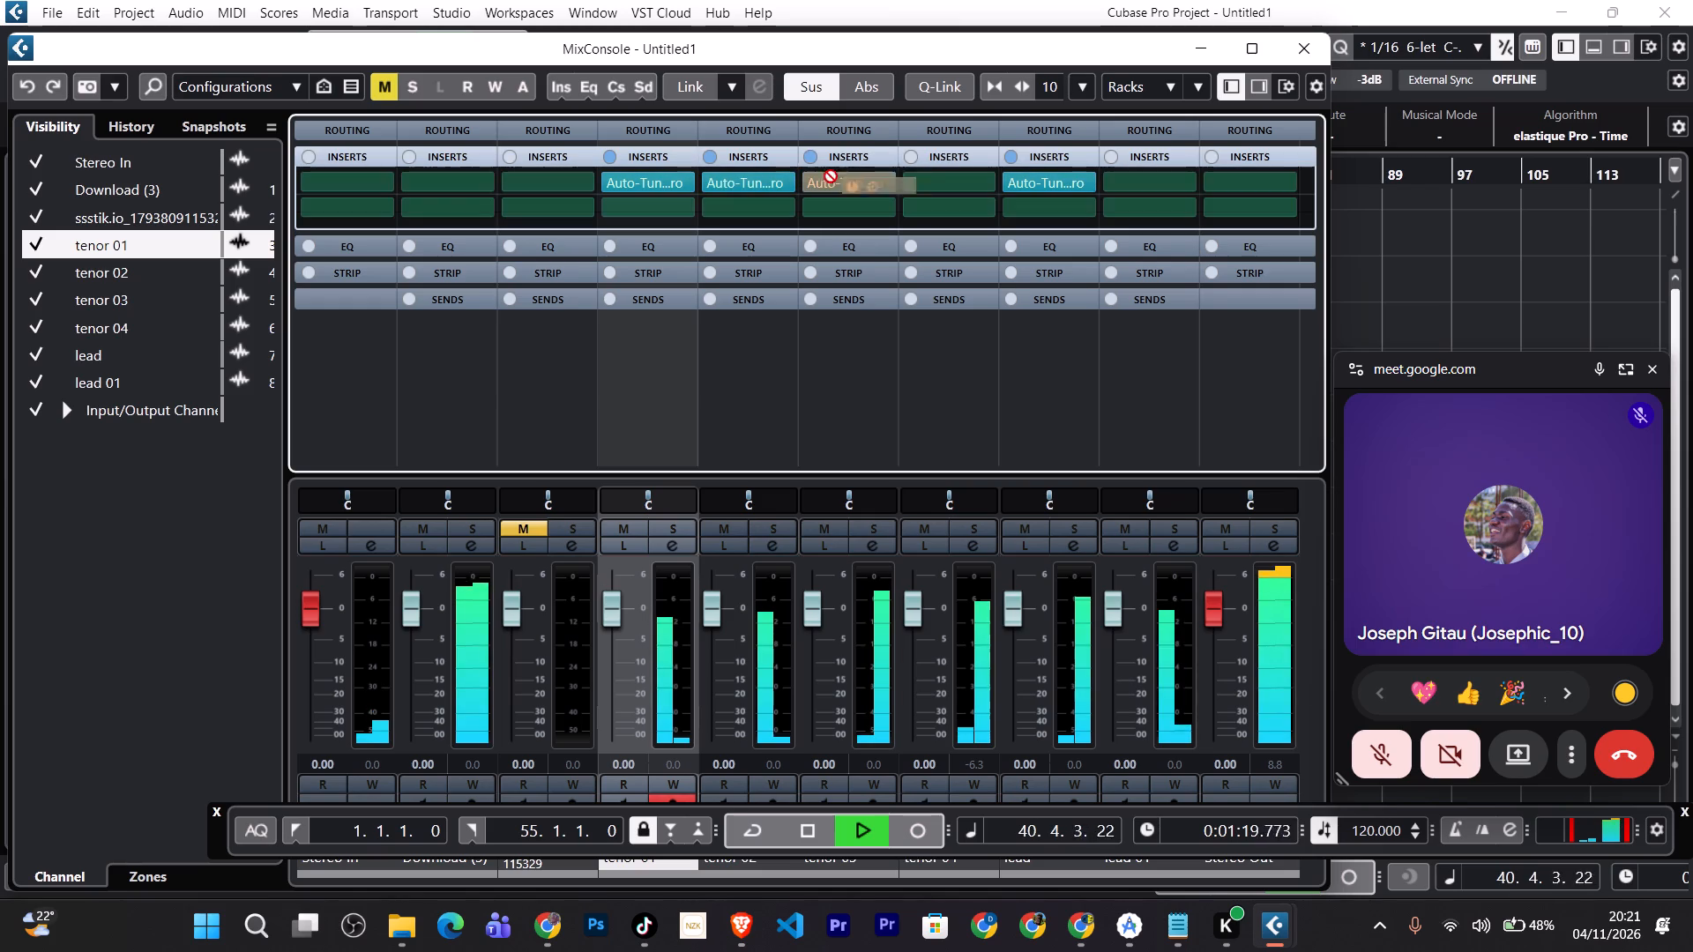
{"action": "left_click_drag", "start_coordinate": [831, 176], "coordinate": [914, 178], "text": "alt"}
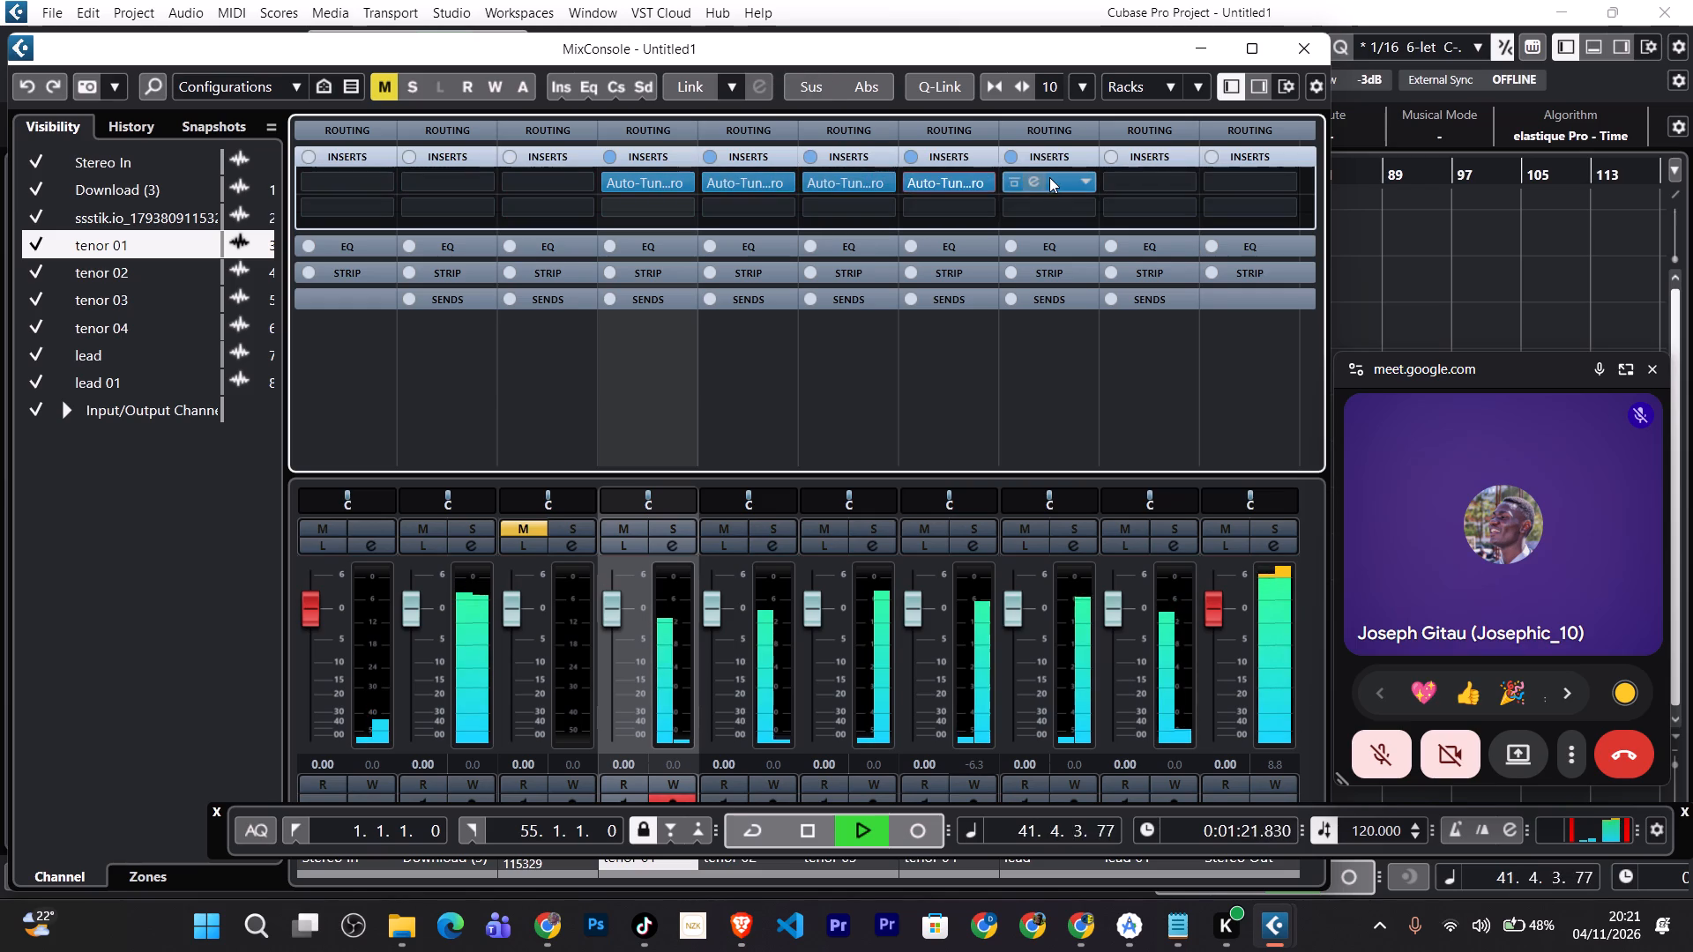
{"action": "left_click_drag", "start_coordinate": [1049, 177], "coordinate": [1126, 178], "text": "alt"}
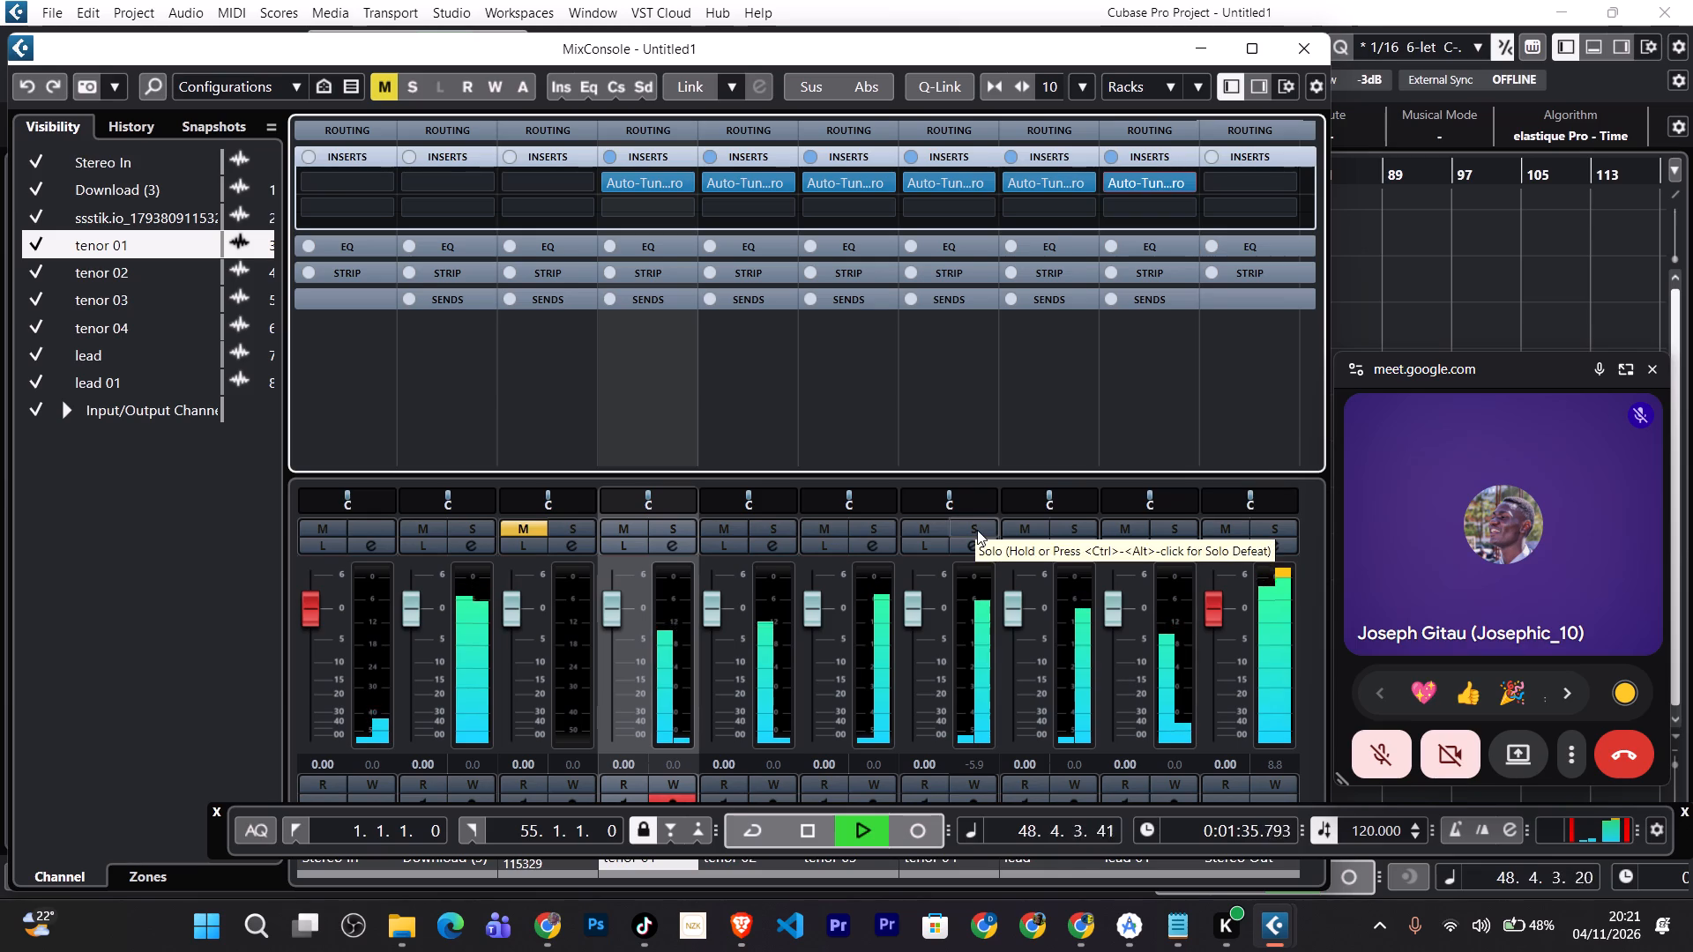
{"action": "key", "text": "F3"}
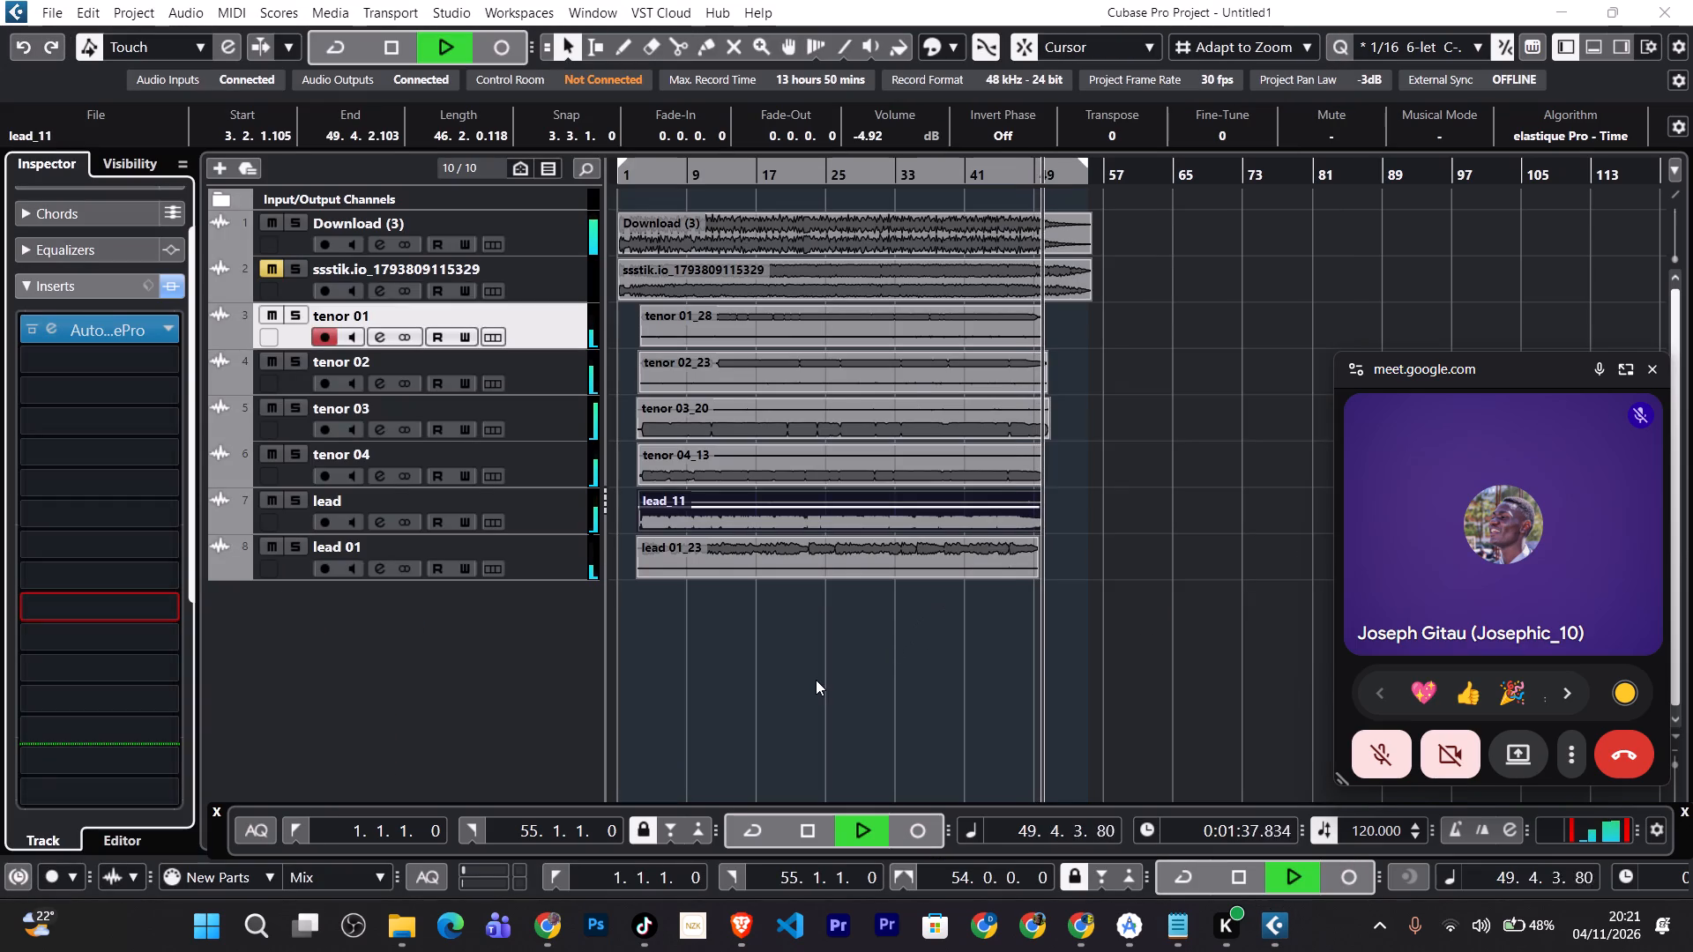
Restart playback from the beginning and load DeEsser in the tenor 01 track's second insert slot.
{"action": "type", "text": "bbb"}
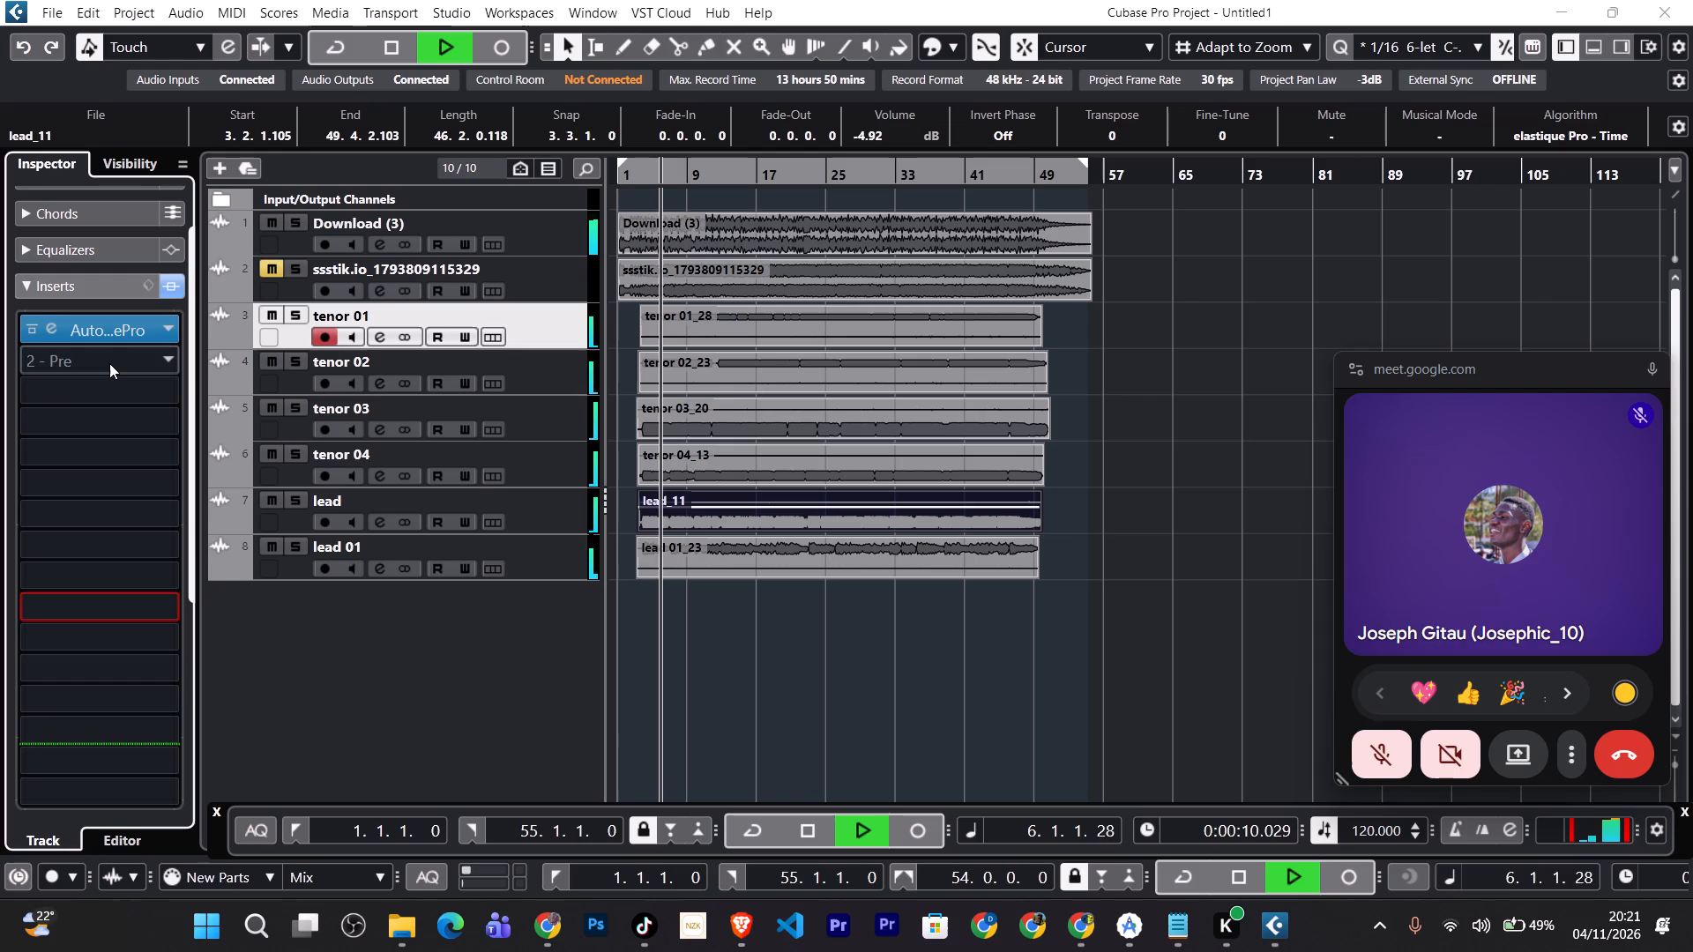
{"action": "double_click", "coordinate": [110, 363]}
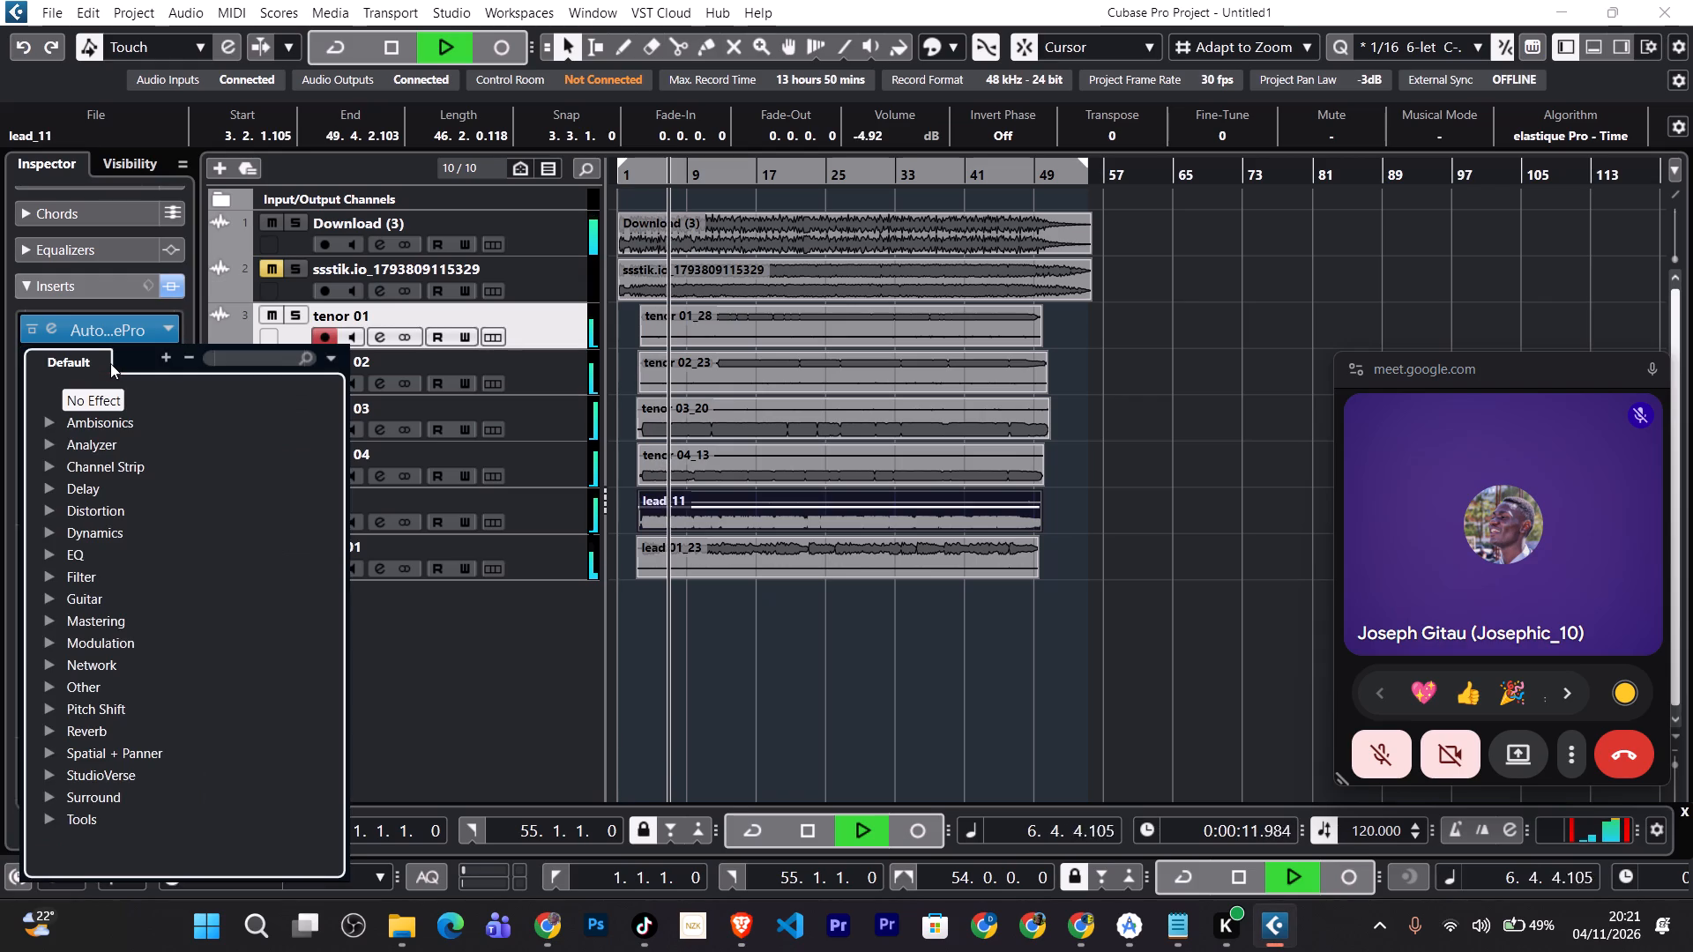
{"action": "type", "text": "de"}
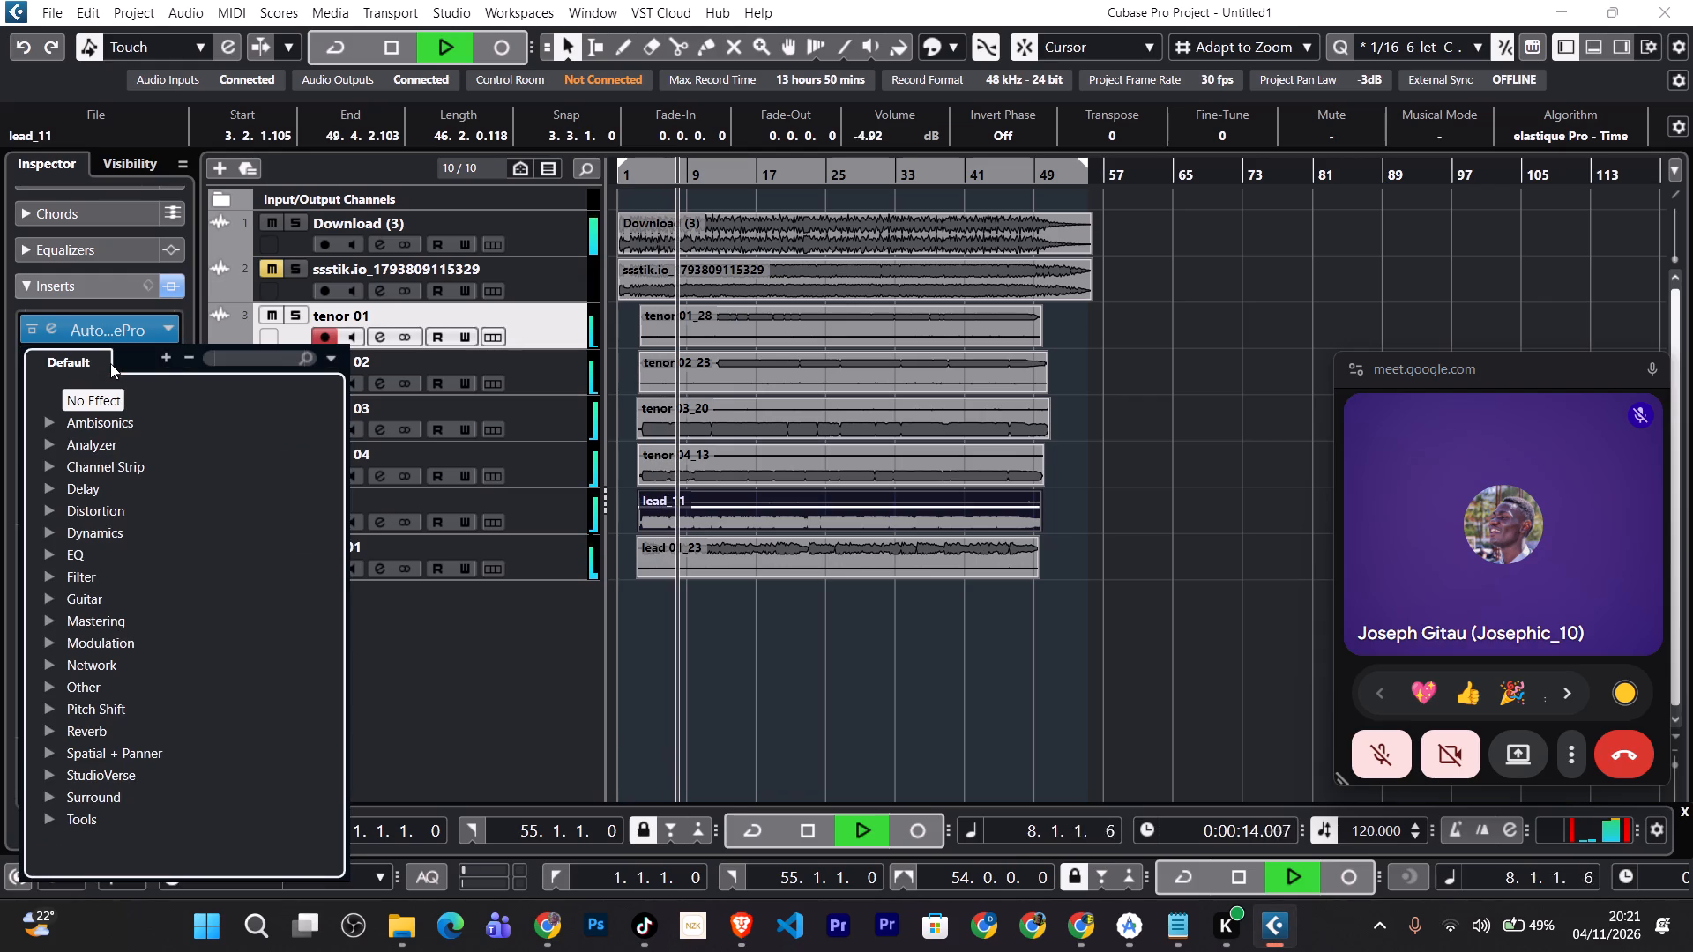
{"action": "key", "text": "e"}
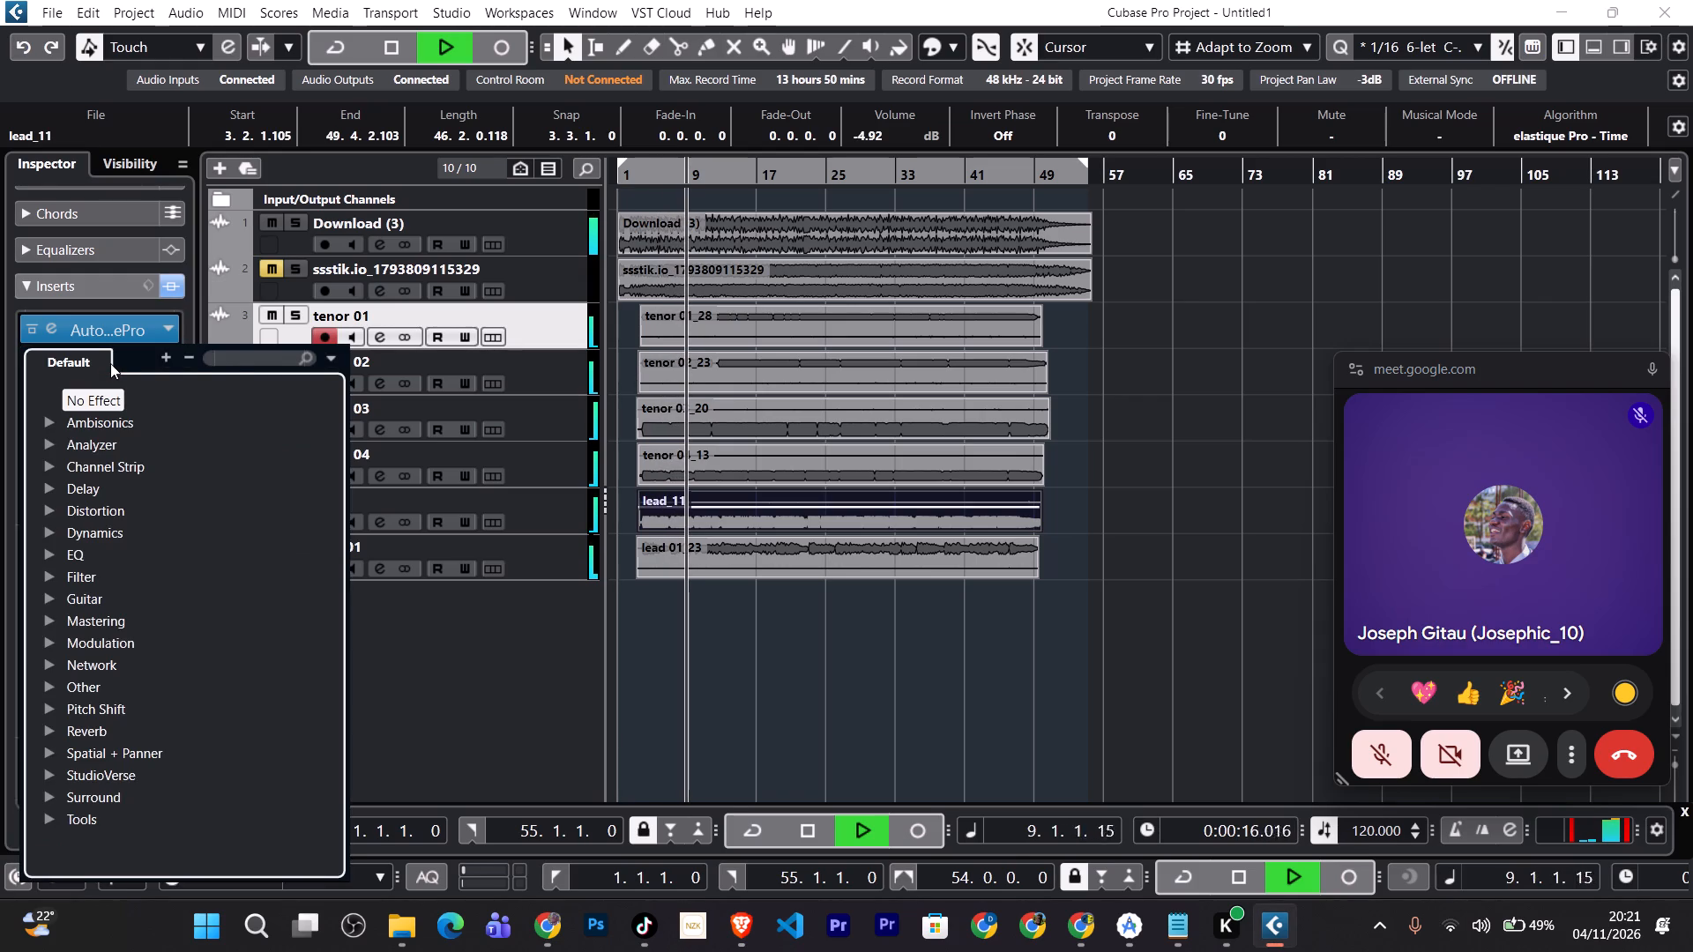
{"action": "left_click", "coordinate": [235, 359]}
{"action": "type", "text": "dee"}
{"action": "double_click", "coordinate": [117, 428]}
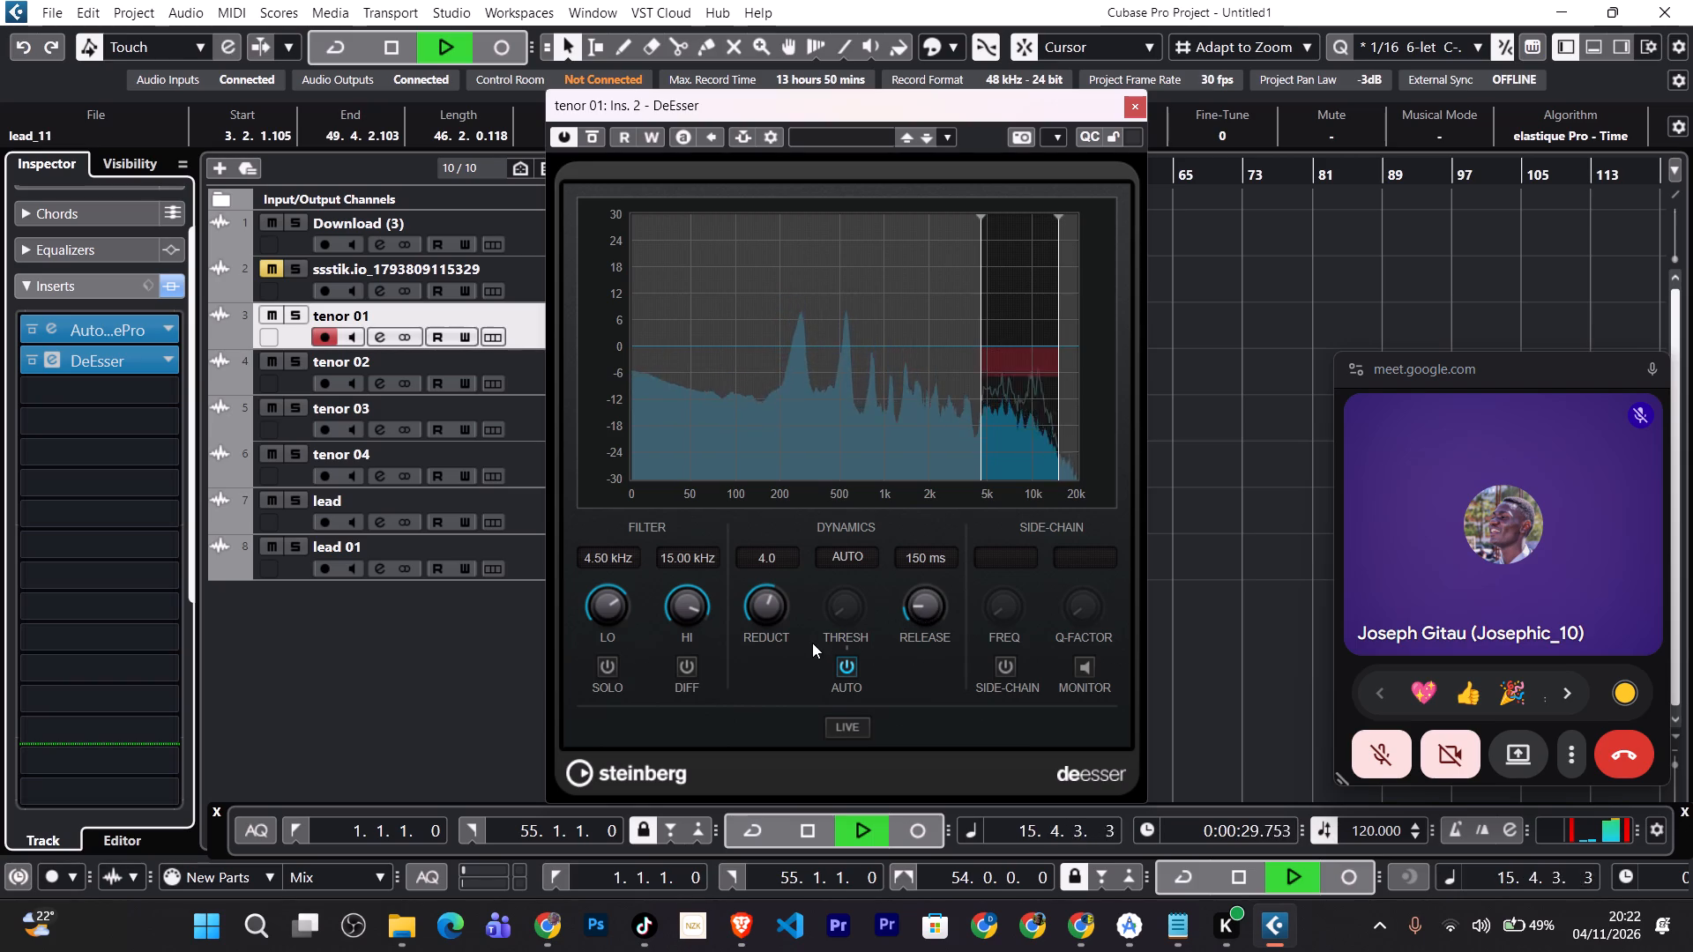
Enable Side-Chain, Diff and Solo in tenor 01's DeEsser, keeping the automatic threshold on and Monitor off, and close its editor.
{"action": "left_click", "coordinate": [854, 664]}
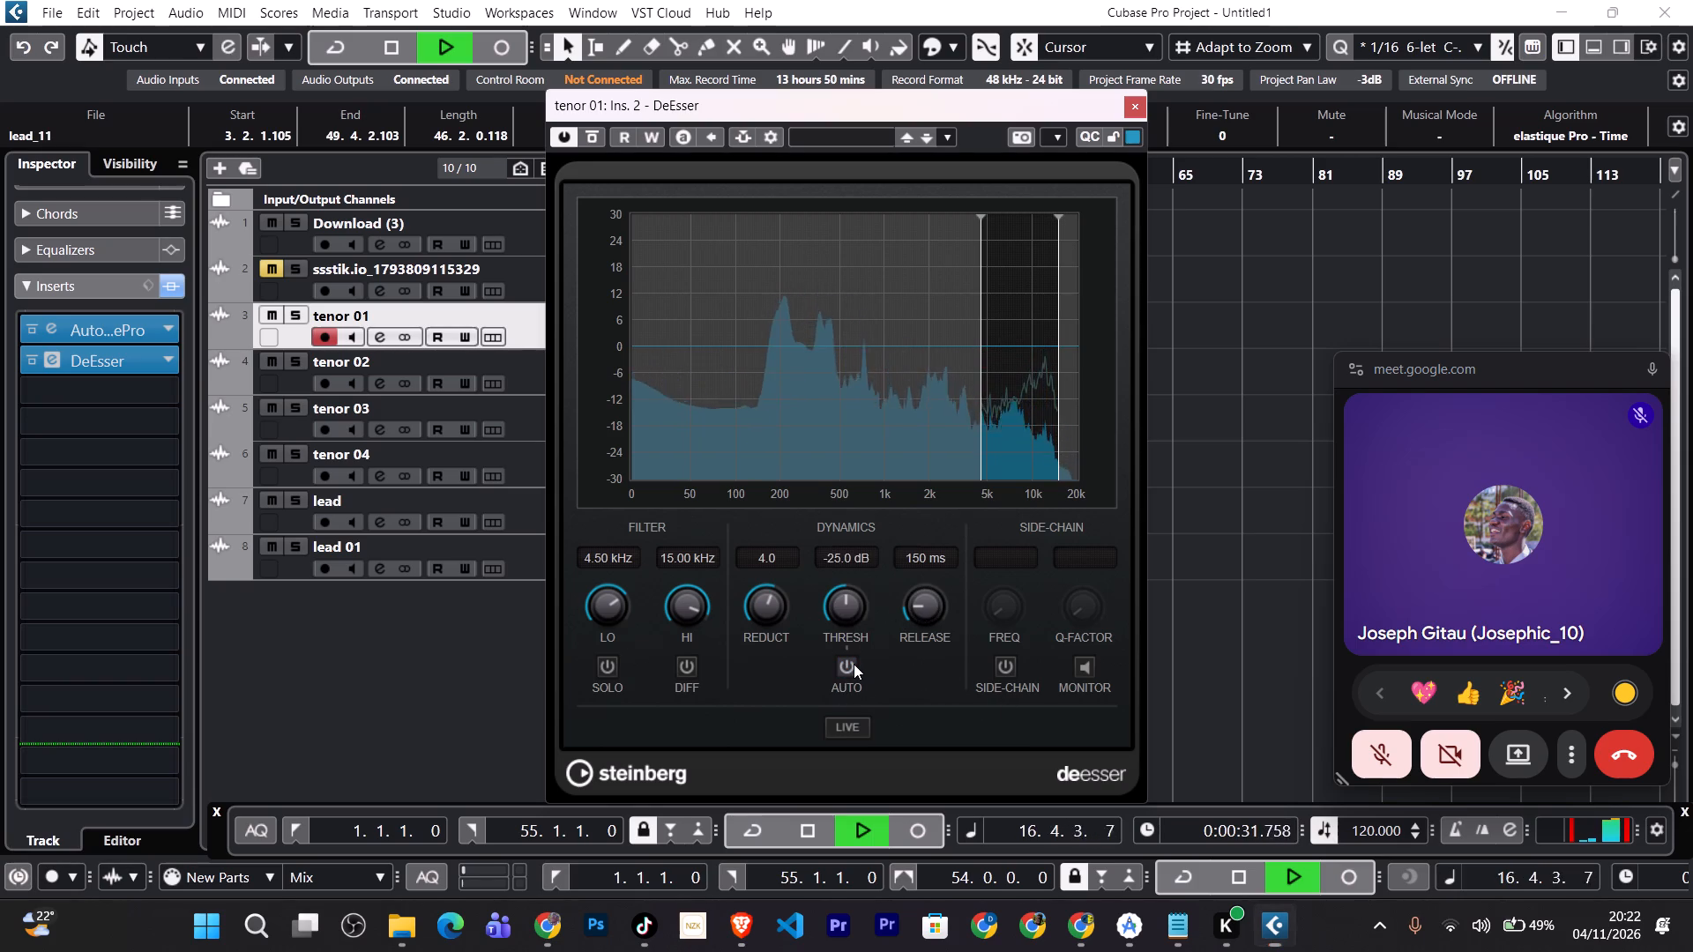
{"action": "left_click", "coordinate": [854, 664]}
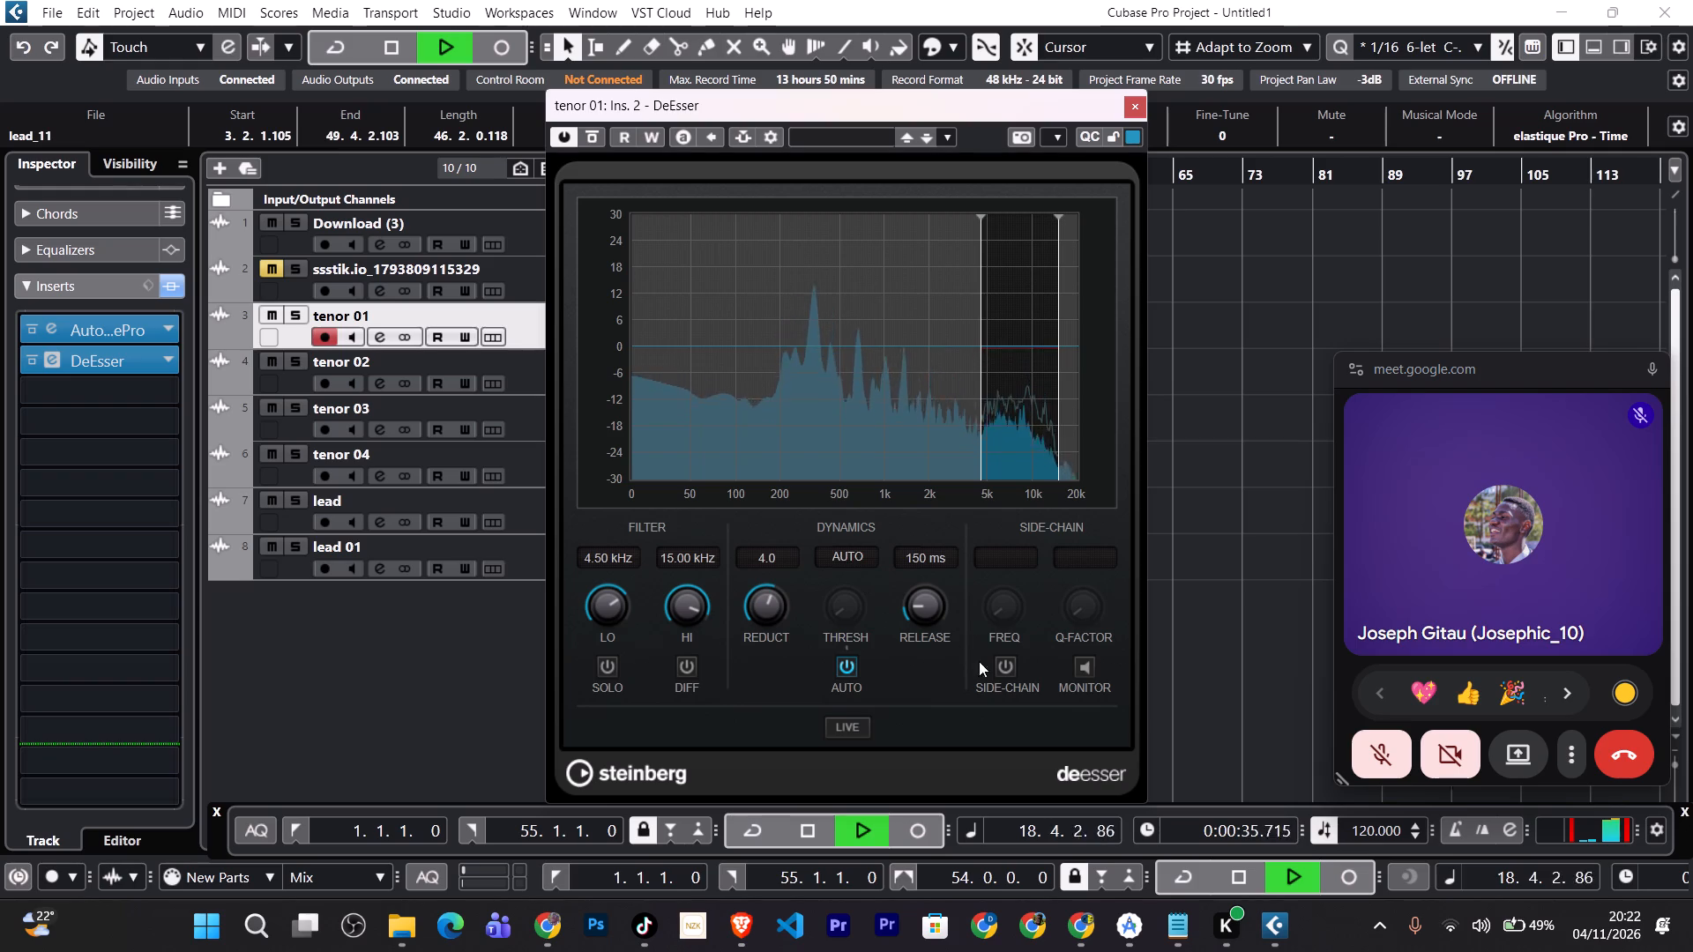
{"action": "left_click", "coordinate": [1010, 671]}
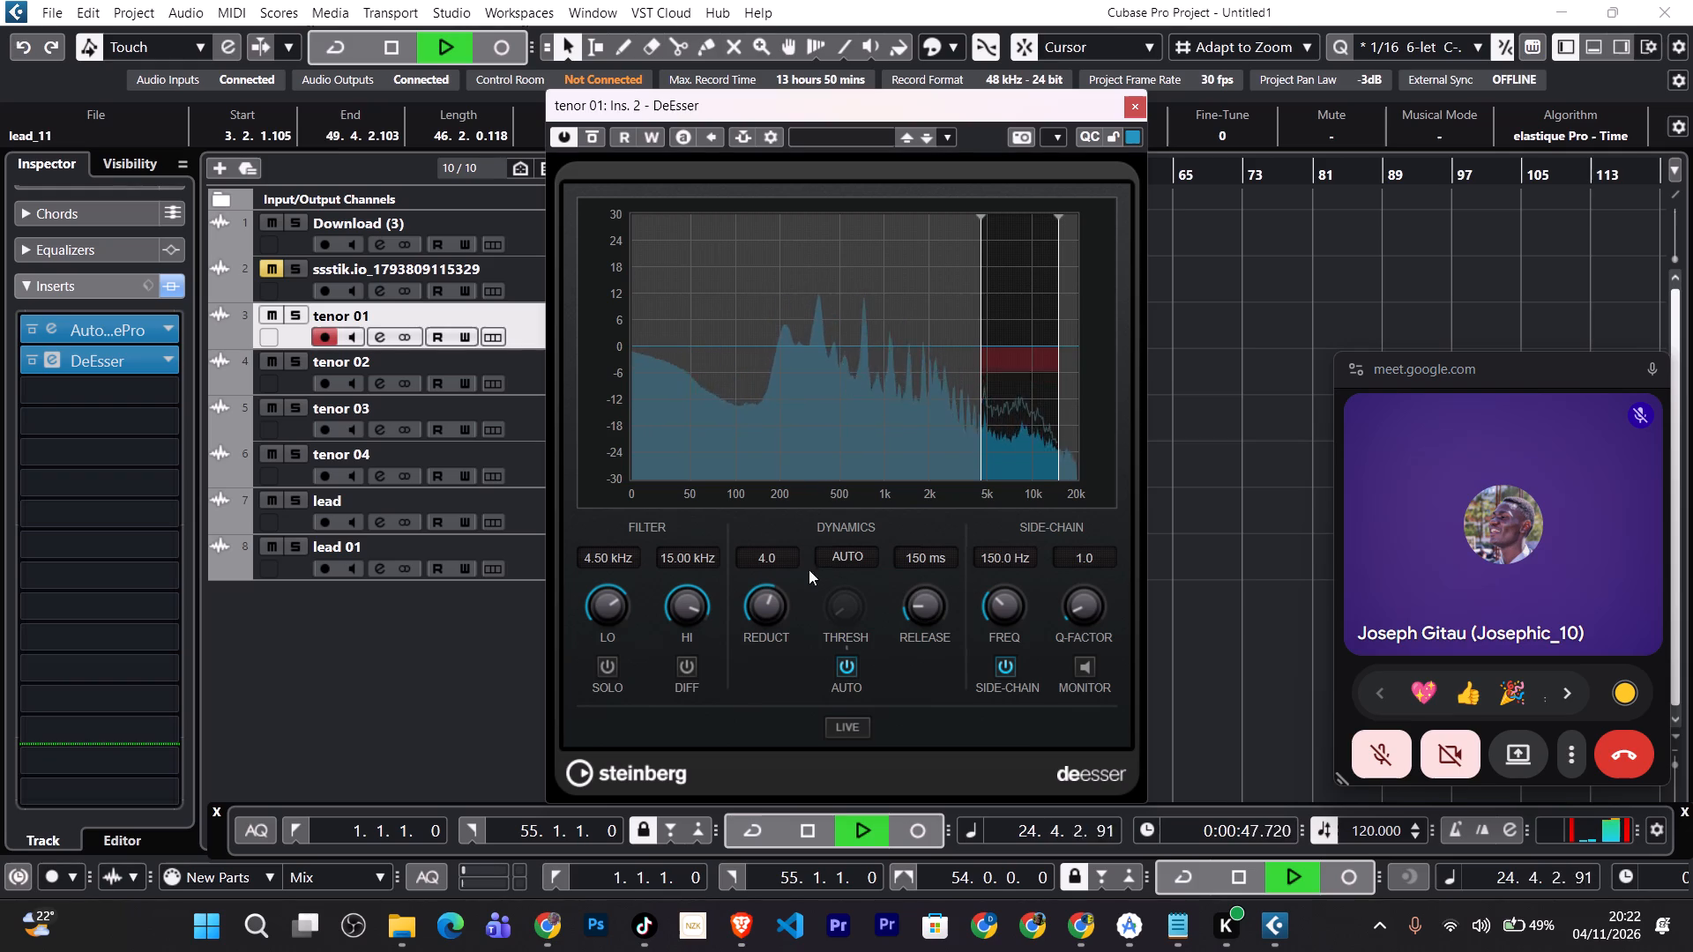
{"action": "left_click", "coordinate": [692, 673]}
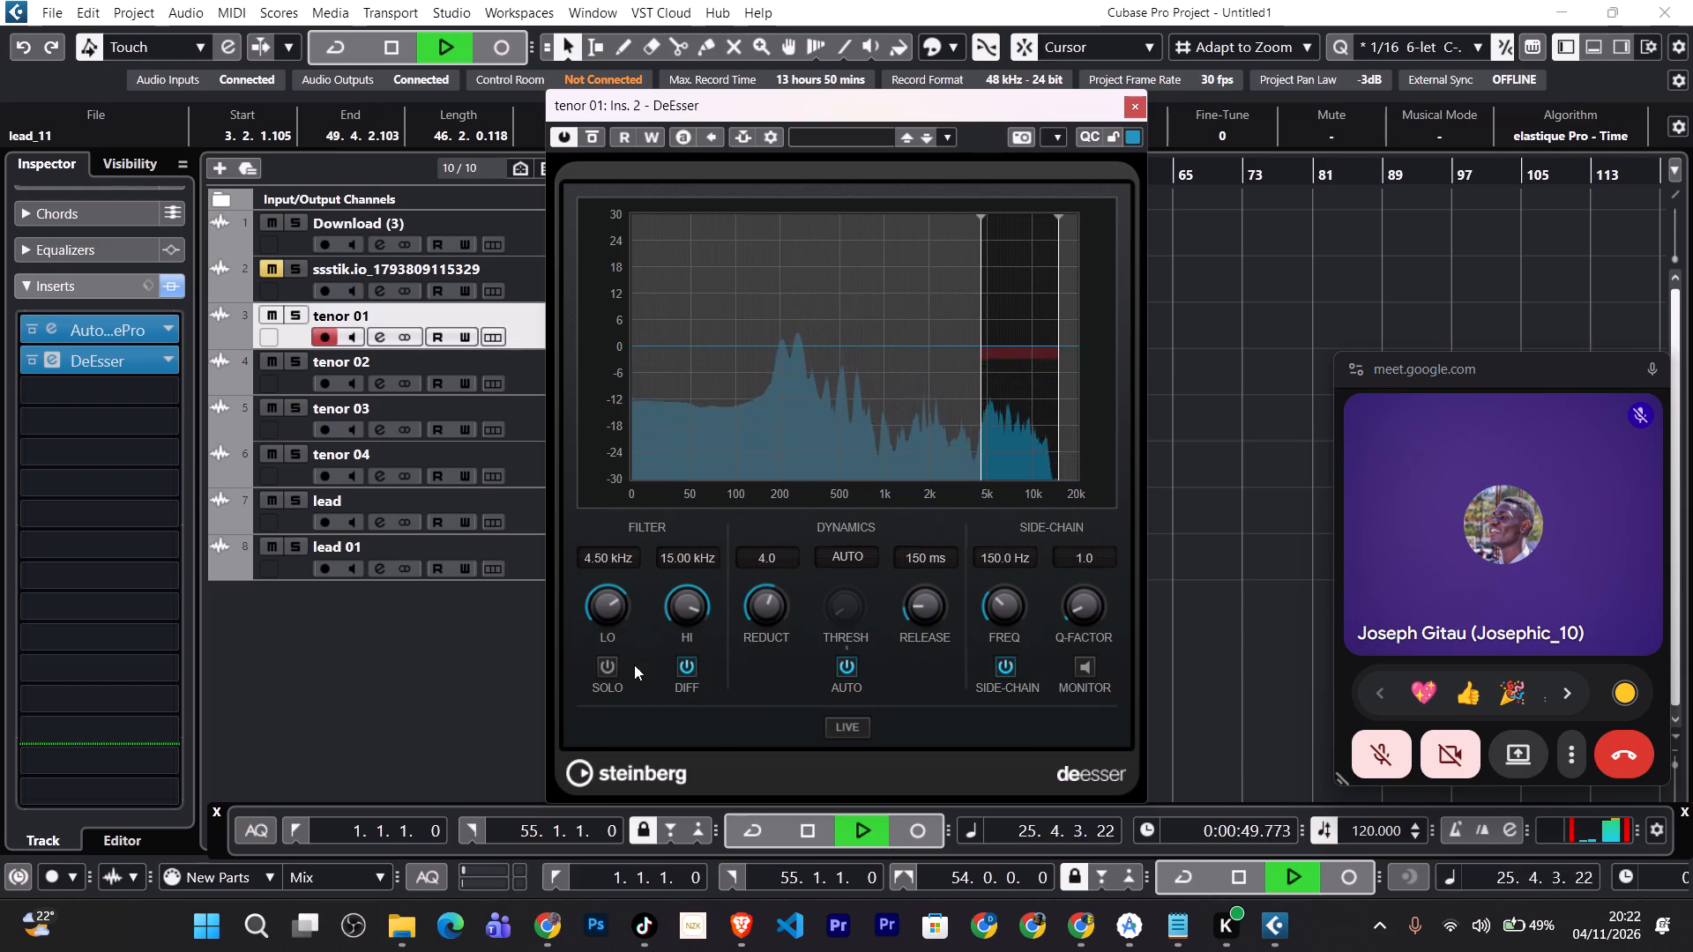
{"action": "left_click", "coordinate": [611, 664]}
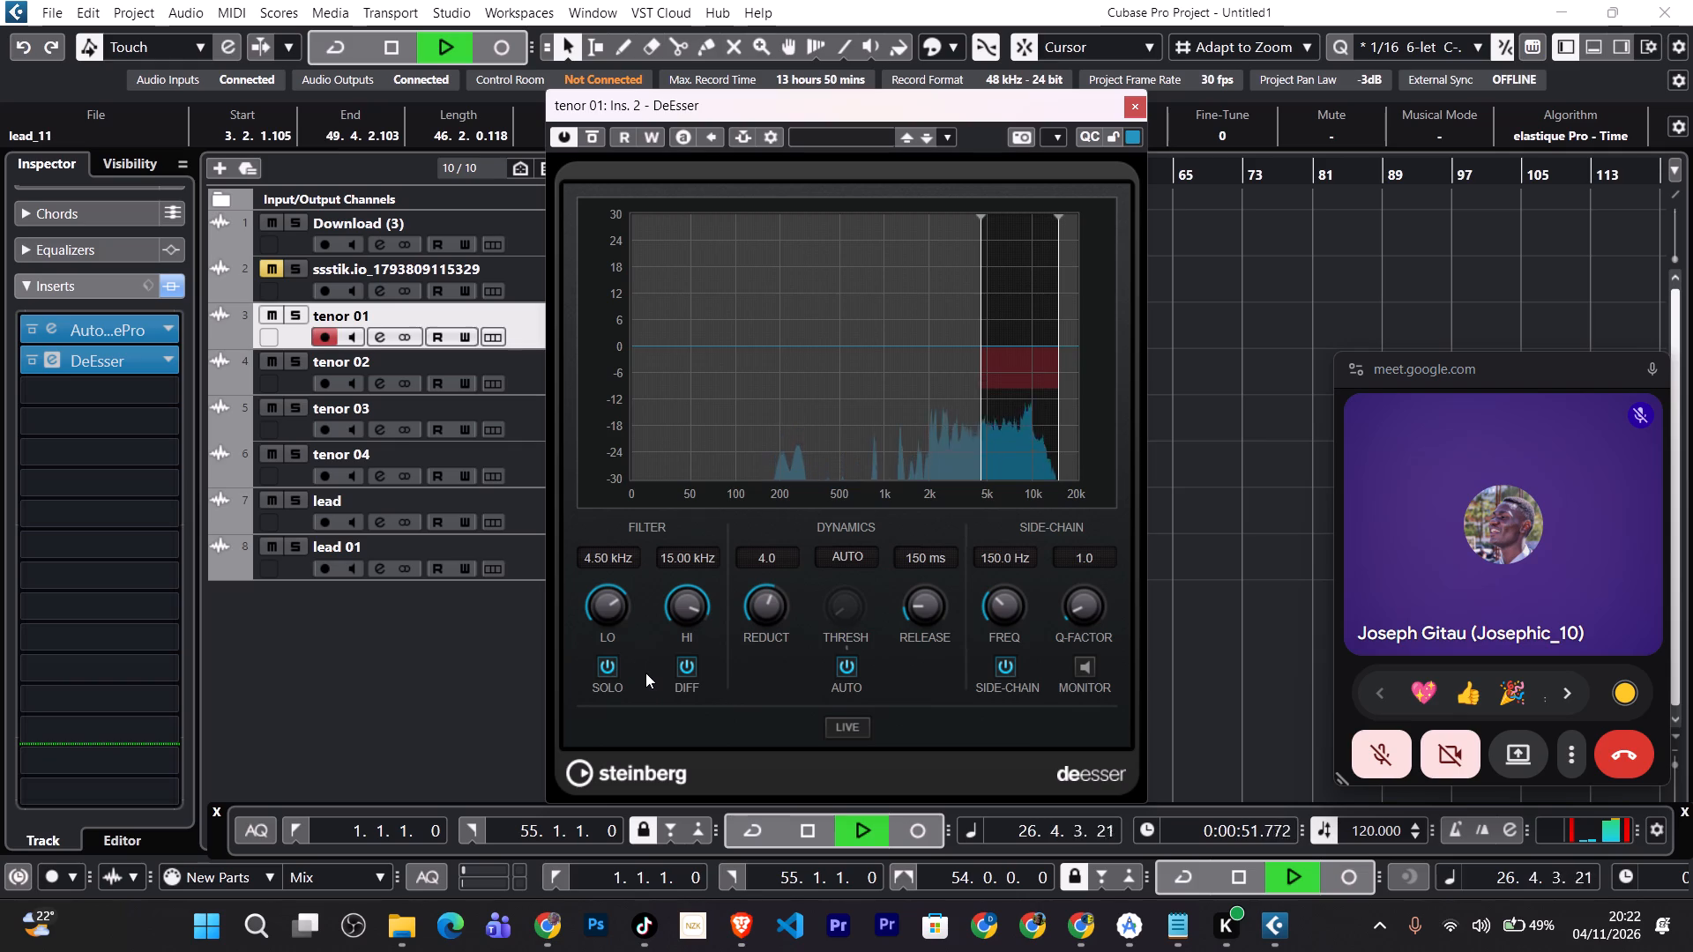
{"action": "left_click", "coordinate": [1091, 676]}
{"action": "left_click", "coordinate": [1091, 676]}
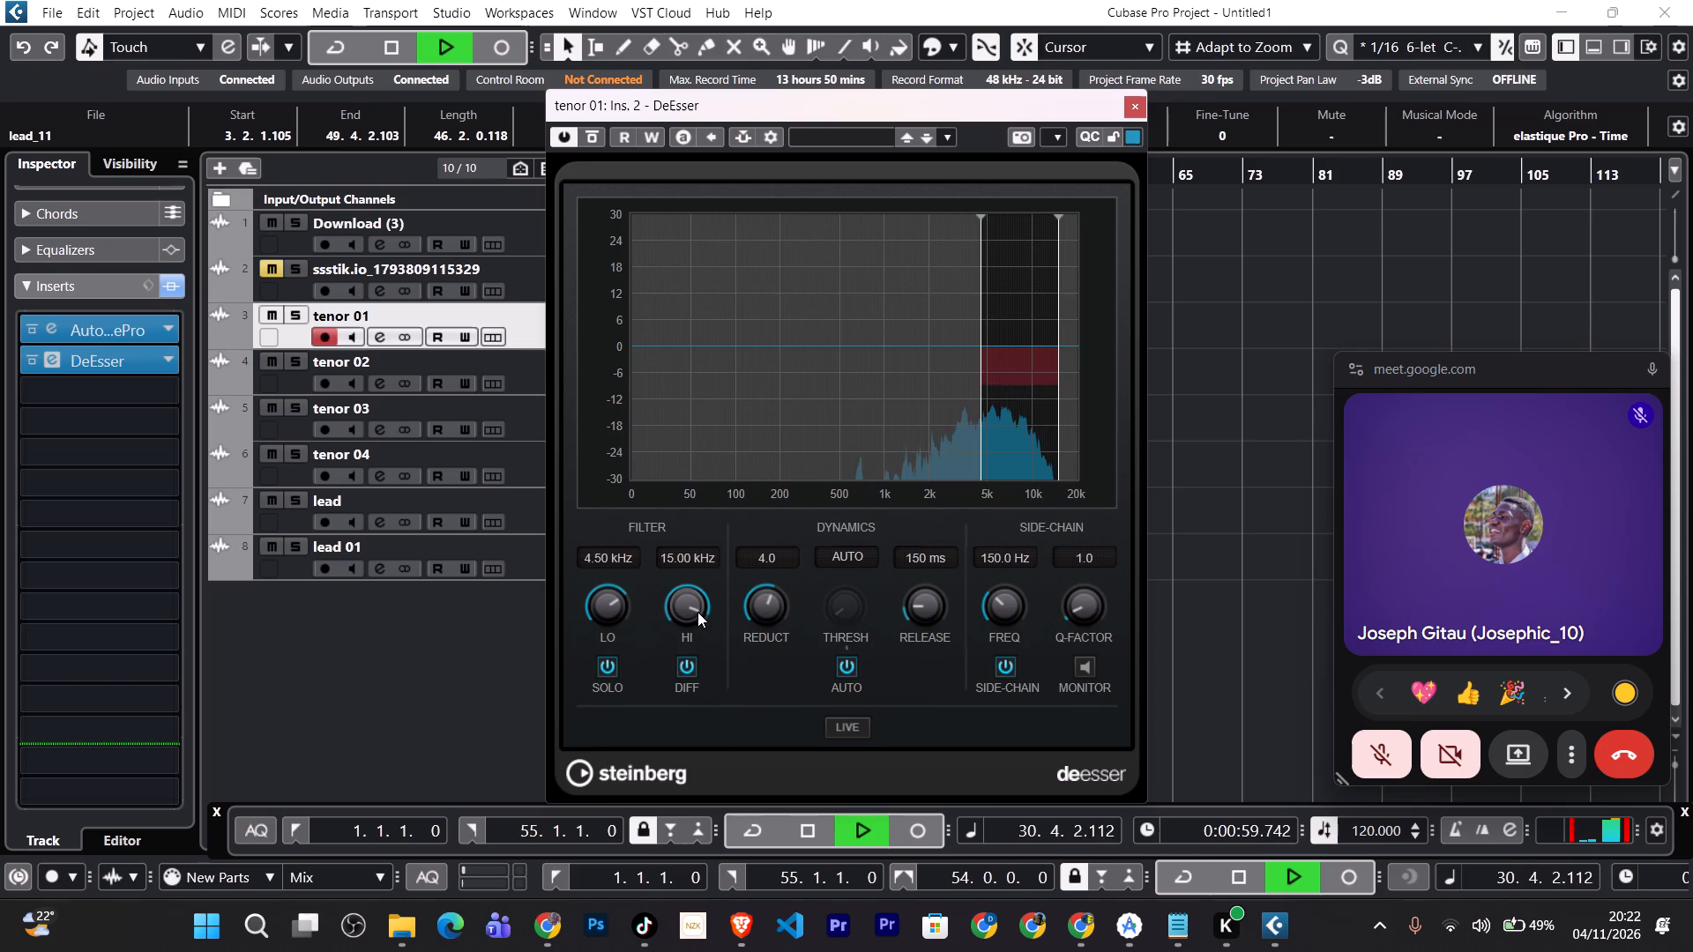
{"action": "left_click", "coordinate": [1131, 108]}
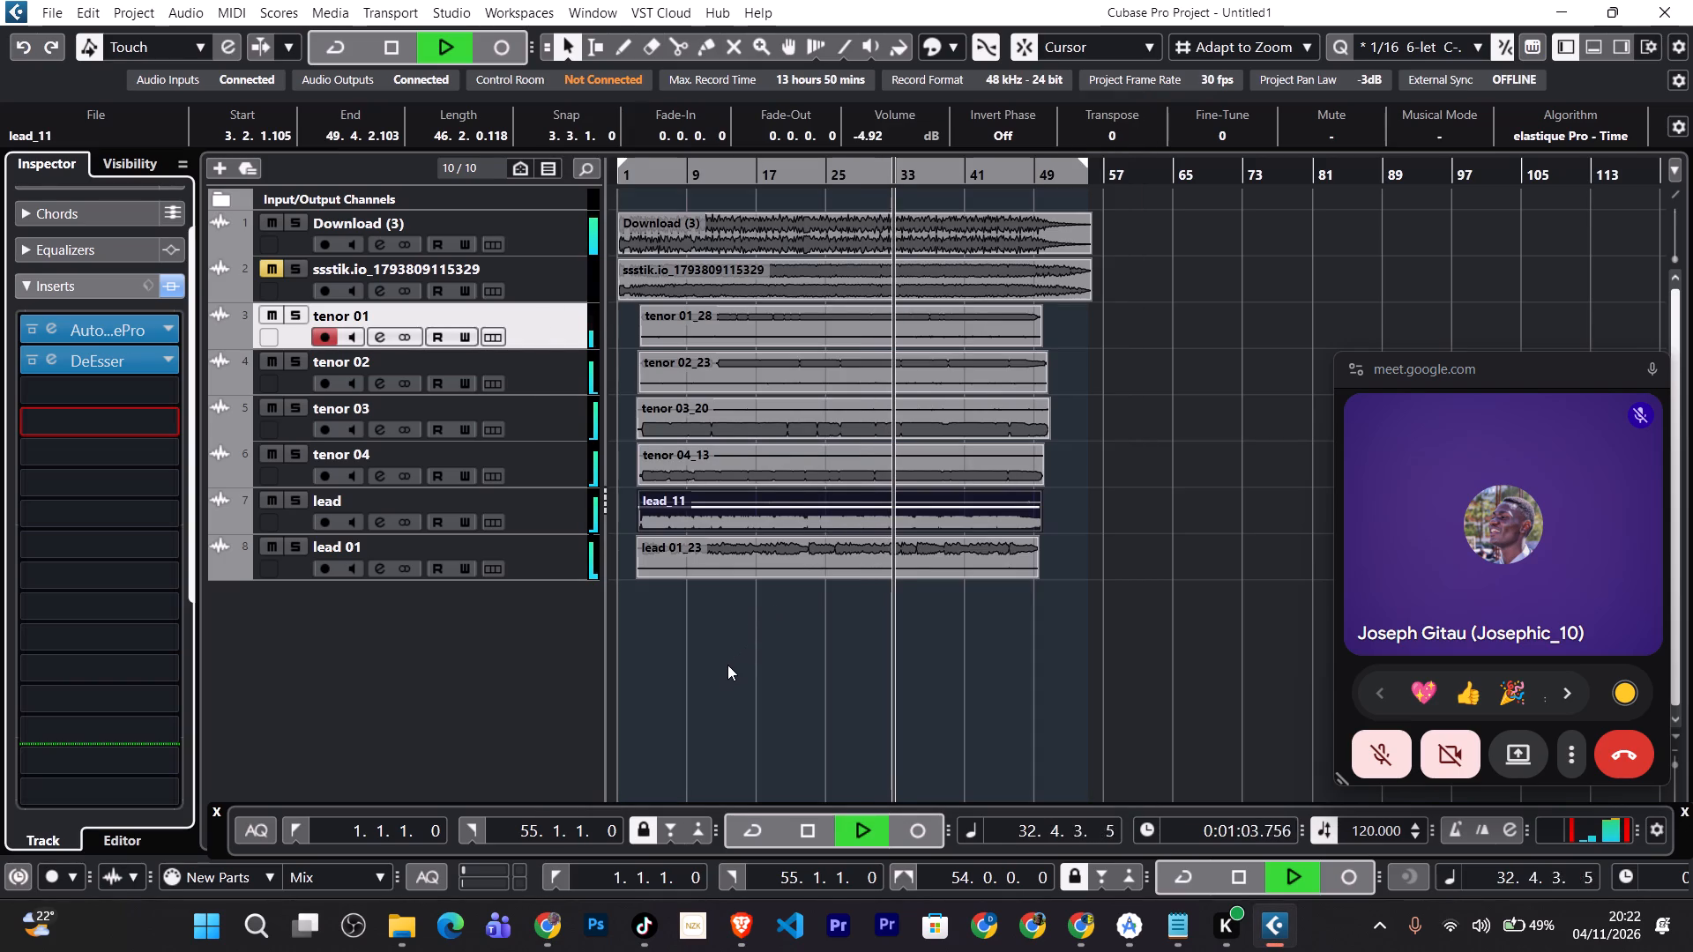
Copy tenor 01's DeEsser insert to the second slot of tenor 02, tenor 03, tenor 04, lead and lead 01 in the MixConsole.
{"action": "key", "text": "F3"}
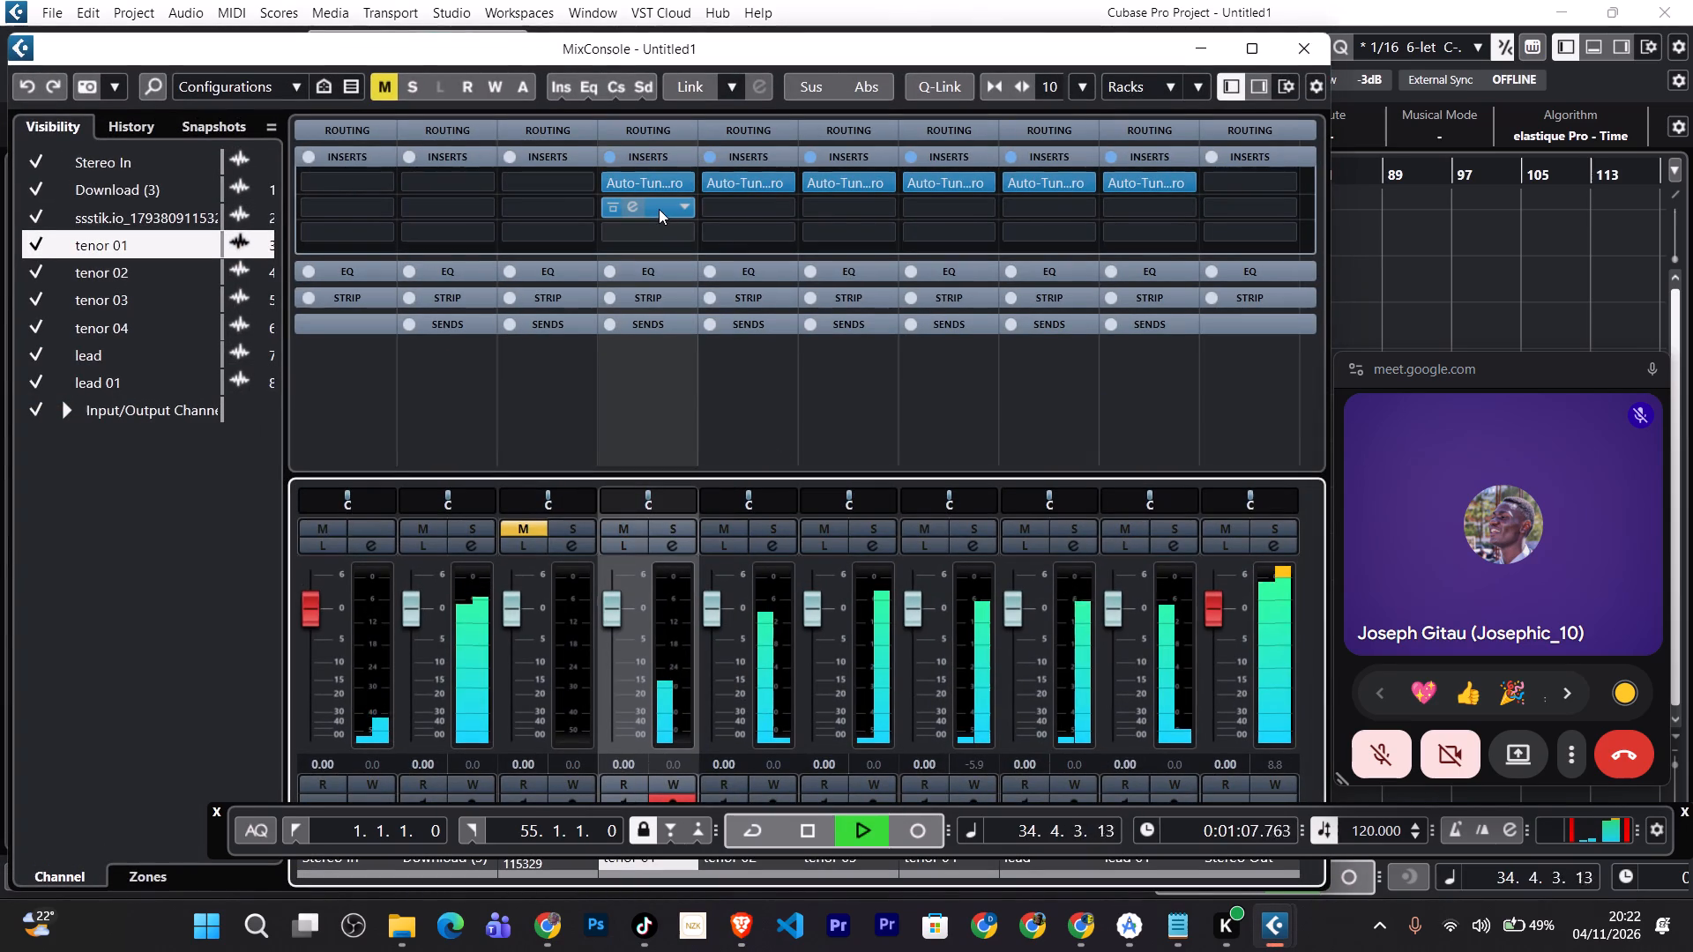
{"action": "left_click_drag", "start_coordinate": [659, 209], "coordinate": [712, 205], "text": "alt"}
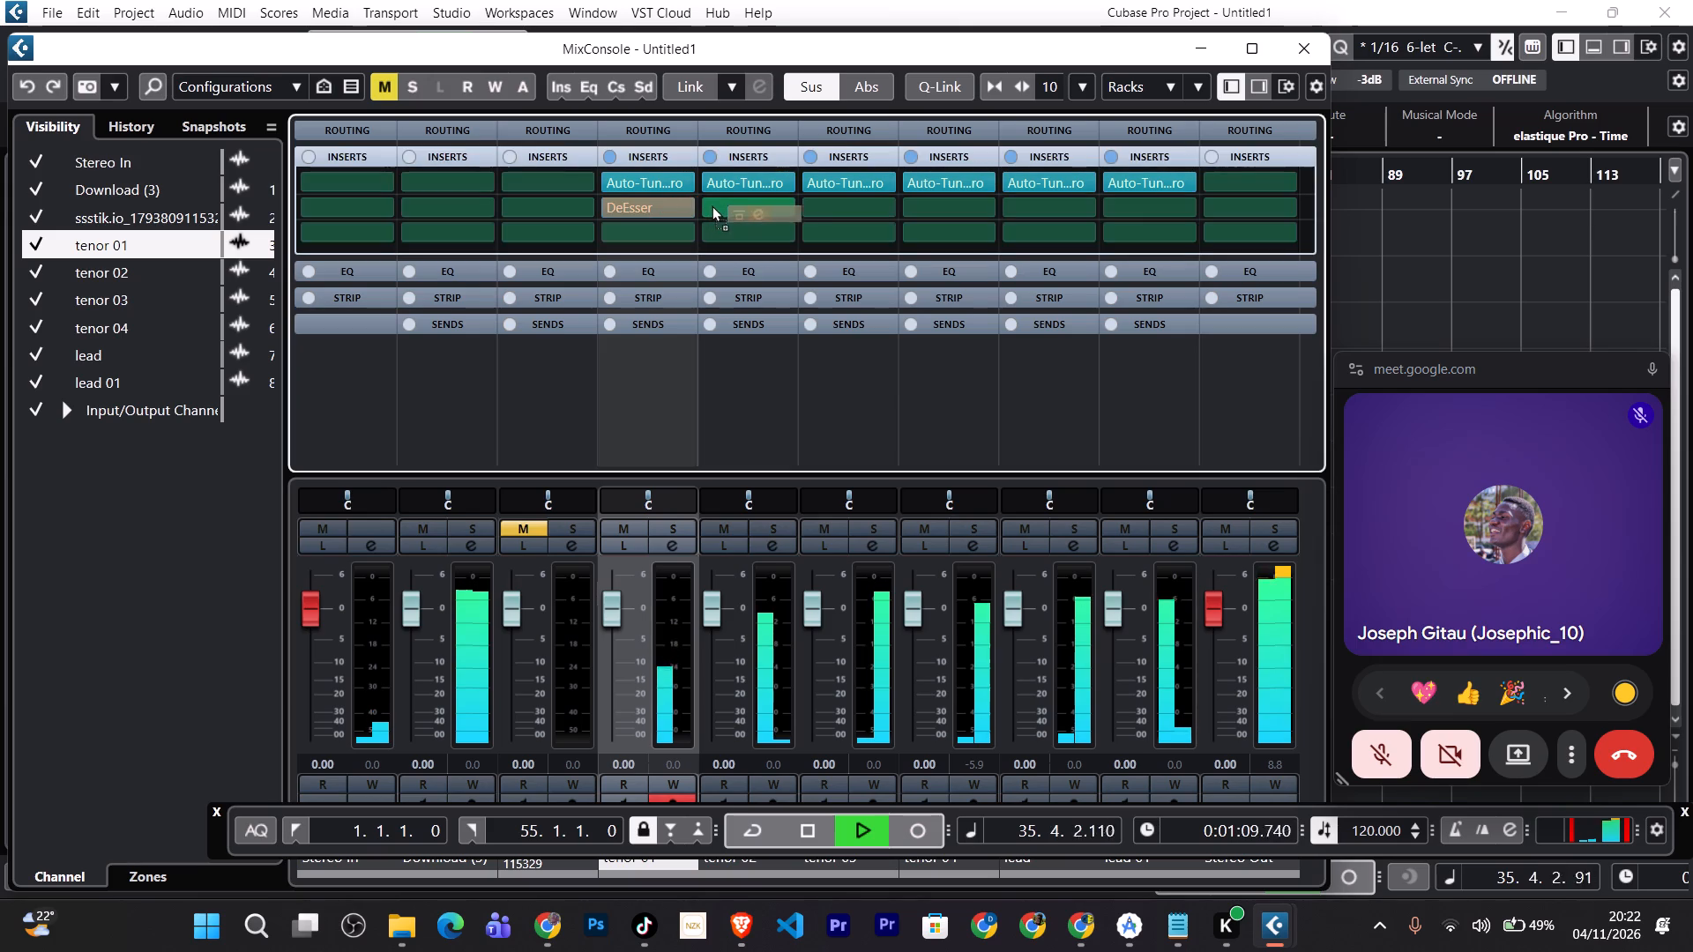
{"action": "left_click_drag", "start_coordinate": [712, 205], "coordinate": [717, 206], "text": "alt"}
{"action": "left_click_drag", "start_coordinate": [717, 206], "coordinate": [810, 212], "text": "alt"}
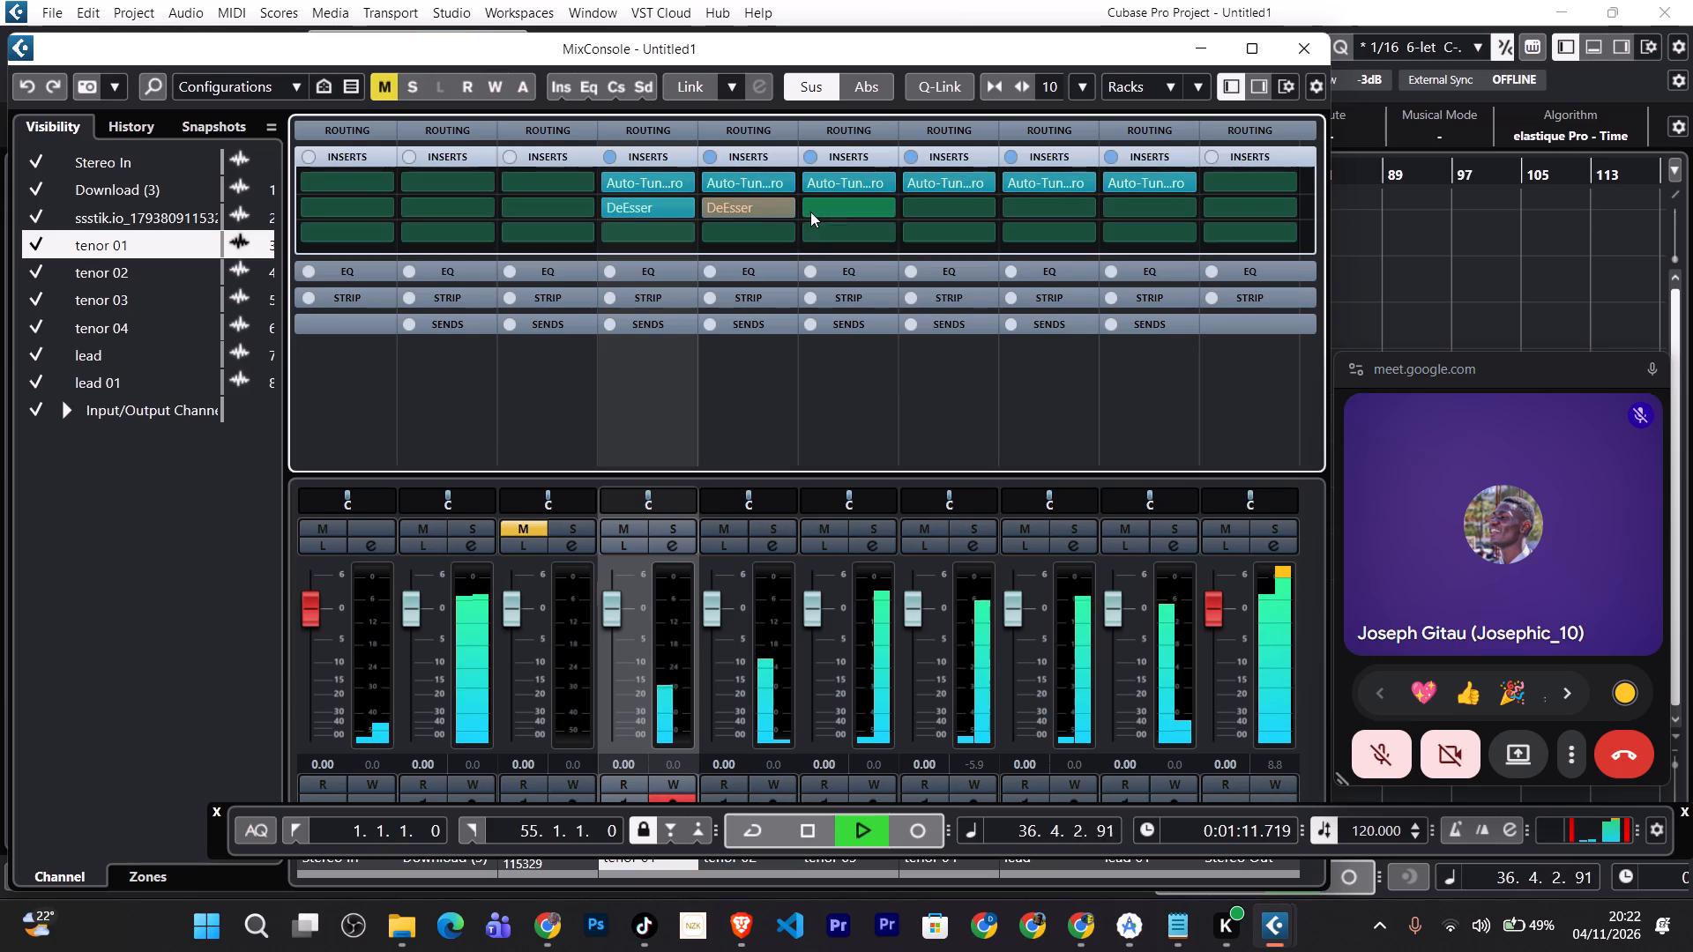
{"action": "left_click_drag", "start_coordinate": [810, 212], "coordinate": [919, 205], "text": "alt"}
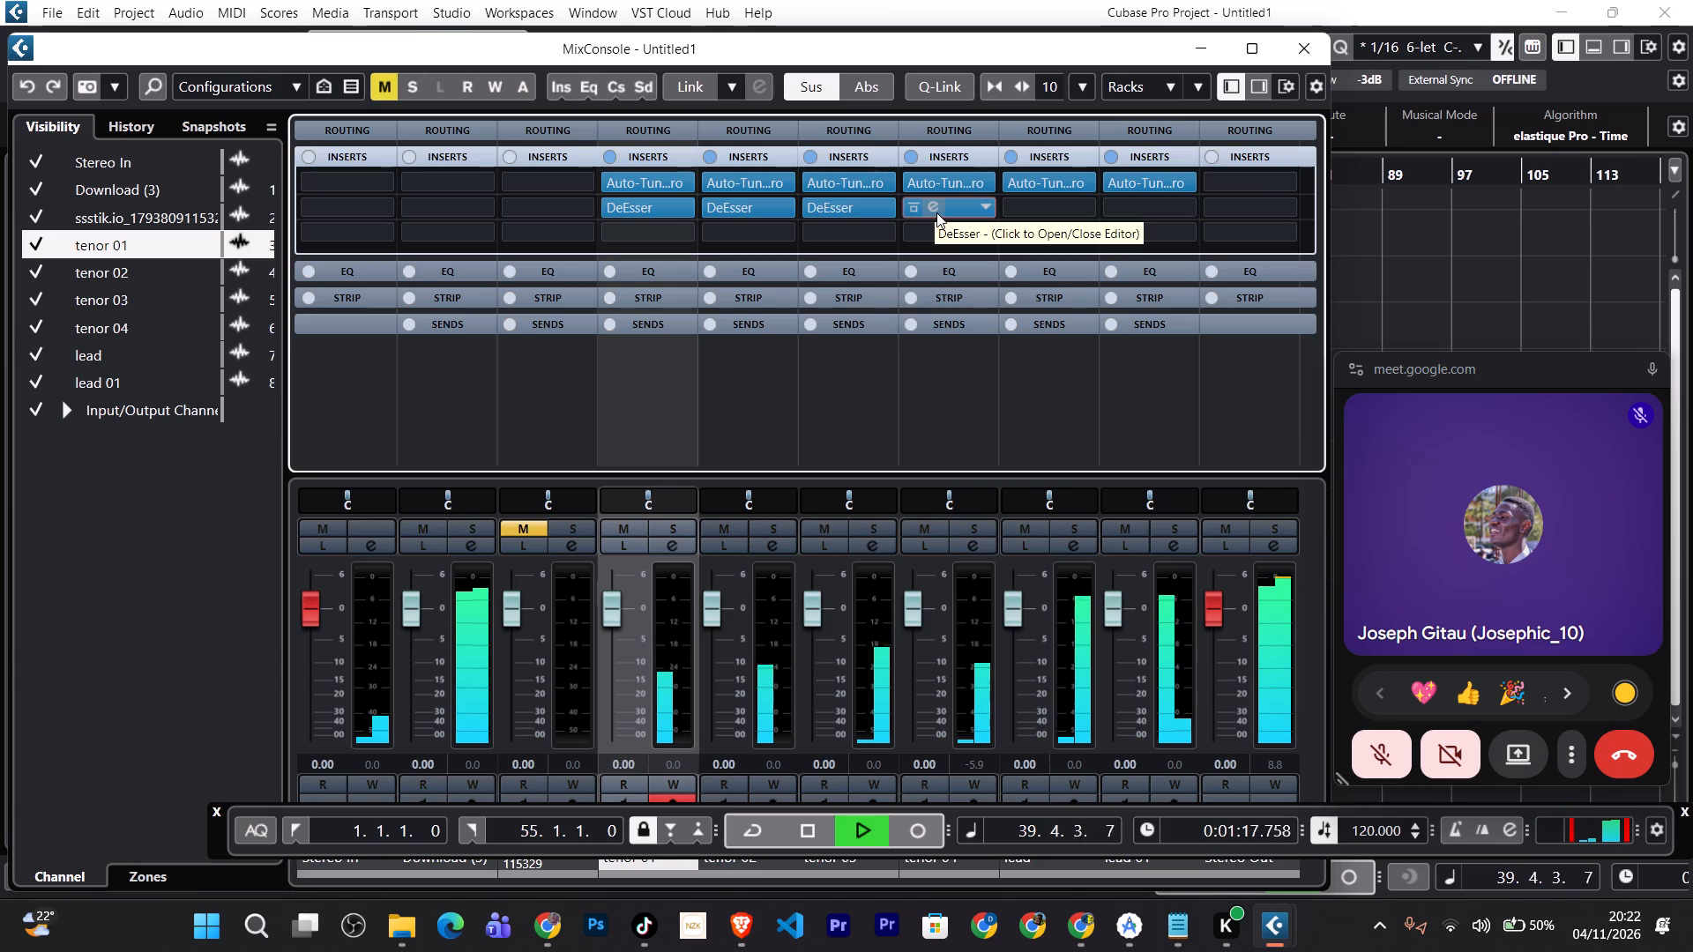
{"action": "left_click_drag", "start_coordinate": [936, 212], "coordinate": [1012, 205], "text": "alt"}
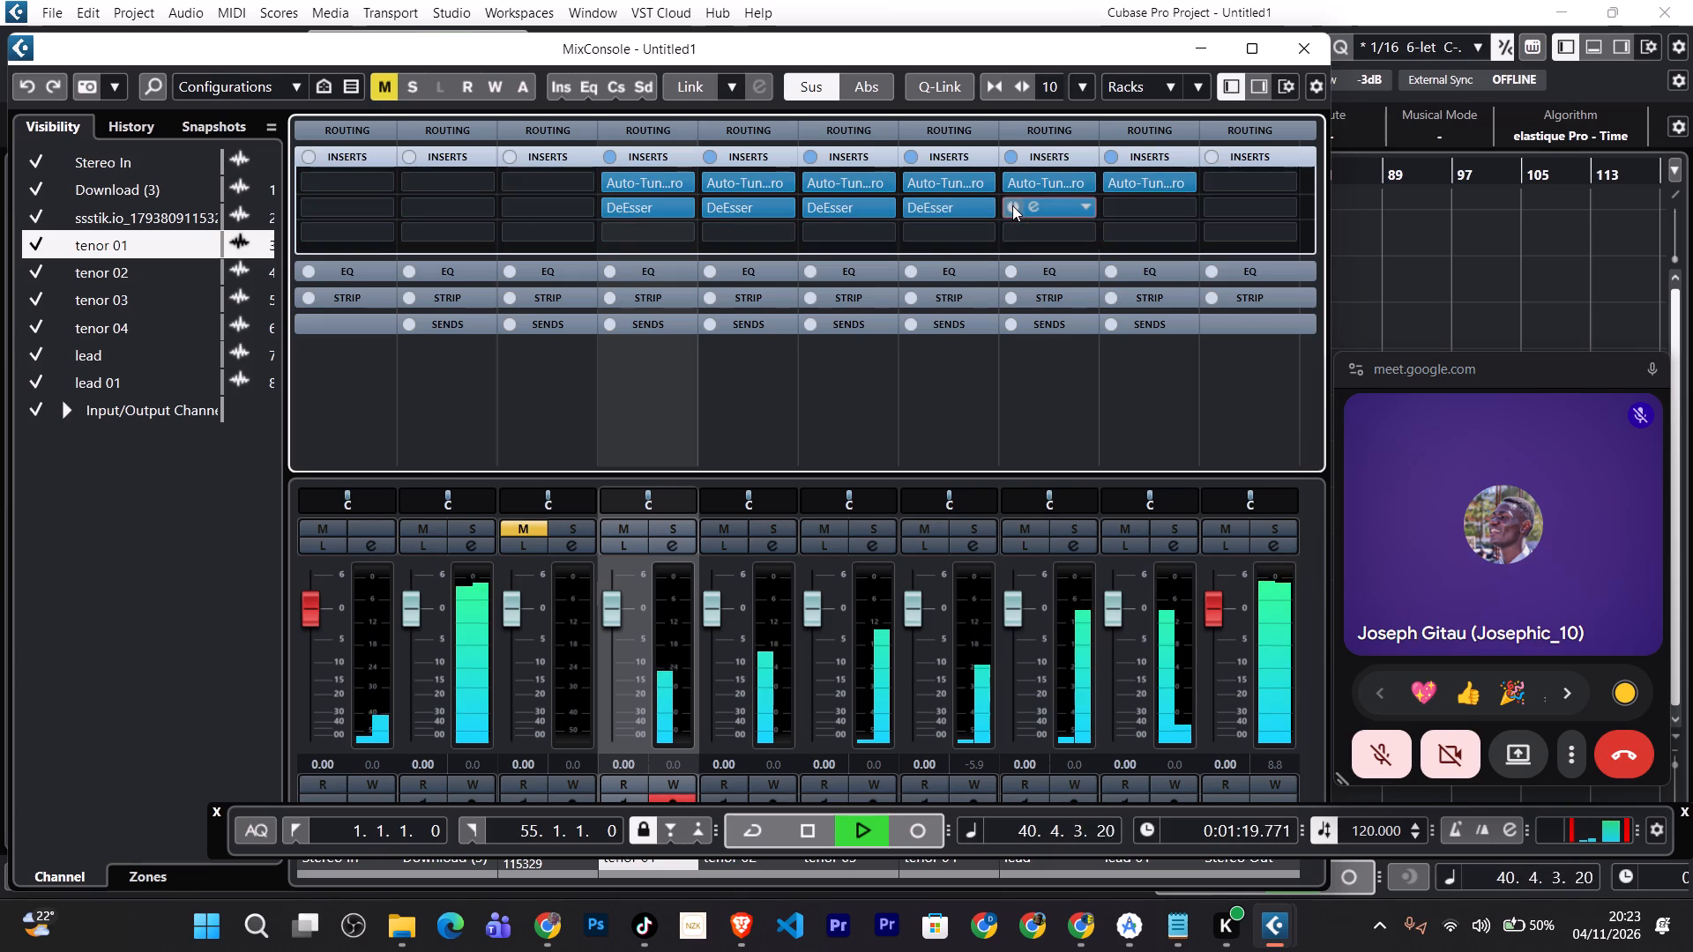
{"action": "left_click_drag", "start_coordinate": [1012, 205], "coordinate": [1120, 205], "text": "alt"}
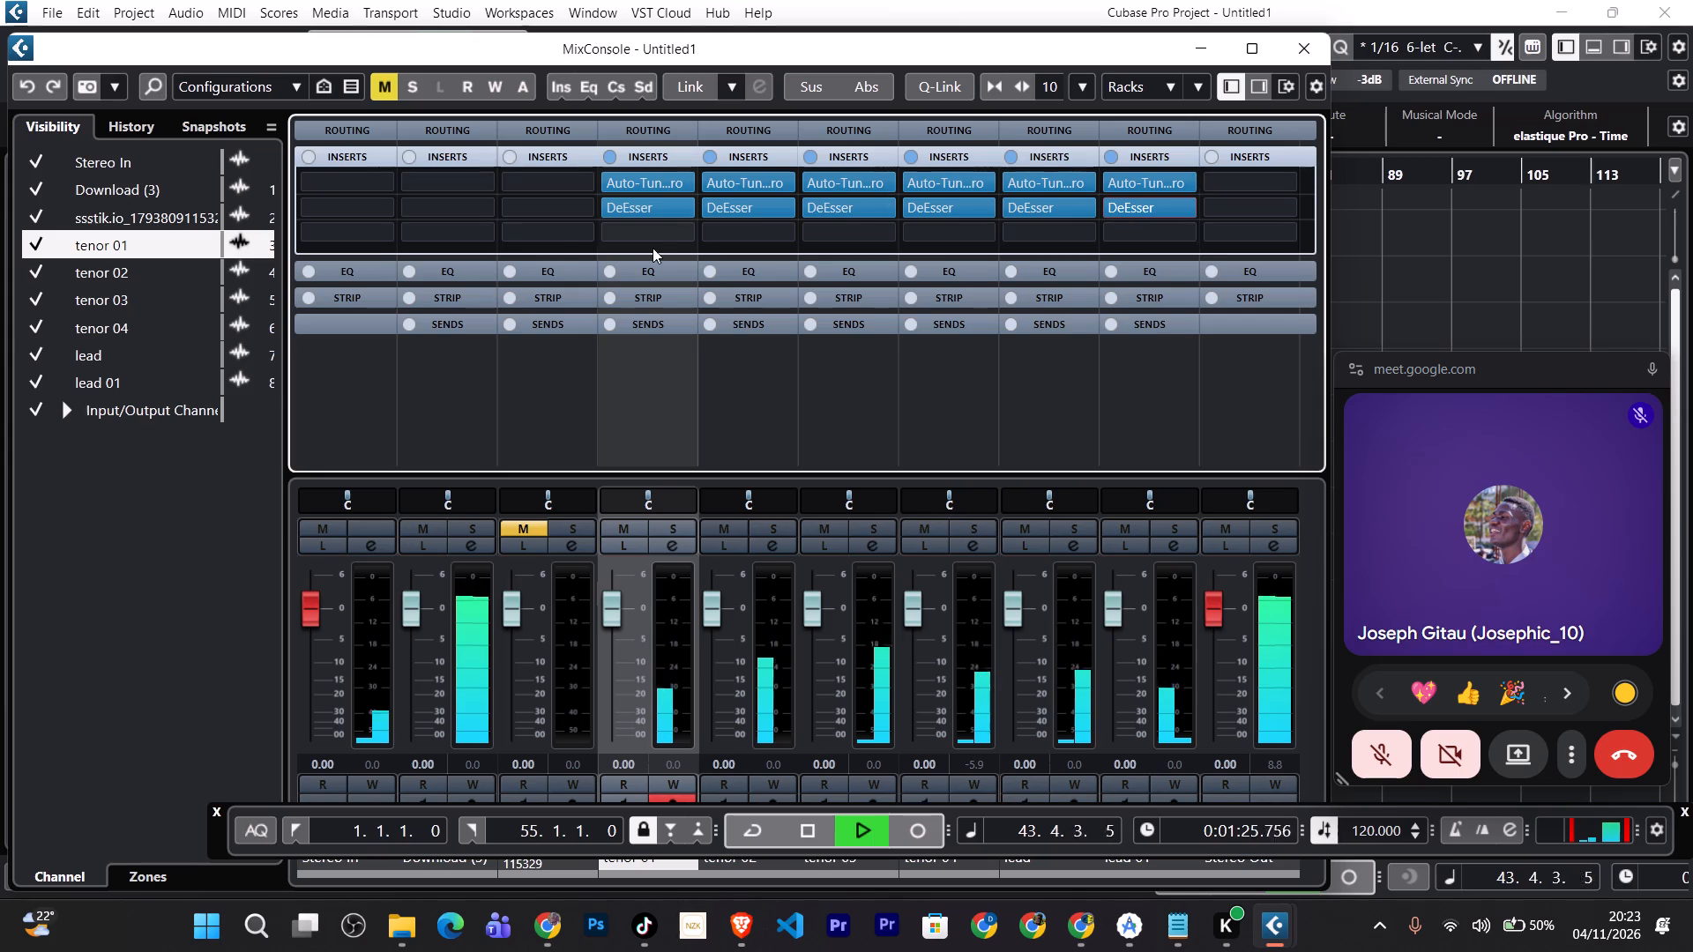
Turn off Diff and Solo in tenor 02's DeEsser.
{"action": "left_click", "coordinate": [749, 212]}
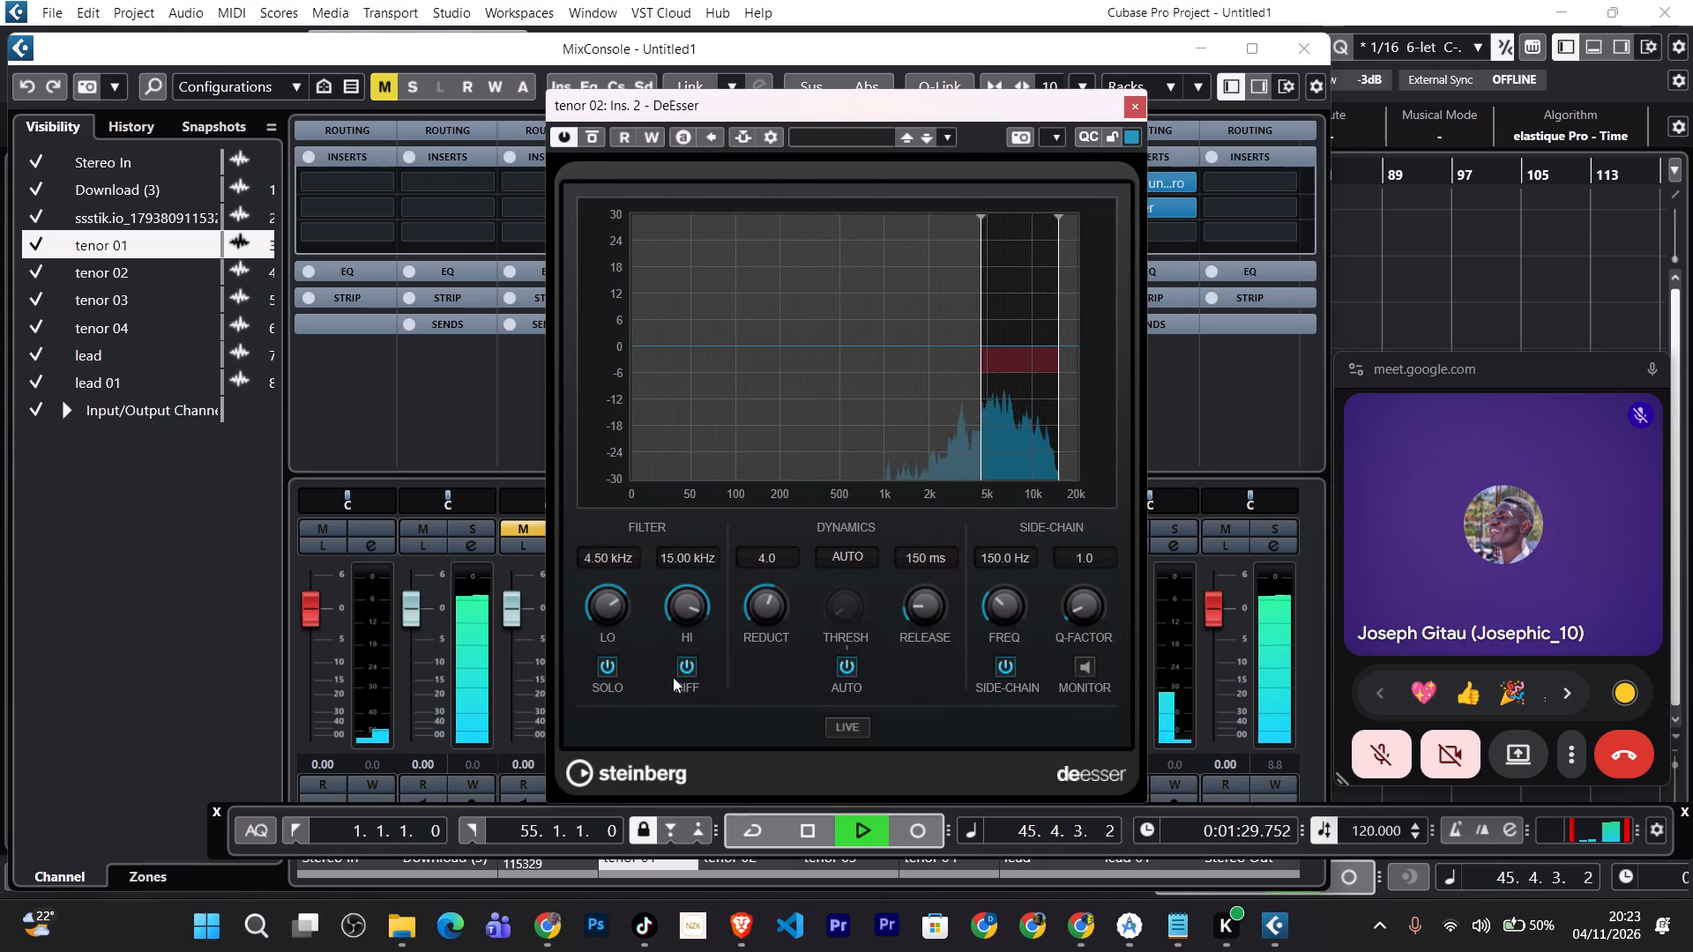
{"action": "left_click", "coordinate": [694, 671]}
{"action": "left_click", "coordinate": [609, 669]}
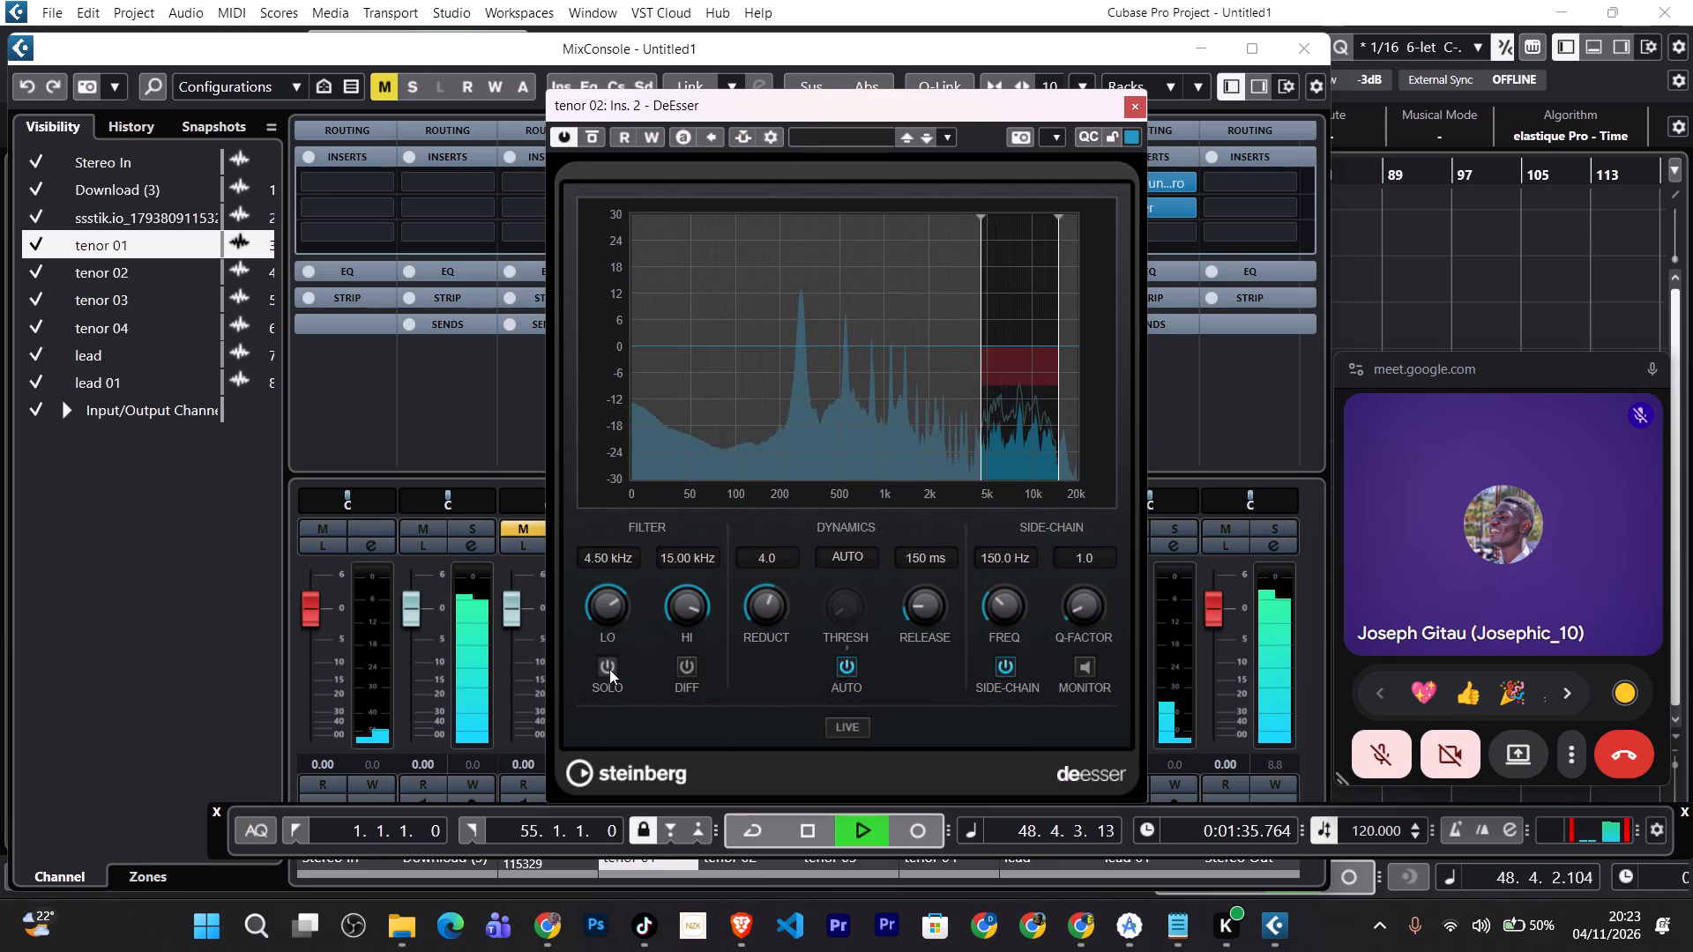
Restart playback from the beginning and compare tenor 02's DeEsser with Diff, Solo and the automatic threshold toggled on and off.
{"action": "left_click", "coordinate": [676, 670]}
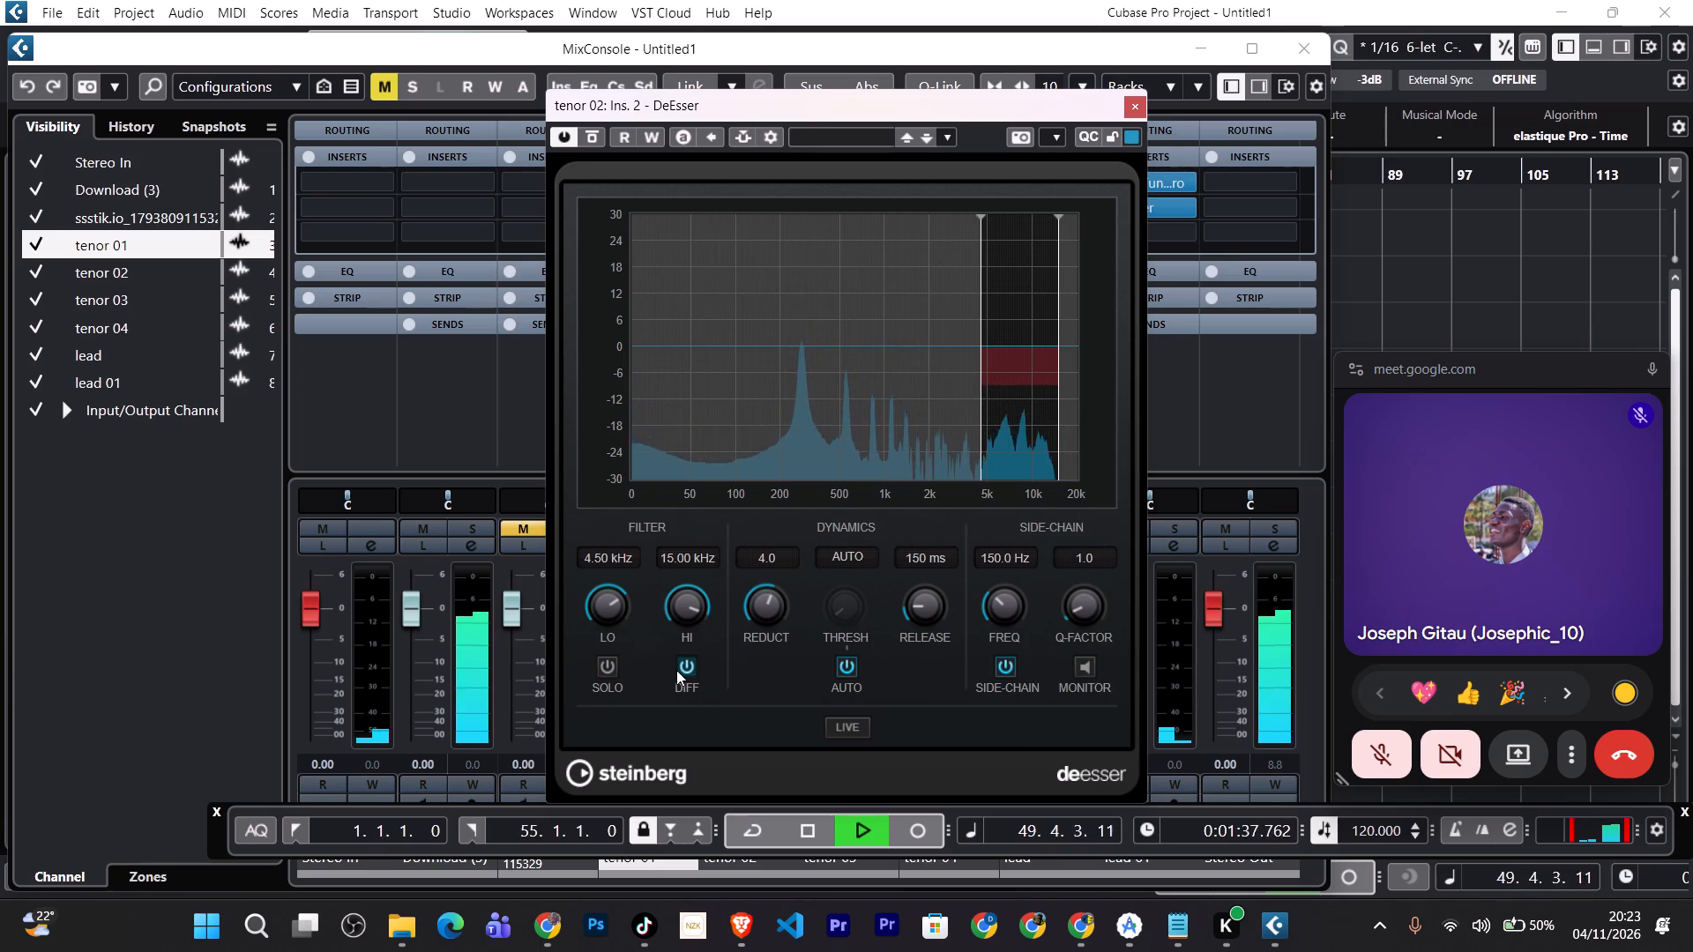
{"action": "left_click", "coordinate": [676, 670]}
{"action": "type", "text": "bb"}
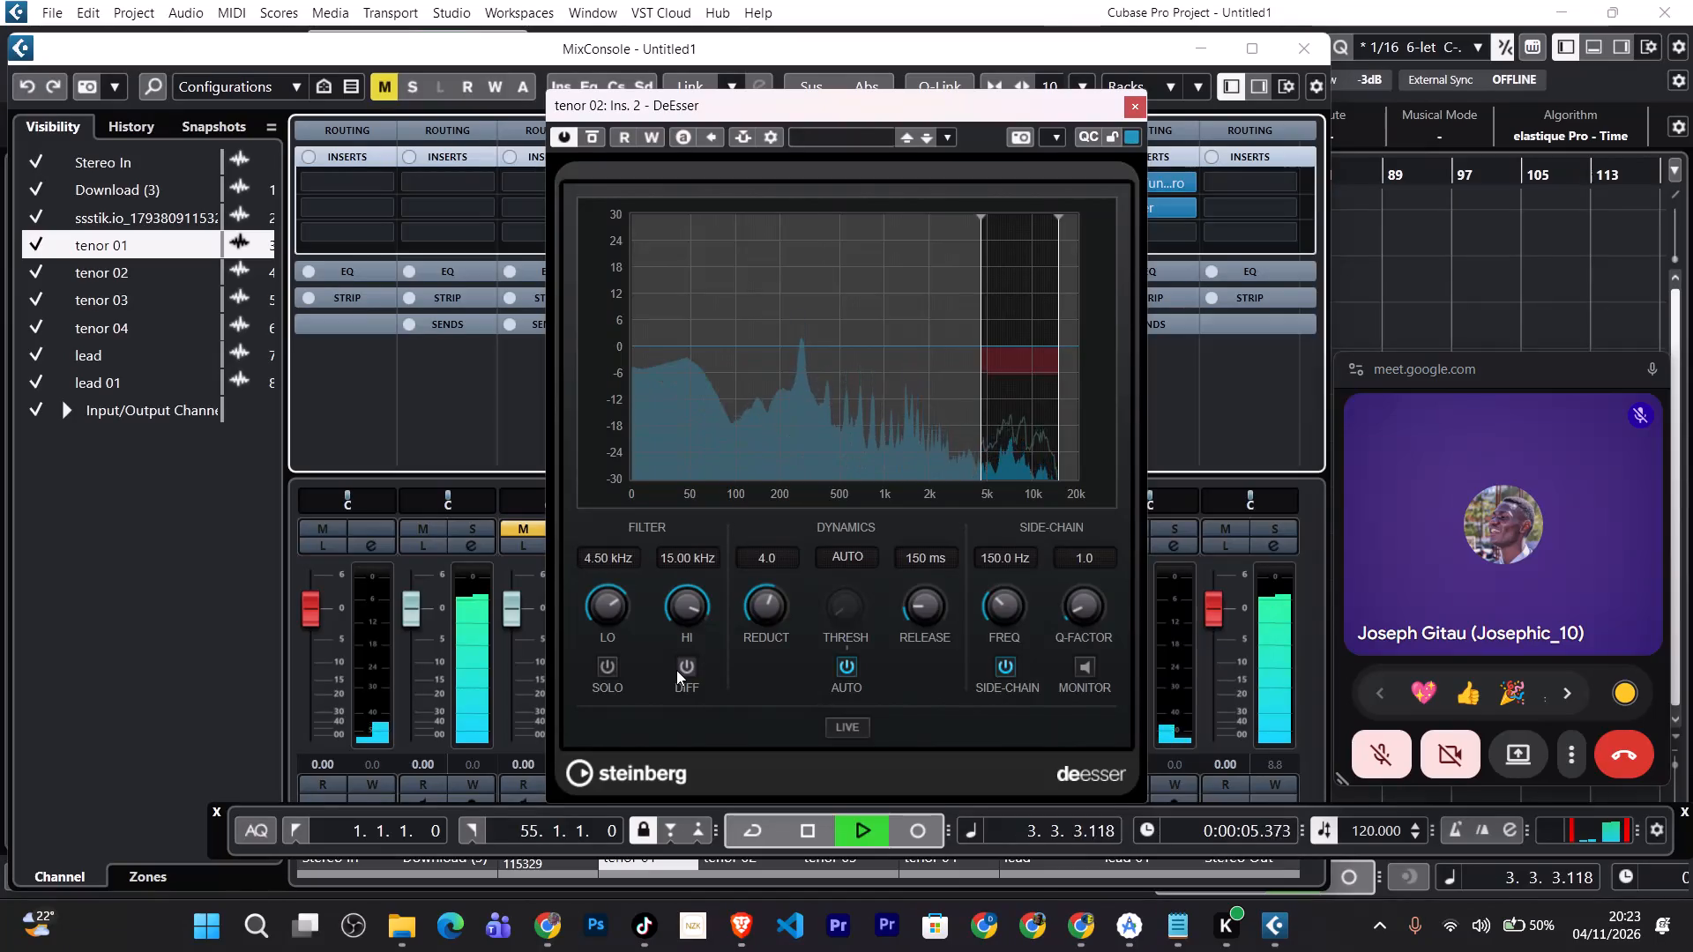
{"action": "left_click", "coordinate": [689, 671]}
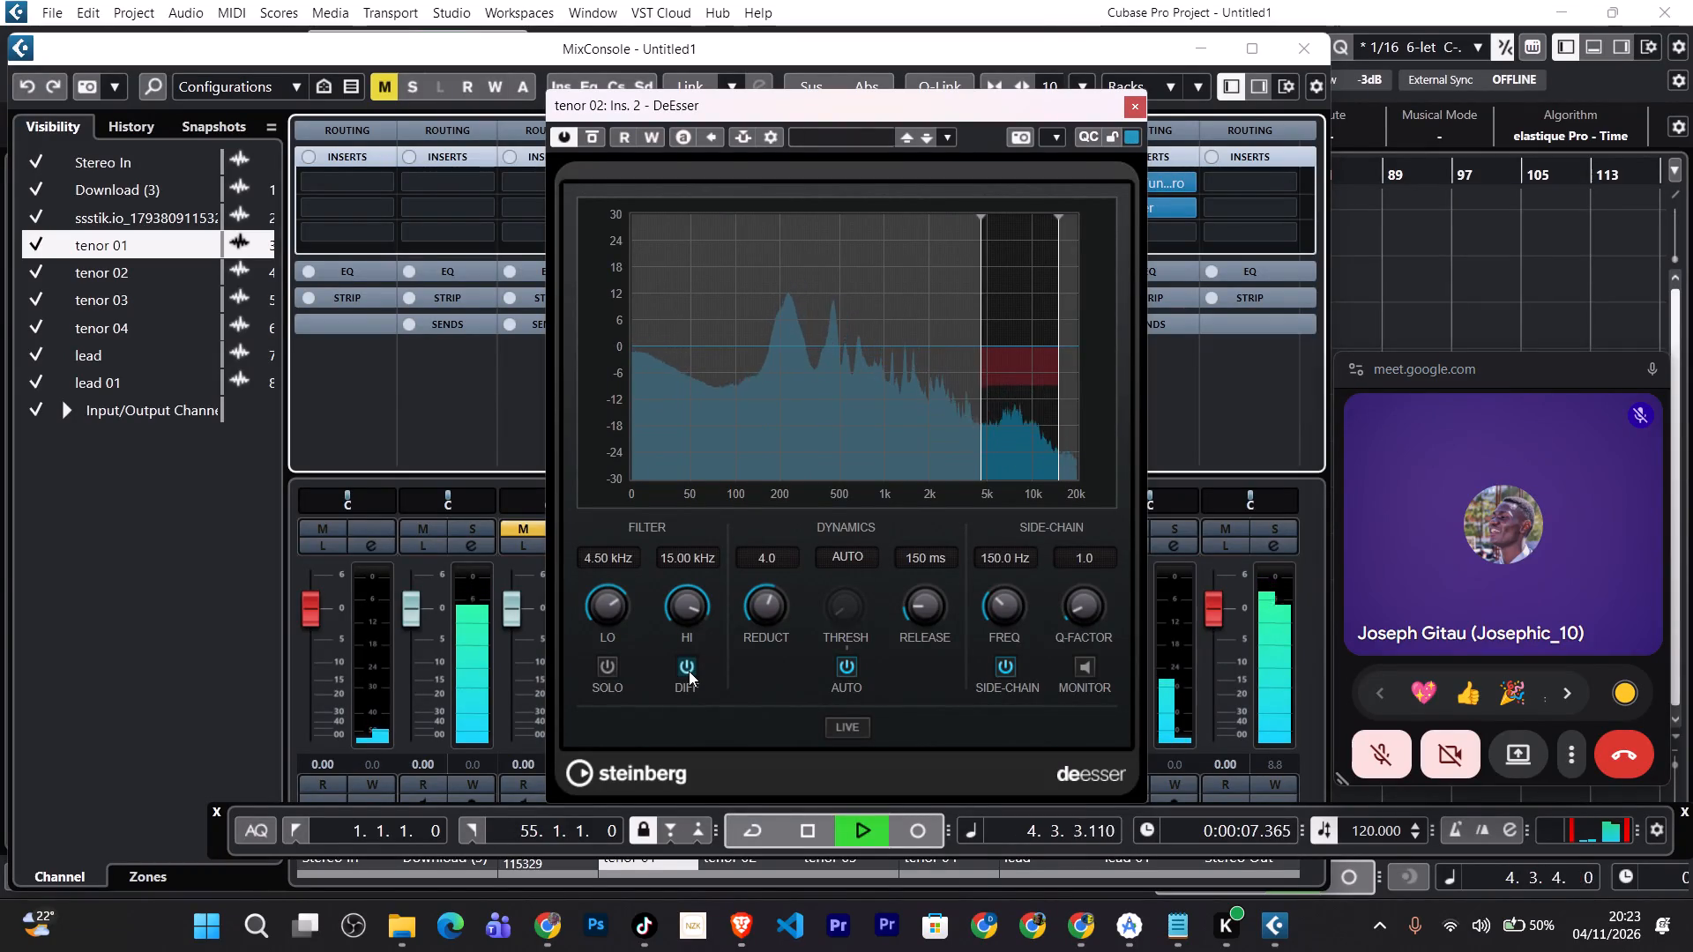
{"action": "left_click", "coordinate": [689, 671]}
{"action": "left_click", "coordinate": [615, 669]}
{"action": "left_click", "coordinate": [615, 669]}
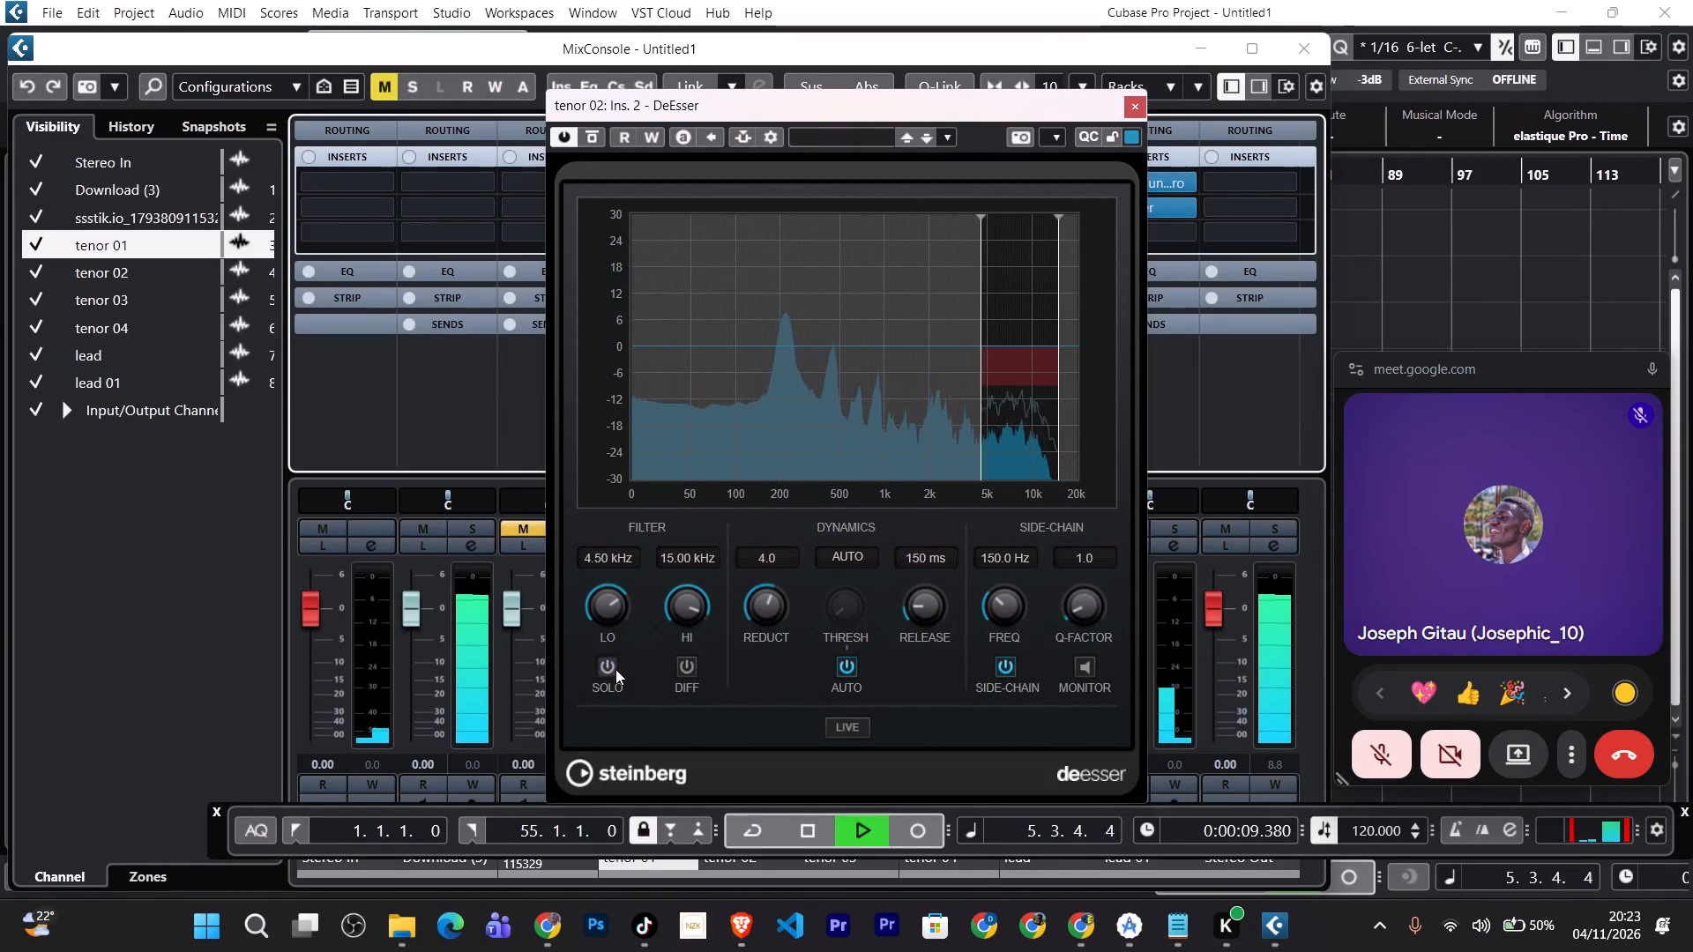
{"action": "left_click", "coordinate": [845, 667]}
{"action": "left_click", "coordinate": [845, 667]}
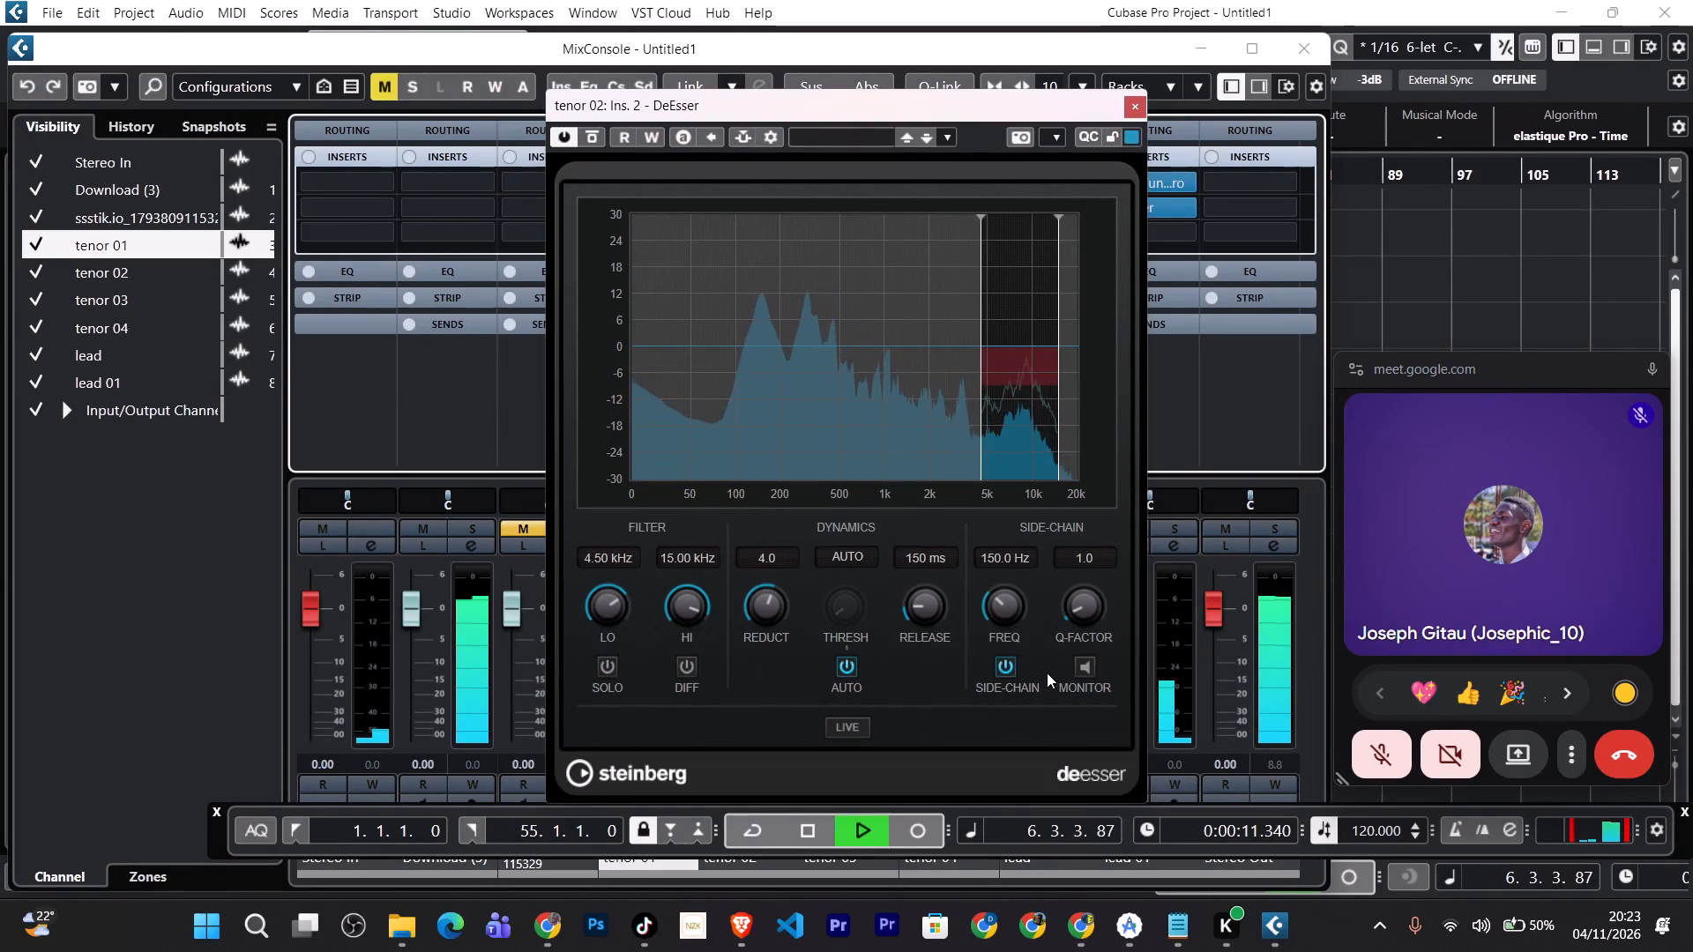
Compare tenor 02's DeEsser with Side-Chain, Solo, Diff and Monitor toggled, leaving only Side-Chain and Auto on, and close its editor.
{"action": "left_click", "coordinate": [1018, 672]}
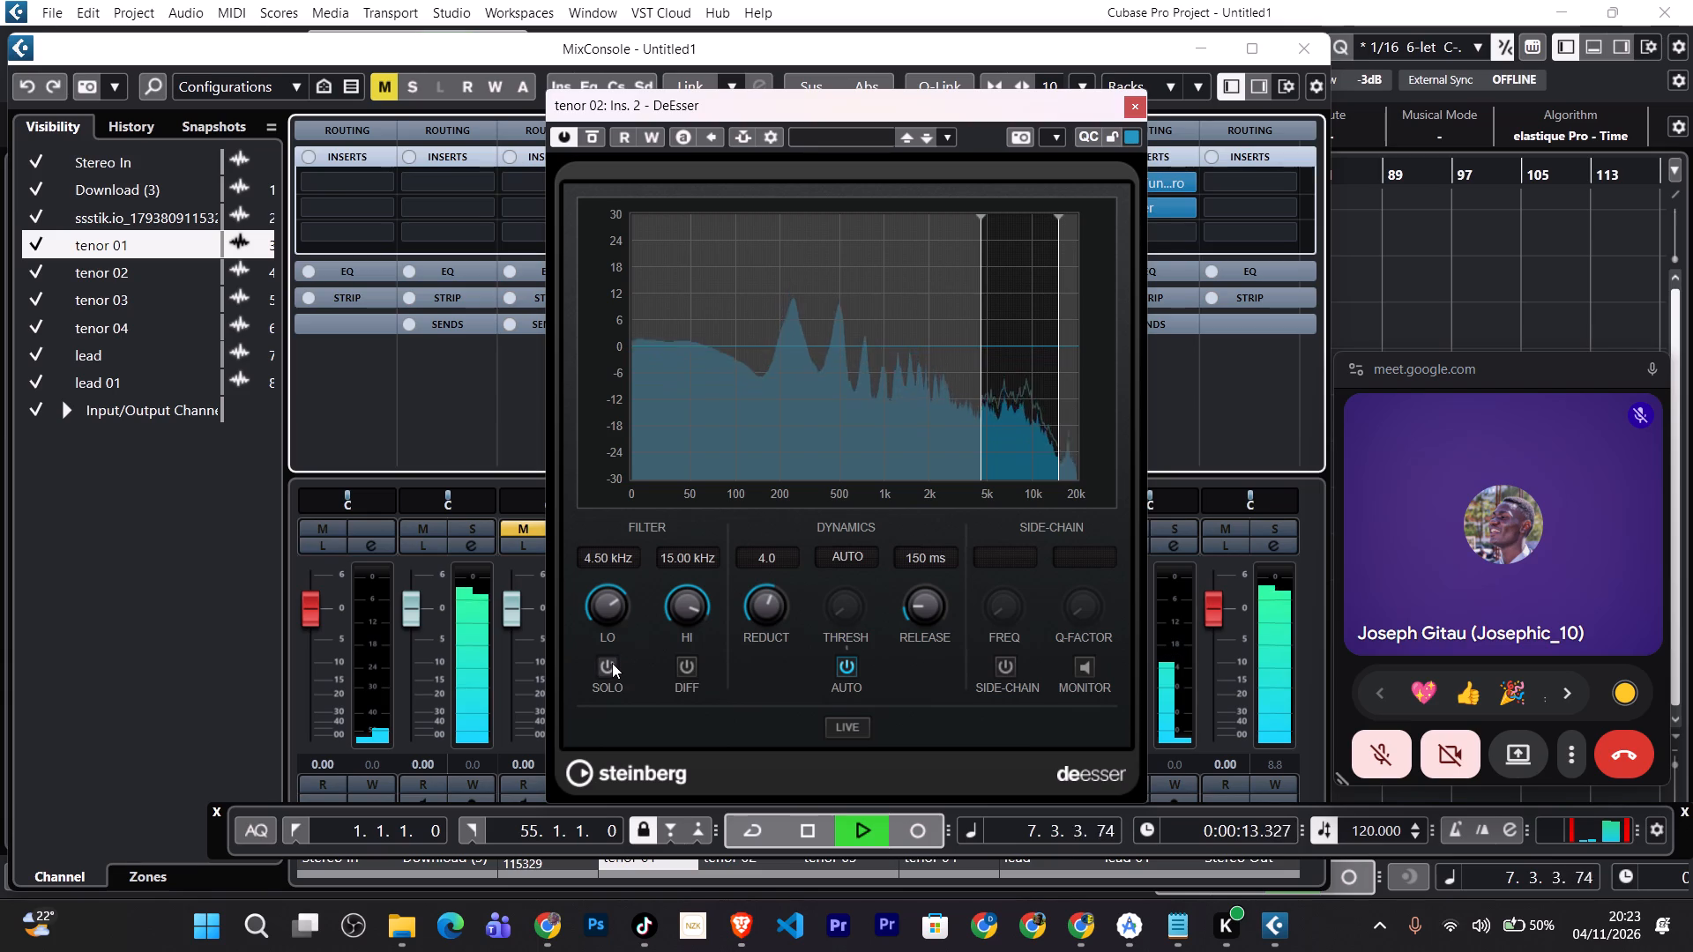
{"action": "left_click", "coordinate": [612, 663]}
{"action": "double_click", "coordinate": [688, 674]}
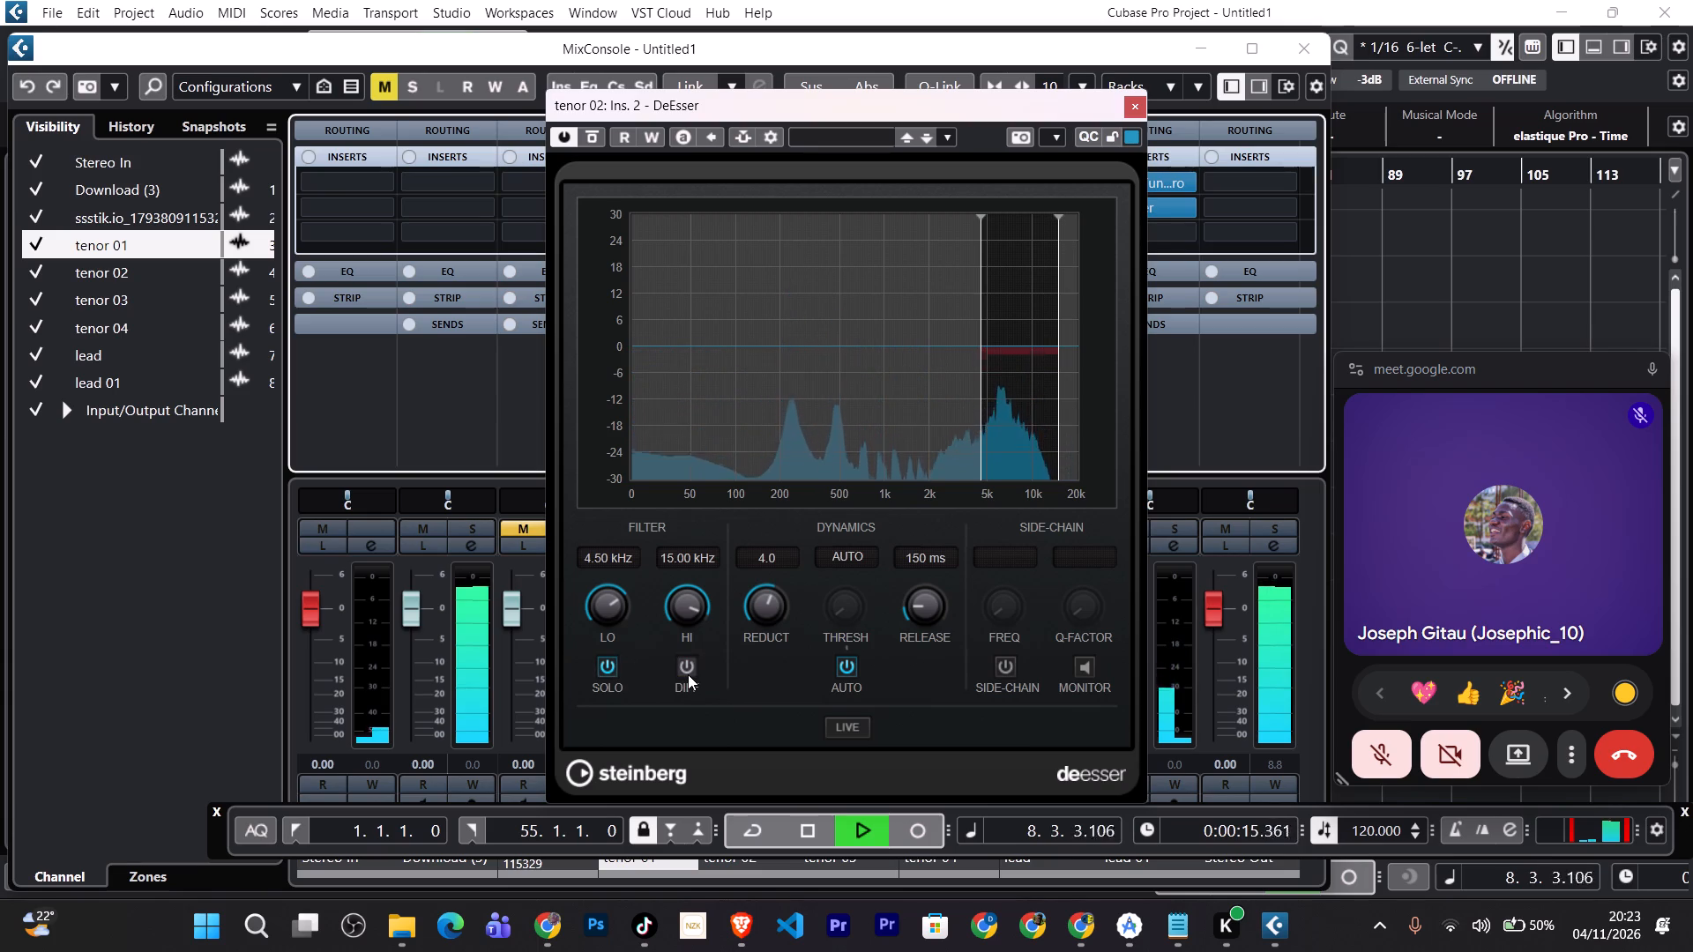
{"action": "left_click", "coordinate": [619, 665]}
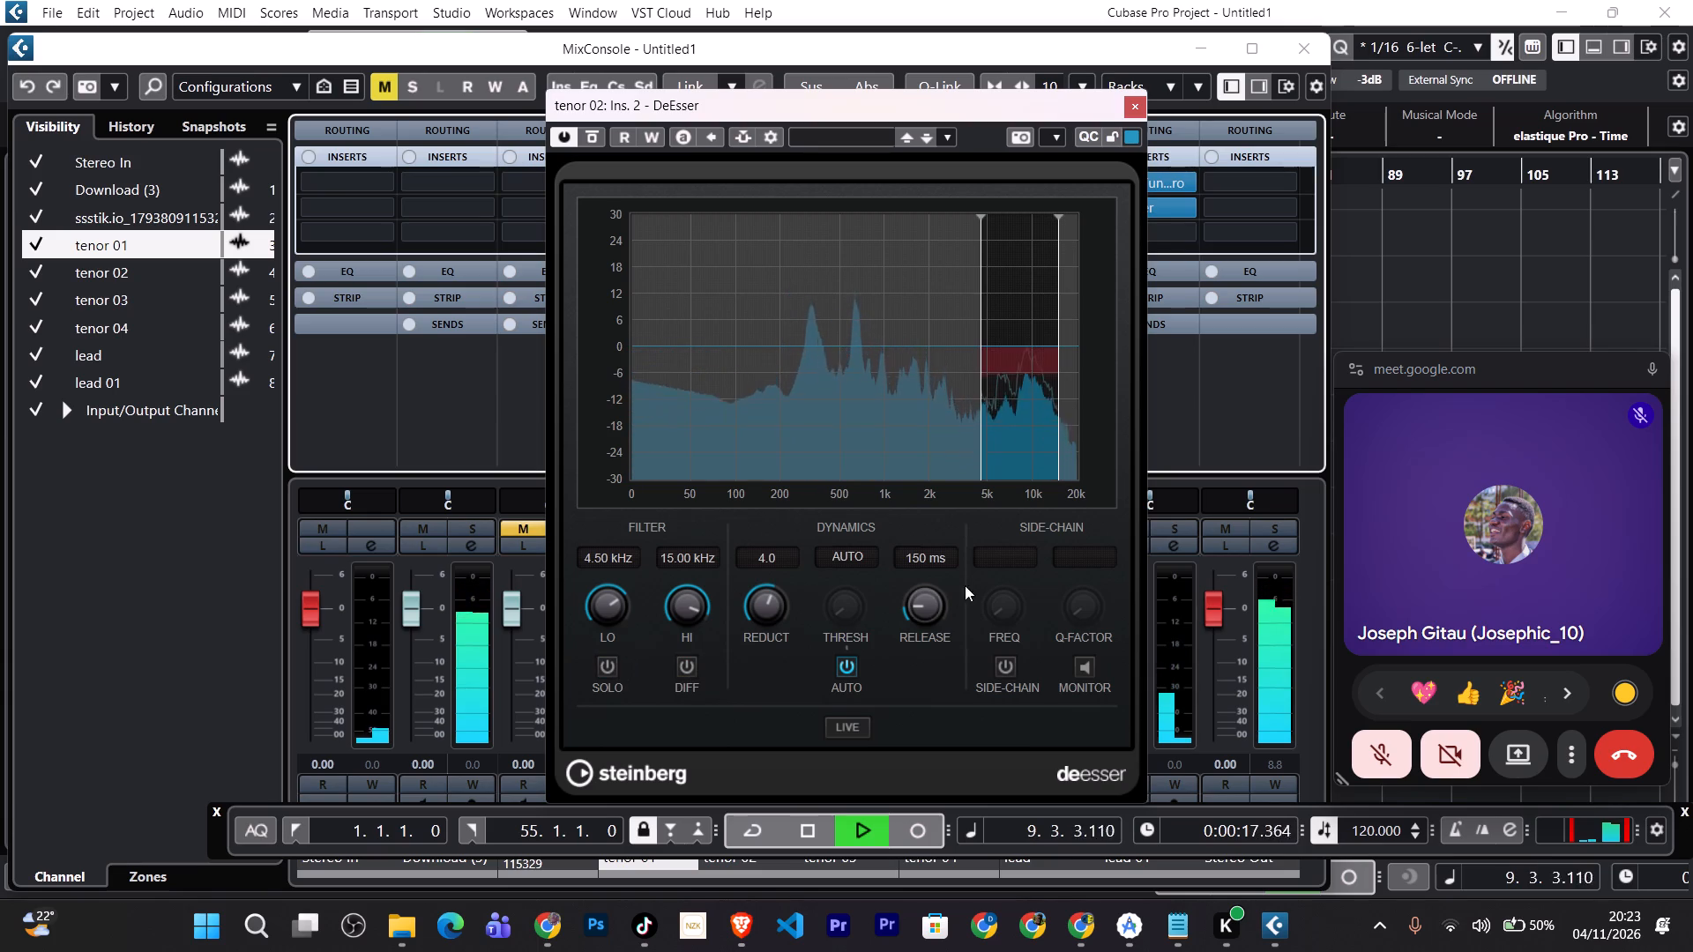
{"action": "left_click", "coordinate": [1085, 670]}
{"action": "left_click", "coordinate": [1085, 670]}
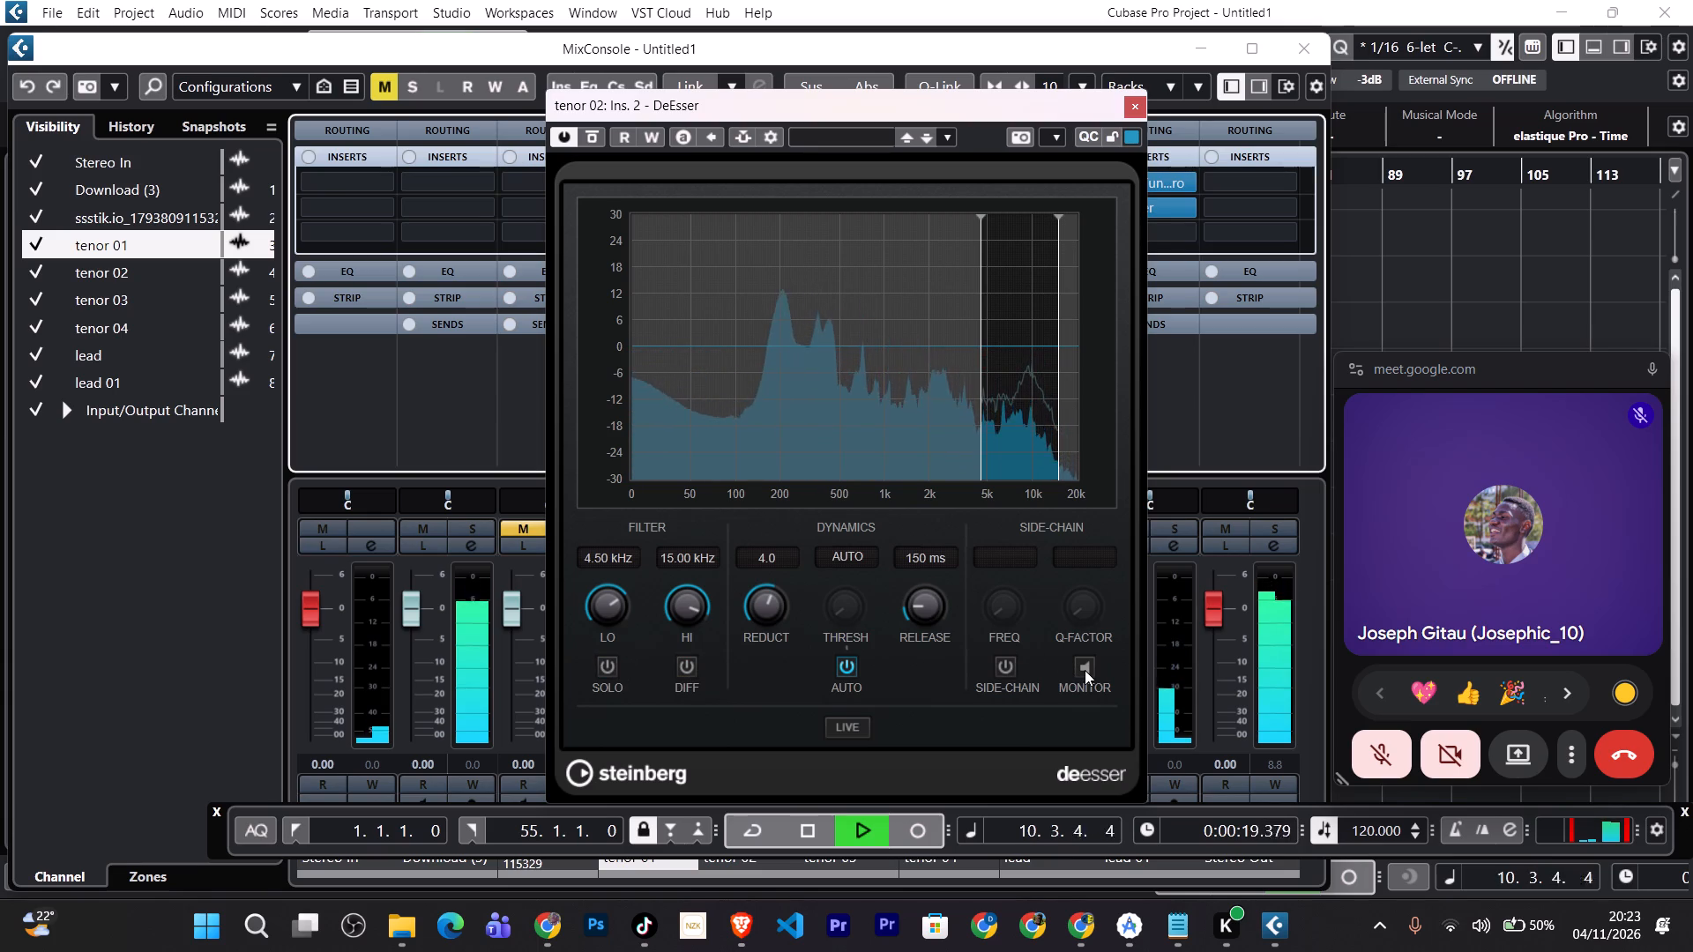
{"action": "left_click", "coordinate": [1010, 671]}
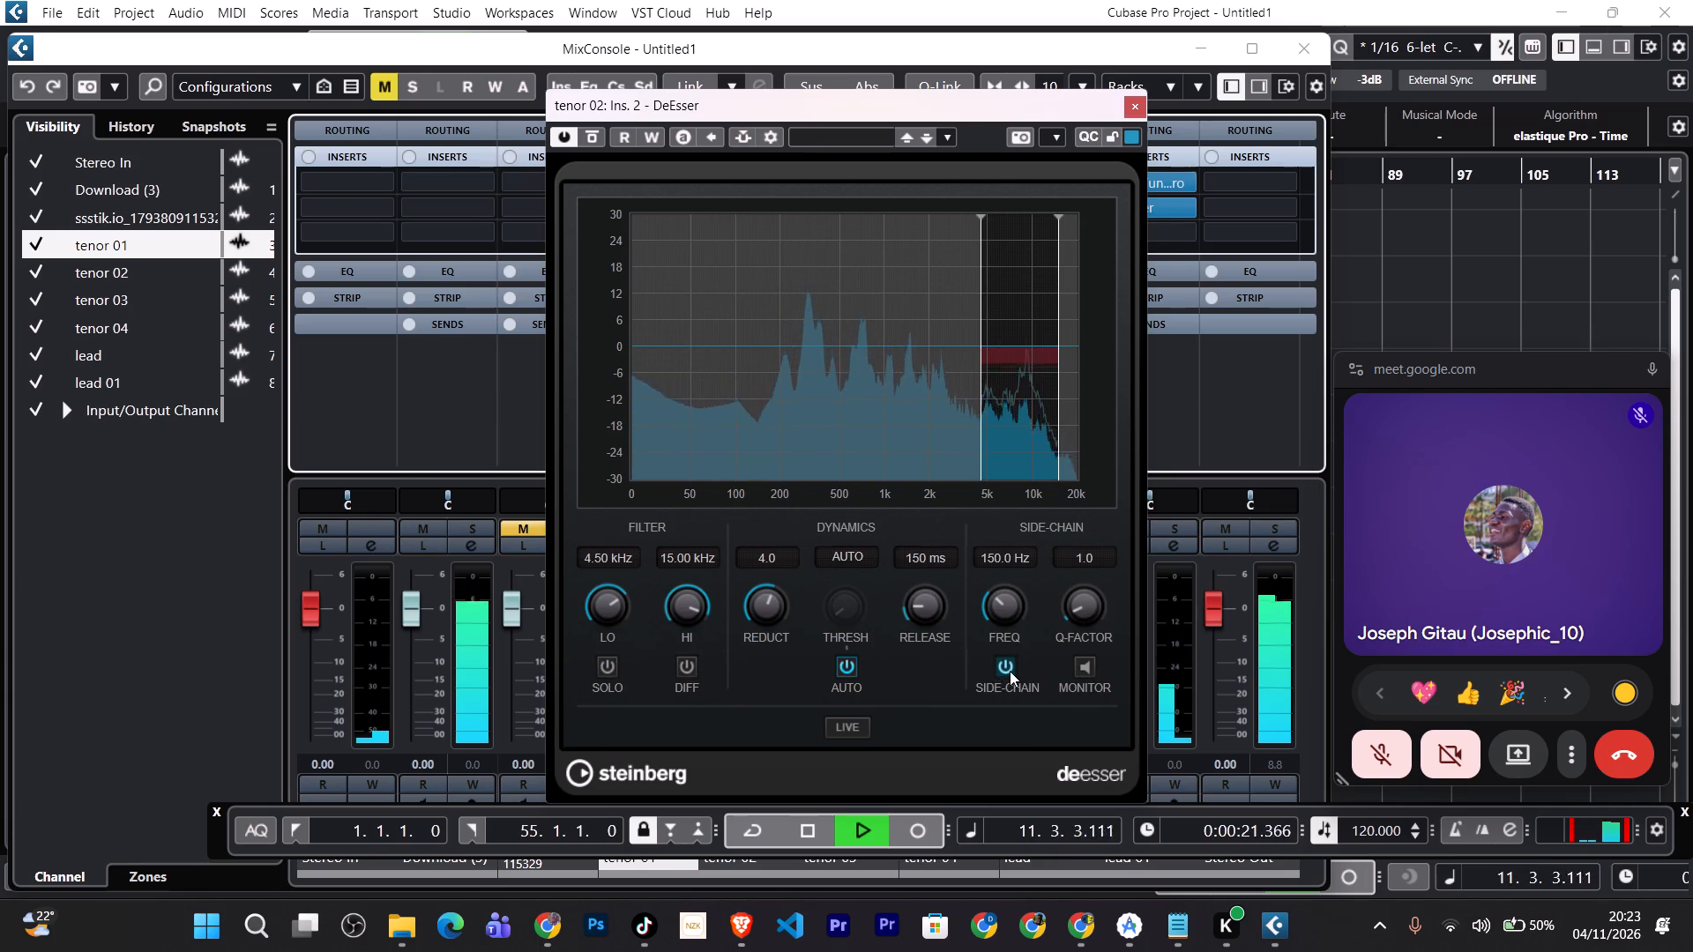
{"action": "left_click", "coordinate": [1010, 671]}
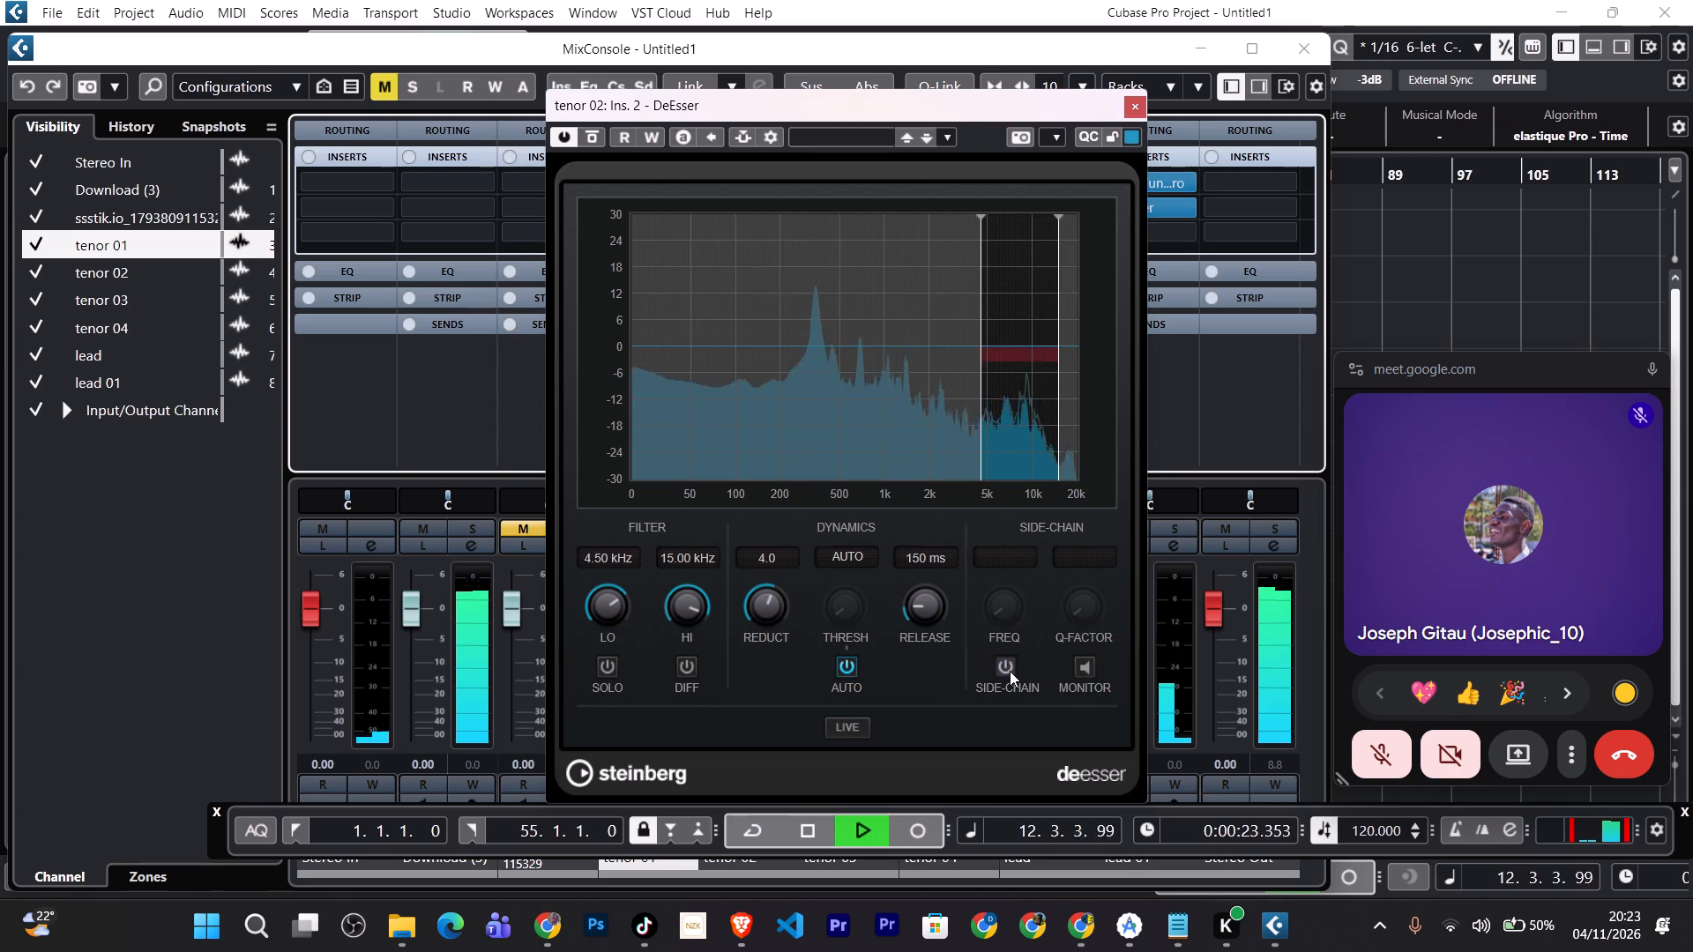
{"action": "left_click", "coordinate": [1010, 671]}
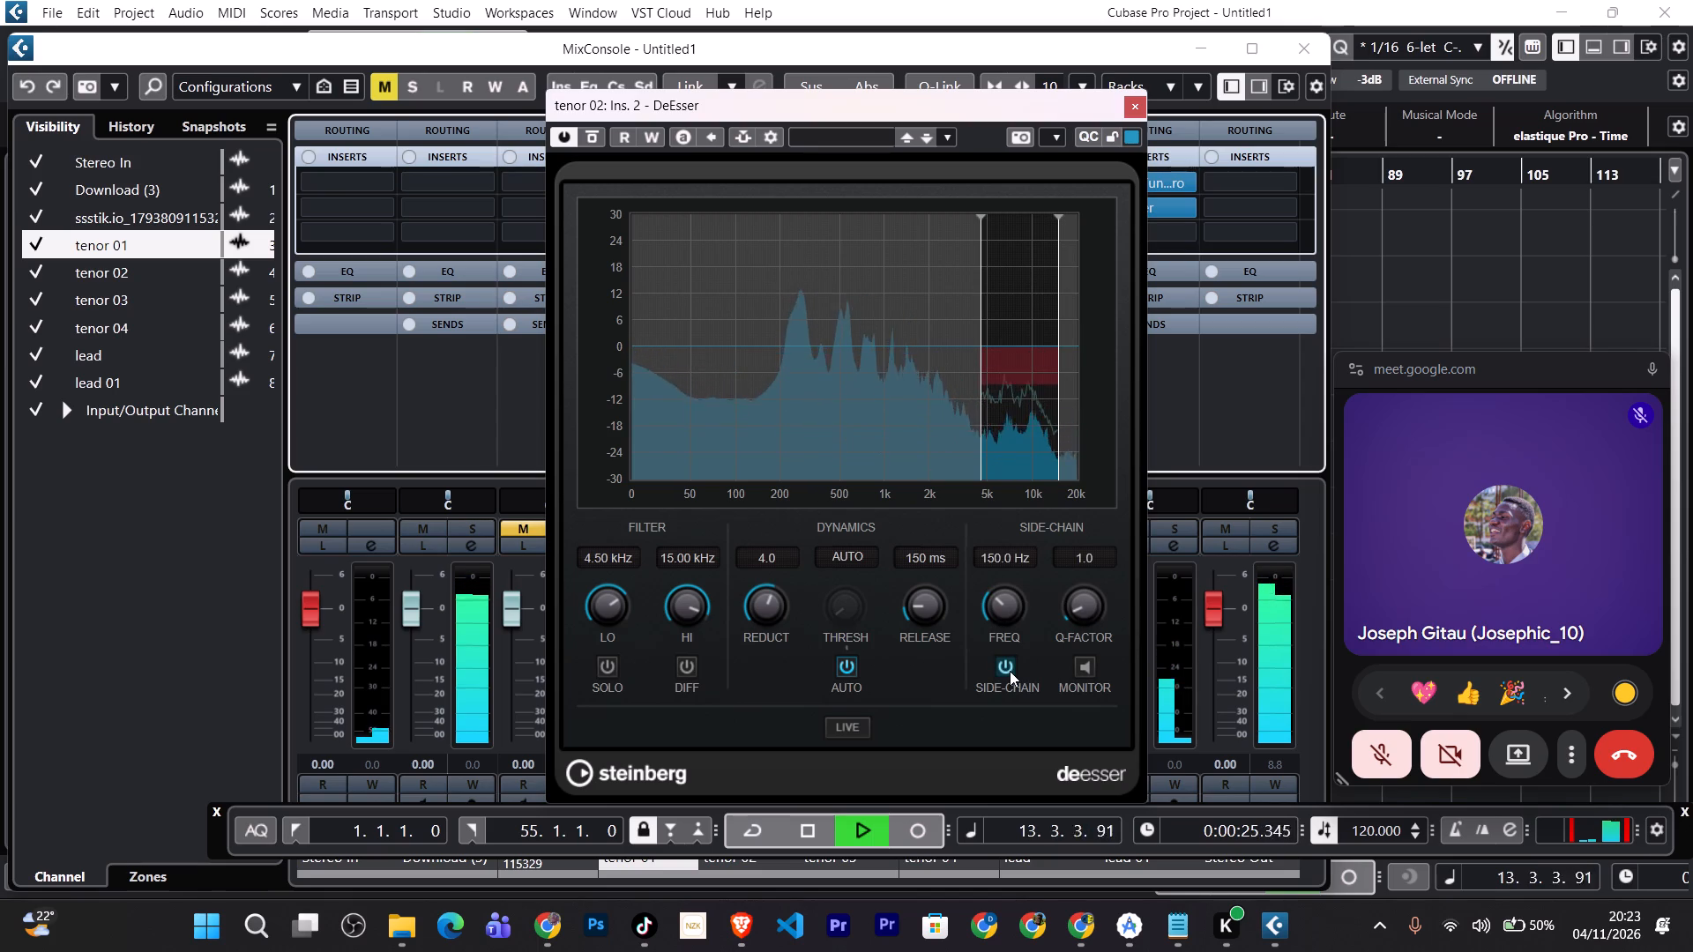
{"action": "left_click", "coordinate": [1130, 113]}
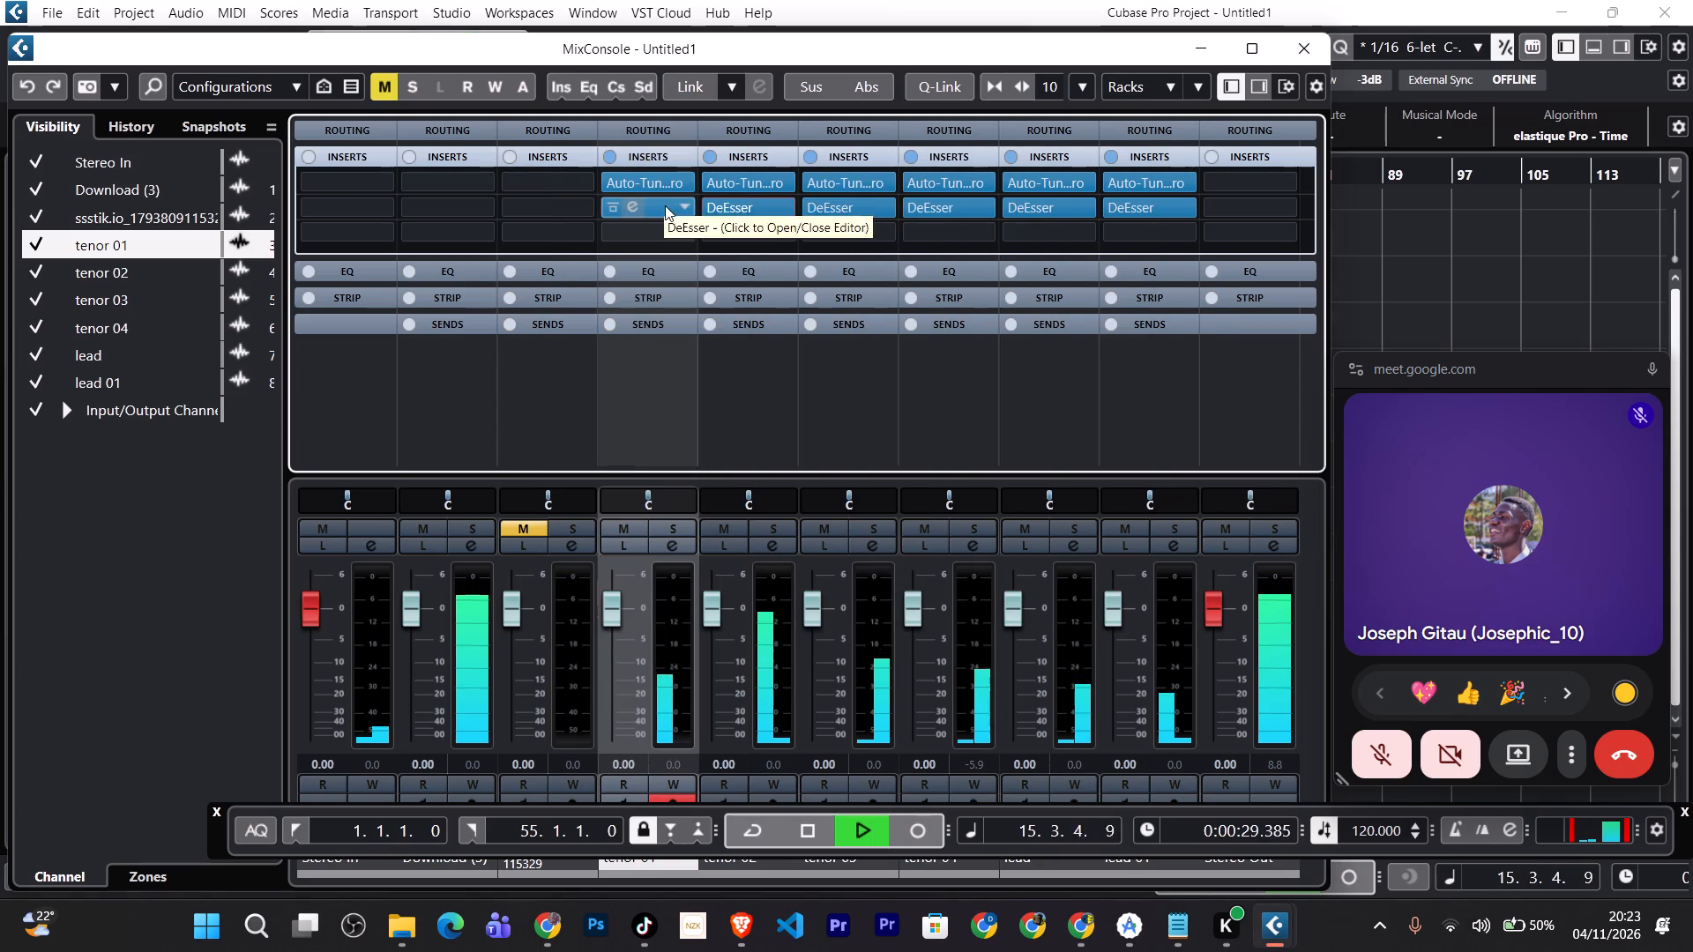
Turn off Diff and Solo in tenor 01's DeEsser and close its editor.
{"action": "left_click", "coordinate": [665, 205]}
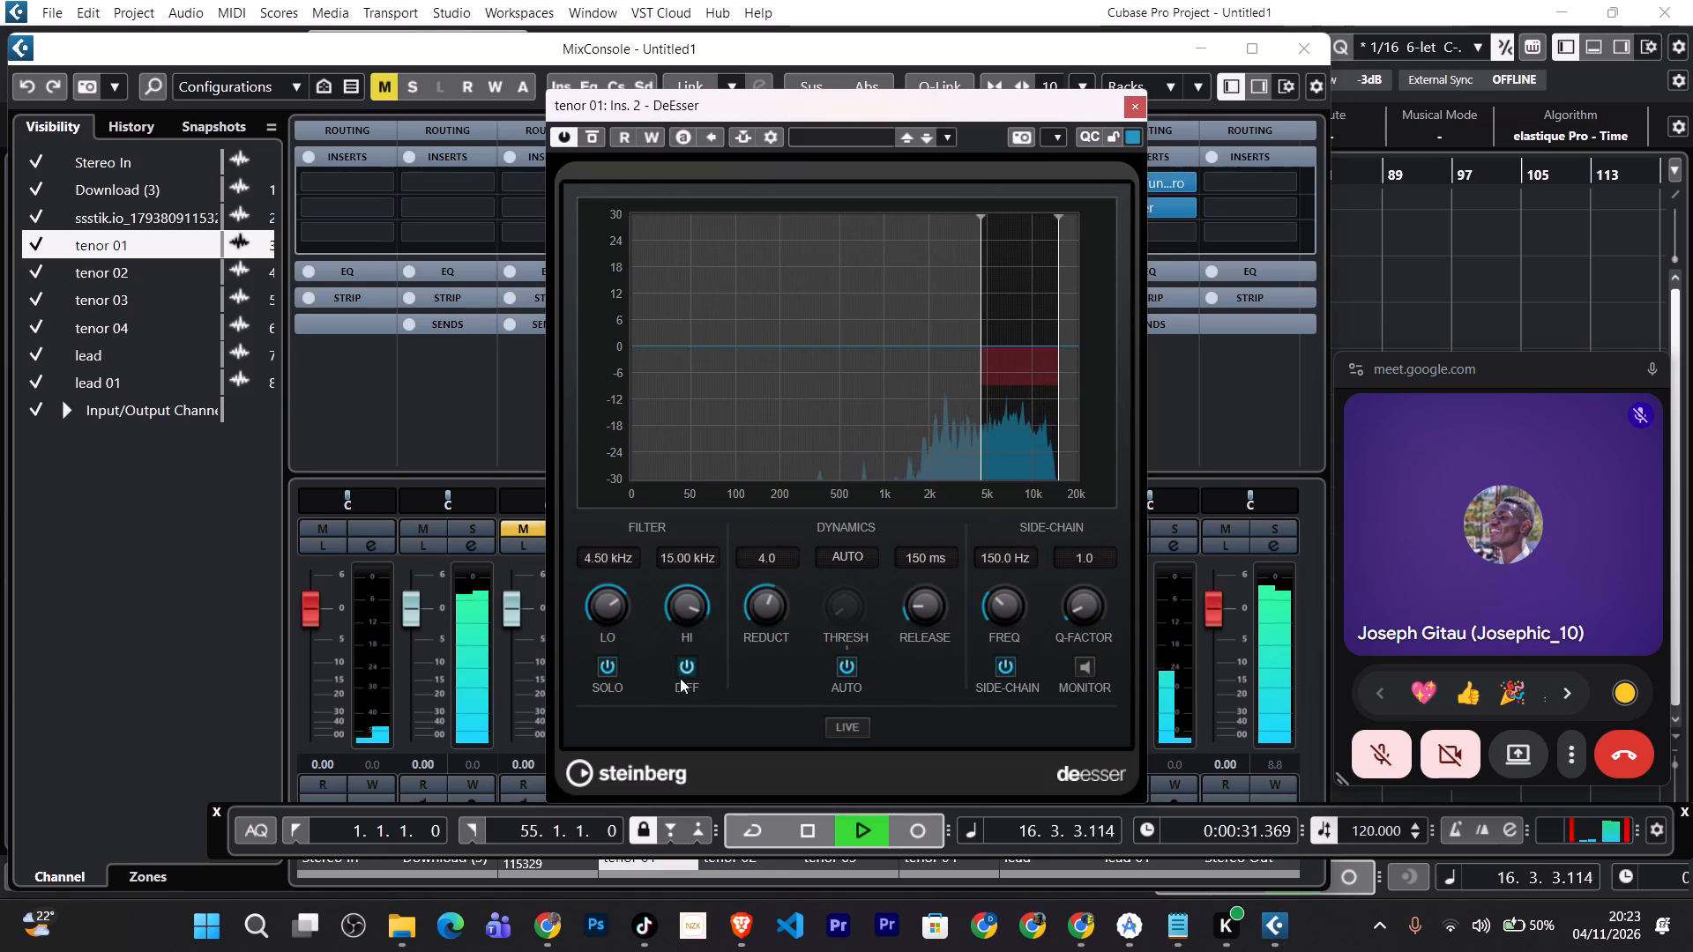
{"action": "left_click", "coordinate": [687, 673]}
{"action": "left_click", "coordinate": [604, 666]}
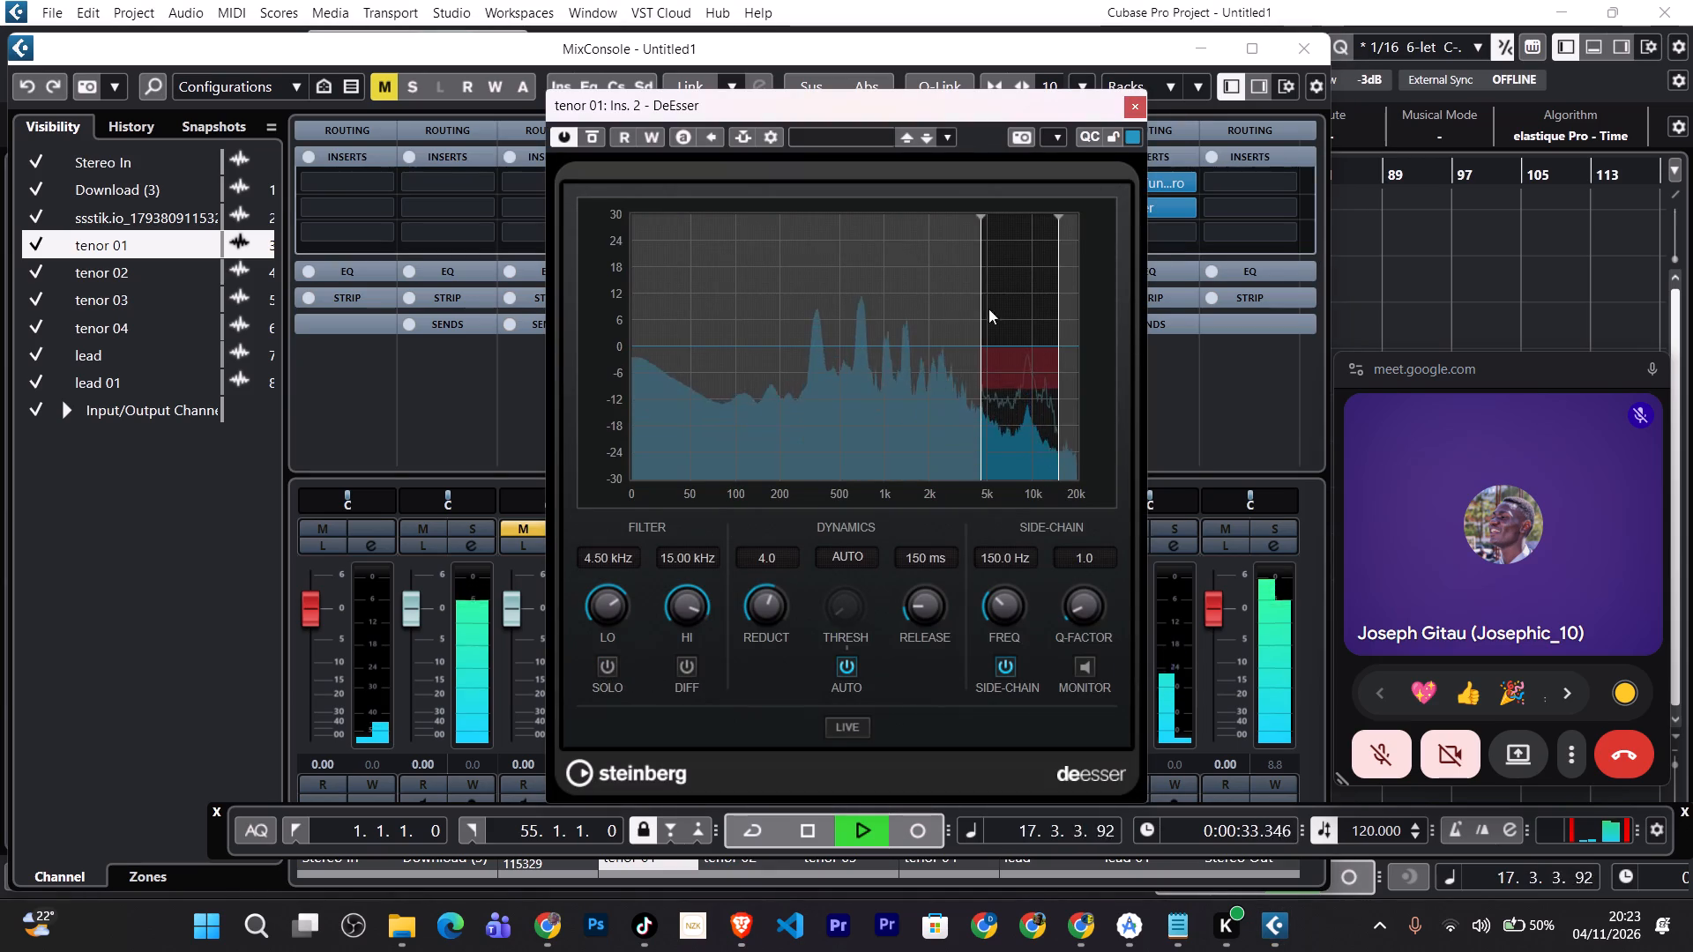
{"action": "left_click", "coordinate": [1126, 109]}
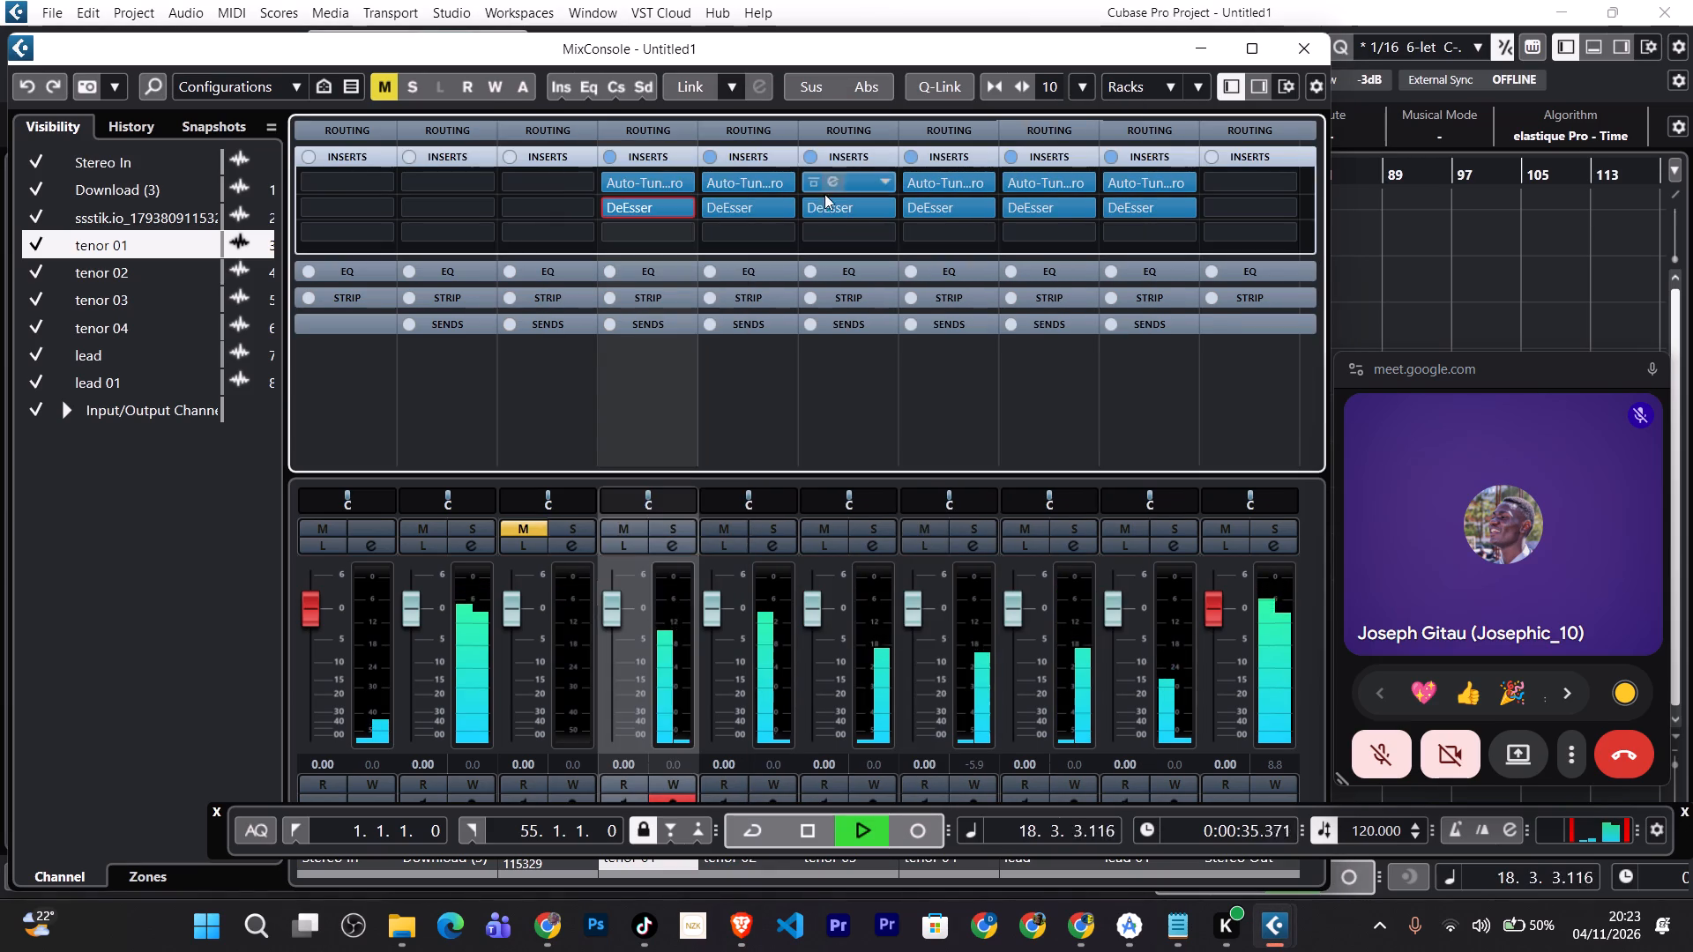
Turn off Diff, Solo and Side-Chain in tenor 03's DeEsser and close its editor.
{"action": "double_click", "coordinate": [837, 216]}
{"action": "left_click", "coordinate": [686, 666]}
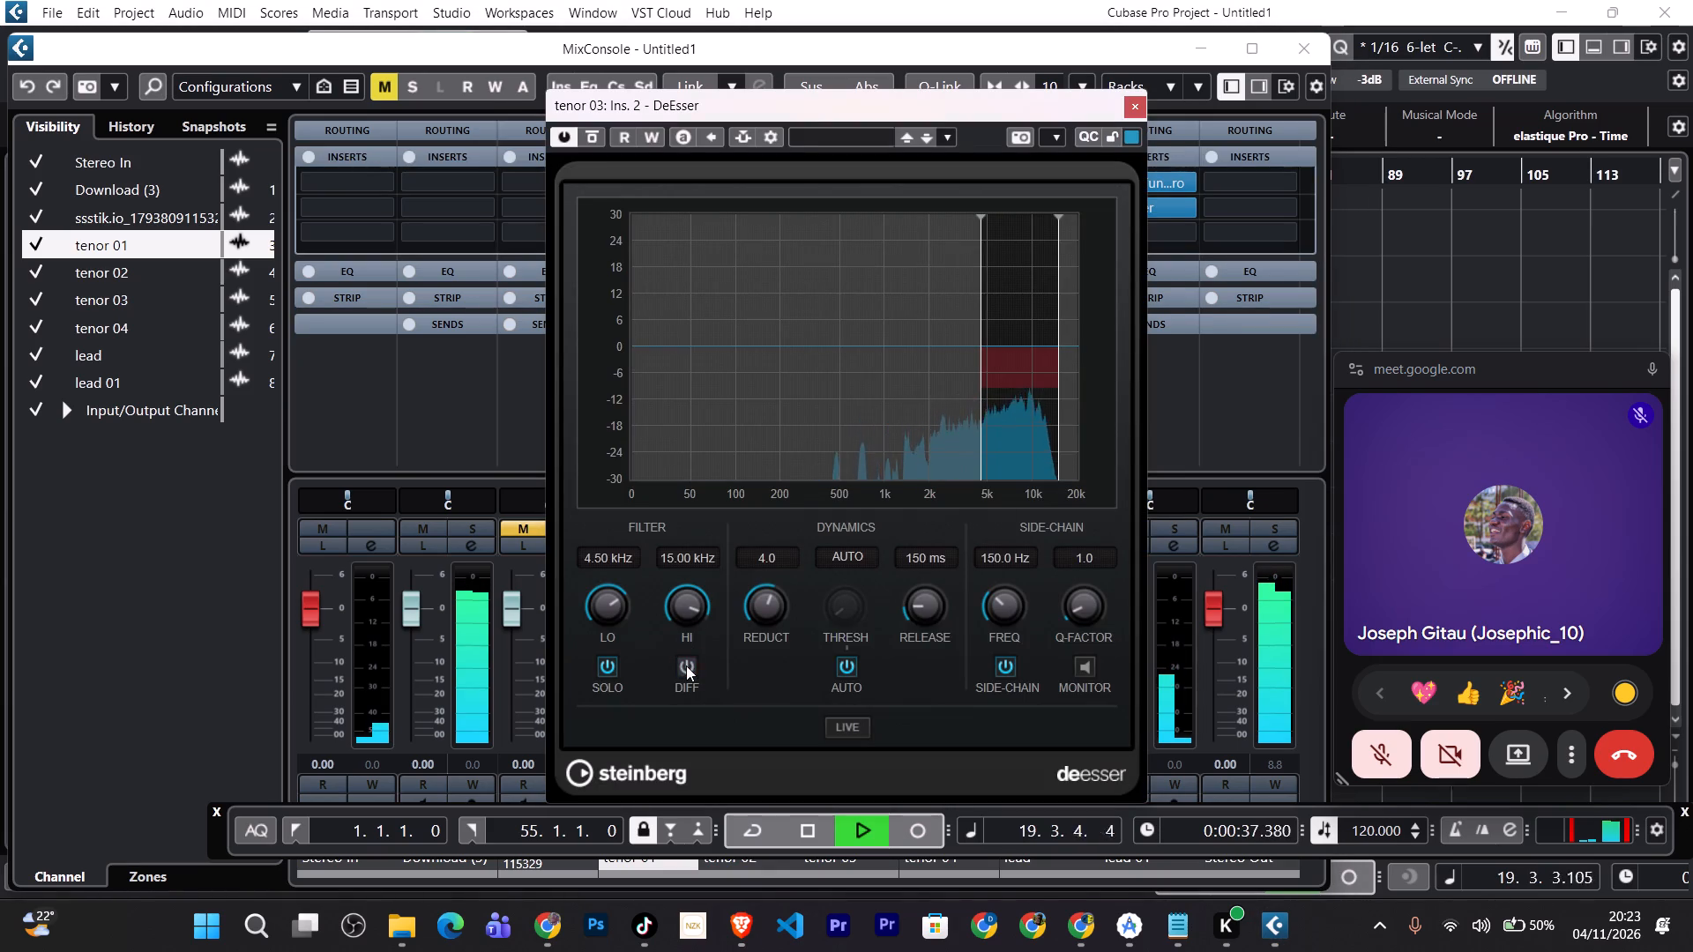
{"action": "left_click", "coordinate": [605, 666]}
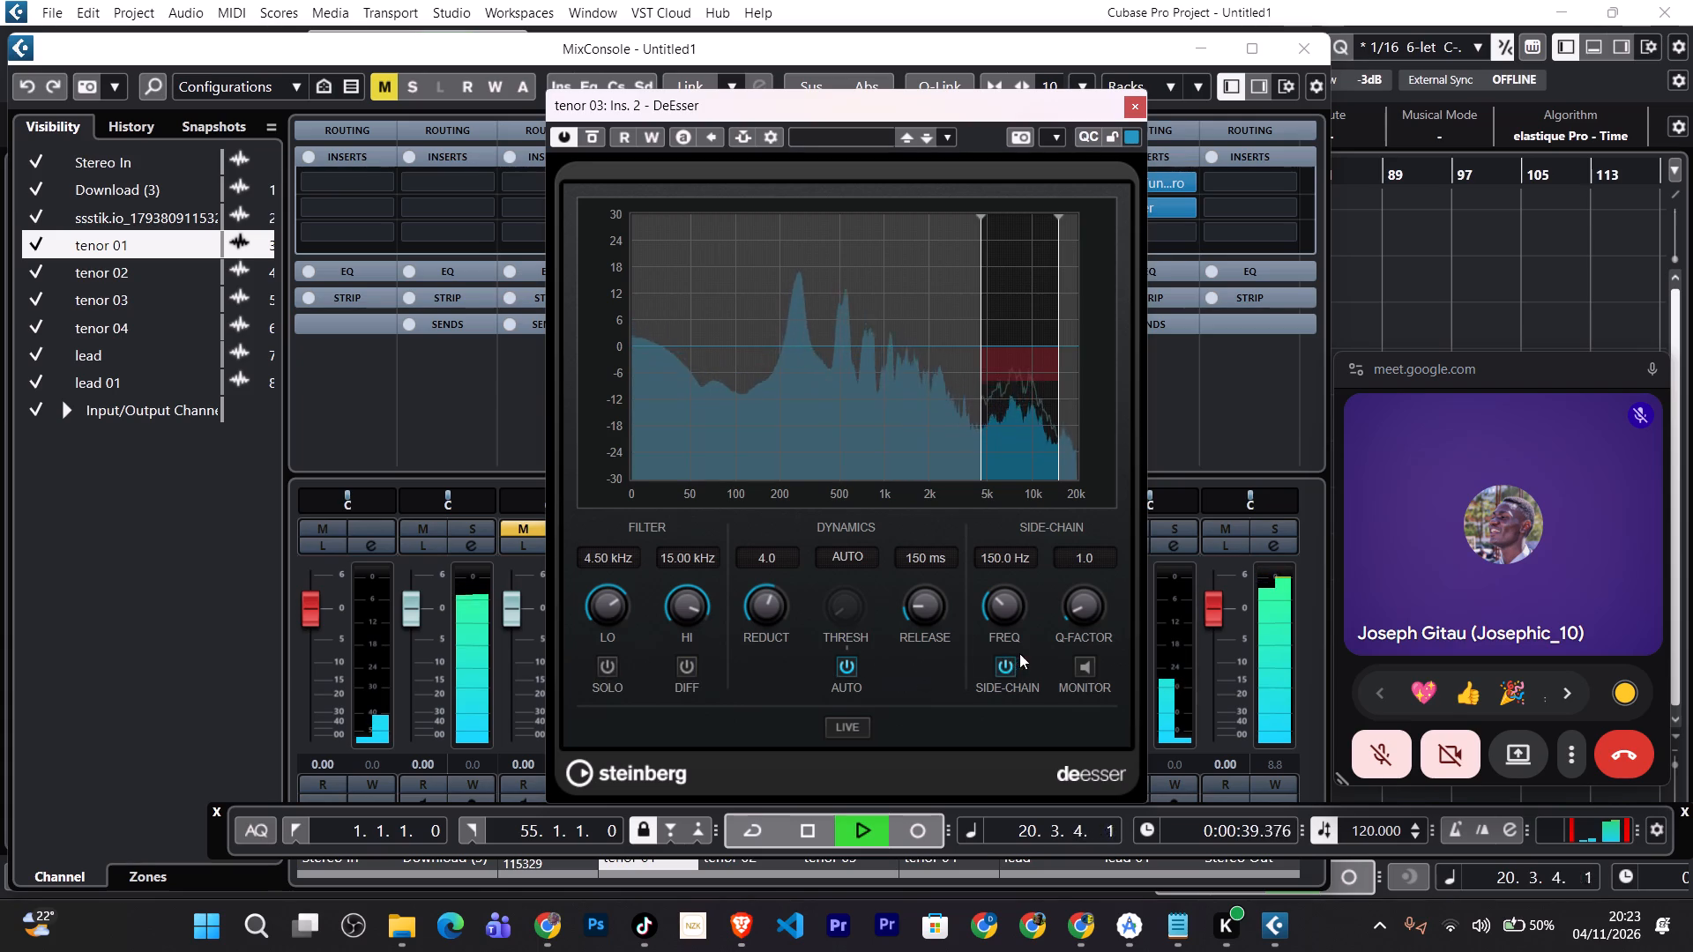
{"action": "left_click", "coordinate": [1007, 668]}
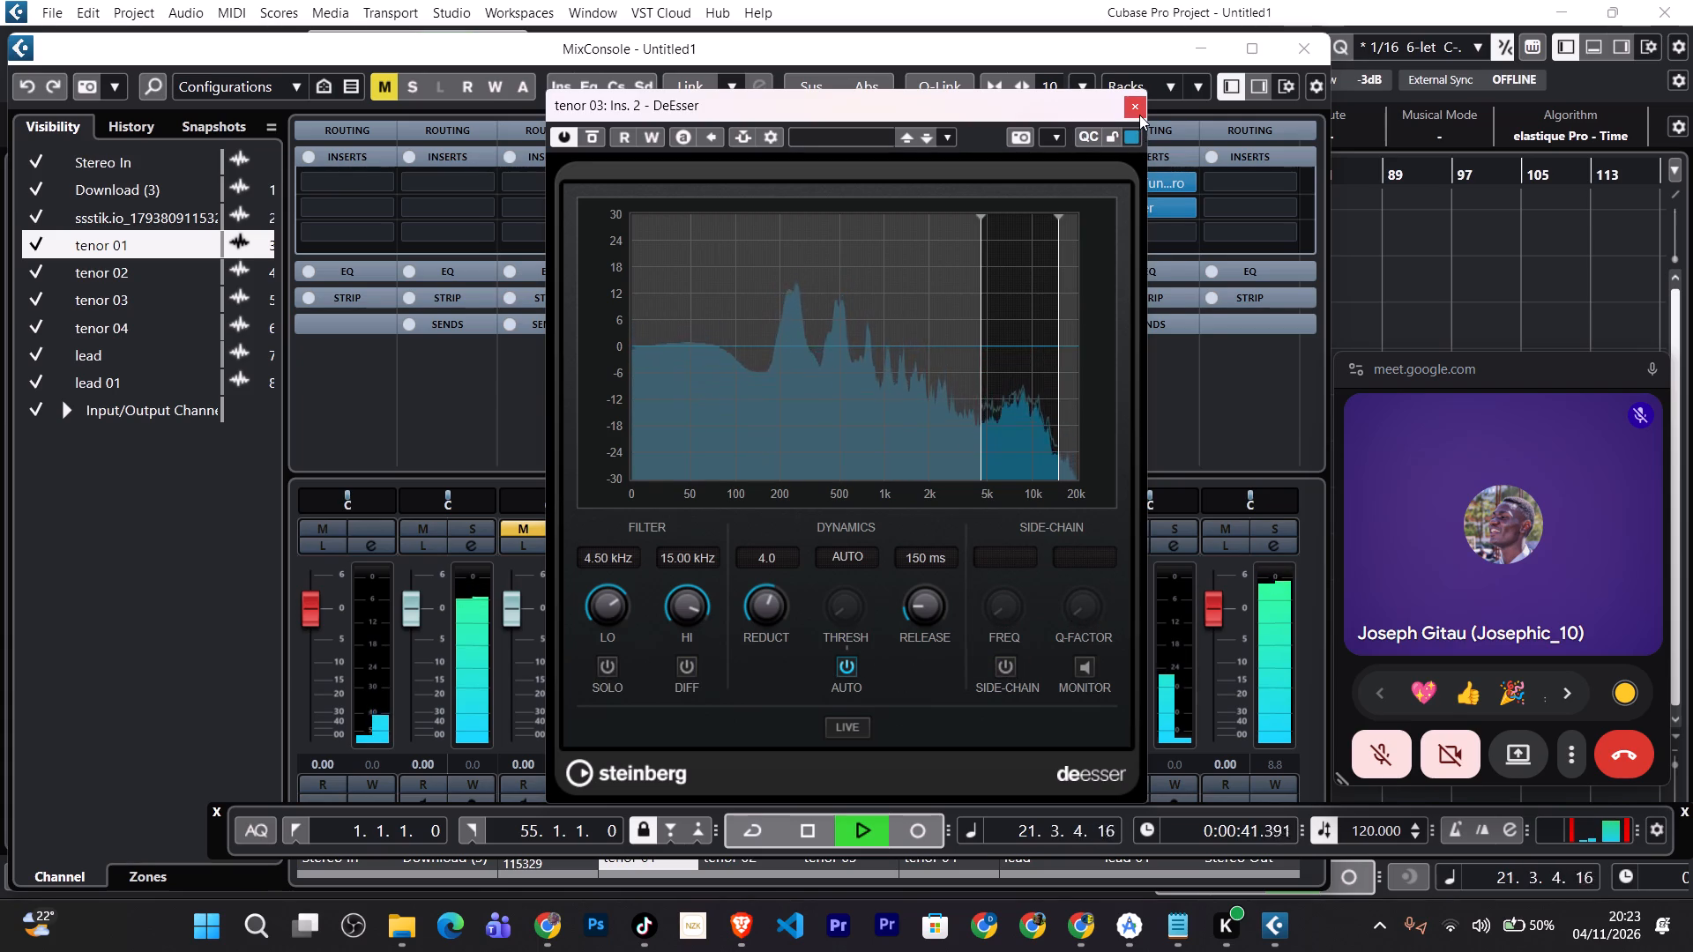
{"action": "left_click", "coordinate": [1139, 115]}
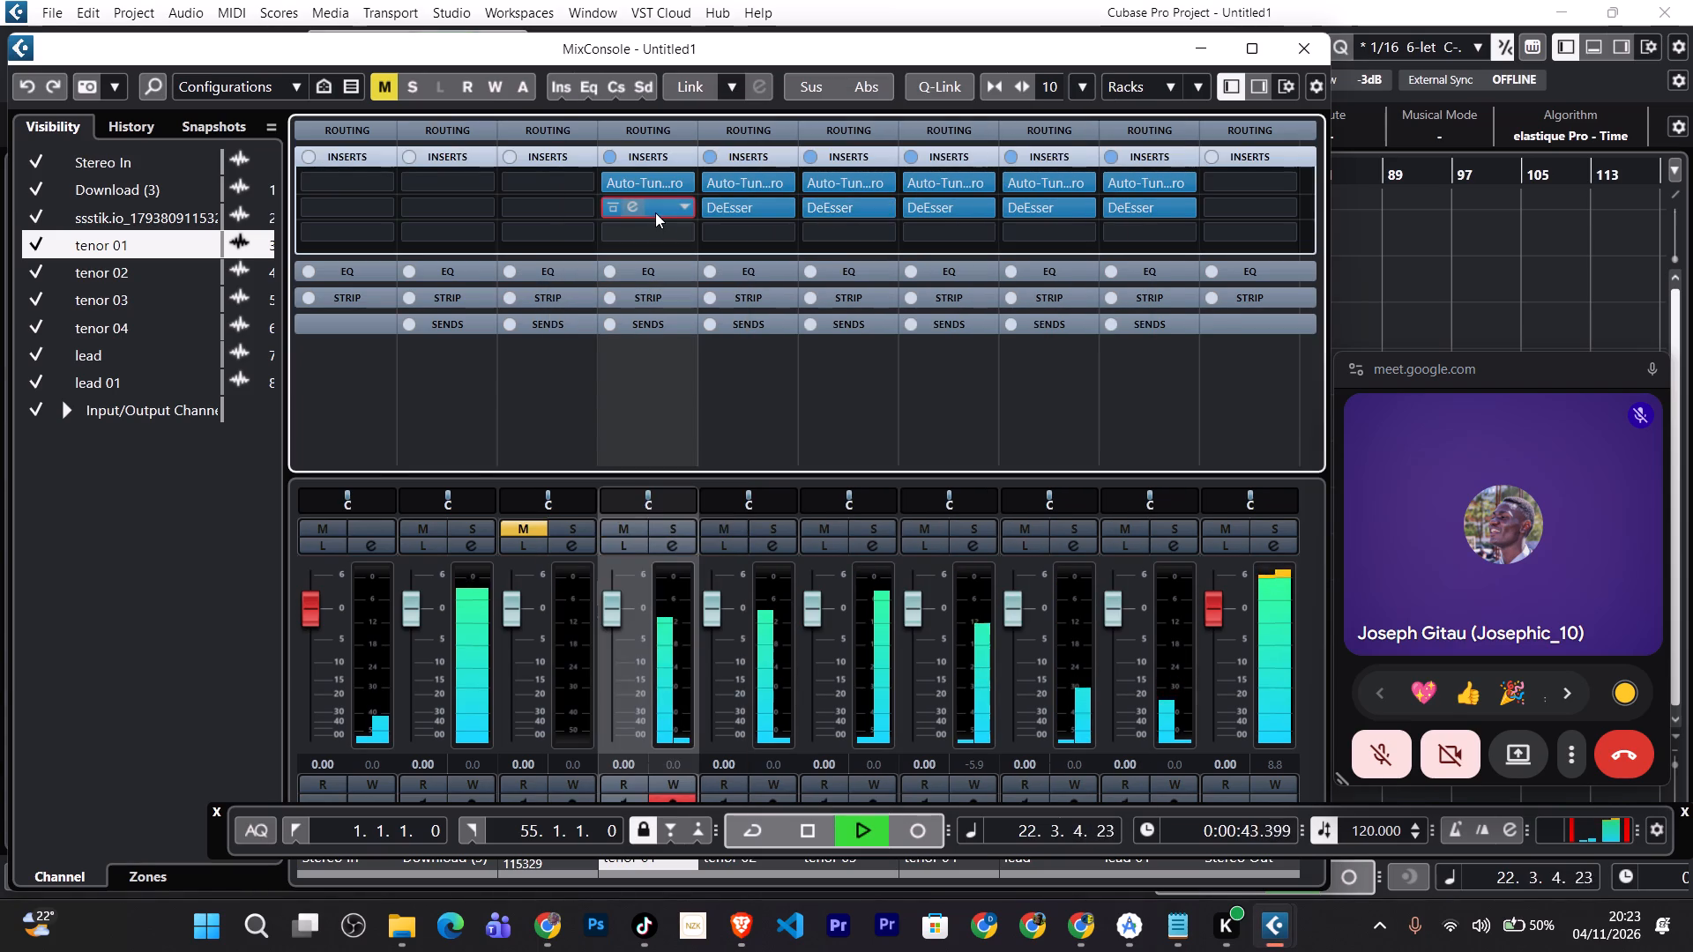
Turn off Side-Chain in tenor 01's DeEsser and close its editor.
{"action": "left_click", "coordinate": [655, 212]}
{"action": "left_click", "coordinate": [655, 212]}
{"action": "left_click", "coordinate": [1010, 671]}
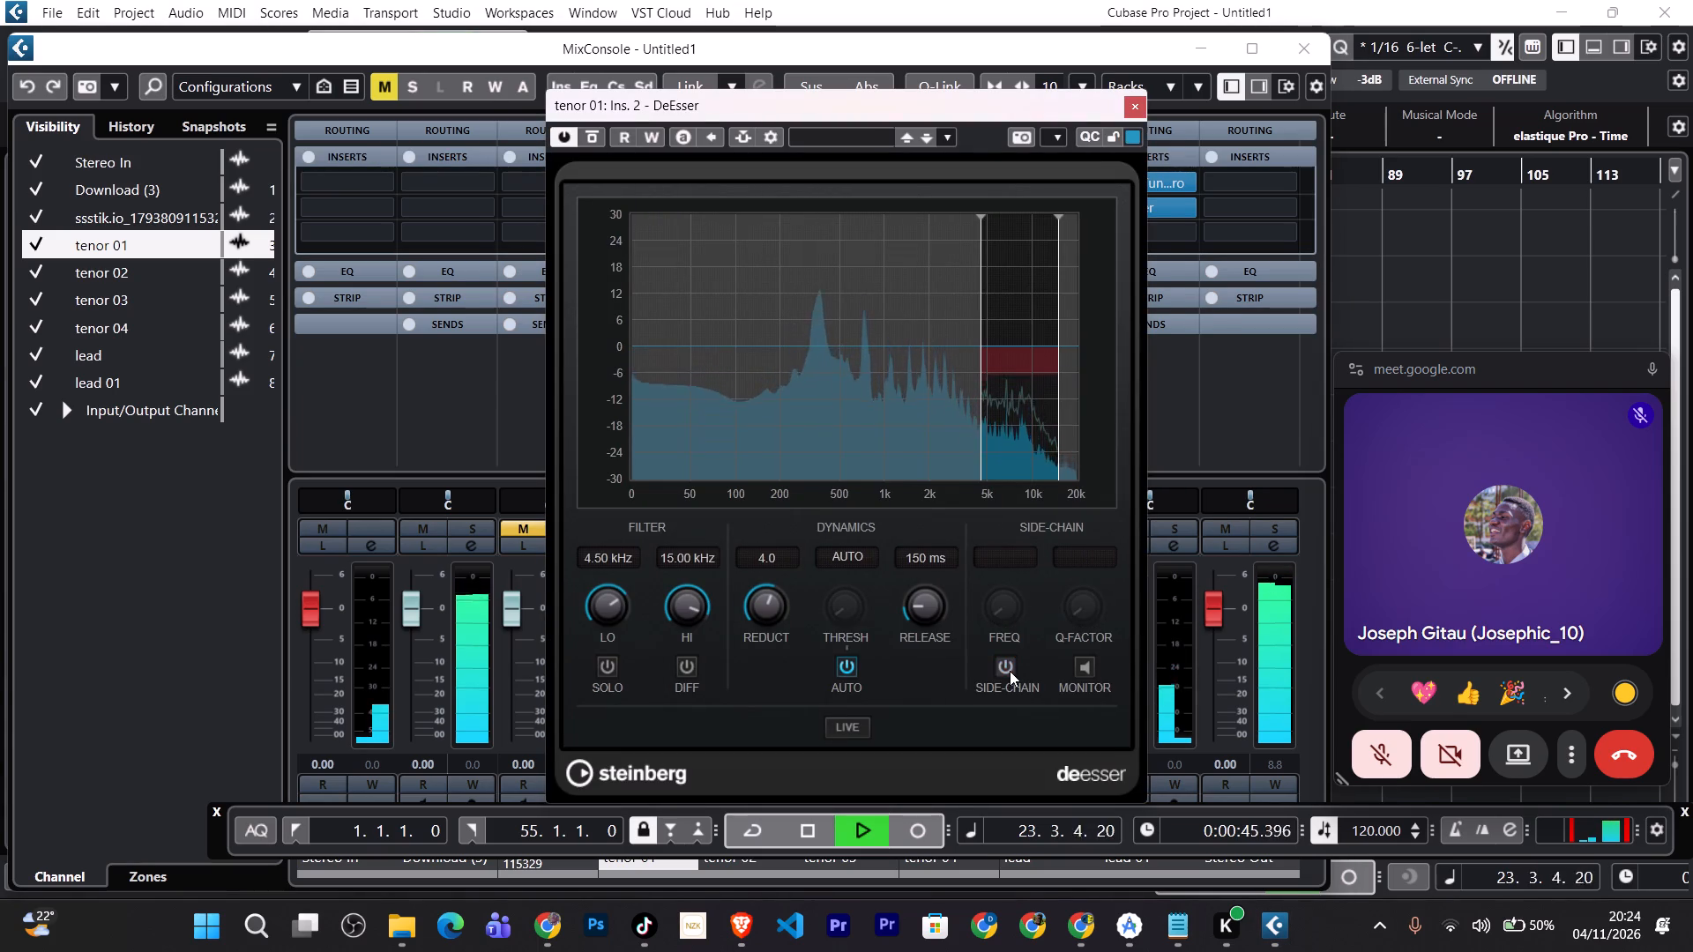
{"action": "left_click", "coordinate": [1135, 99]}
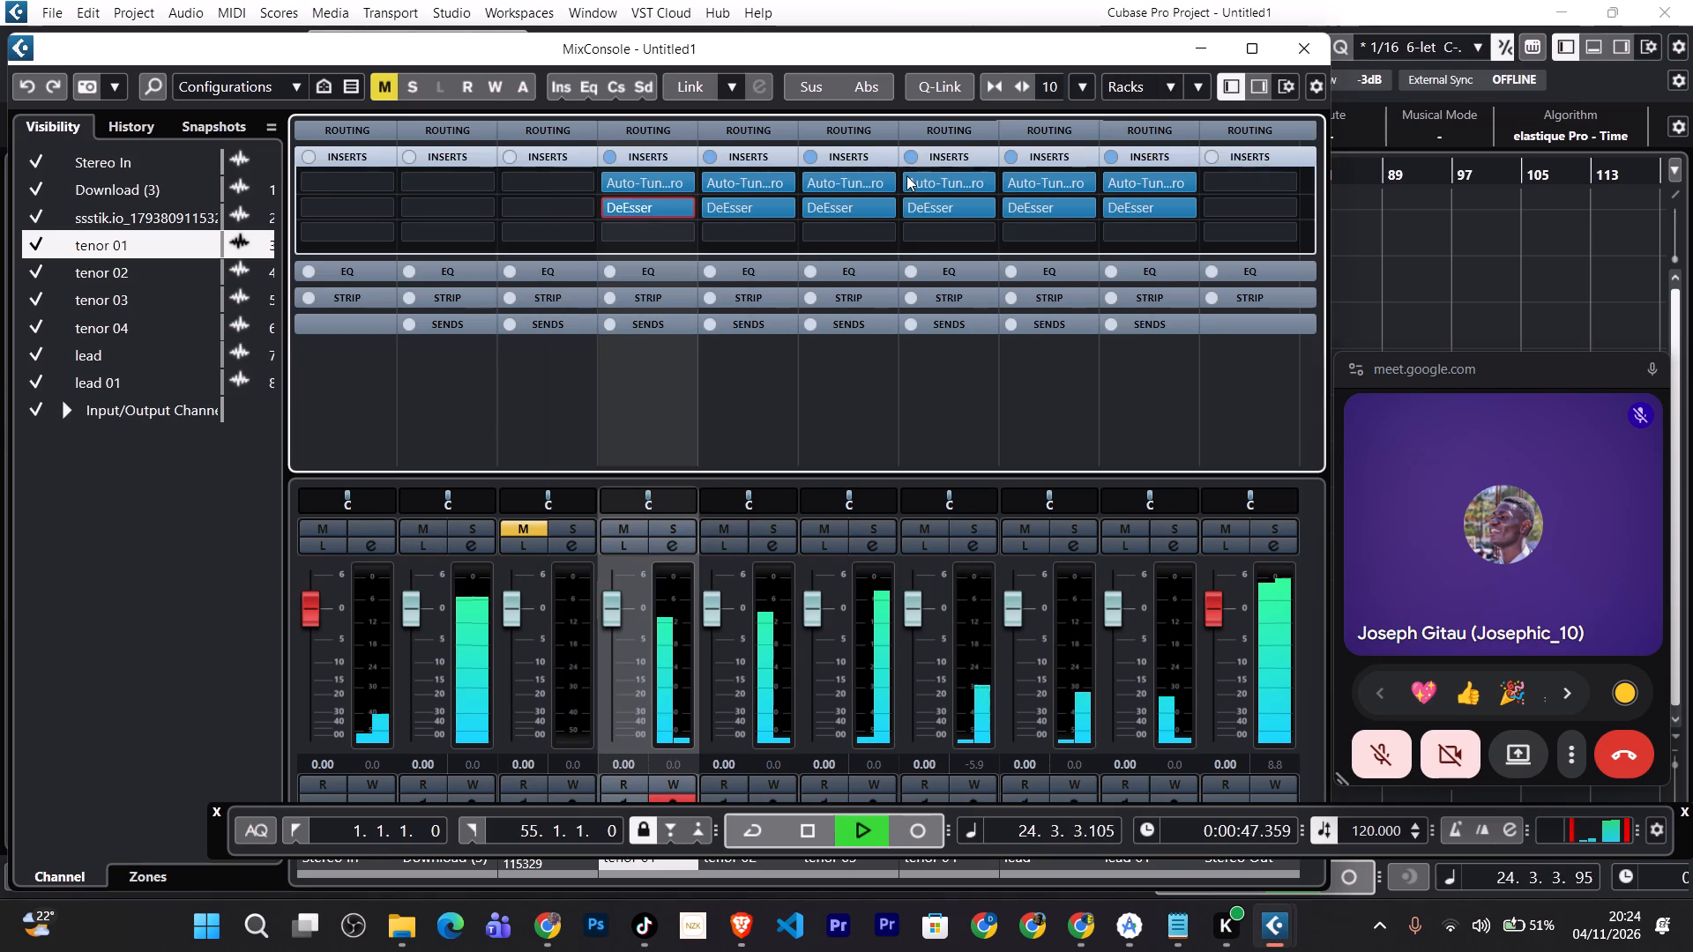
Turn off Side-Chain, Diff and Solo in tenor 04's DeEsser and close its editor.
{"action": "double_click", "coordinate": [942, 209]}
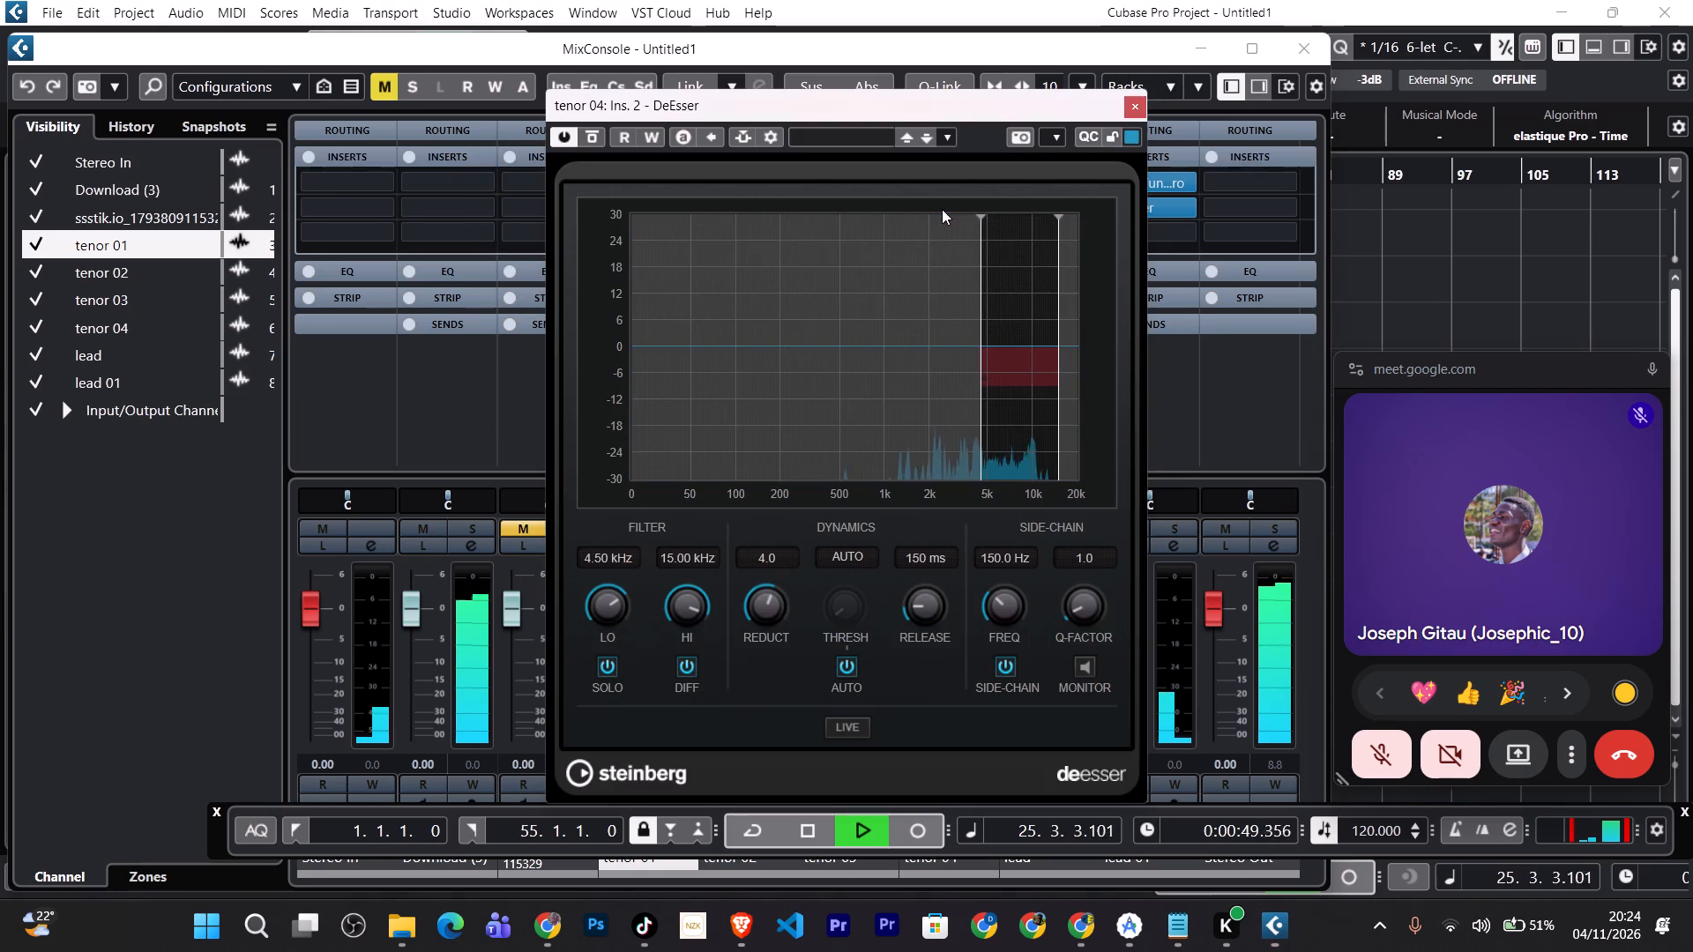
{"action": "left_click", "coordinate": [998, 661]}
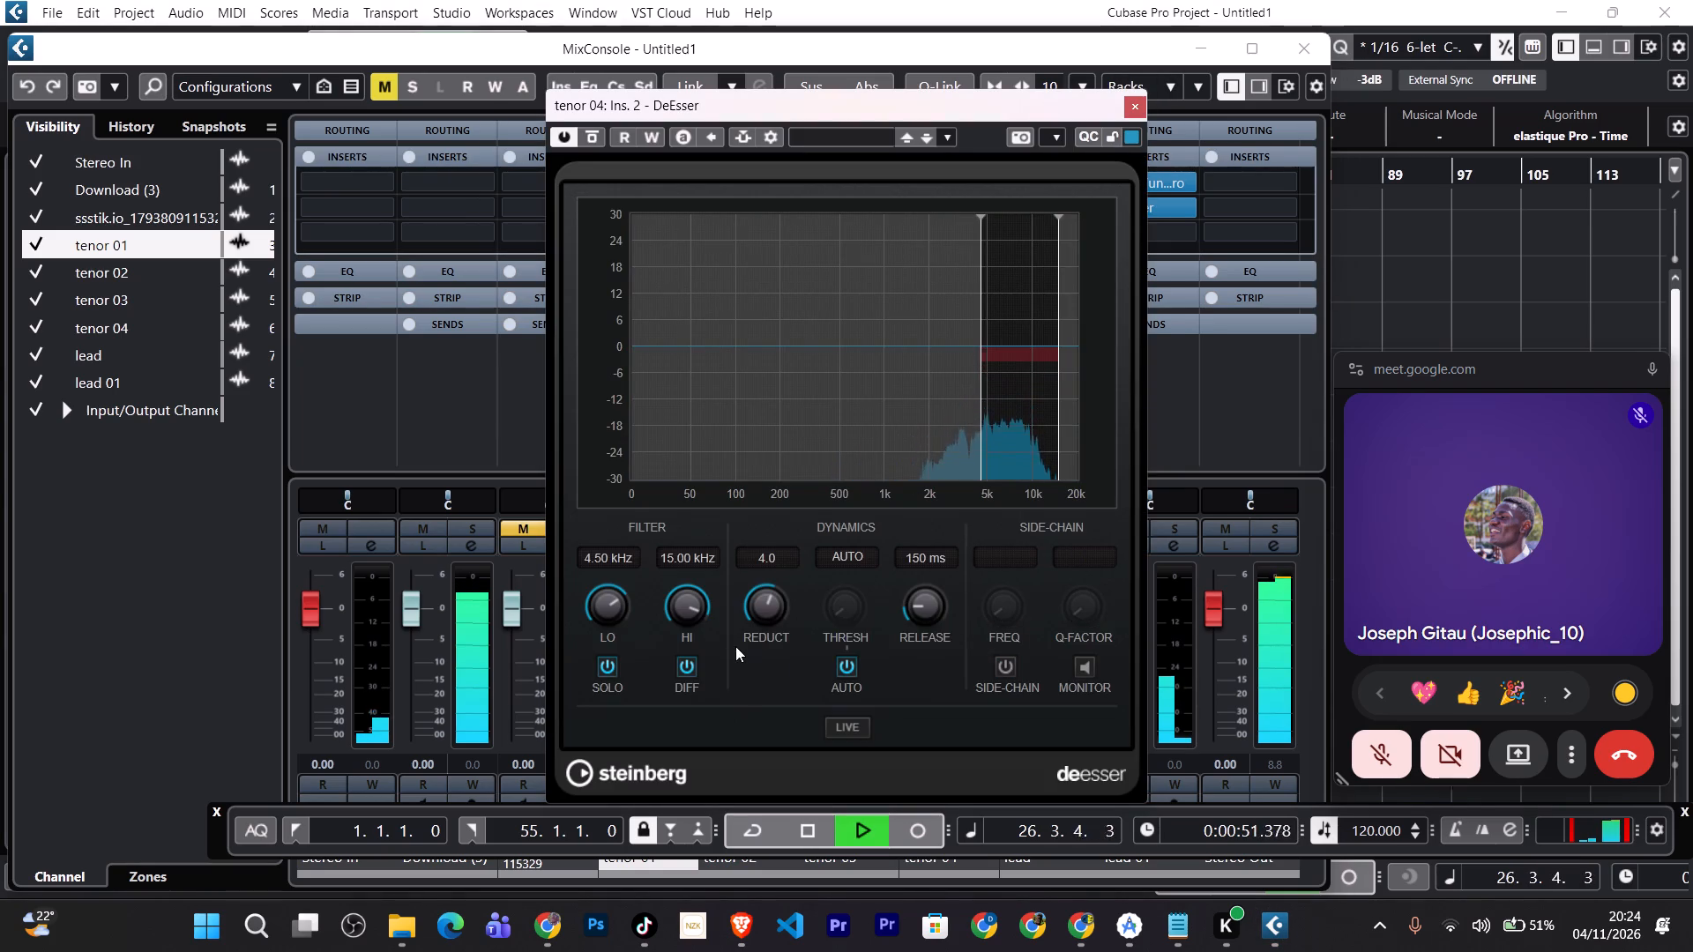
{"action": "left_click", "coordinate": [691, 662]}
{"action": "left_click", "coordinate": [608, 667]}
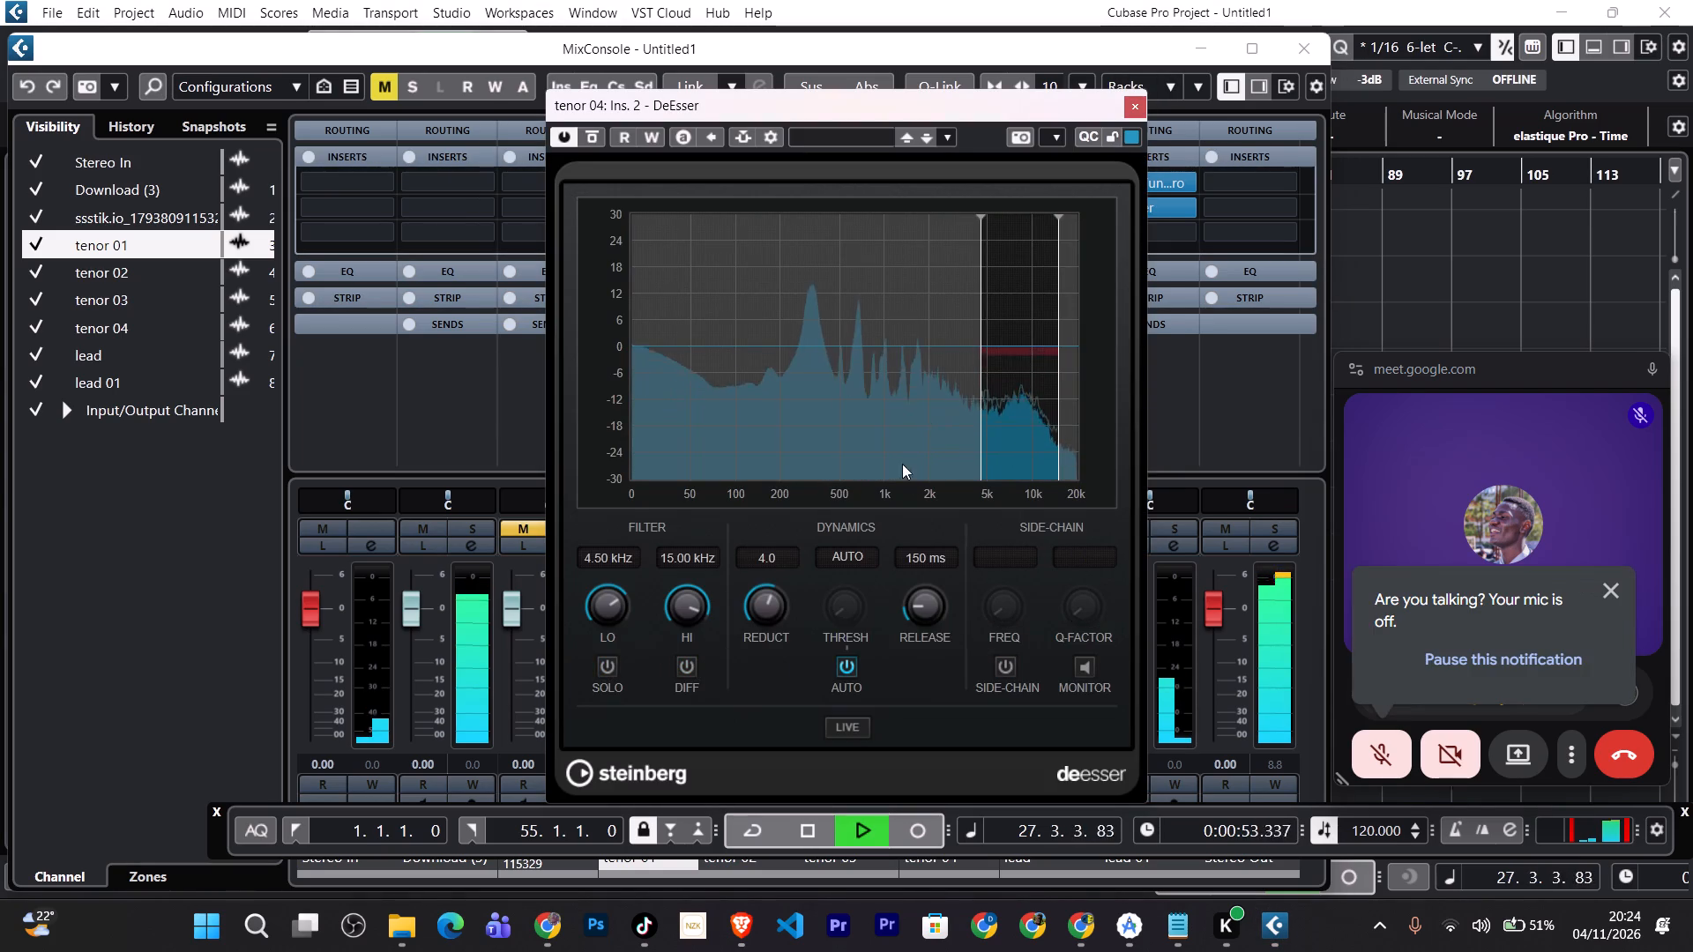
{"action": "left_click", "coordinate": [1131, 106]}
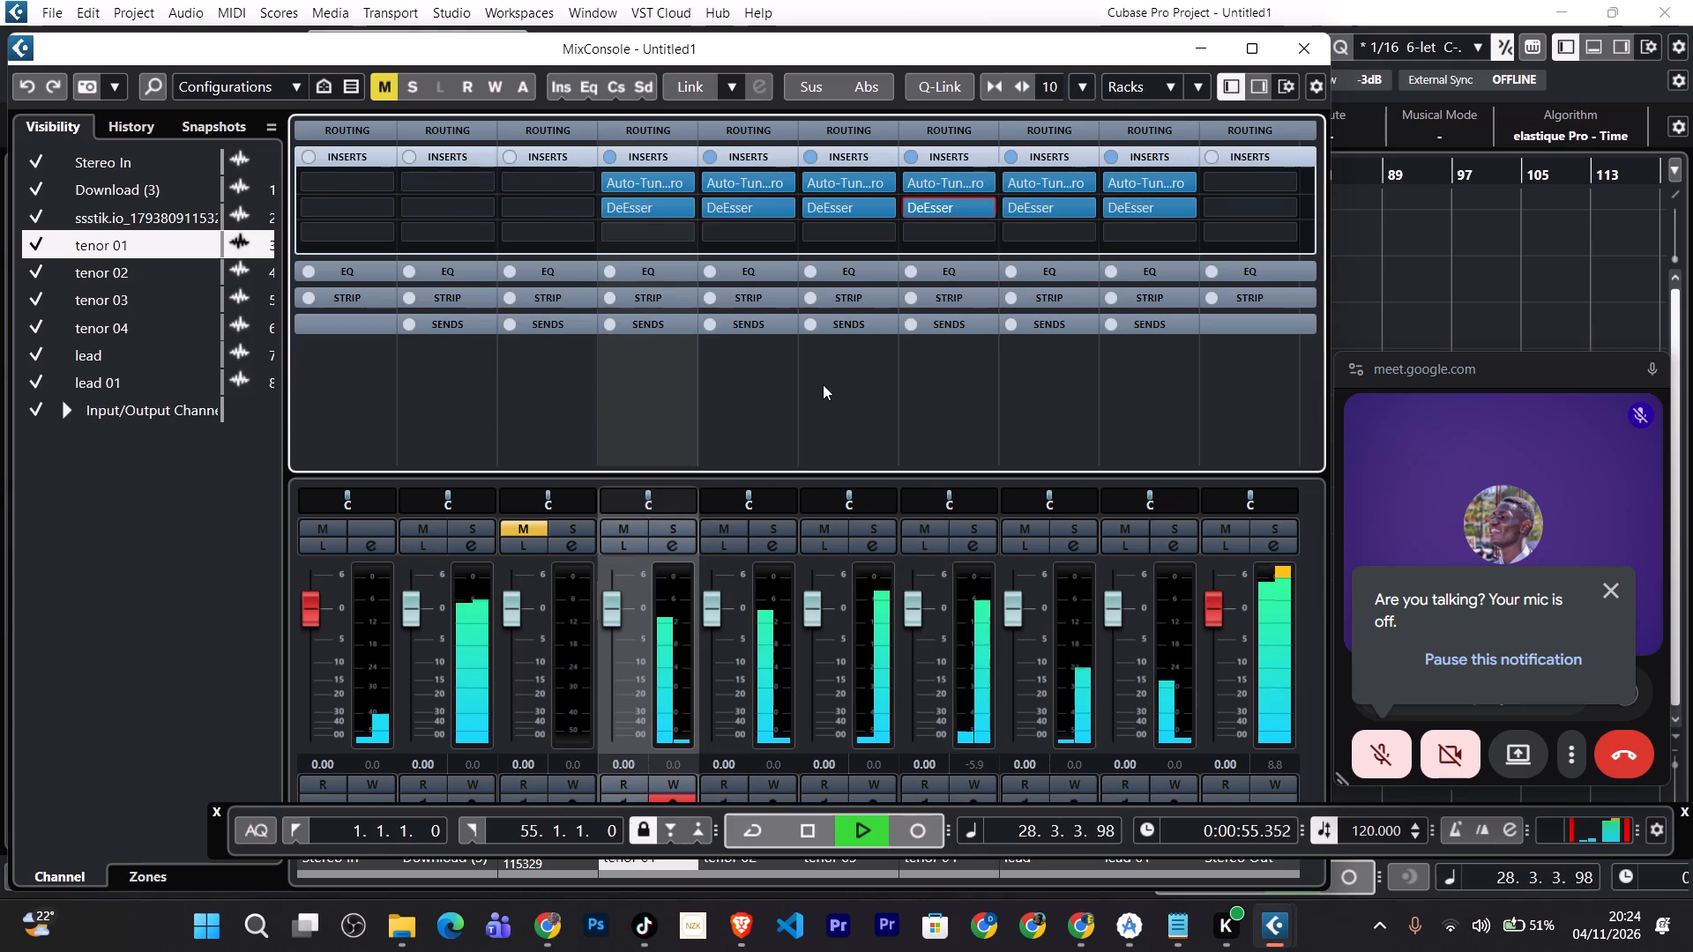
Restart playback from the beginning to audition the de-essed tenor tracks.
{"action": "key", "text": "b"}
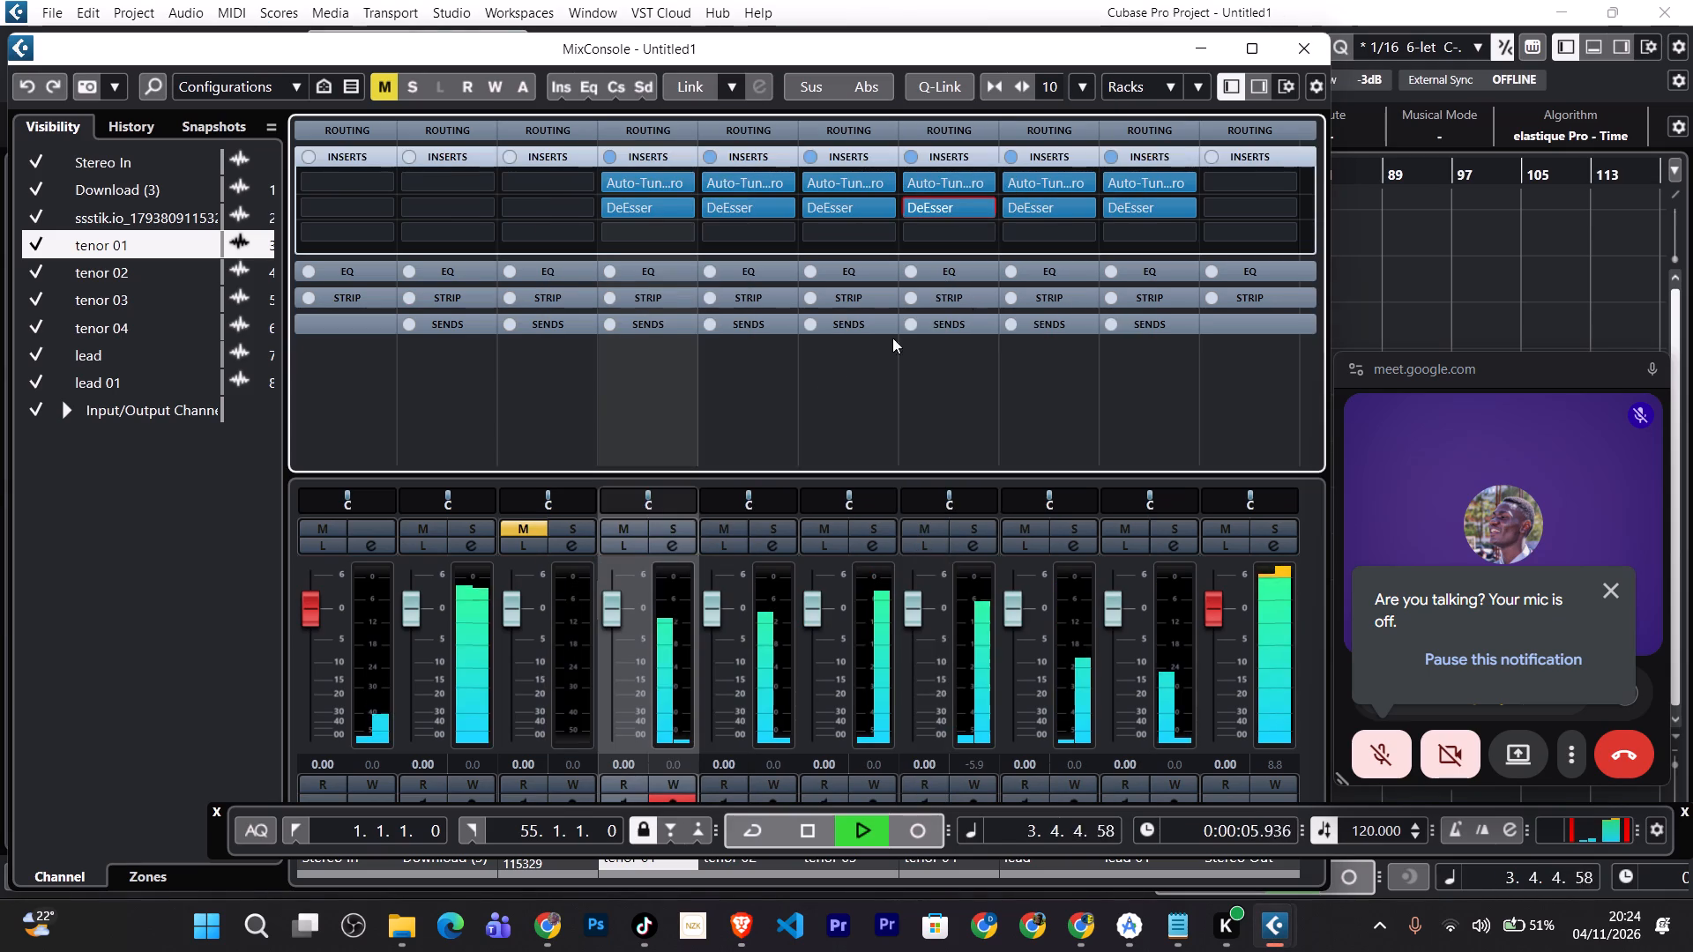
Turn off Side-Chain, Diff and Solo in the lead track's DeEsser and close its editor.
{"action": "double_click", "coordinate": [1047, 208]}
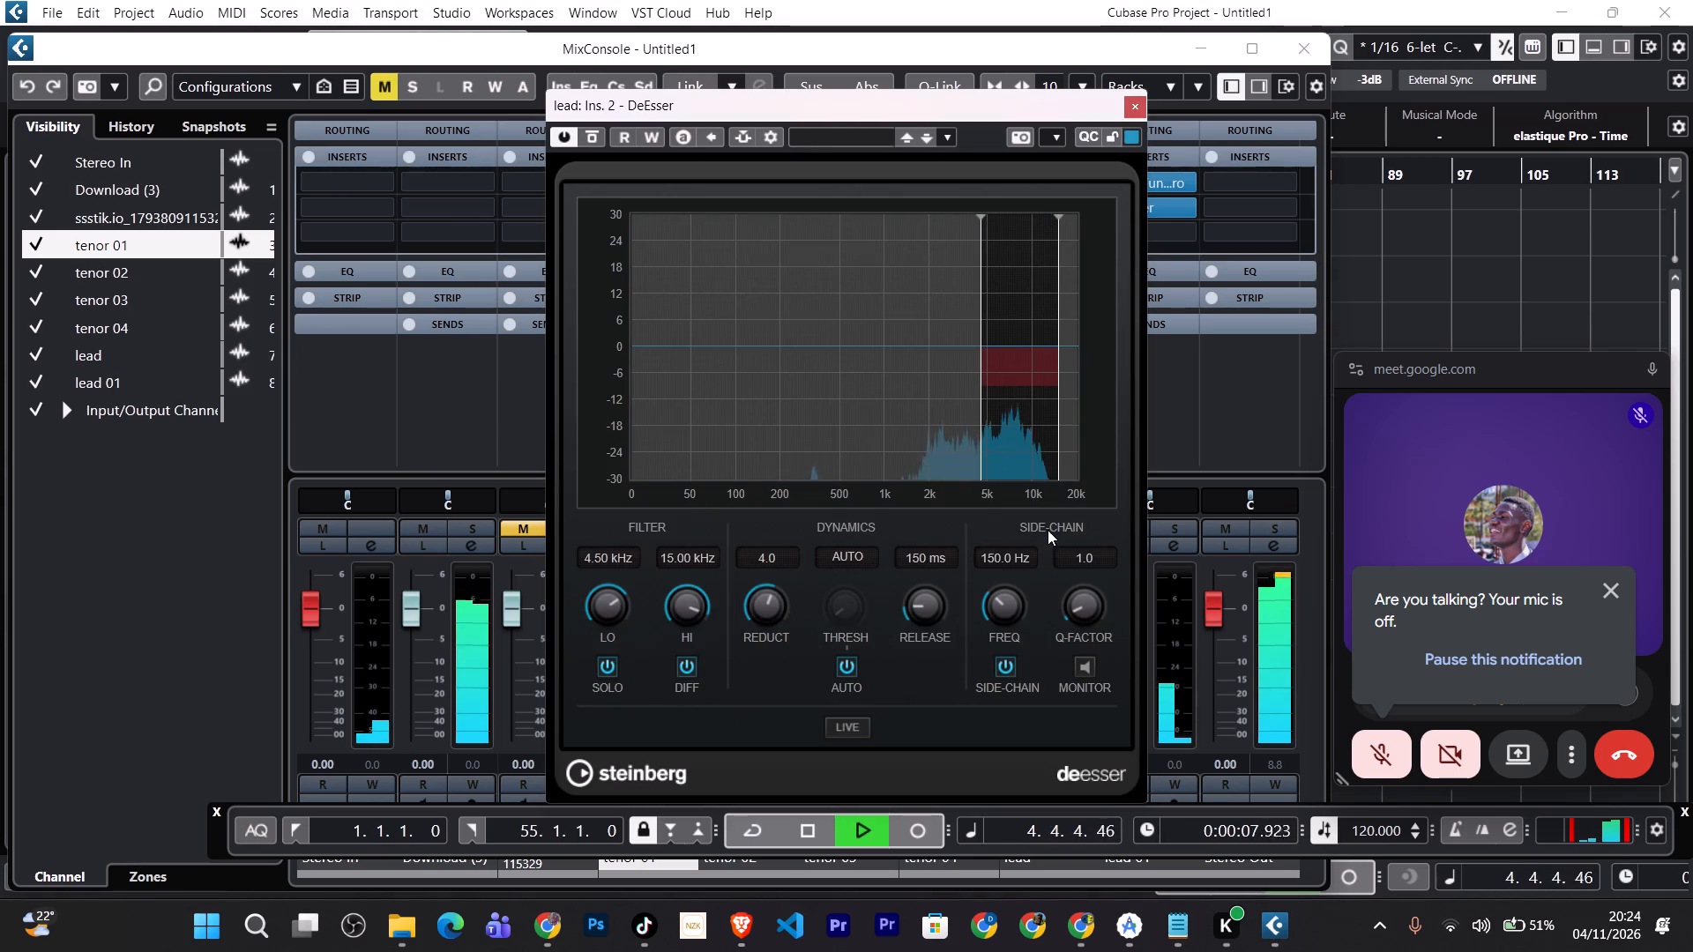
{"action": "left_click", "coordinate": [1004, 659]}
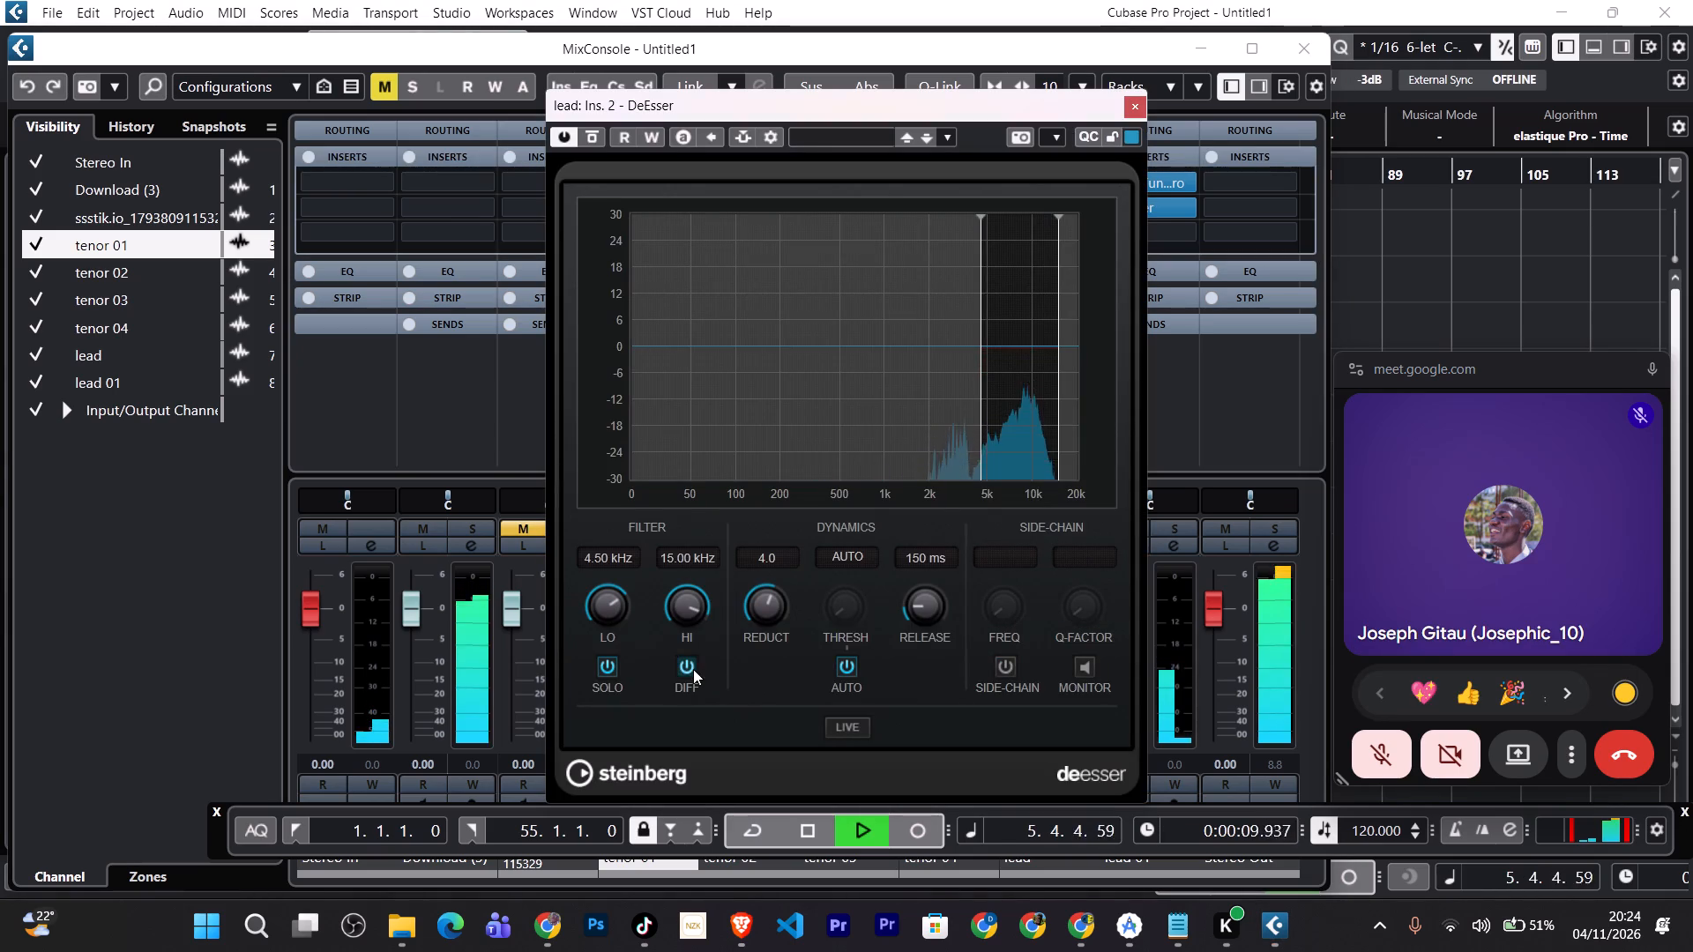
{"action": "left_click", "coordinate": [693, 669]}
{"action": "left_click", "coordinate": [608, 672]}
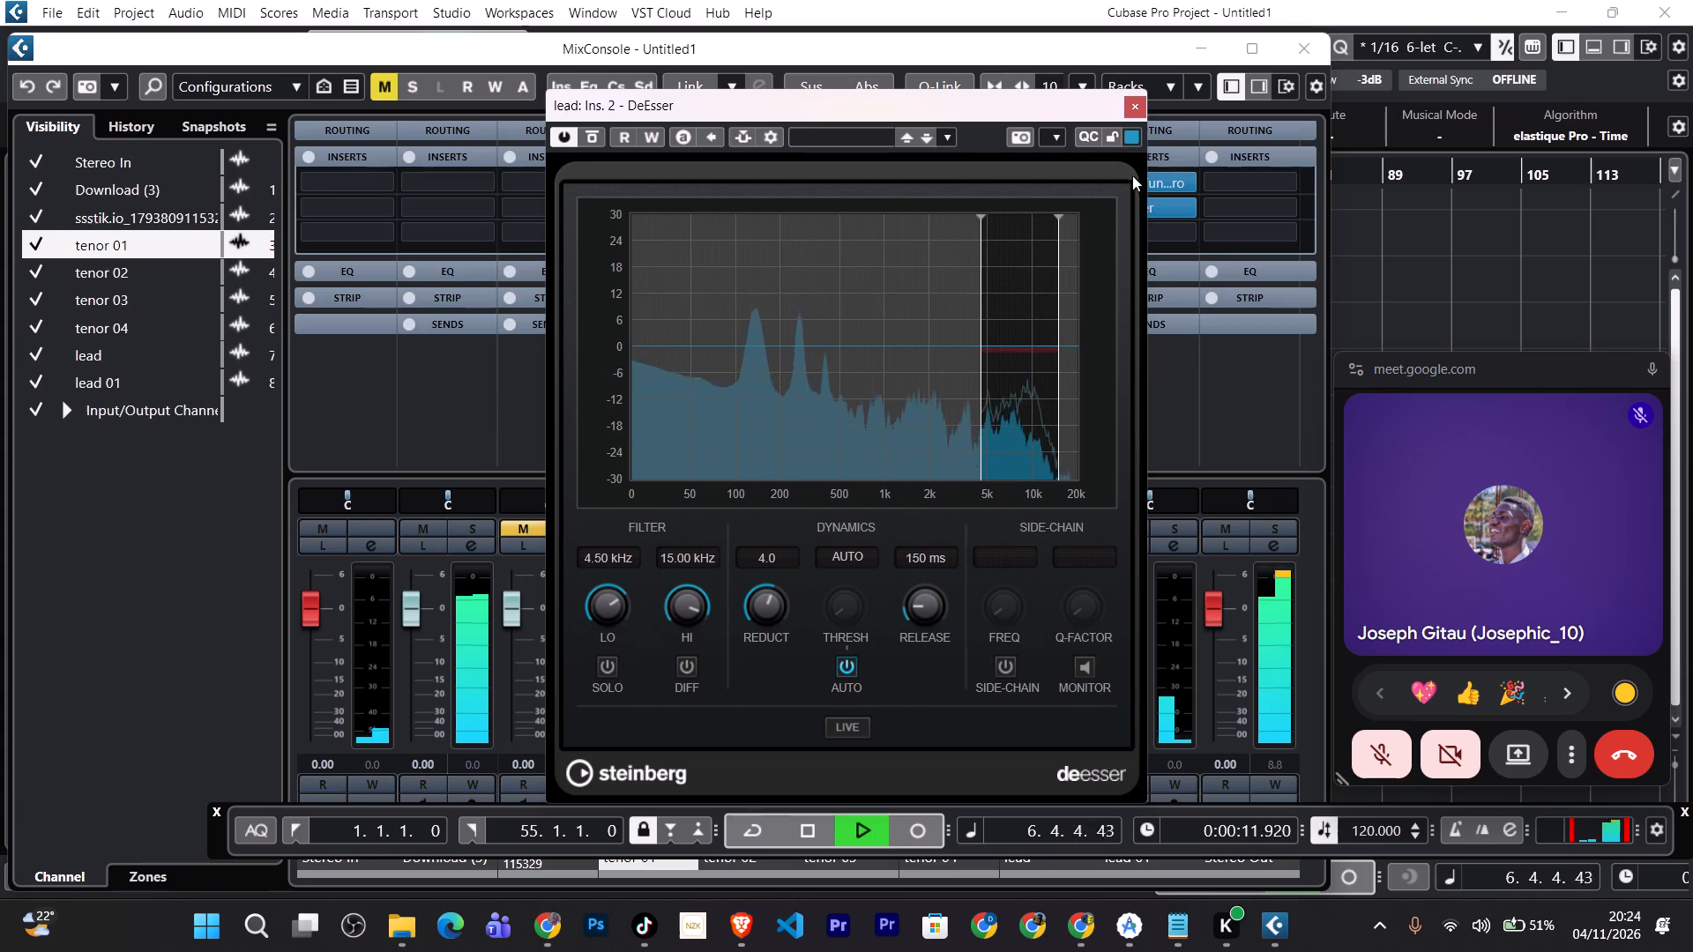
{"action": "left_click", "coordinate": [1134, 110]}
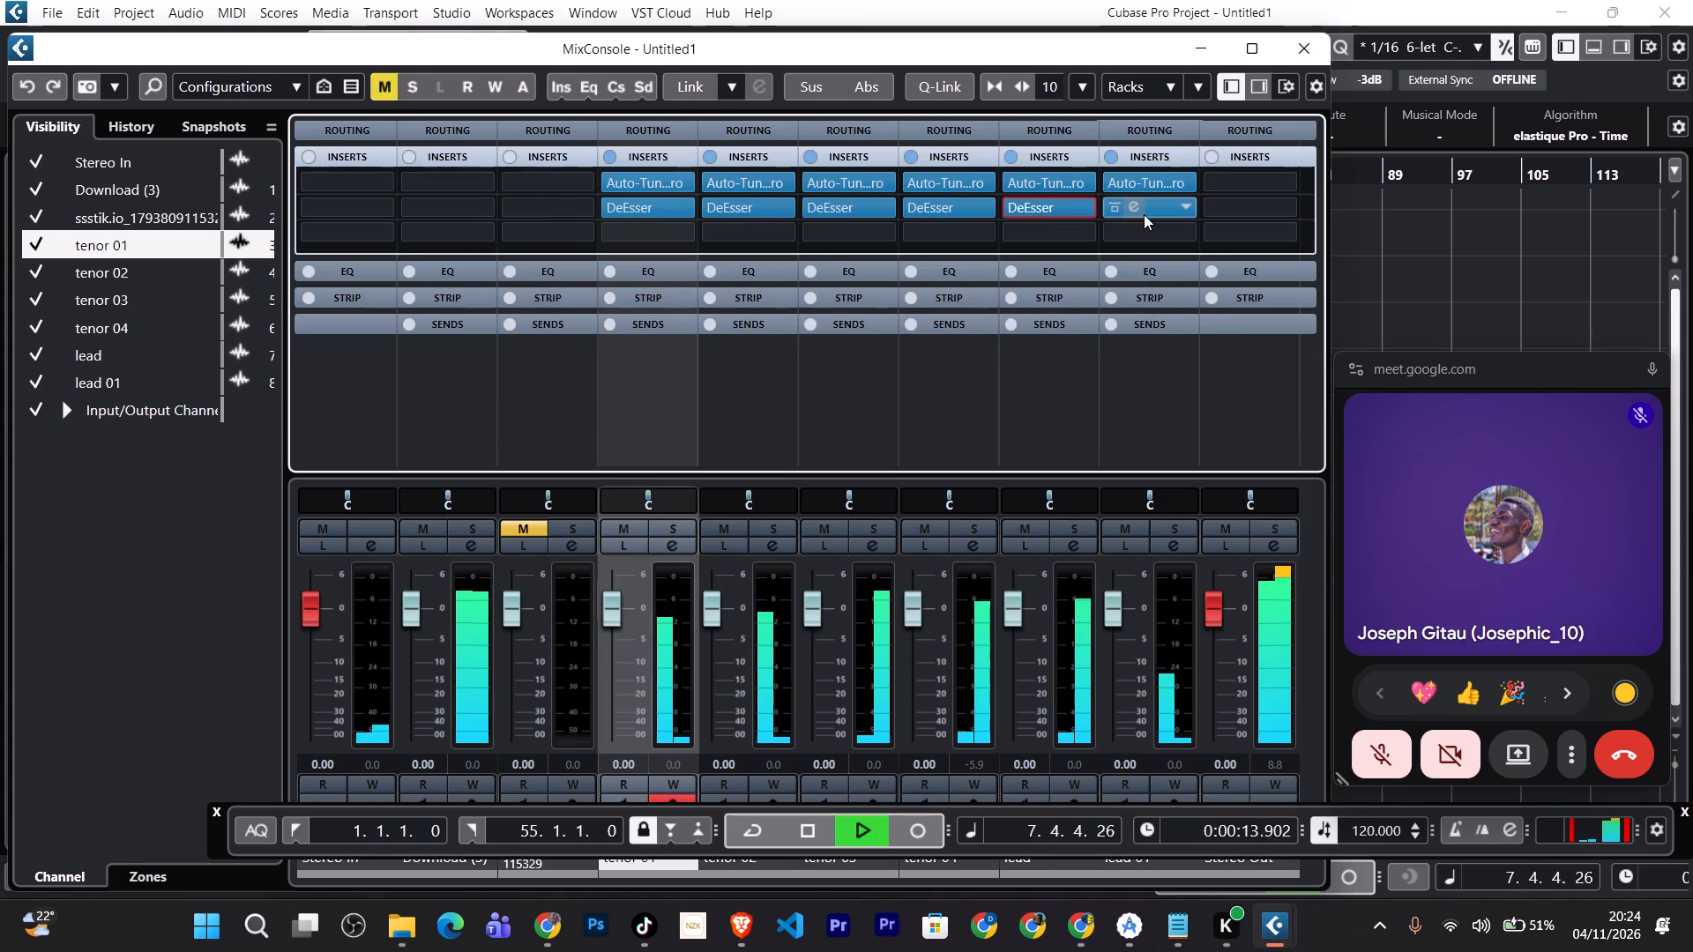
Turn off Diff, Solo and Side-Chain in lead 01's DeEsser and close its editor.
{"action": "double_click", "coordinate": [1144, 214]}
{"action": "left_click", "coordinate": [697, 666]}
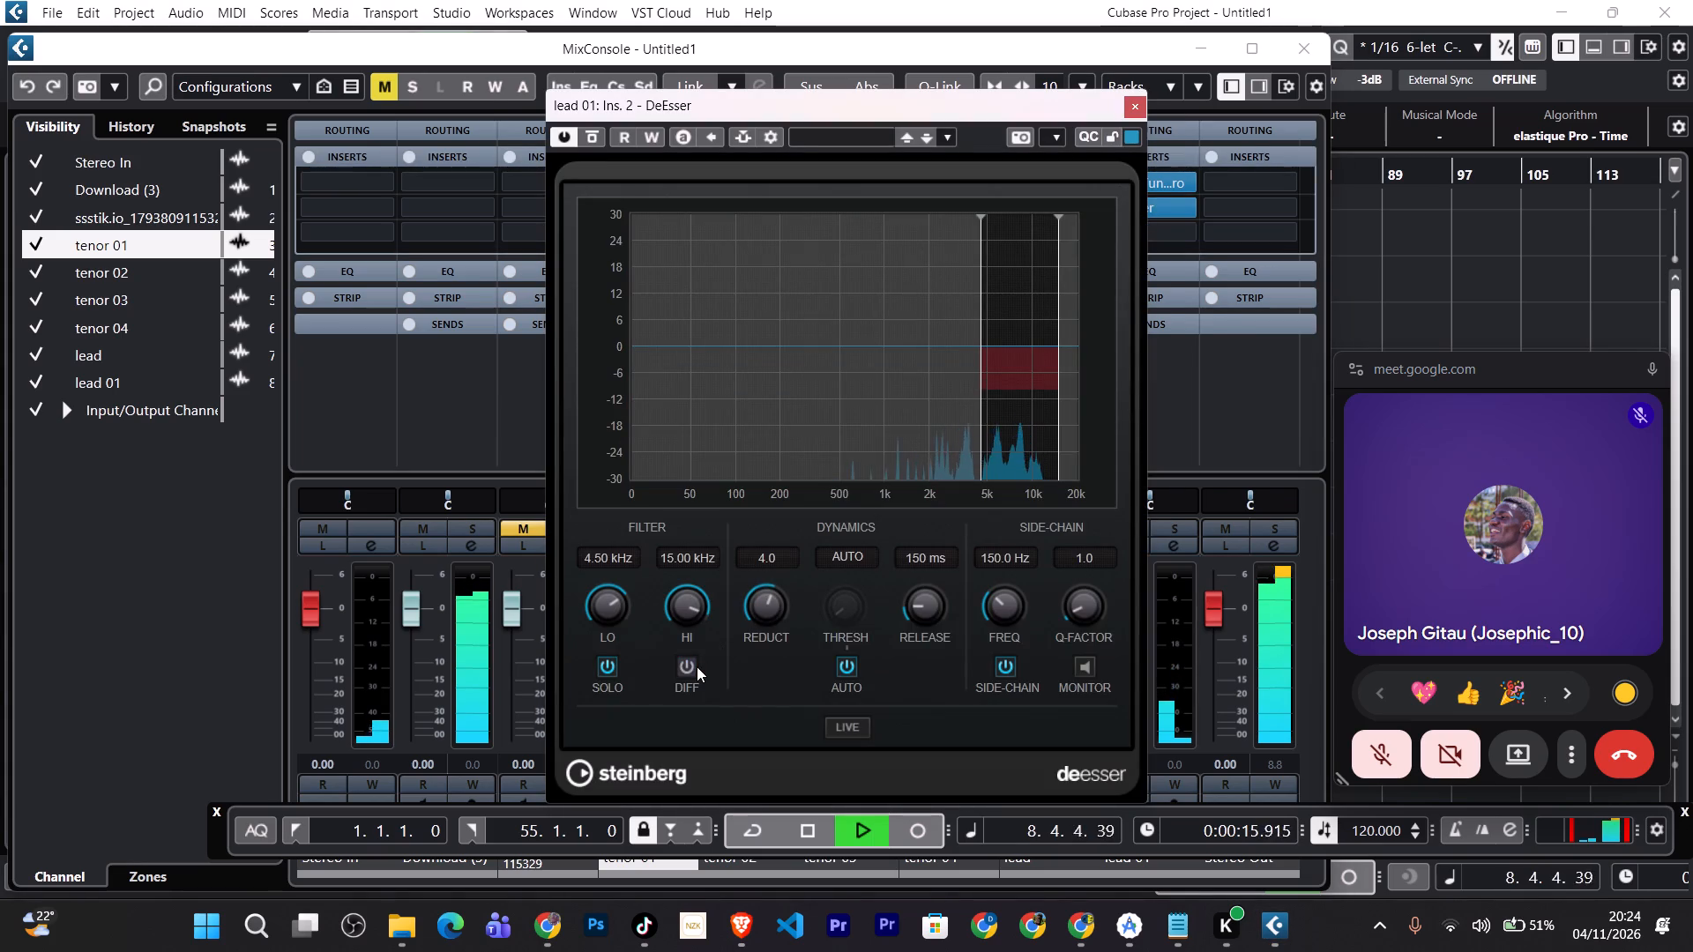
{"action": "left_click", "coordinate": [605, 672]}
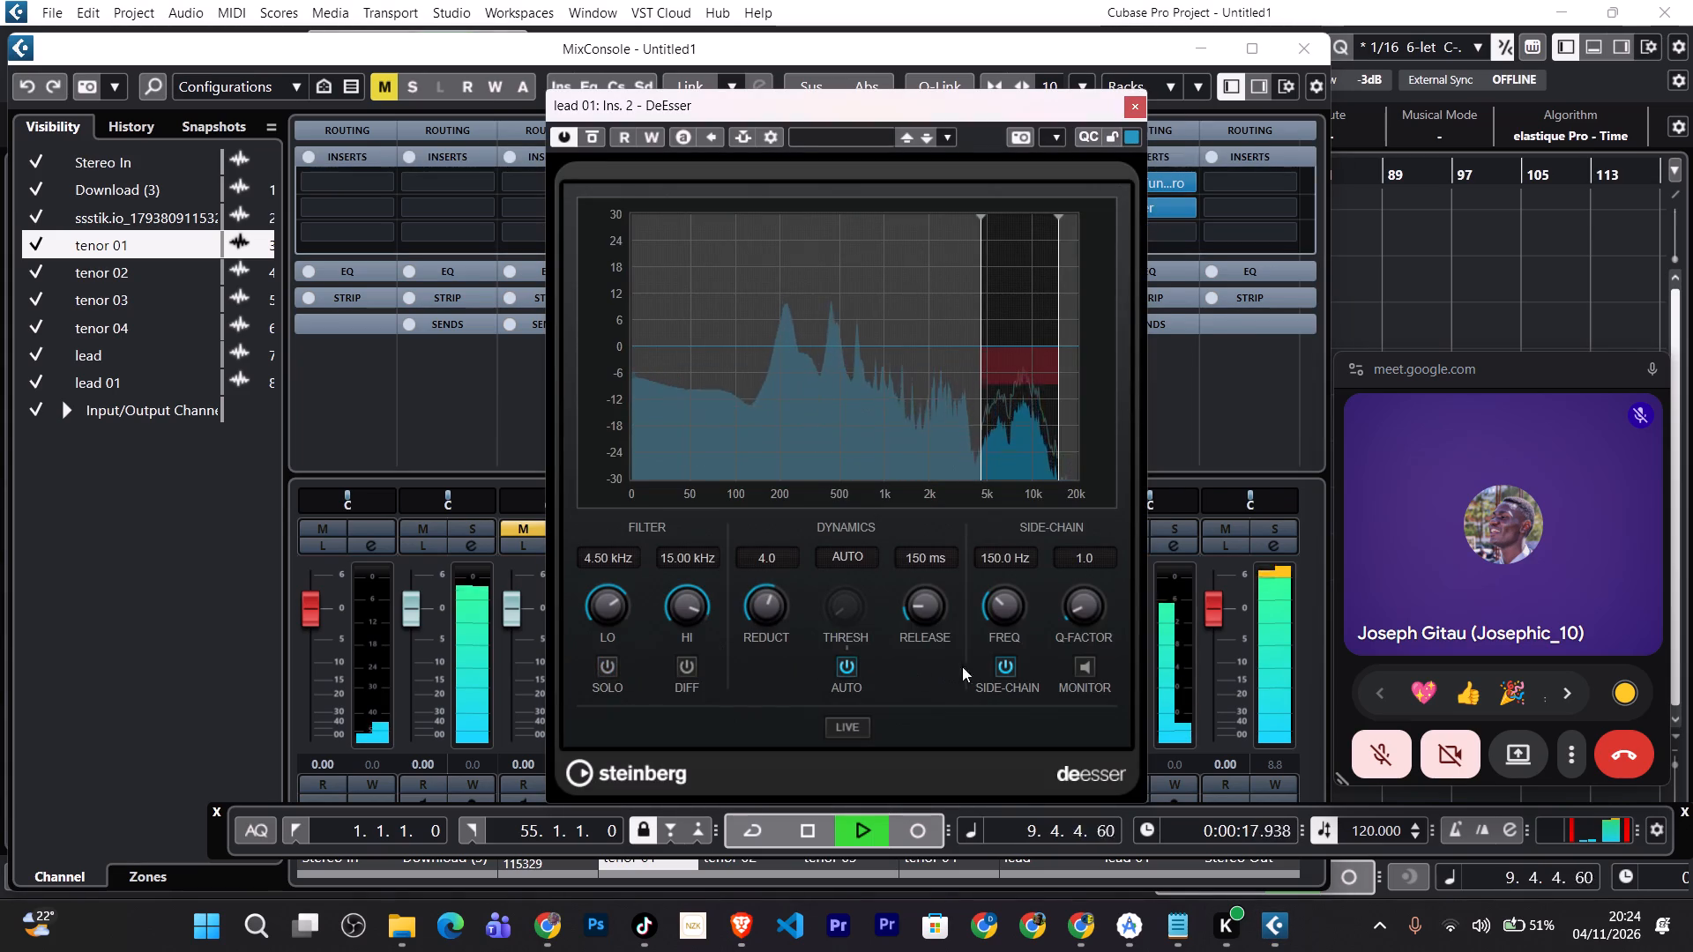
{"action": "left_click", "coordinate": [1006, 668]}
{"action": "left_click", "coordinate": [1134, 105]}
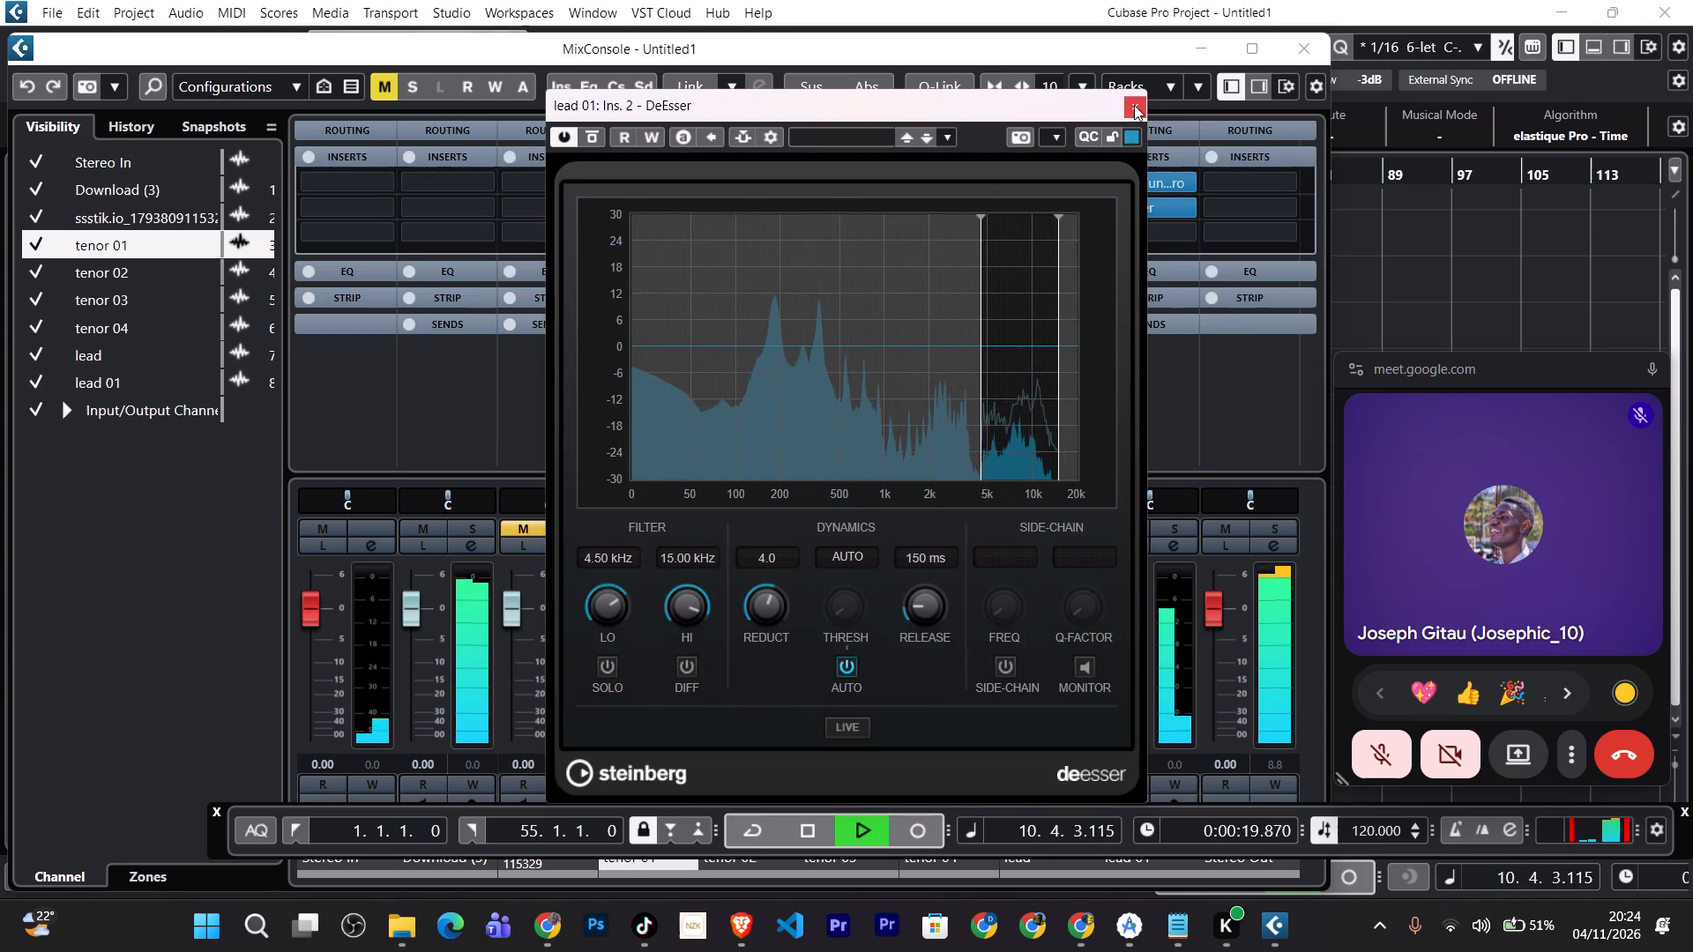
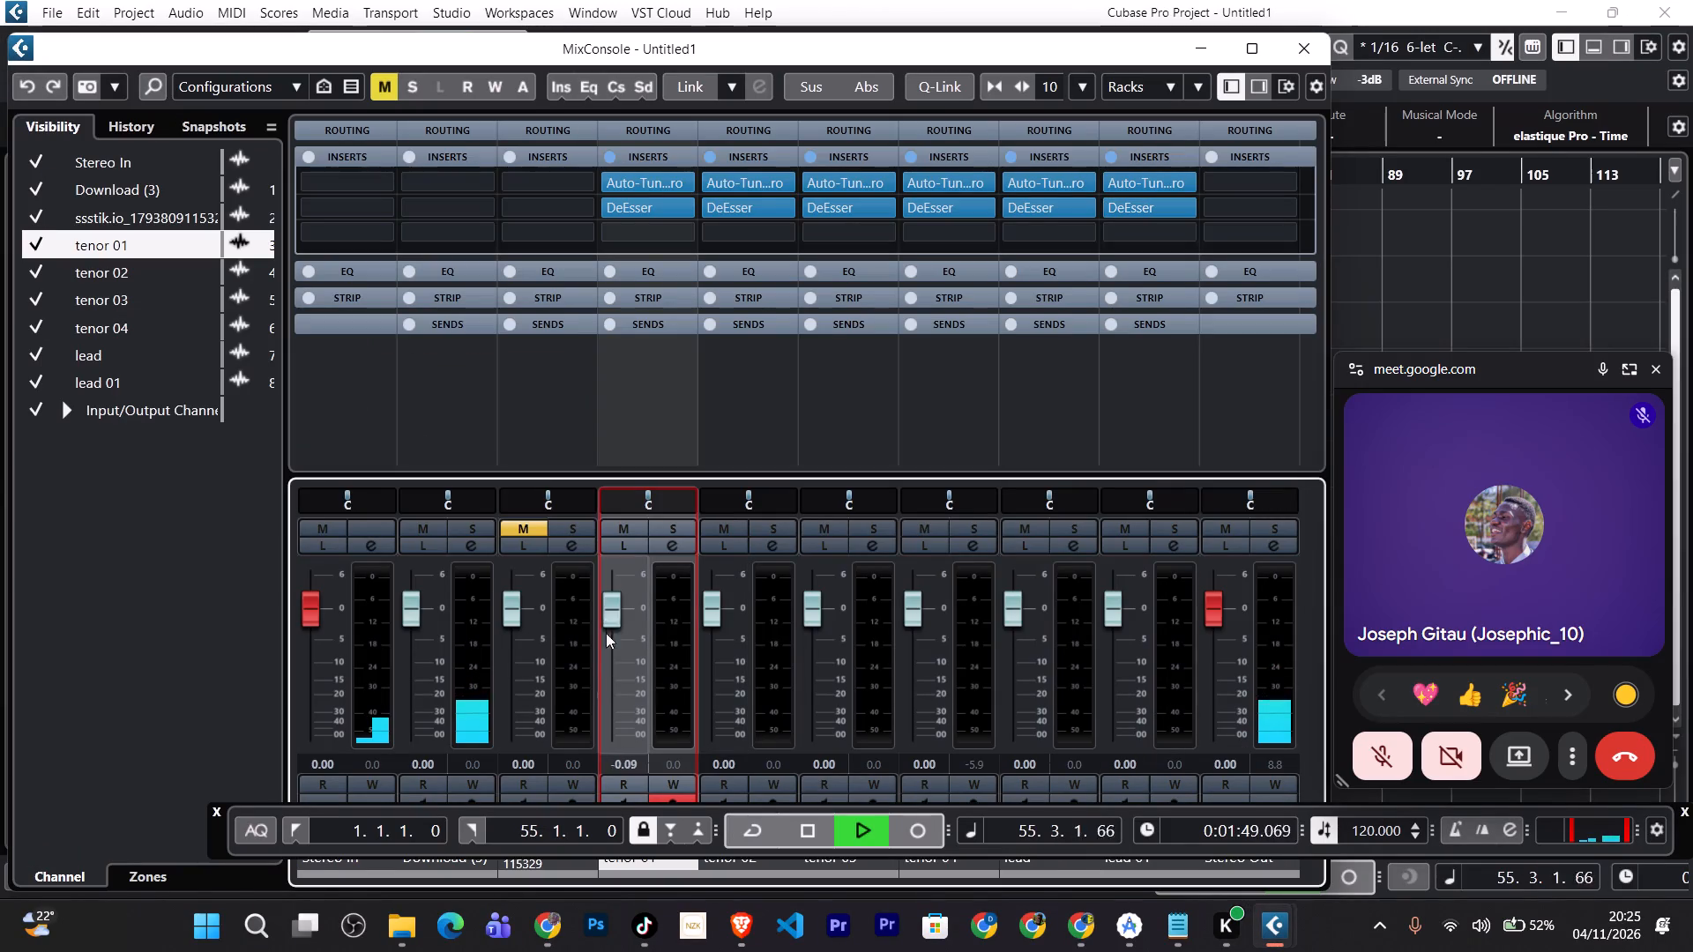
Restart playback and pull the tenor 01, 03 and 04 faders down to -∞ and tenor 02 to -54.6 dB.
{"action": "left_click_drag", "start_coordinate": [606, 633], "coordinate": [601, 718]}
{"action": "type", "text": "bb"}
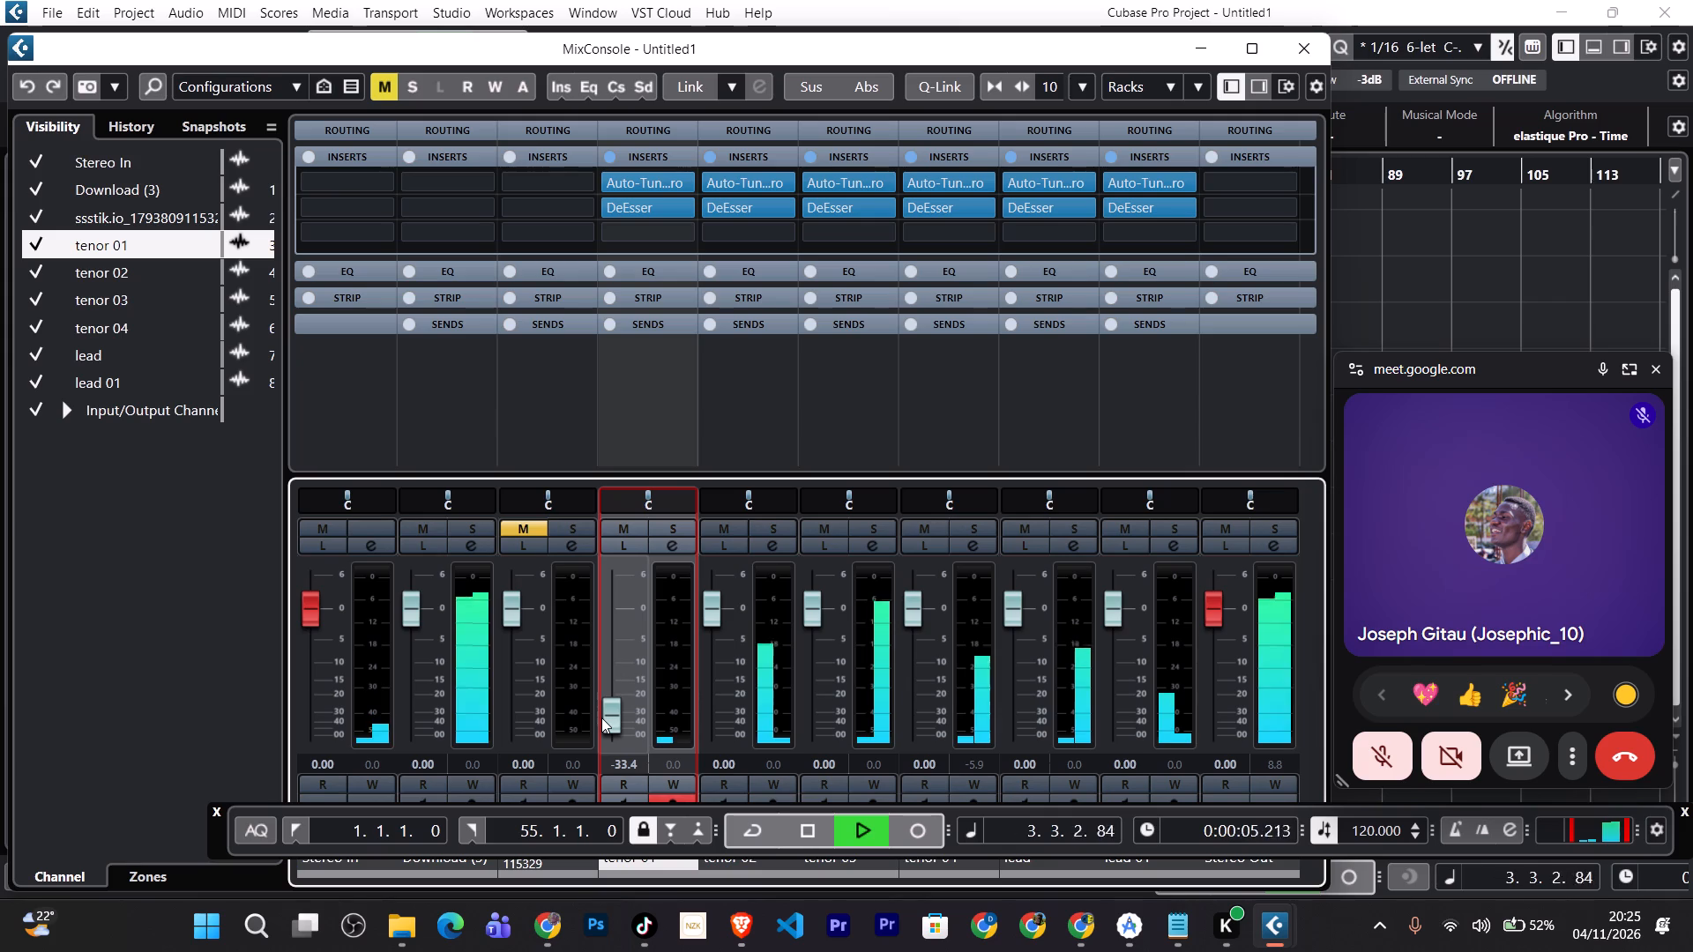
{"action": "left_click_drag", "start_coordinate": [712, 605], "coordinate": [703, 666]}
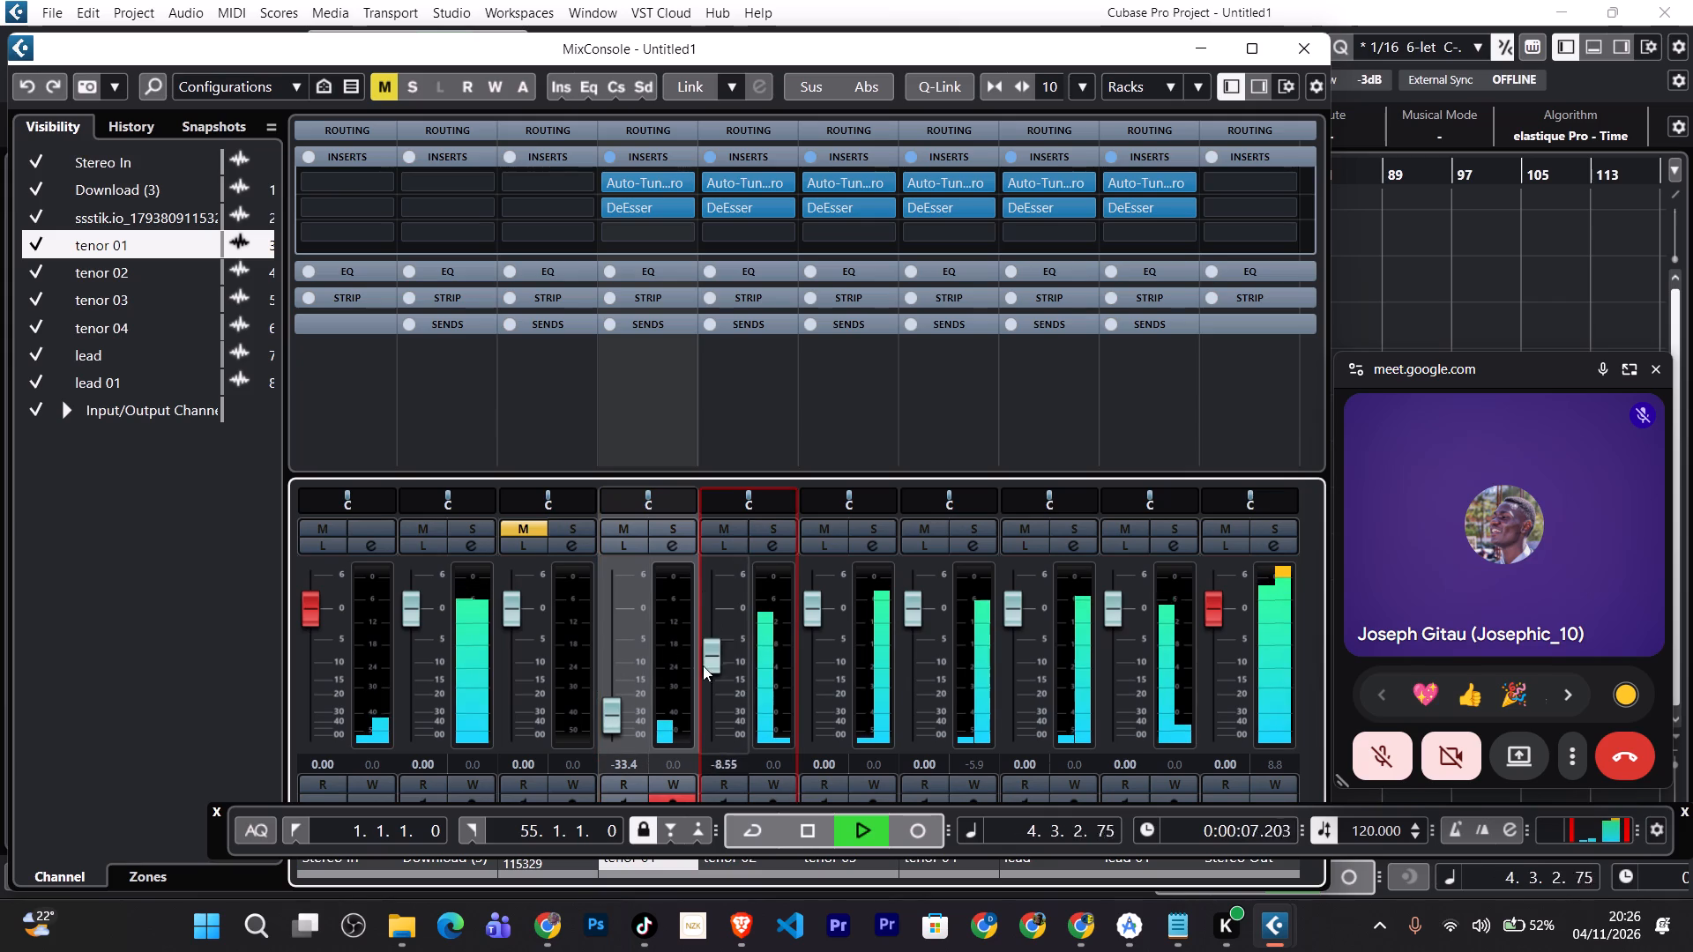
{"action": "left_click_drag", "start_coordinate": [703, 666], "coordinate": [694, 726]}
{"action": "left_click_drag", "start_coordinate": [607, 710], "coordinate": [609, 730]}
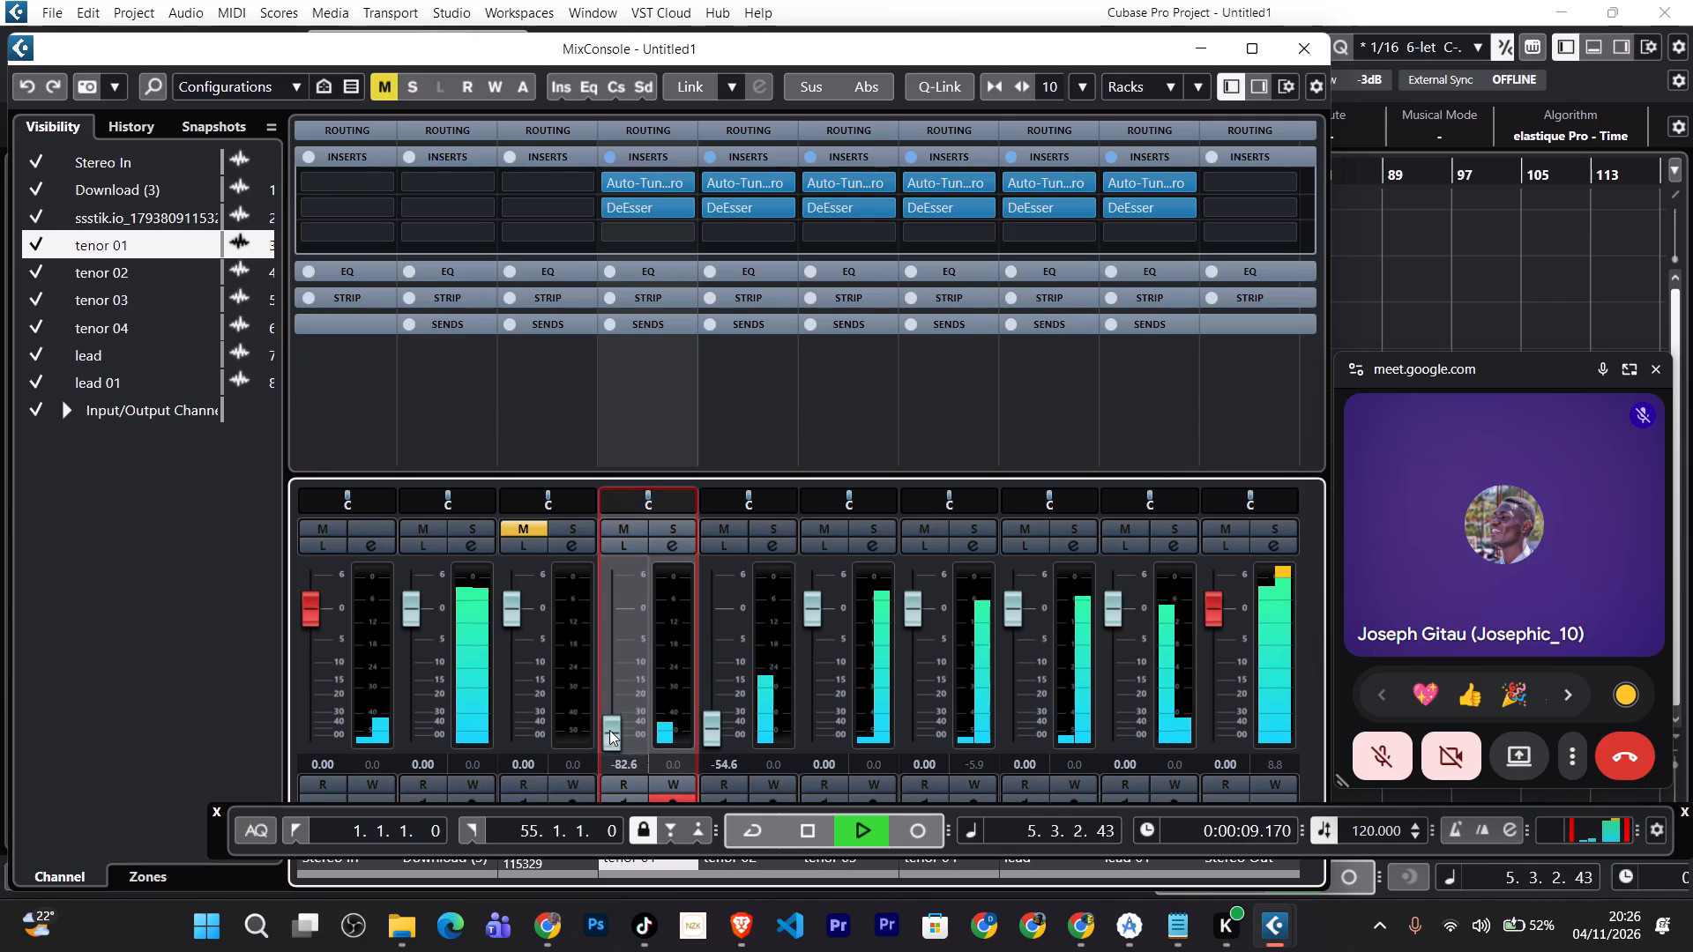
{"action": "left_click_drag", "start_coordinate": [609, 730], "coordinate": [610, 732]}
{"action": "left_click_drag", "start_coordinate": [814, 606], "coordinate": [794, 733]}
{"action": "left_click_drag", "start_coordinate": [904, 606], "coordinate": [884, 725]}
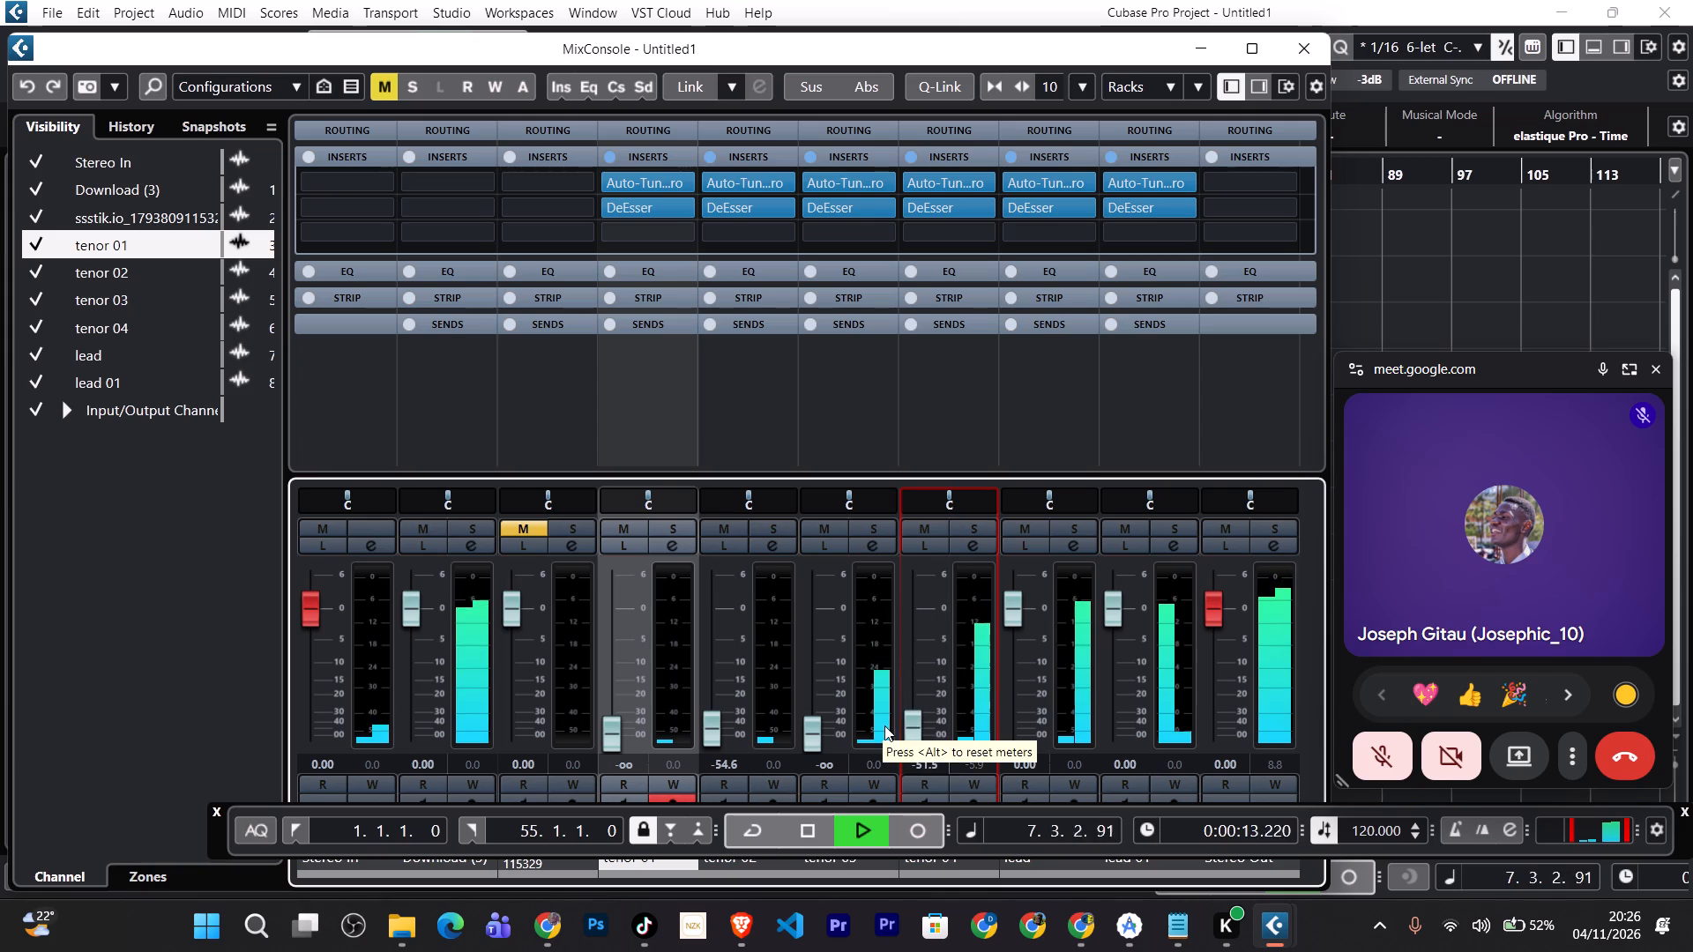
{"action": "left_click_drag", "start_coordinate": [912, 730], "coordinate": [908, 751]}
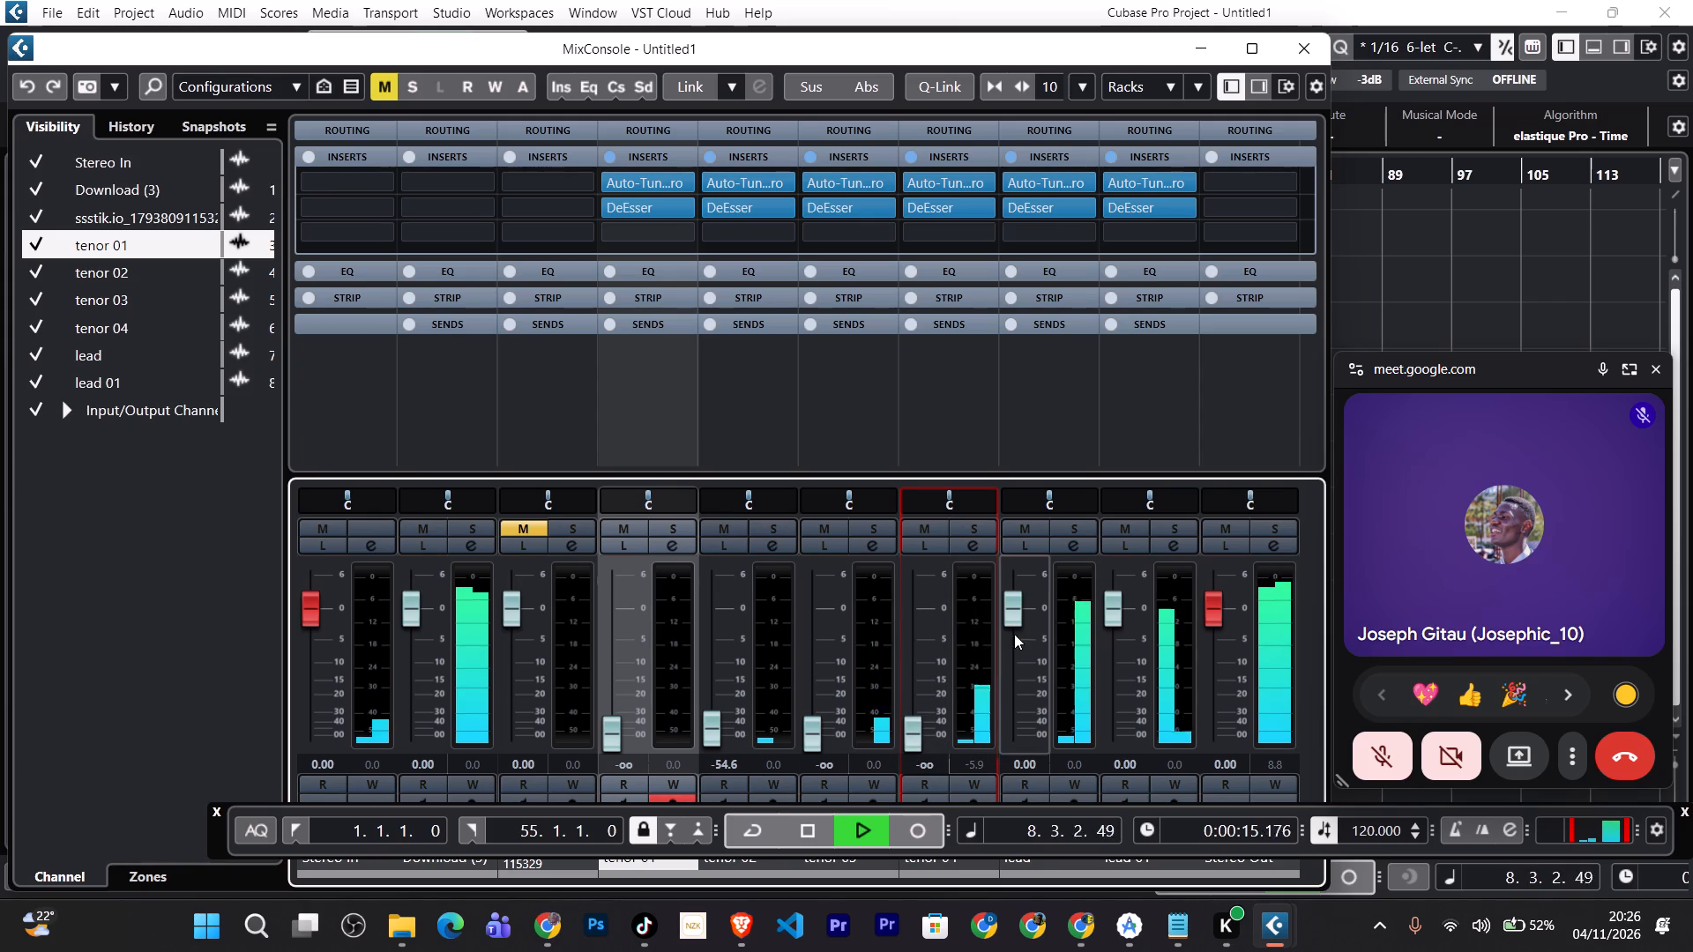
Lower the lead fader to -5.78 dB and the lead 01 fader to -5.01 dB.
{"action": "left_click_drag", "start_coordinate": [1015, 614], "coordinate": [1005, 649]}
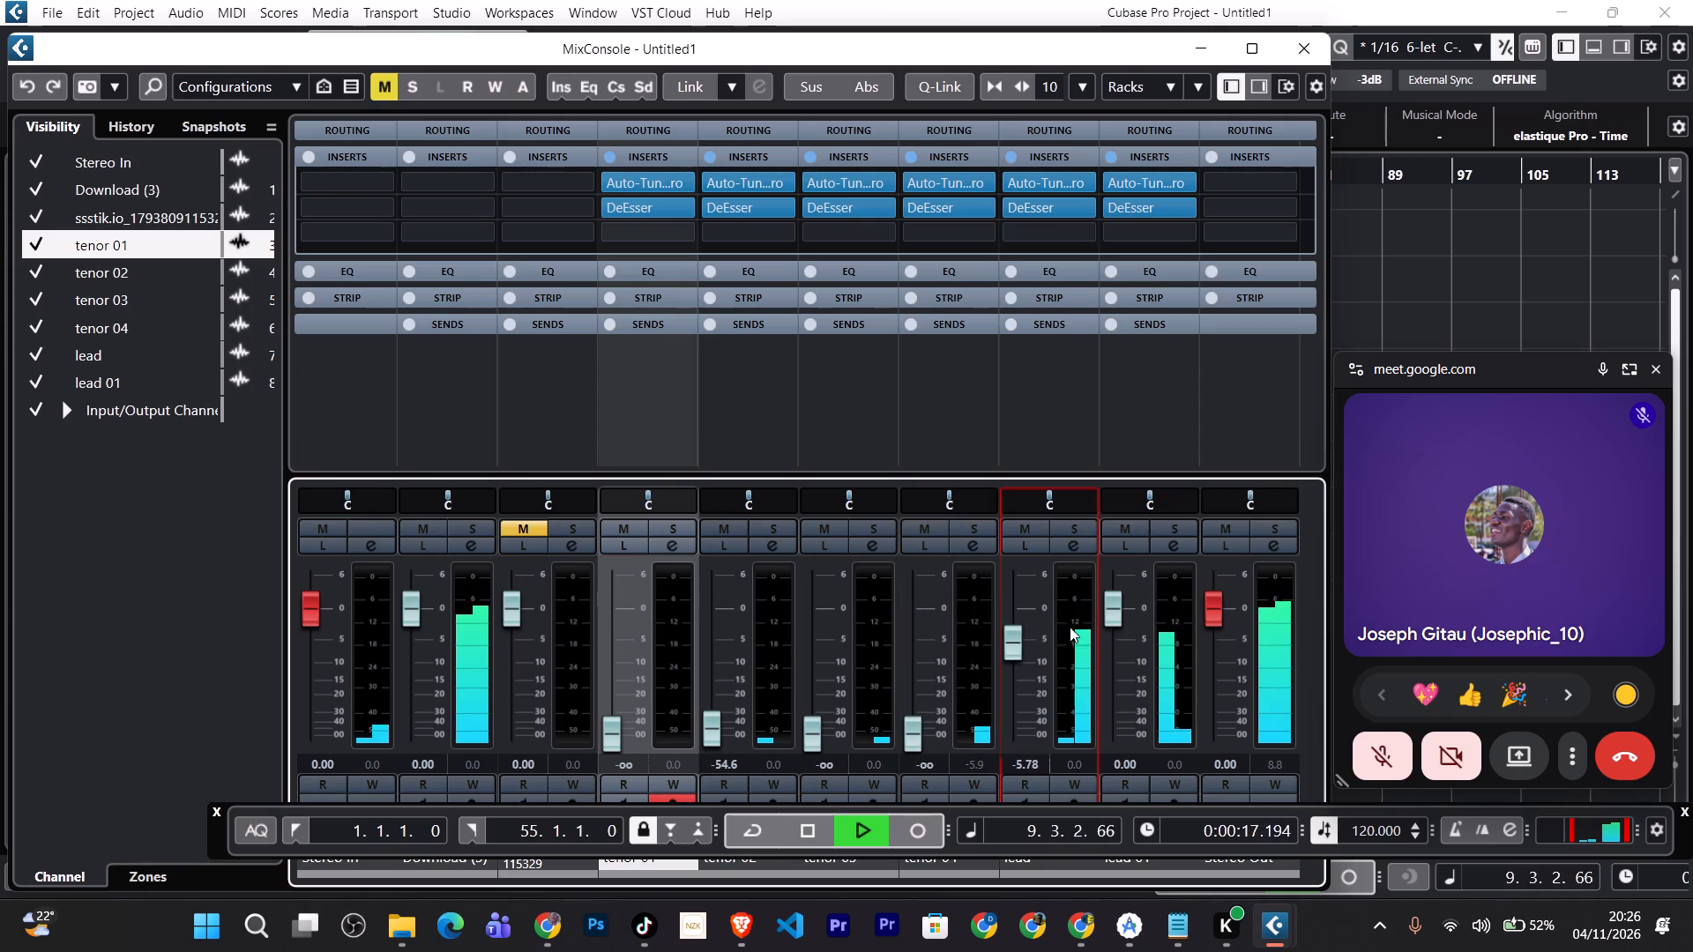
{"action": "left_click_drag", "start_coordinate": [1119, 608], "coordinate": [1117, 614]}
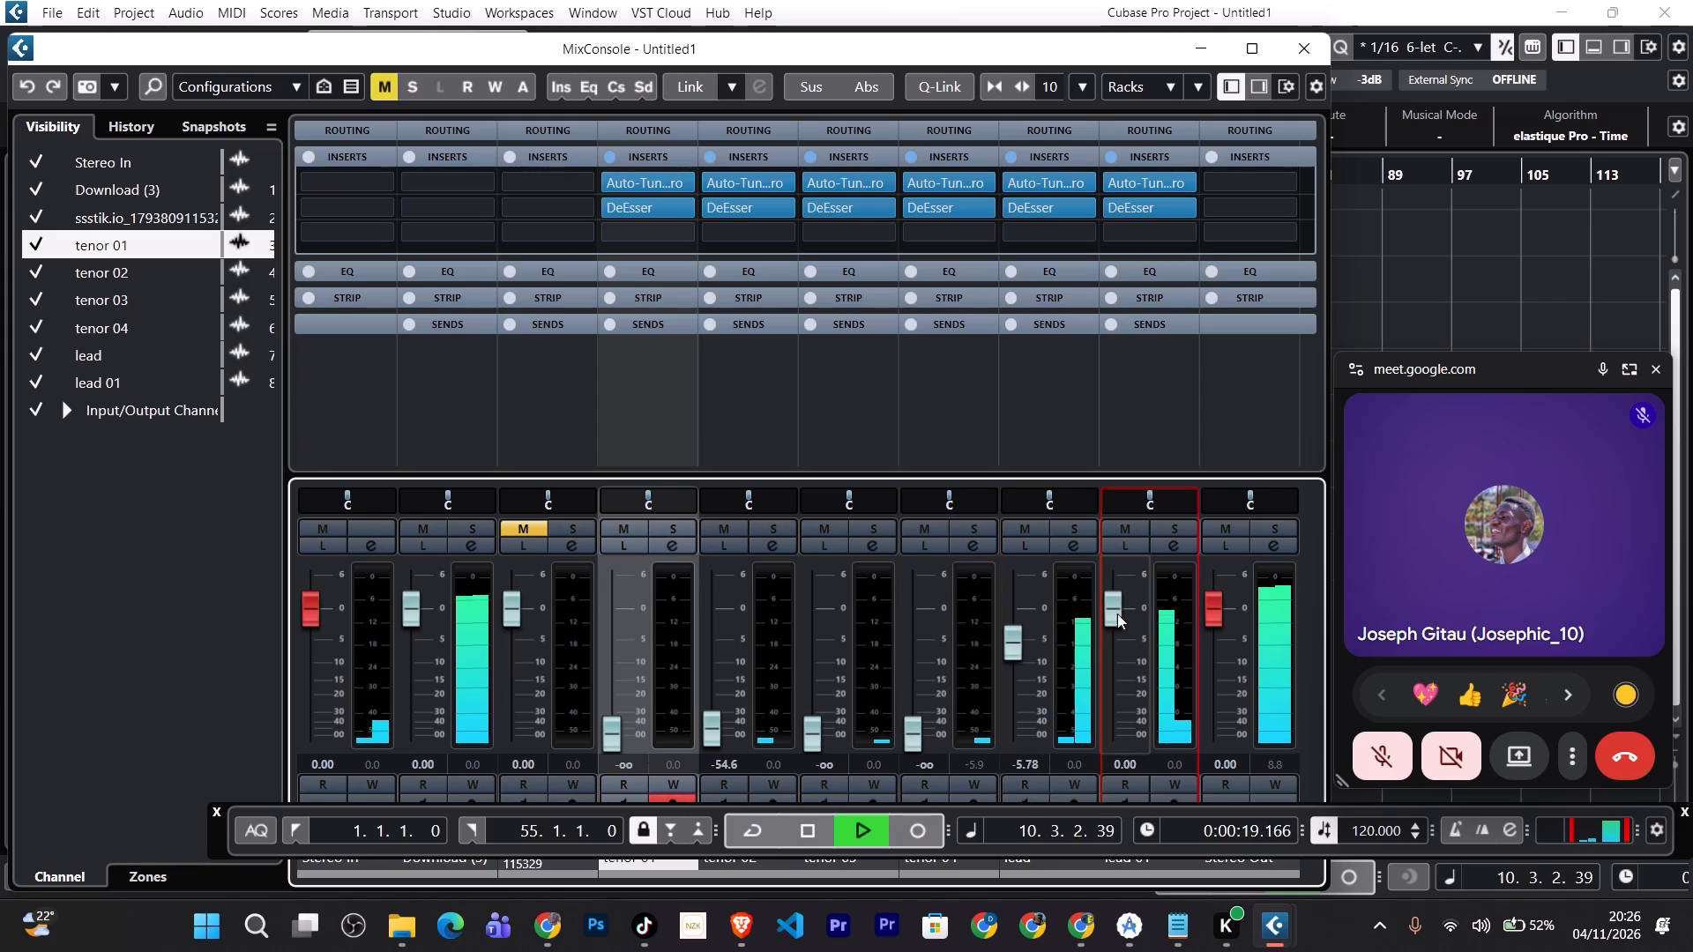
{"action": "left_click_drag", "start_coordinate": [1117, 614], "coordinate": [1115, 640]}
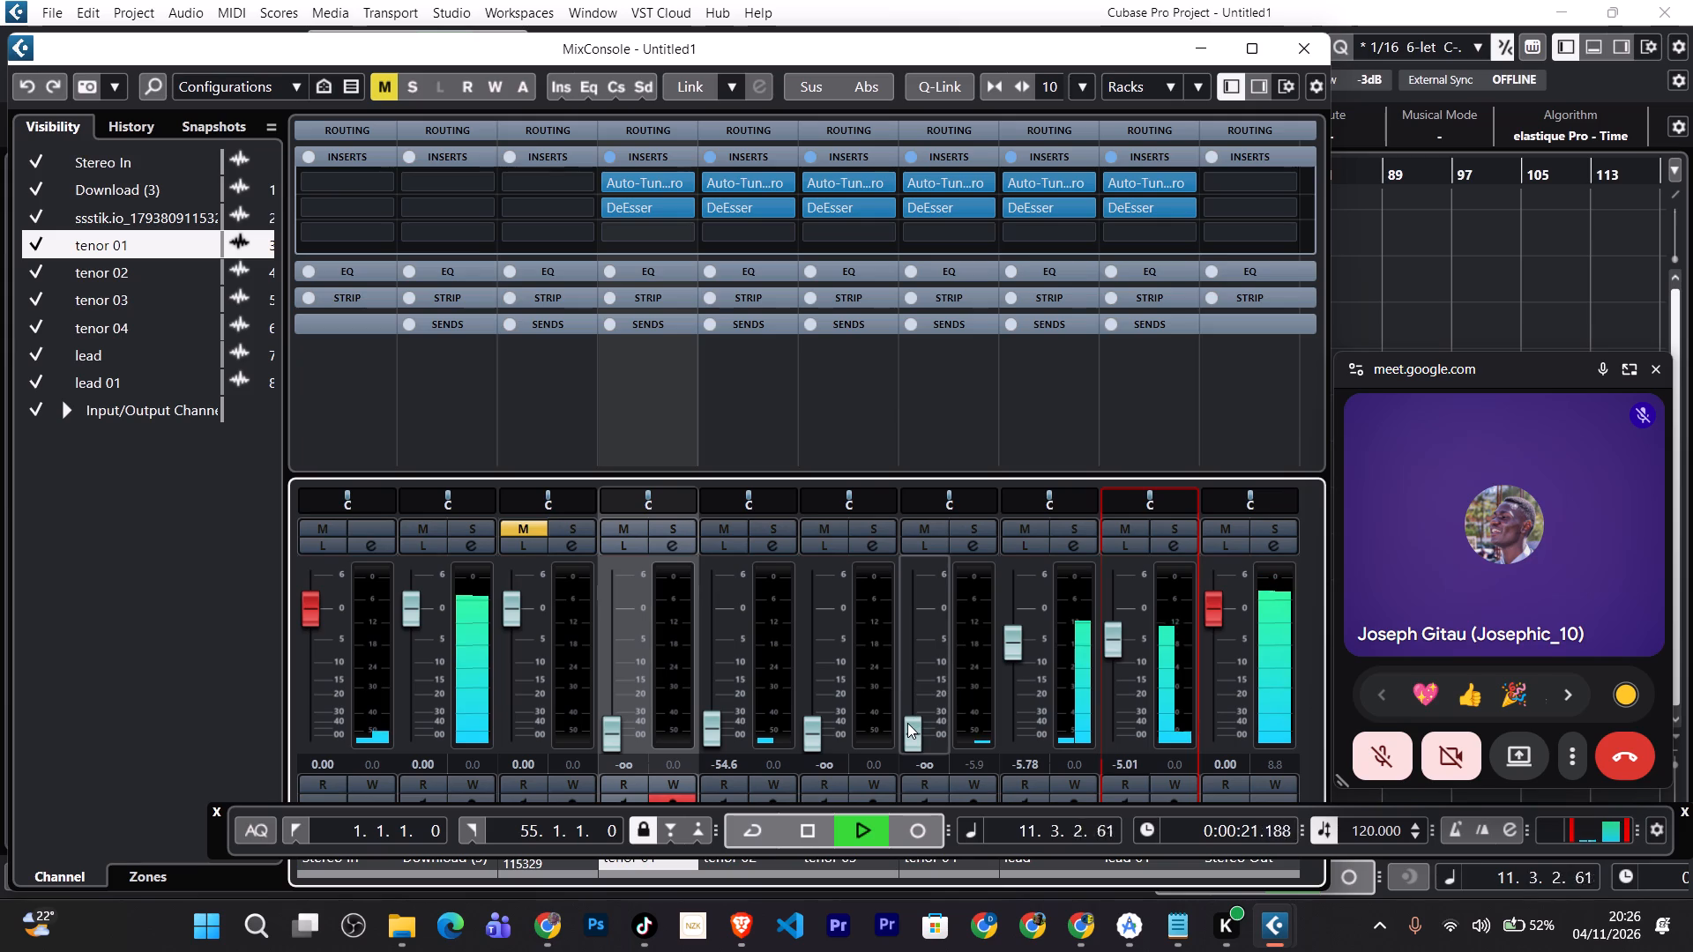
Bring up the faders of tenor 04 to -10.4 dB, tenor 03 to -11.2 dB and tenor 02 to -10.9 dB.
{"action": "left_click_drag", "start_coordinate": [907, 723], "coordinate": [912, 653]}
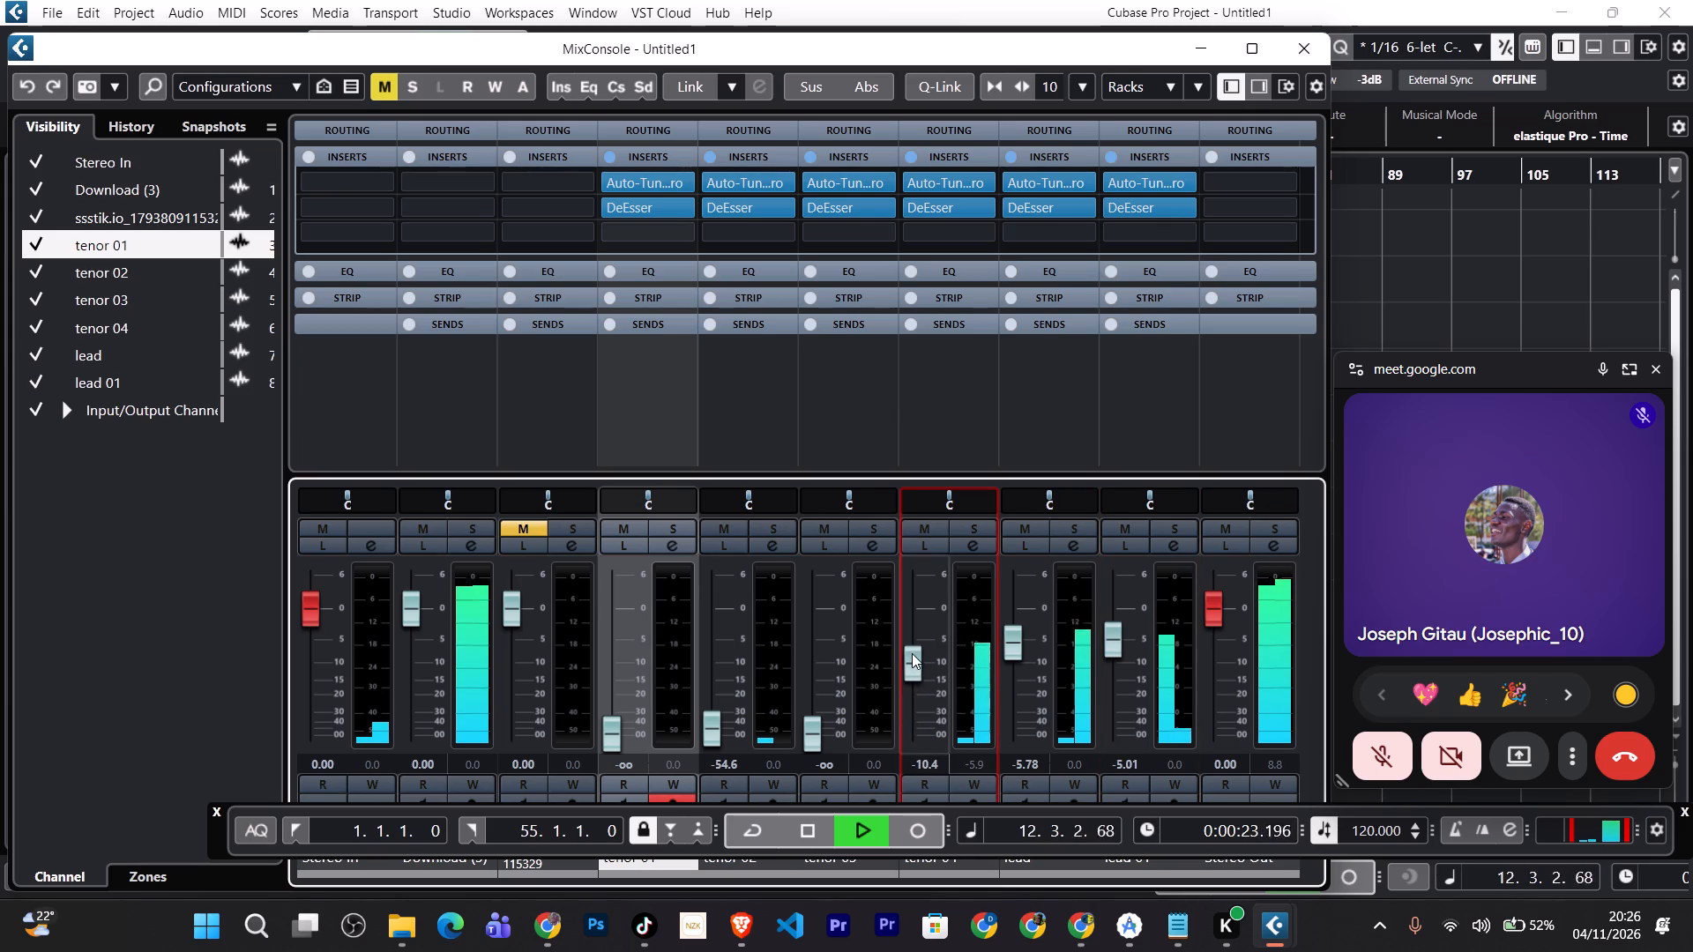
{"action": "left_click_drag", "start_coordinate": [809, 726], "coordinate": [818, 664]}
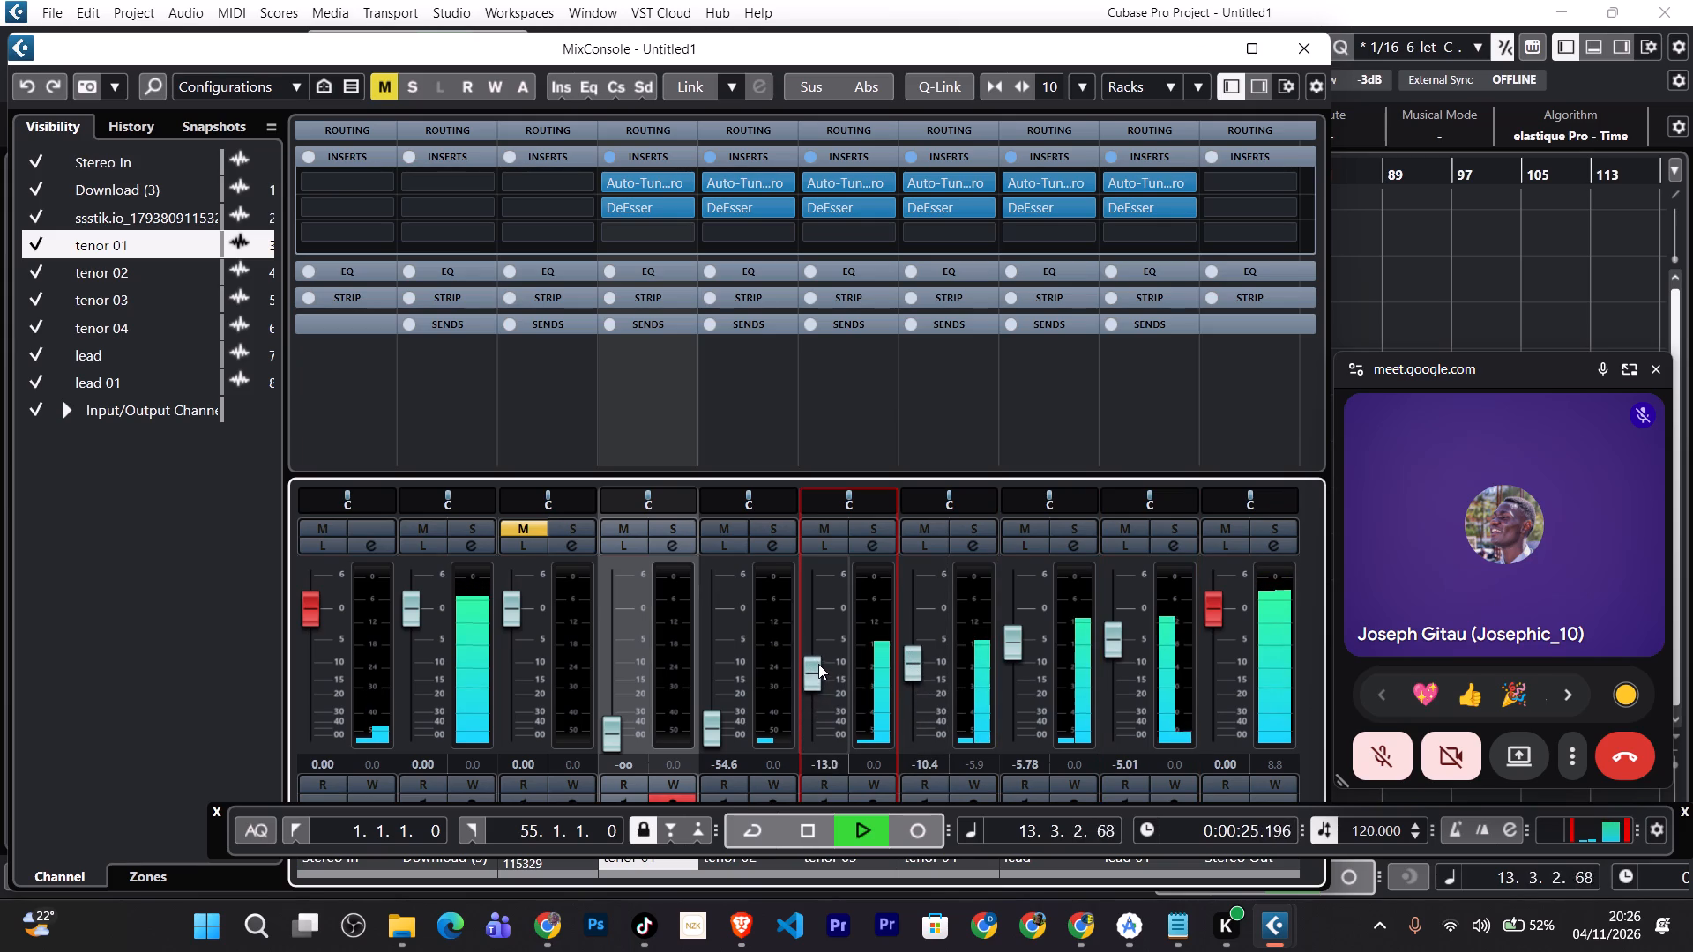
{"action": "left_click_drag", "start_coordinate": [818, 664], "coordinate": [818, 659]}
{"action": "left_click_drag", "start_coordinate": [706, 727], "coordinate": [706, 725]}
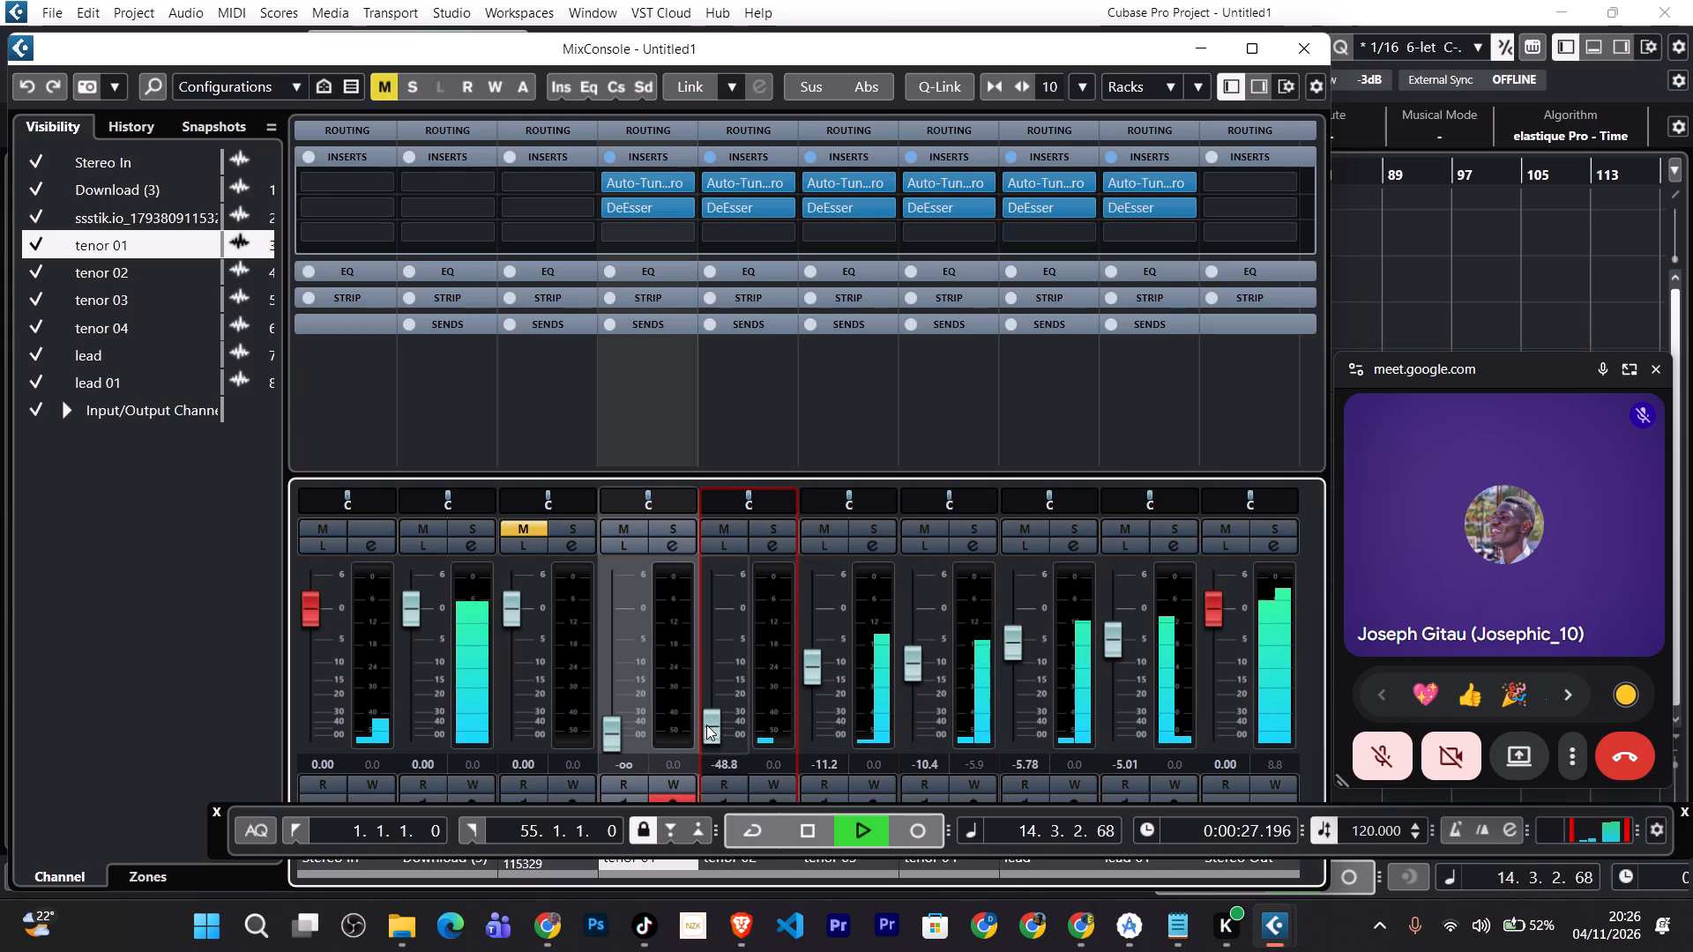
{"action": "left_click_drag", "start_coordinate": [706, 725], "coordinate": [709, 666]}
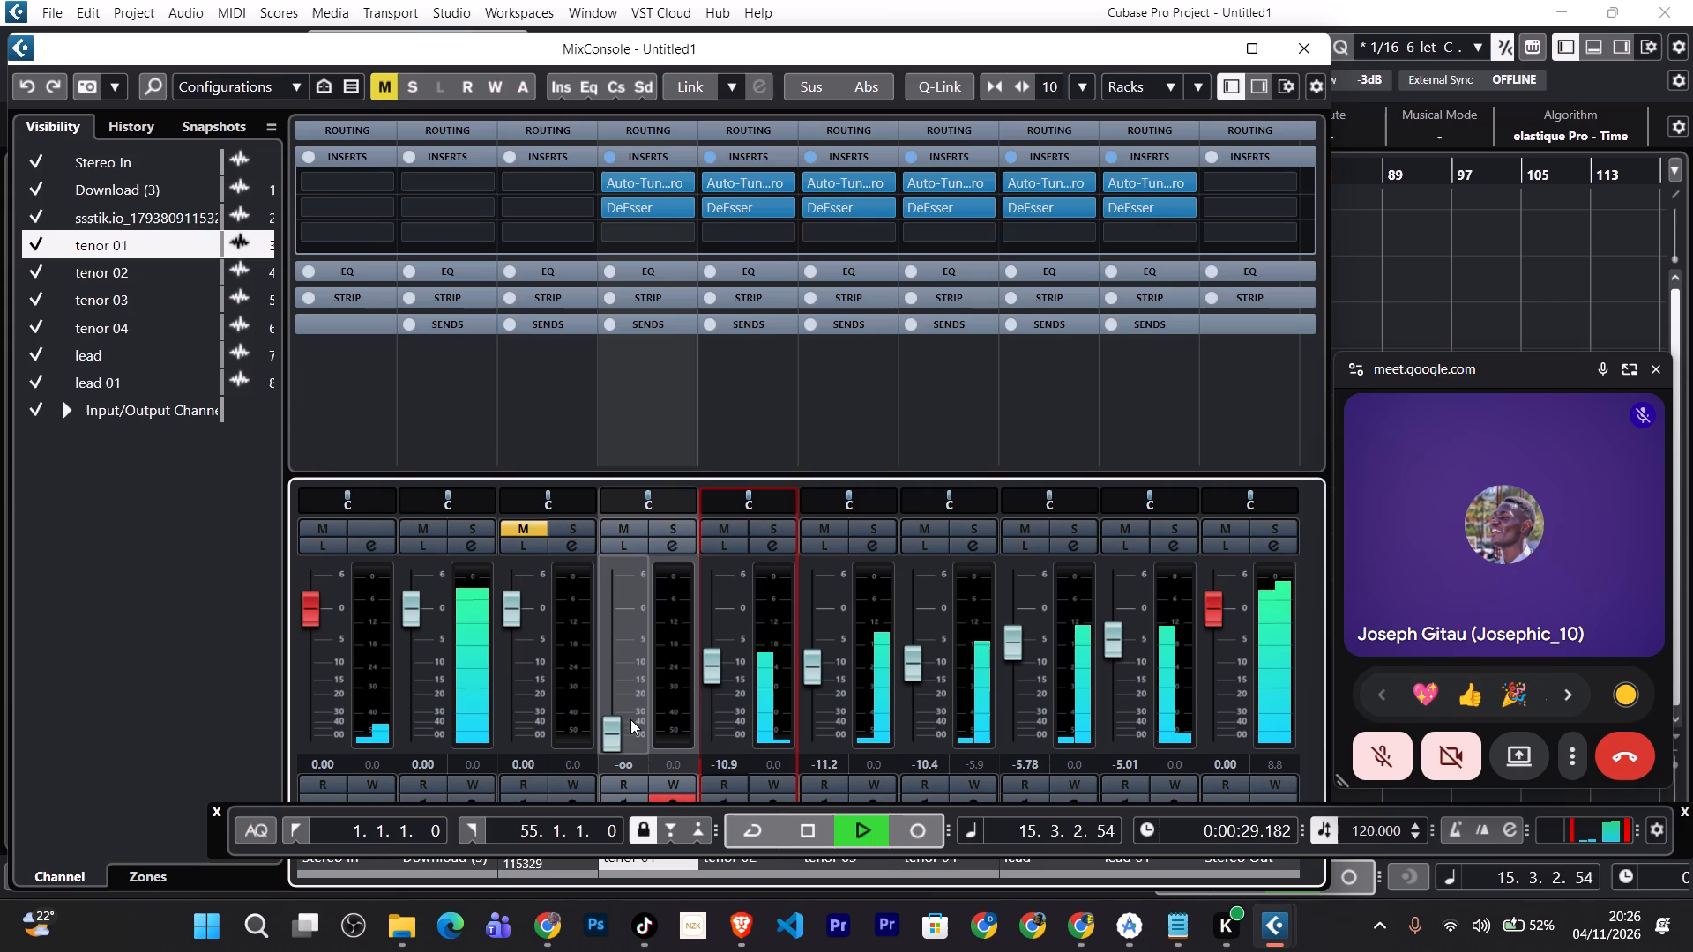
Raise the tenor 01 fader gradually to -3.04 dB while the mix plays.
{"action": "left_click_drag", "start_coordinate": [610, 726], "coordinate": [616, 654]}
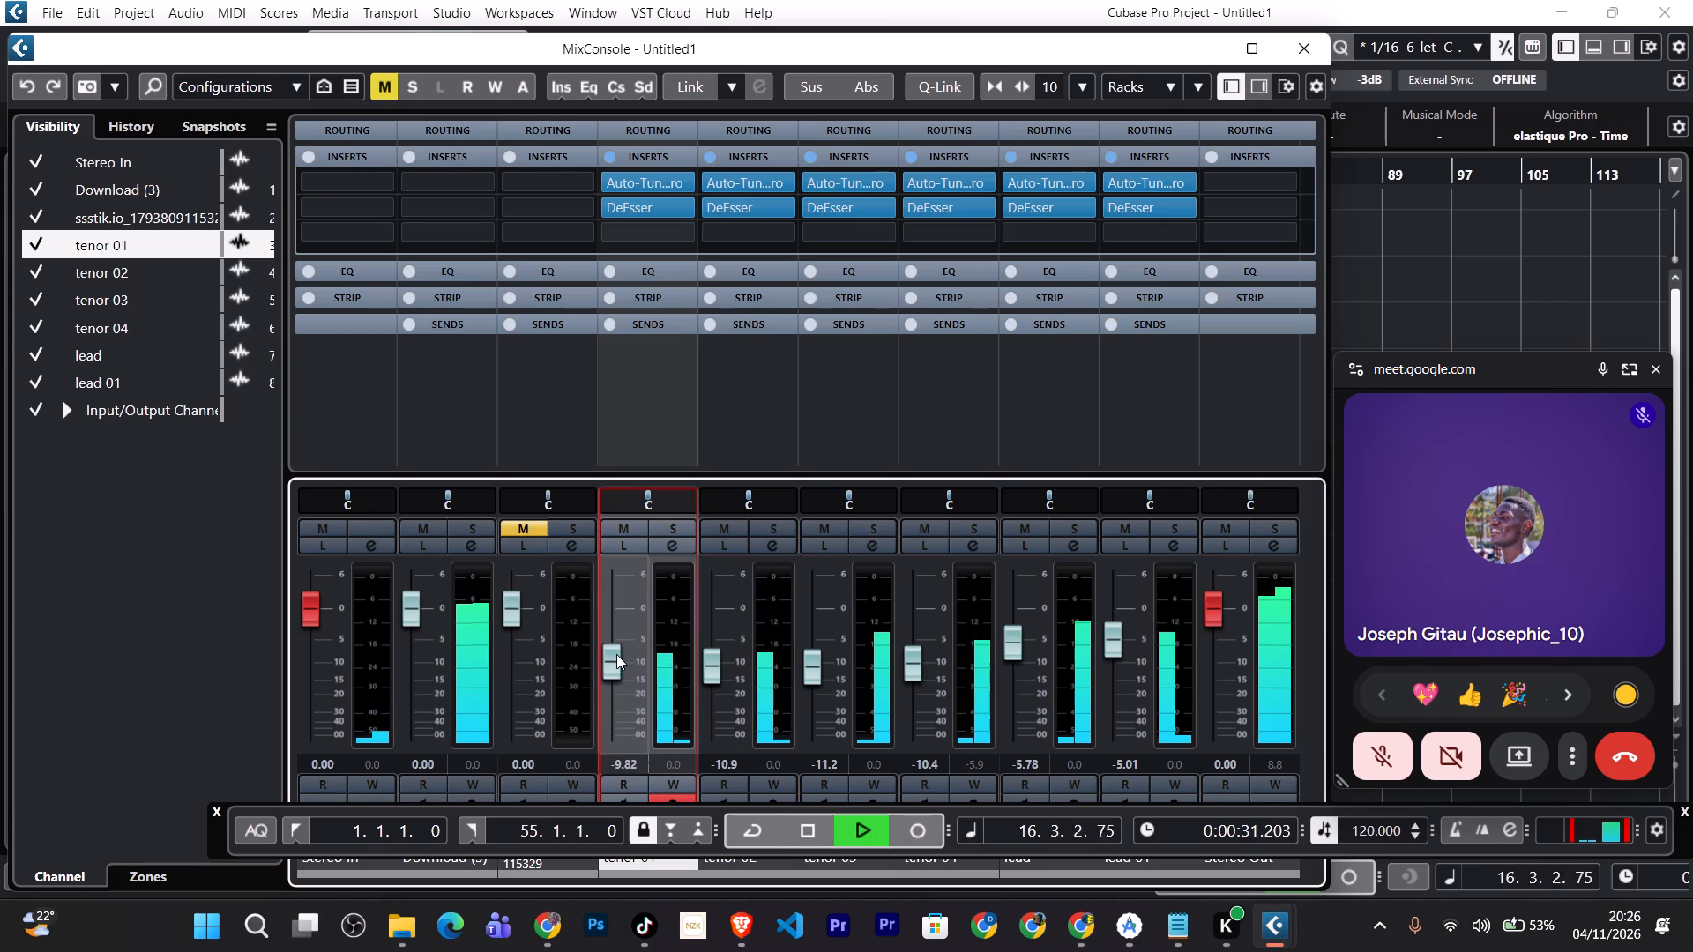
{"action": "left_click_drag", "start_coordinate": [616, 654], "coordinate": [616, 653]}
{"action": "left_click_drag", "start_coordinate": [616, 653], "coordinate": [616, 644]}
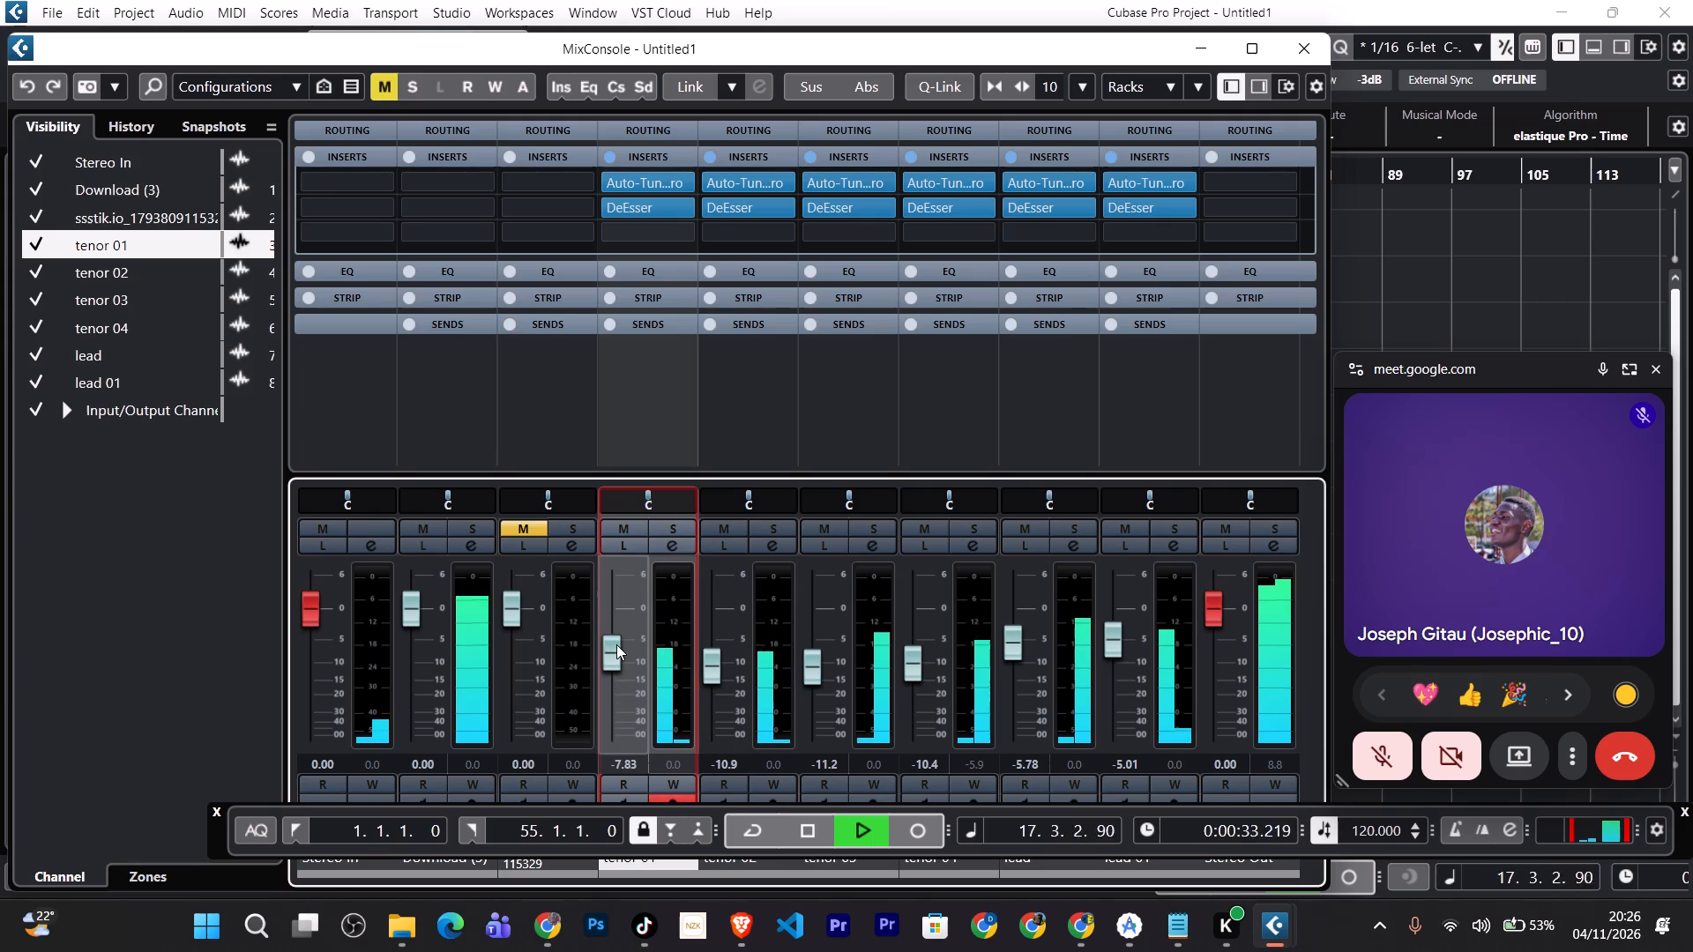
{"action": "left_click_drag", "start_coordinate": [616, 644], "coordinate": [618, 635]}
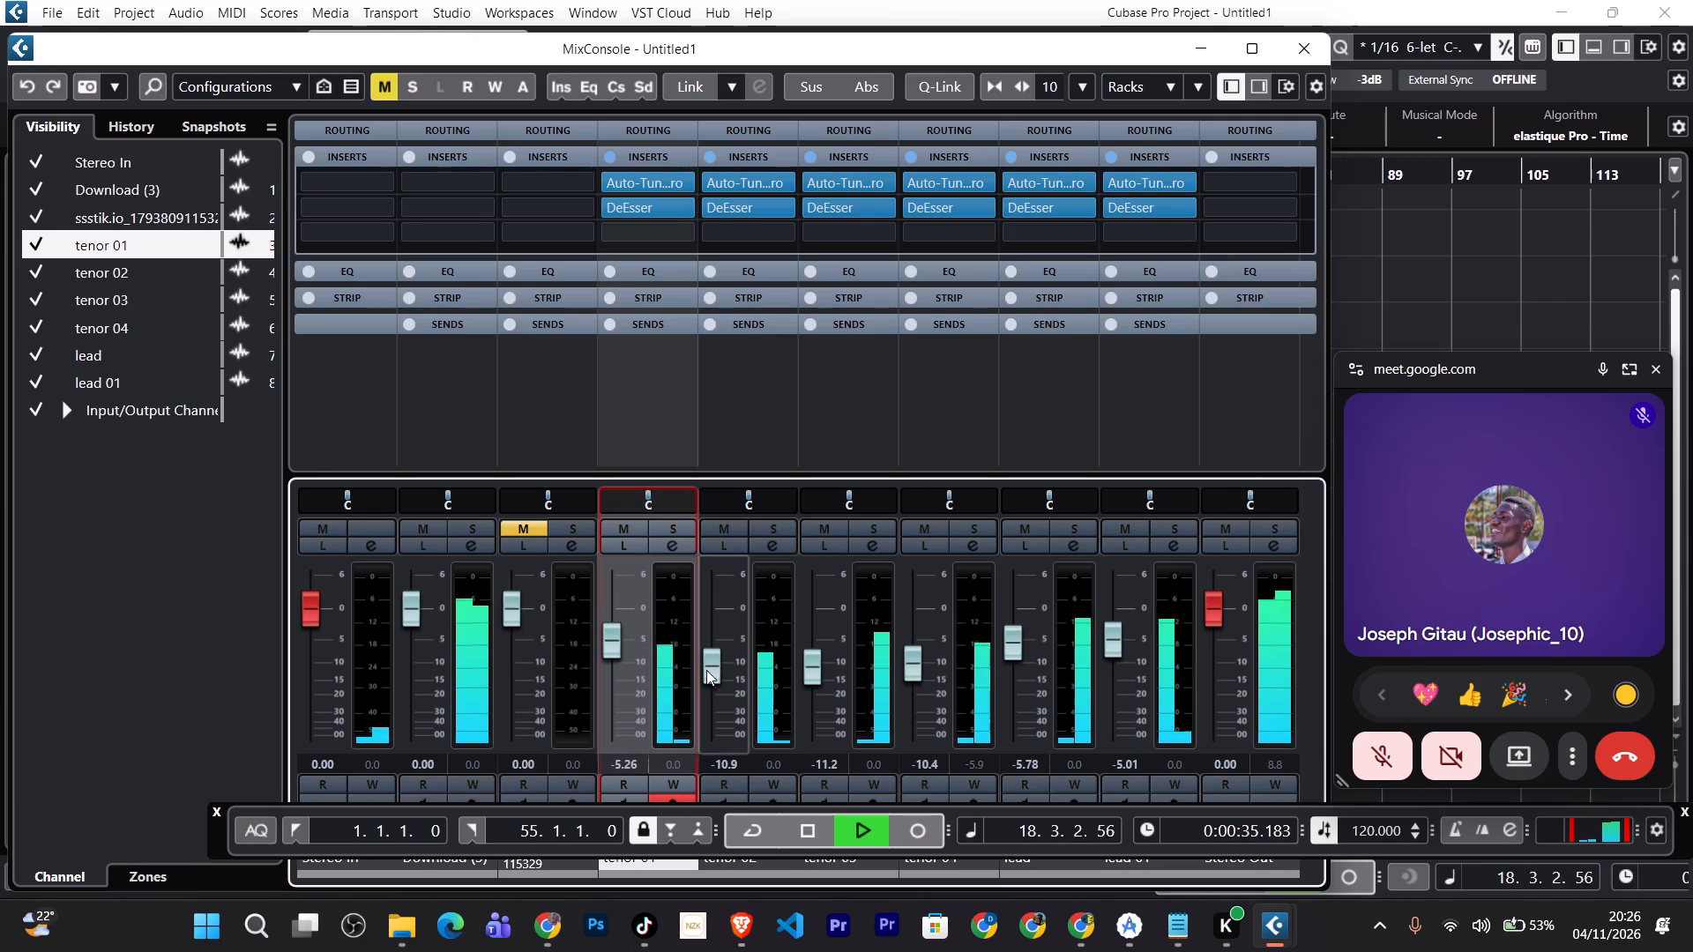
{"action": "left_click_drag", "start_coordinate": [609, 636], "coordinate": [610, 627]}
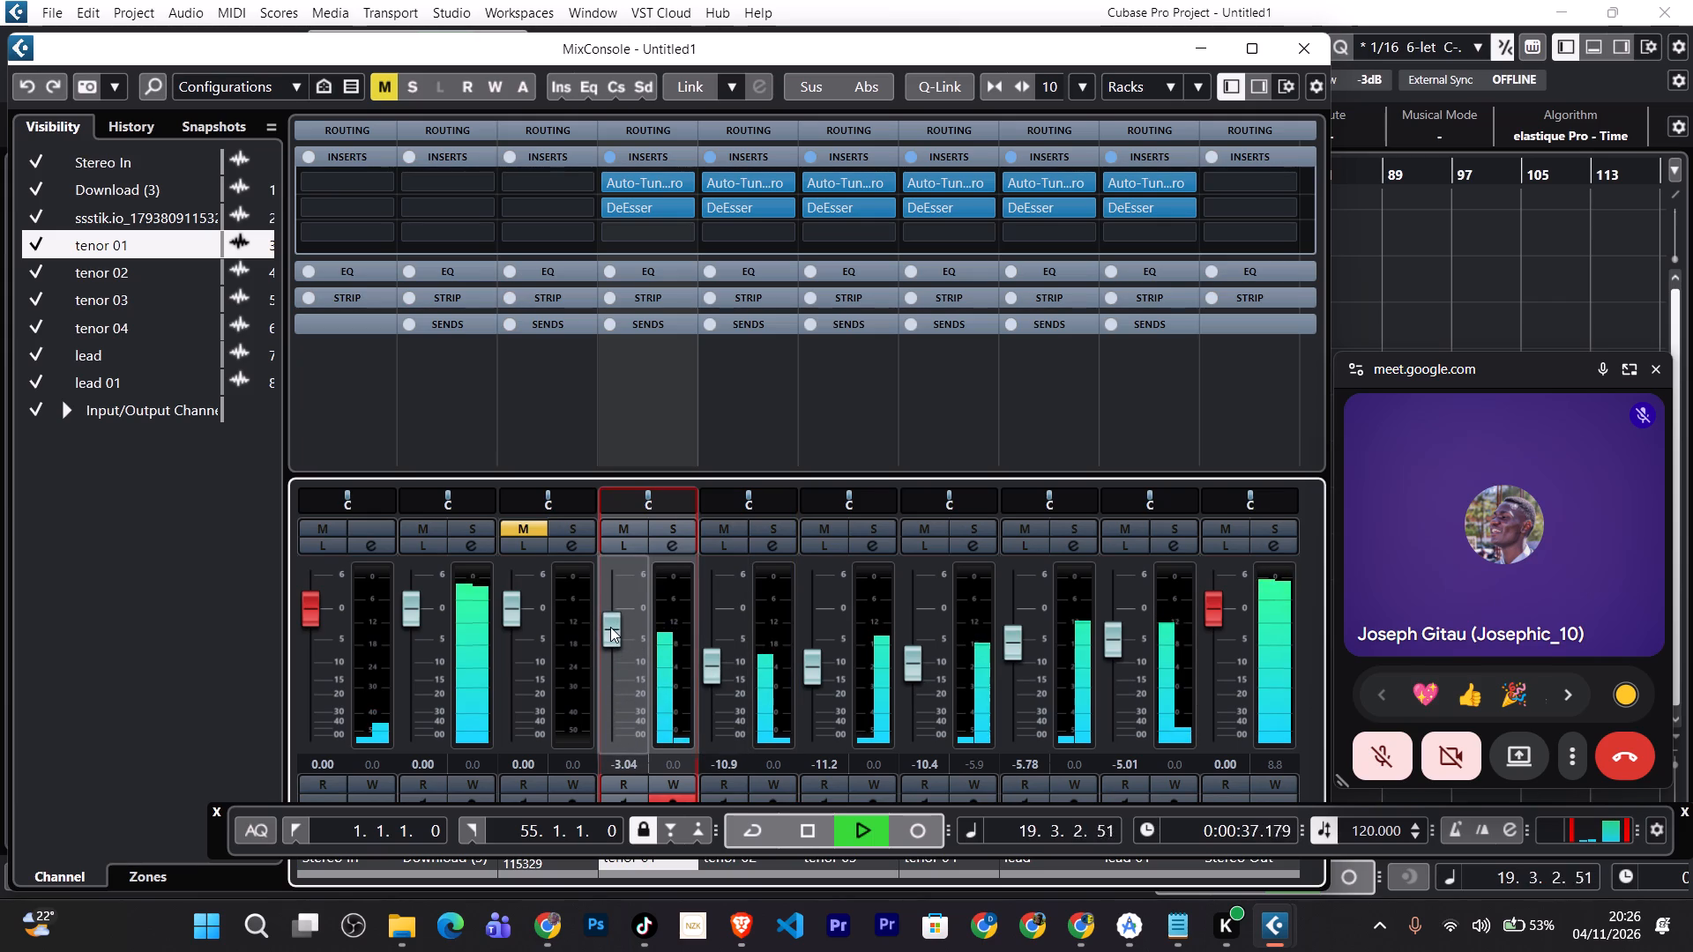
Raise the remaining tenor faders: tenor 02 to -4.31 dB, tenor 03 to -5.26 dB and tenor 04 to -4.31 dB.
{"action": "left_click_drag", "start_coordinate": [712, 662], "coordinate": [711, 636]}
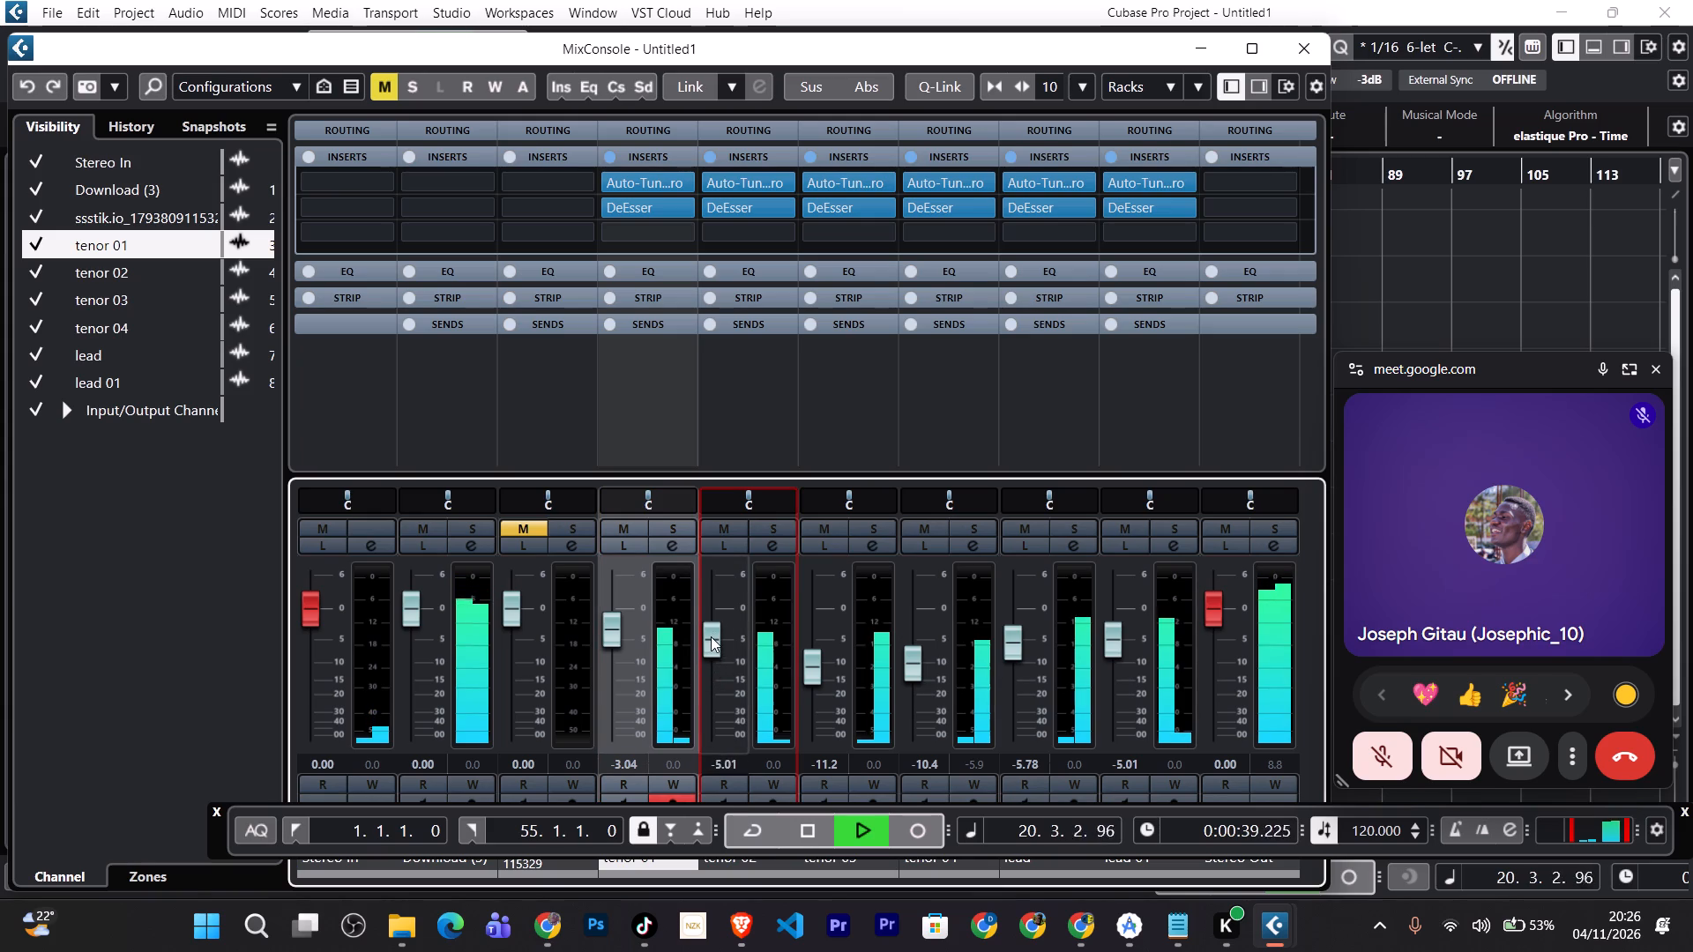
{"action": "left_click_drag", "start_coordinate": [711, 636], "coordinate": [710, 633]}
{"action": "left_click_drag", "start_coordinate": [819, 666], "coordinate": [815, 641]}
{"action": "left_click_drag", "start_coordinate": [916, 660], "coordinate": [912, 643]}
{"action": "left_click_drag", "start_coordinate": [912, 643], "coordinate": [912, 638]}
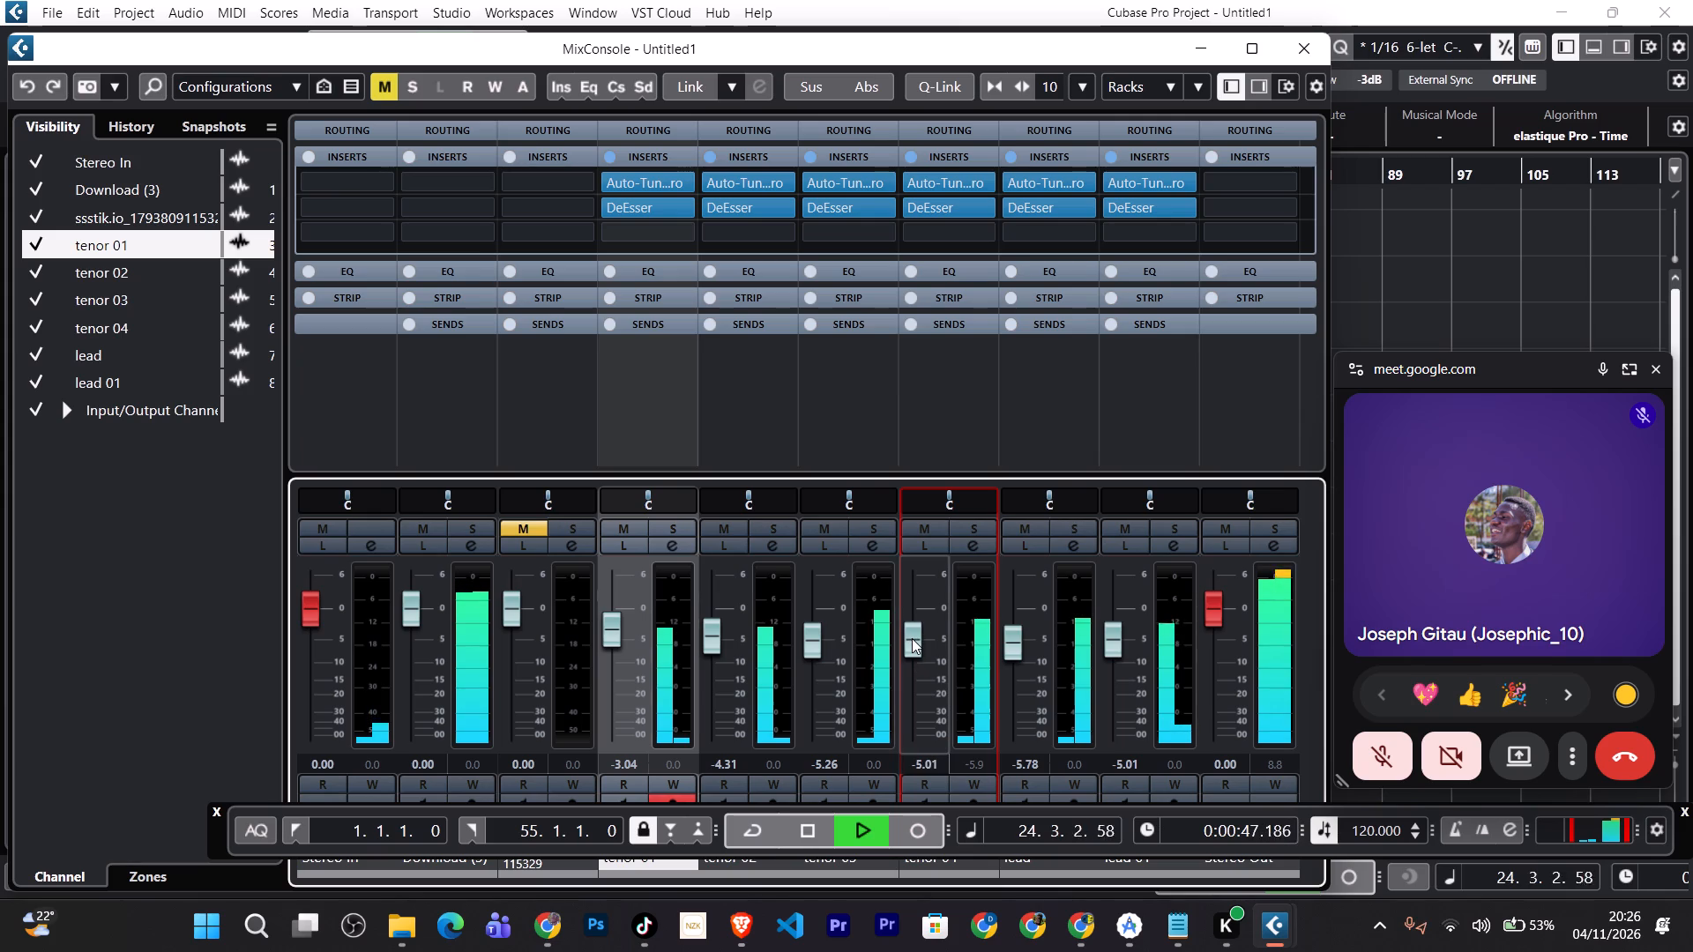
{"action": "left_click_drag", "start_coordinate": [912, 638], "coordinate": [912, 635]}
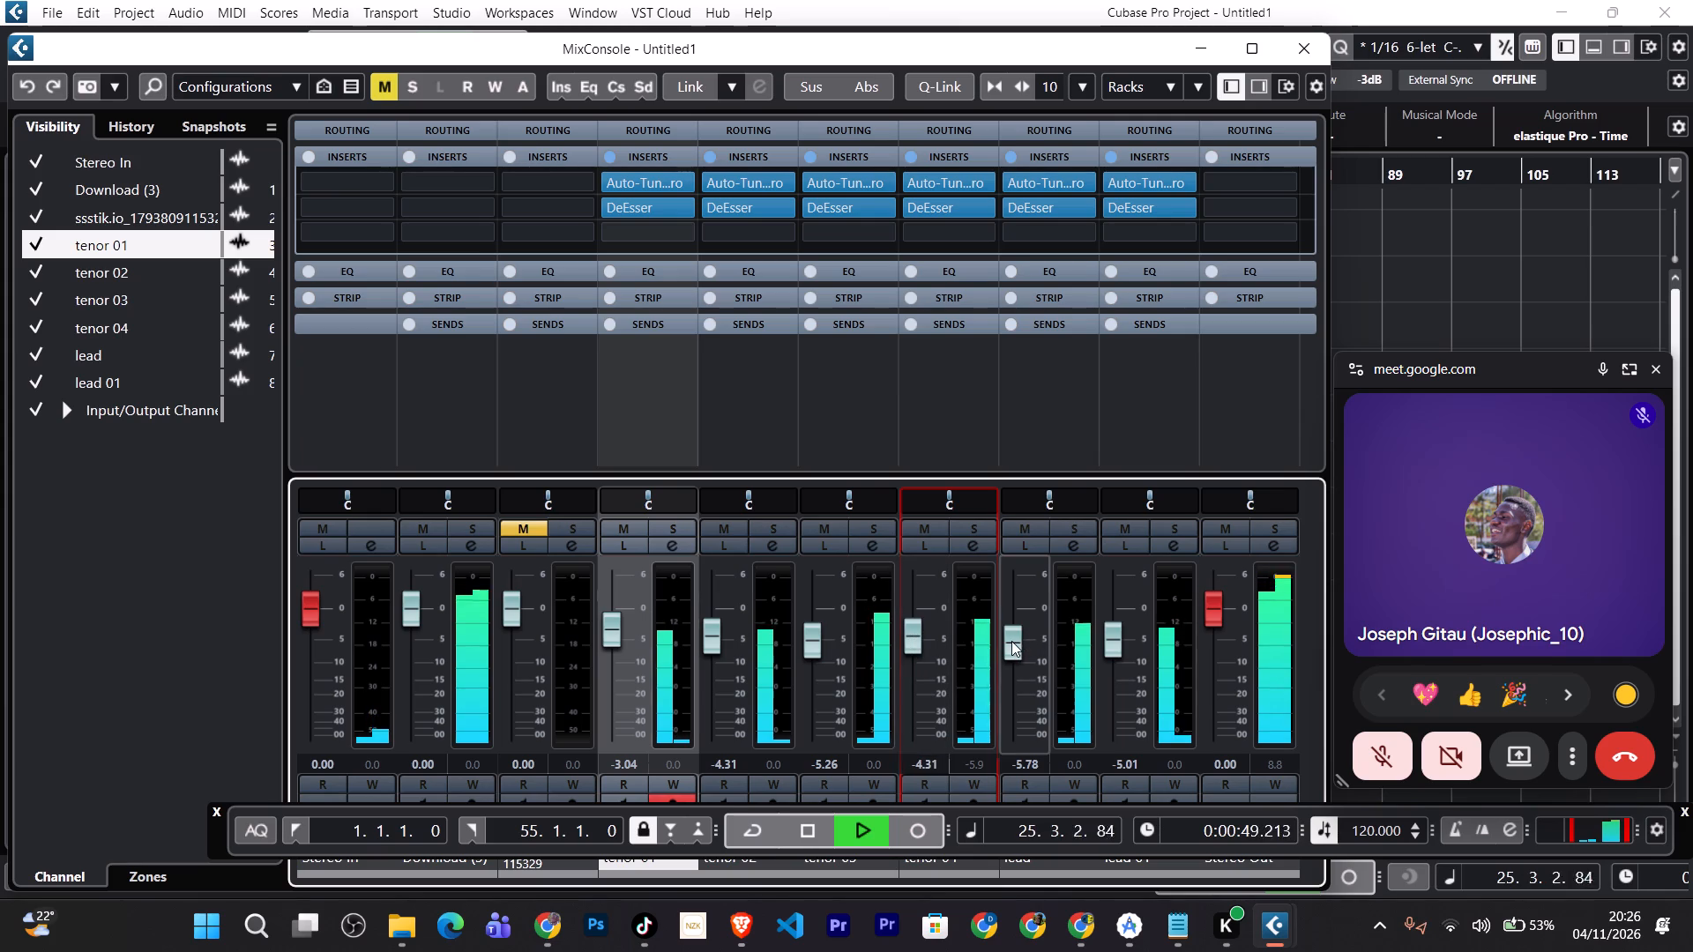
Raise the lead fader to -0.09 dB and the lead 01 fader to 0.38 dB.
{"action": "left_click_drag", "start_coordinate": [1011, 641], "coordinate": [1011, 628]}
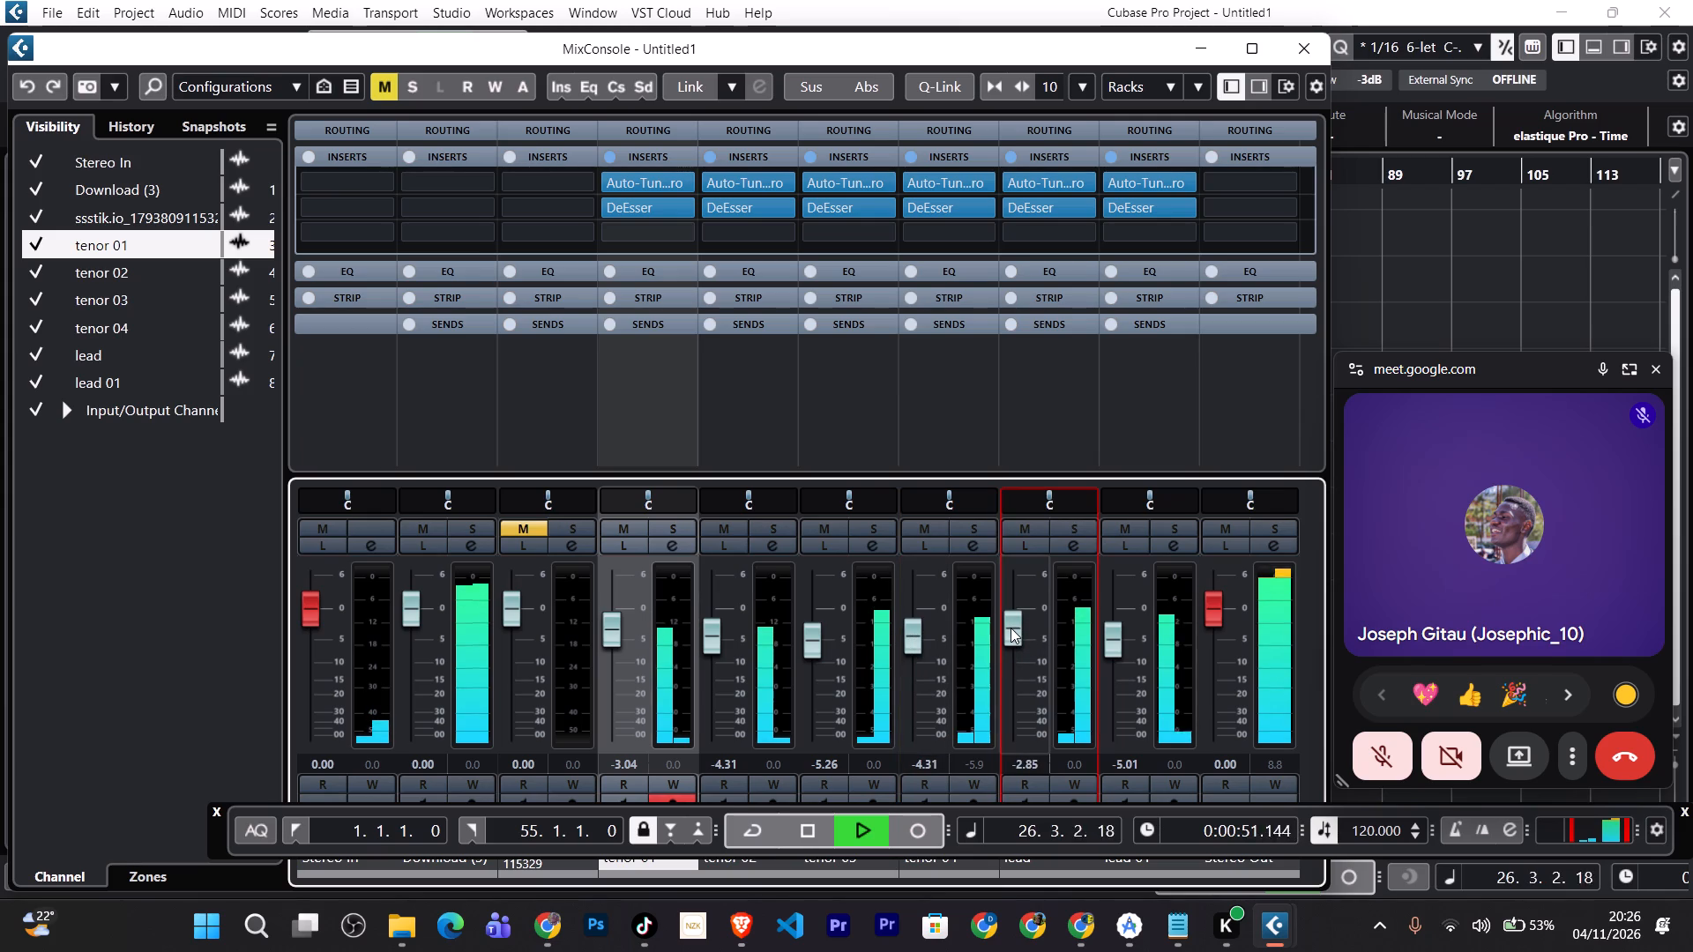
{"action": "left_click_drag", "start_coordinate": [1114, 628], "coordinate": [1114, 603]}
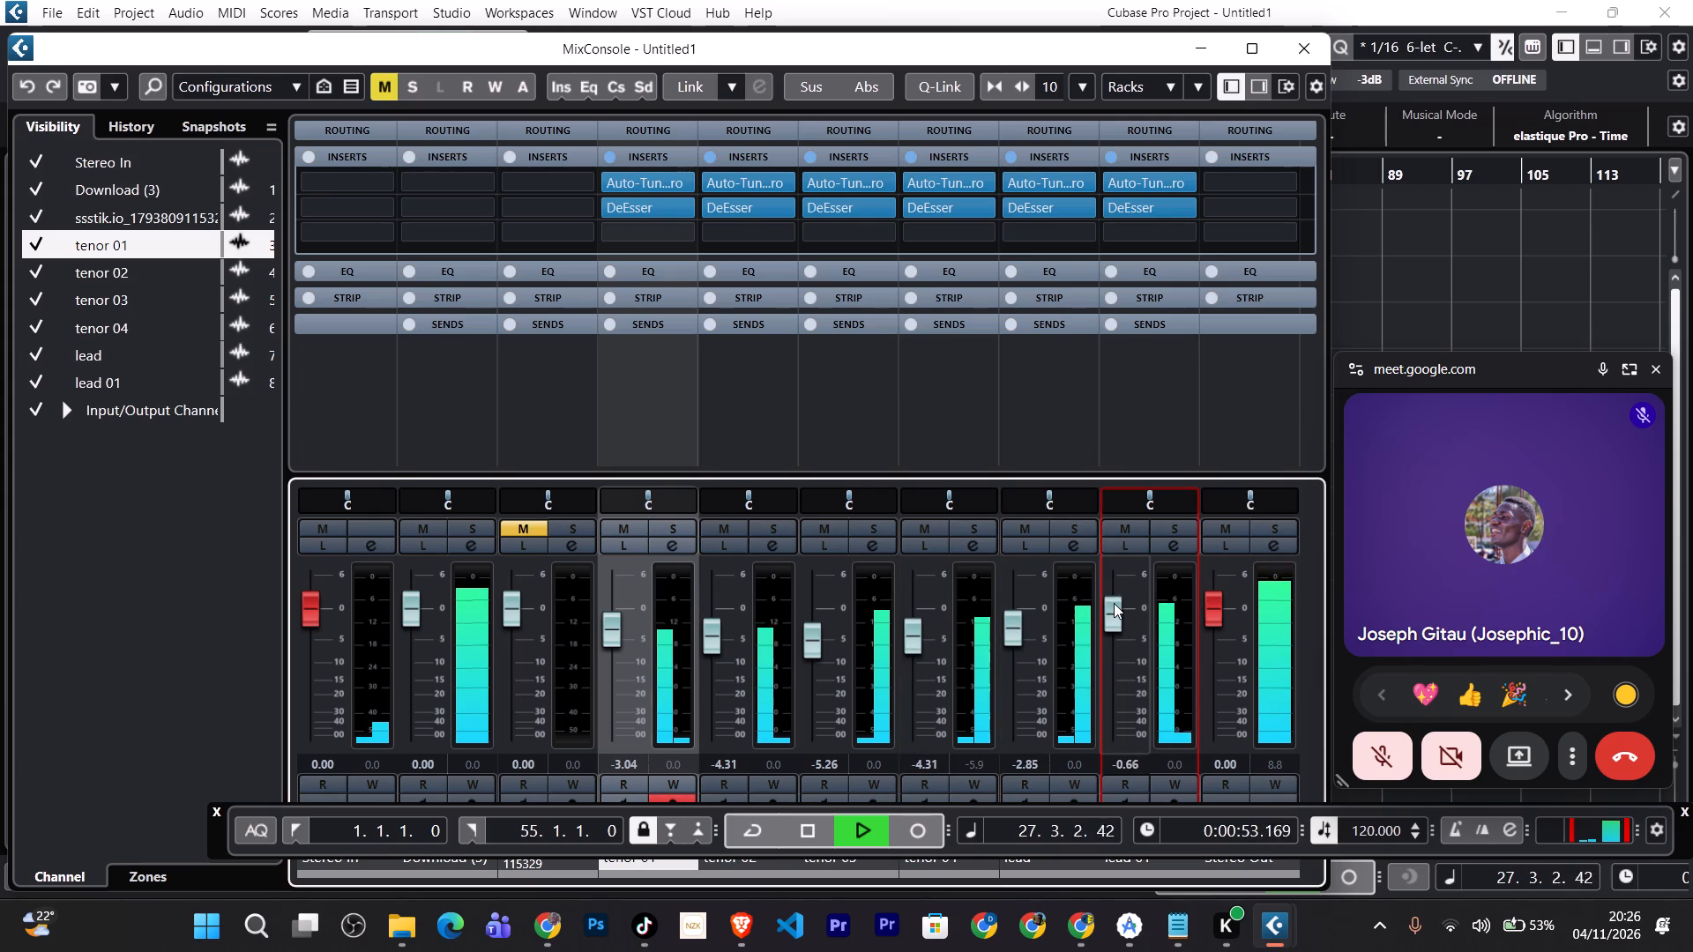
{"action": "left_click_drag", "start_coordinate": [1114, 603], "coordinate": [1114, 599]}
{"action": "left_click_drag", "start_coordinate": [1017, 626], "coordinate": [1017, 622]}
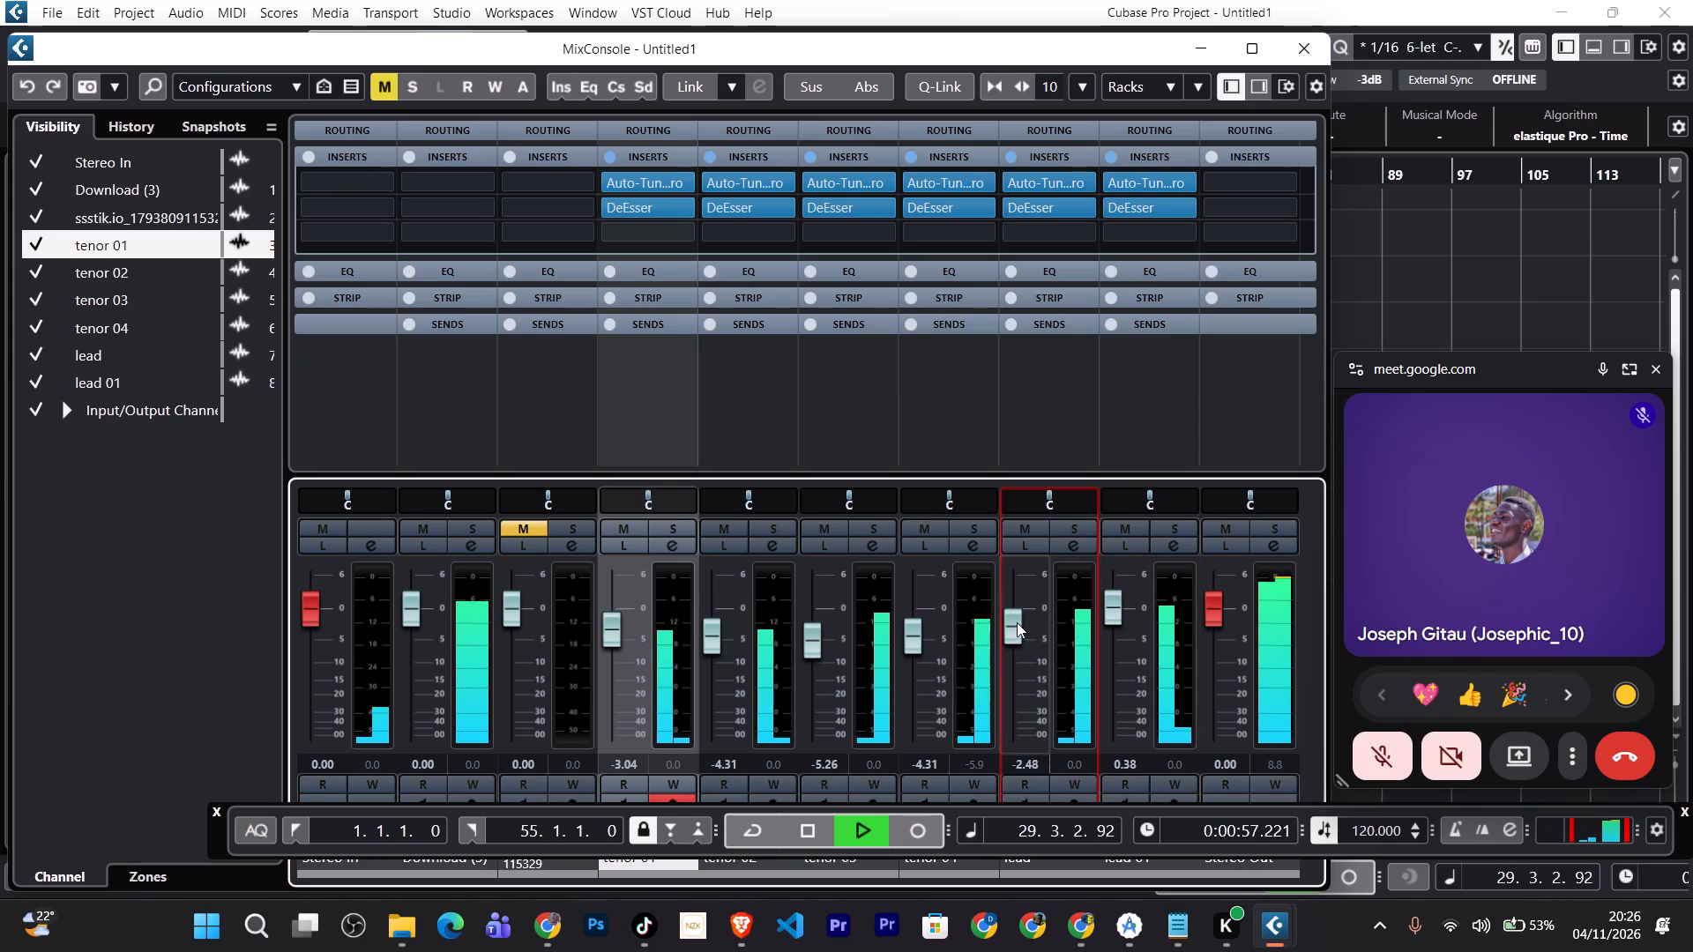
{"action": "left_click_drag", "start_coordinate": [1017, 622], "coordinate": [1016, 608]}
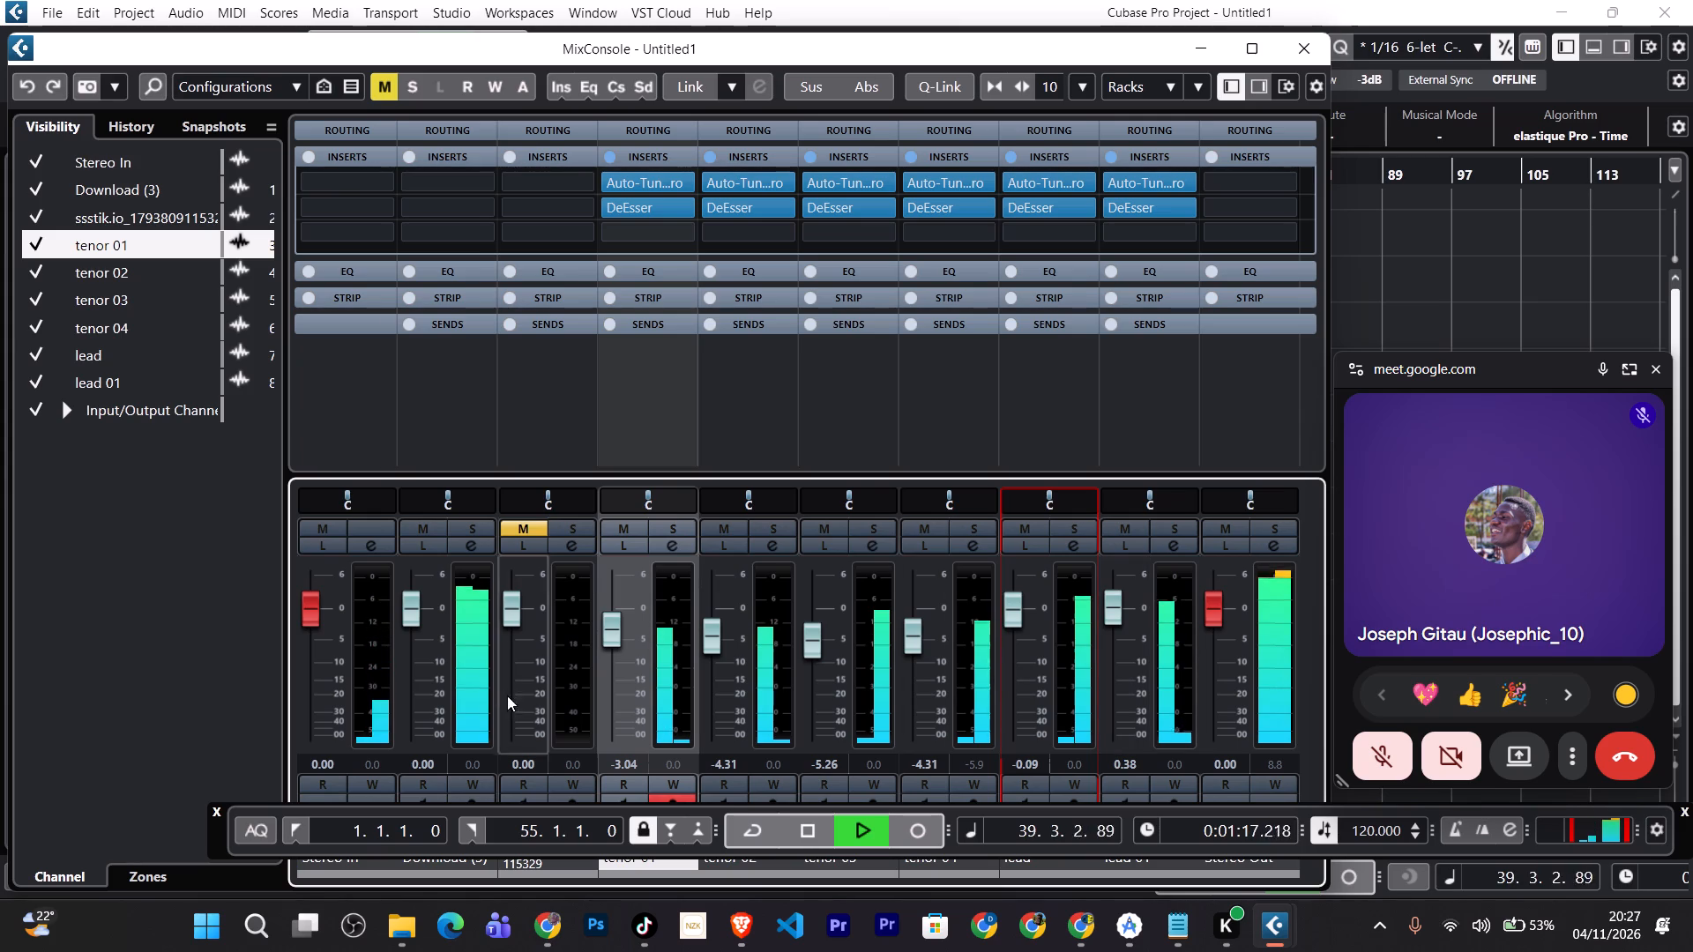
Unmute the ssstik.io reference track briefly to compare it with the mix, and mute it again.
{"action": "left_click", "coordinate": [516, 532]}
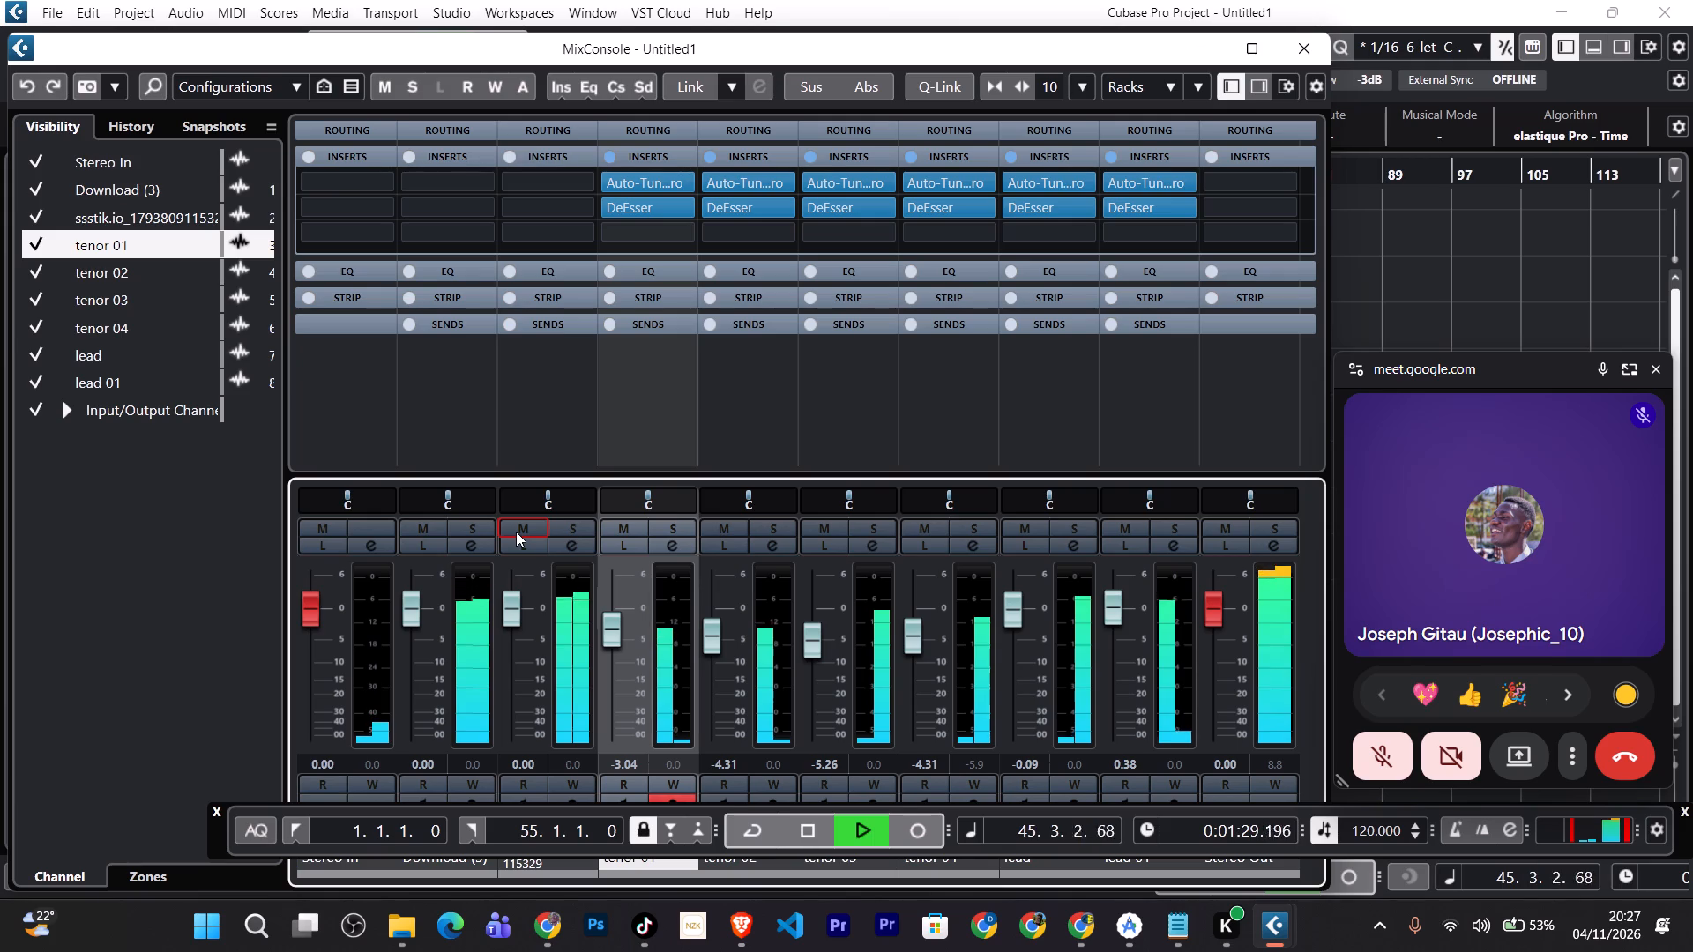
{"action": "left_click", "coordinate": [516, 532]}
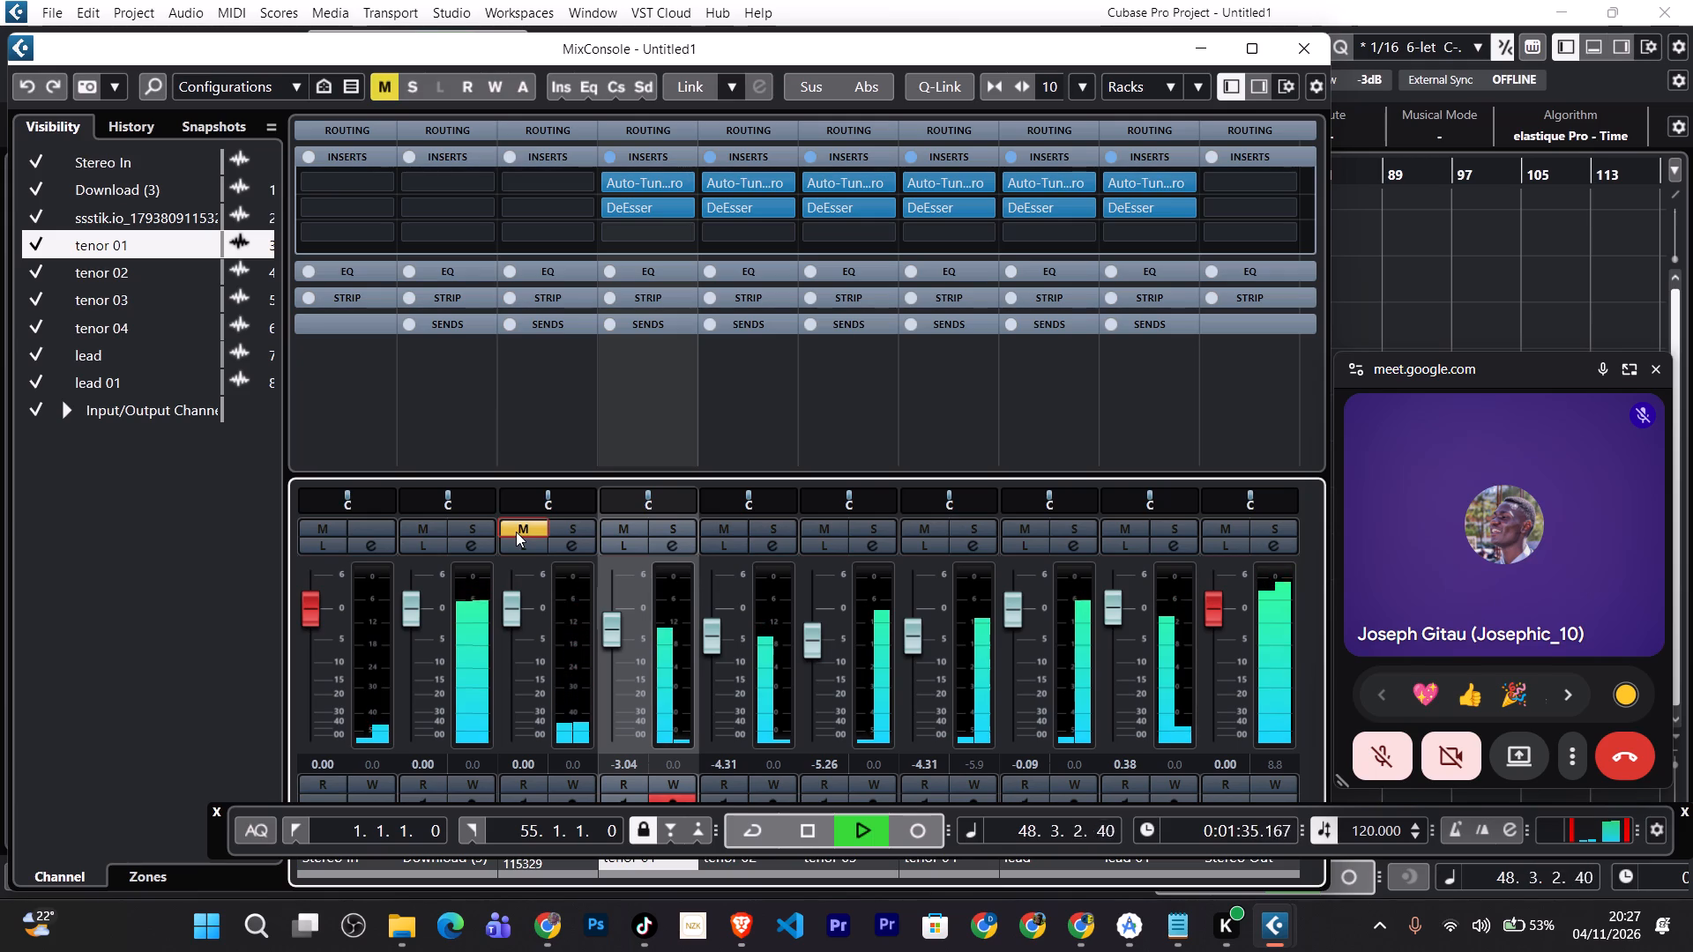
Restart playback from the beginning to audition the rebalanced vocals and return to the project window.
{"action": "type", "text": "bb"}
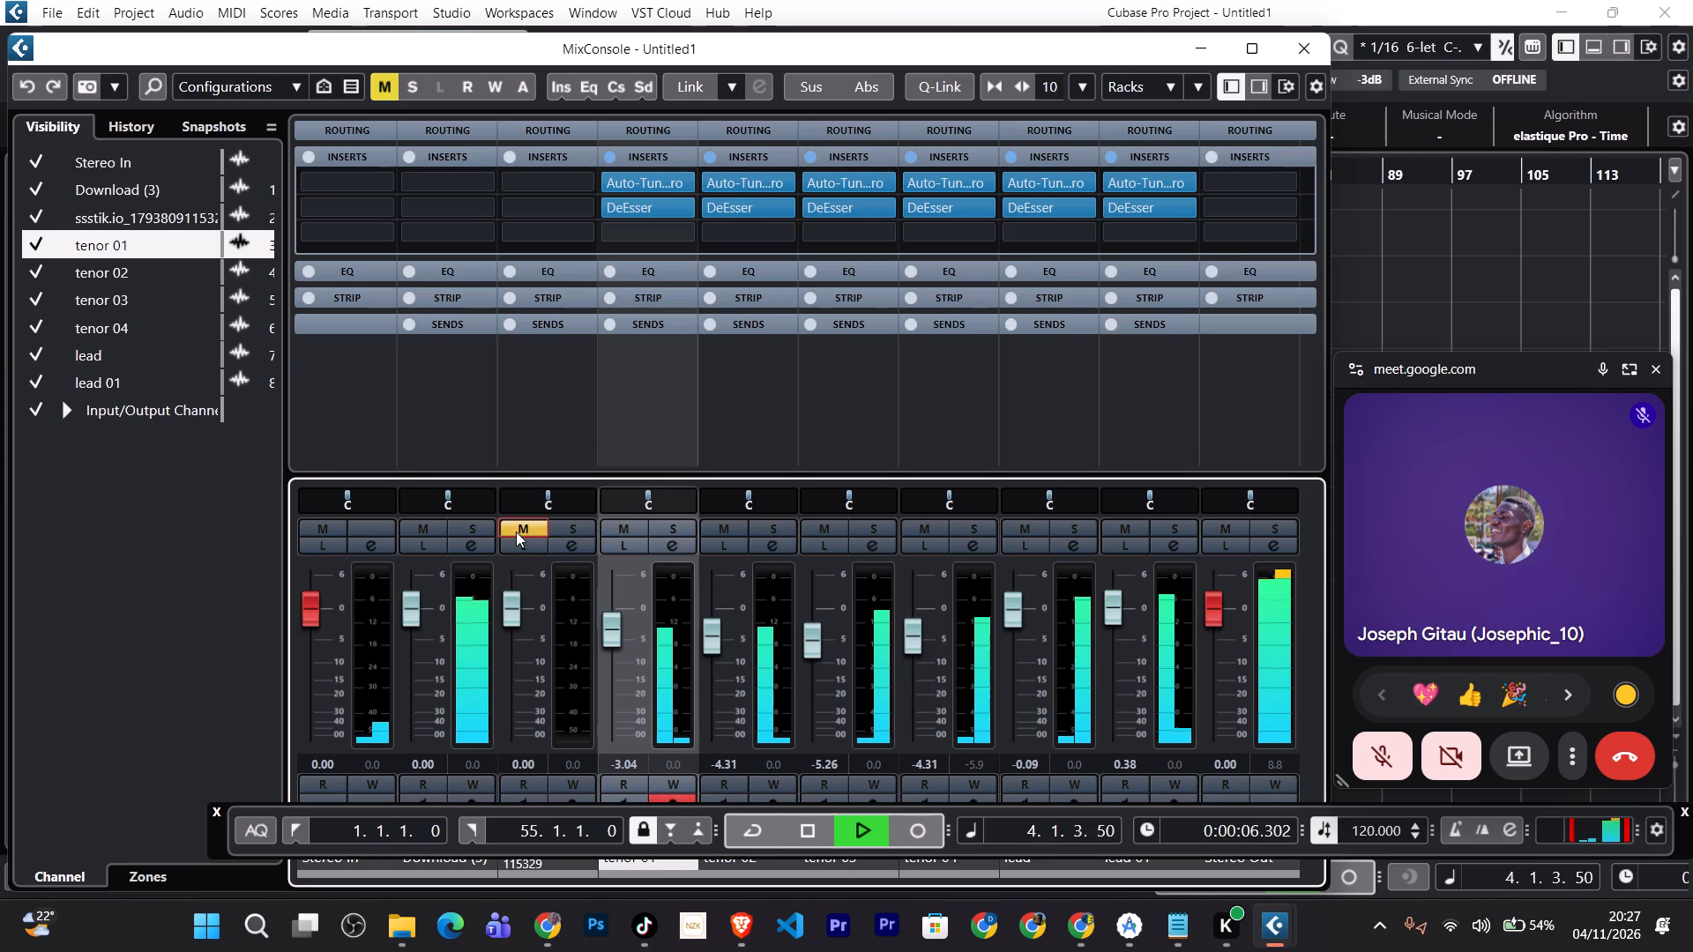
{"action": "left_click", "coordinate": [1344, 244]}
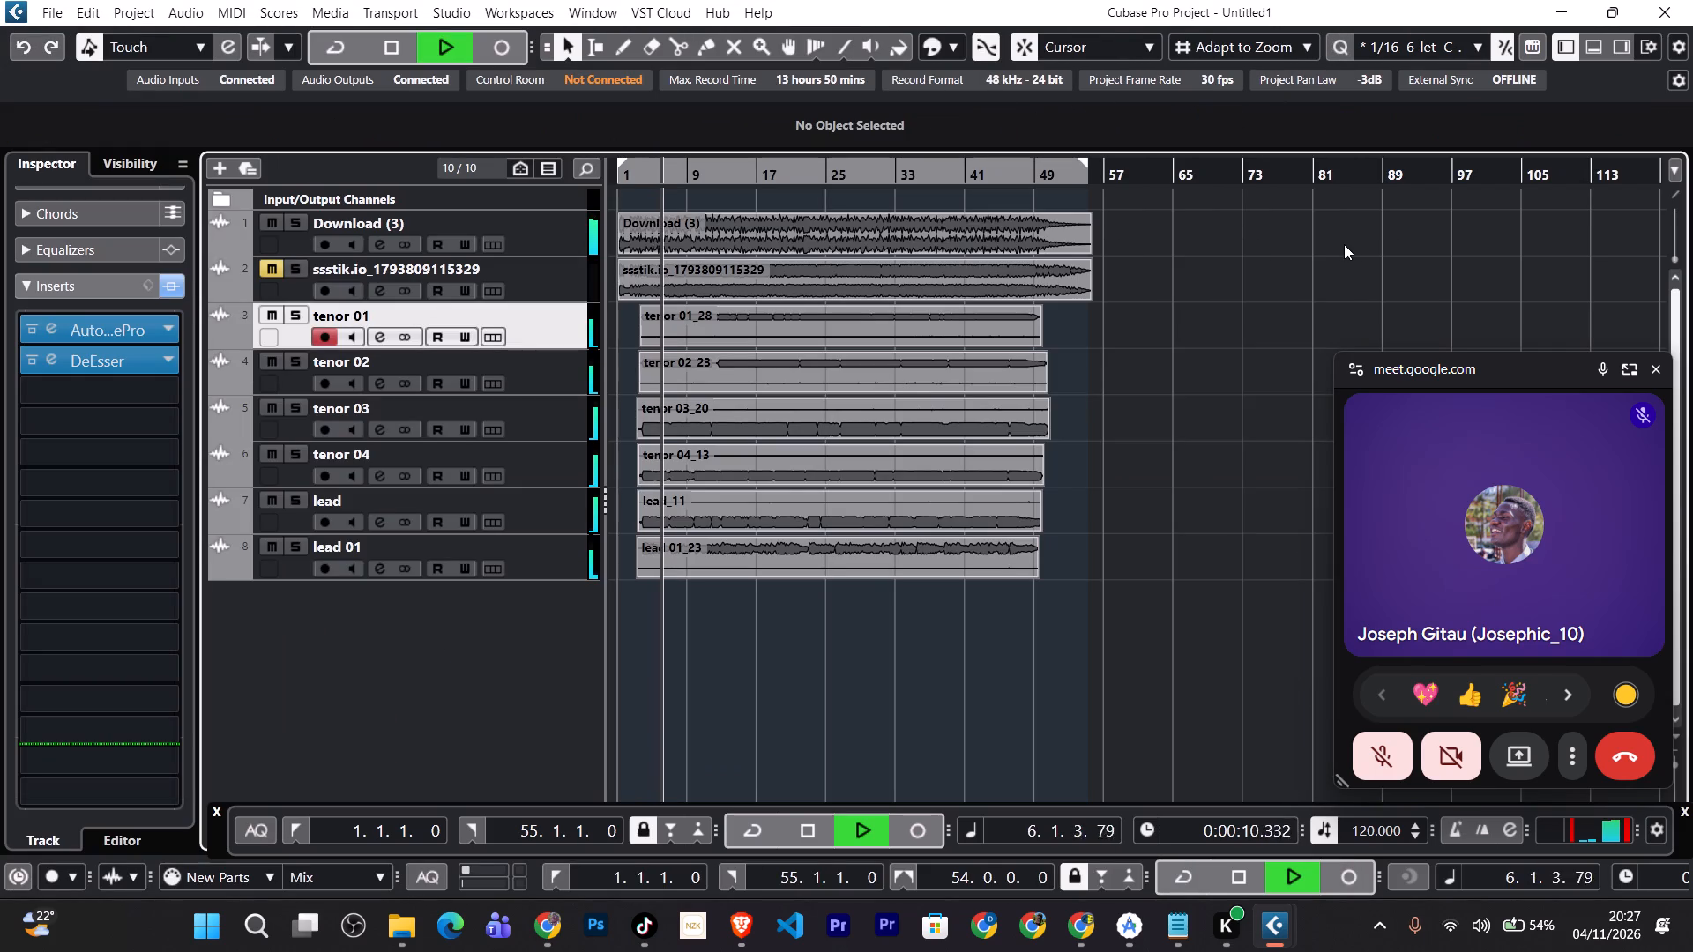
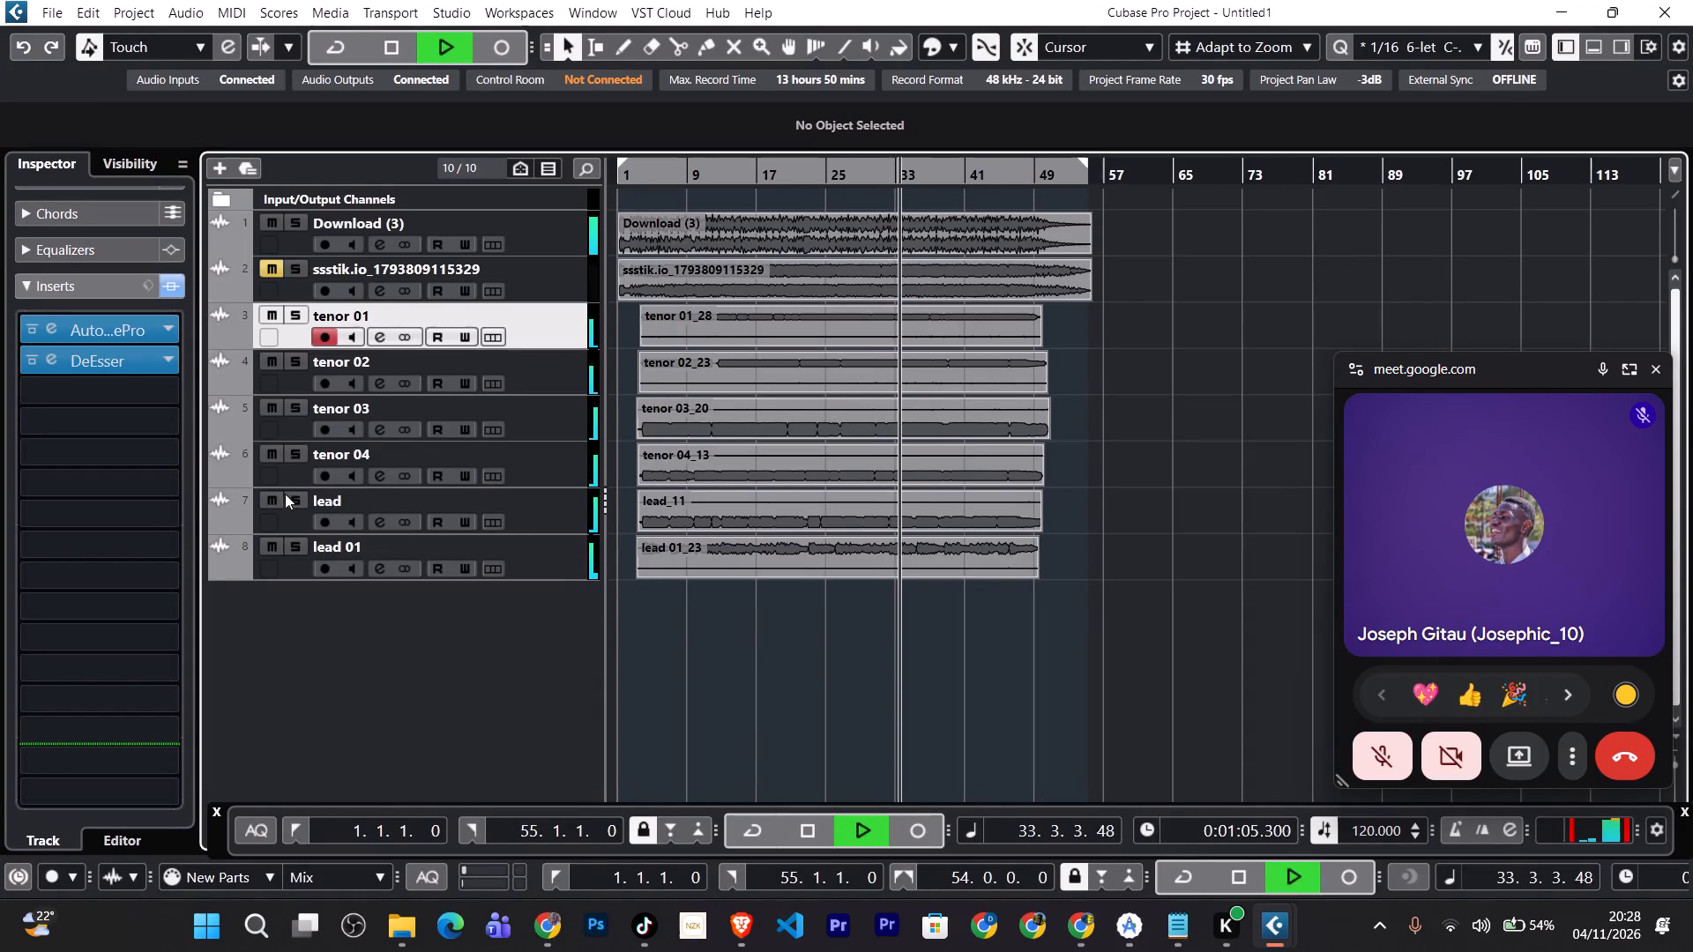
Mute the tenor 04, tenor 03, tenor 02 and tenor 01 tracks and stop playback.
{"action": "left_click", "coordinate": [273, 457]}
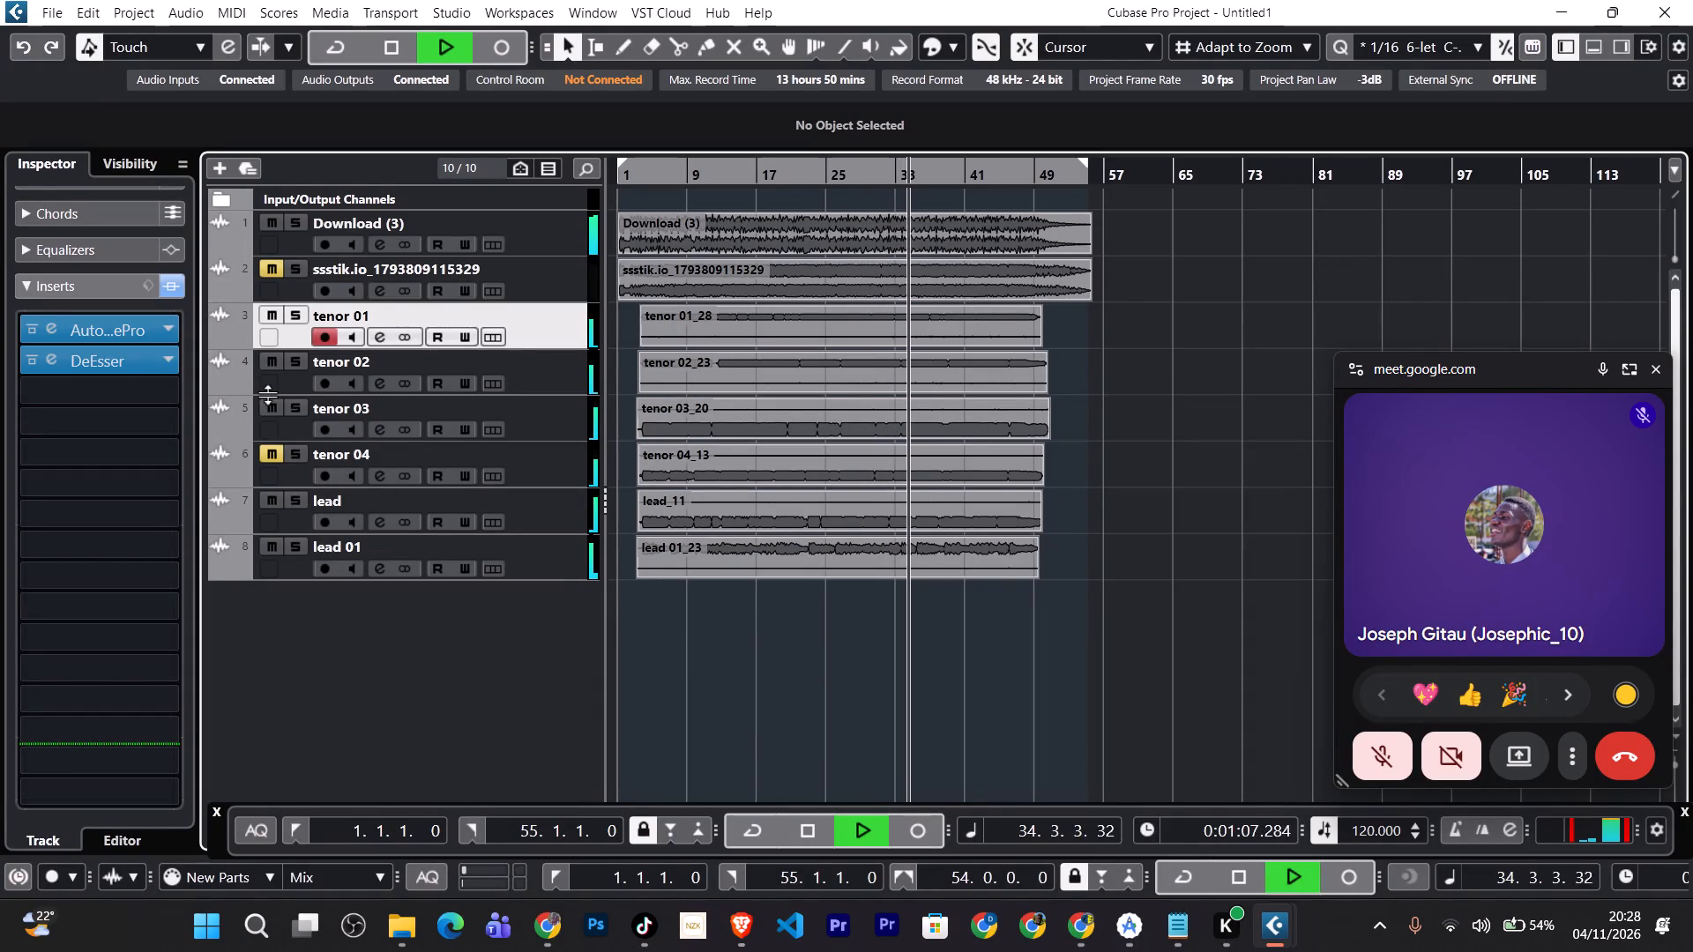
{"action": "left_click", "coordinate": [271, 411]}
{"action": "left_click", "coordinate": [269, 361]}
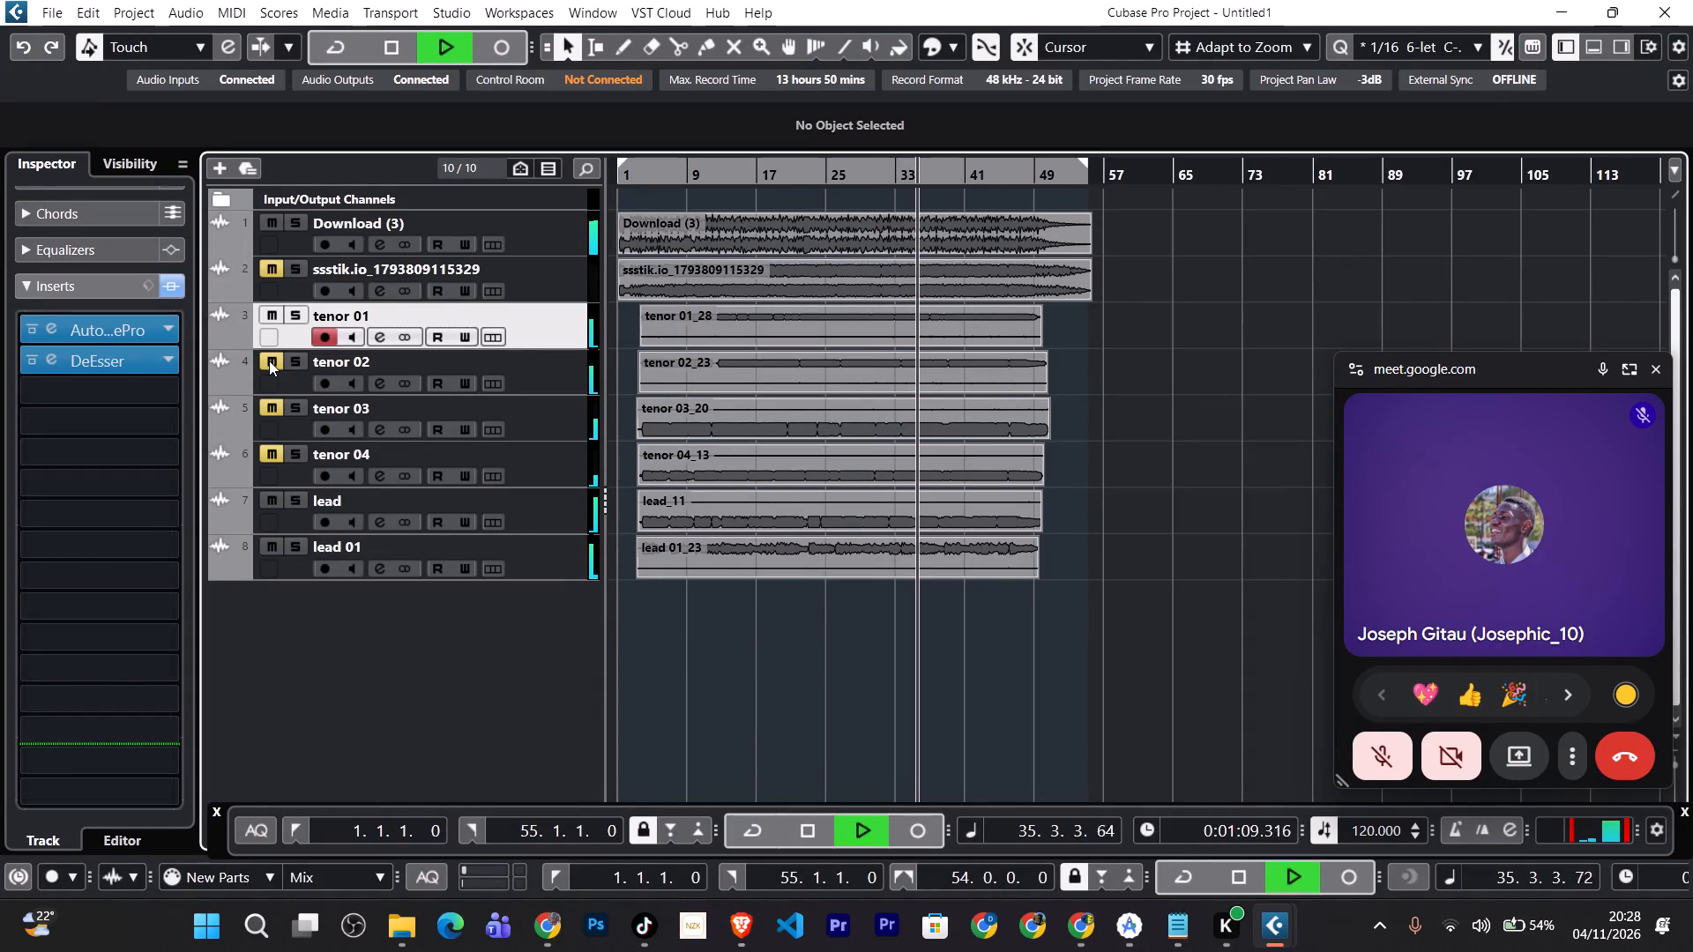
{"action": "left_click", "coordinate": [269, 312]}
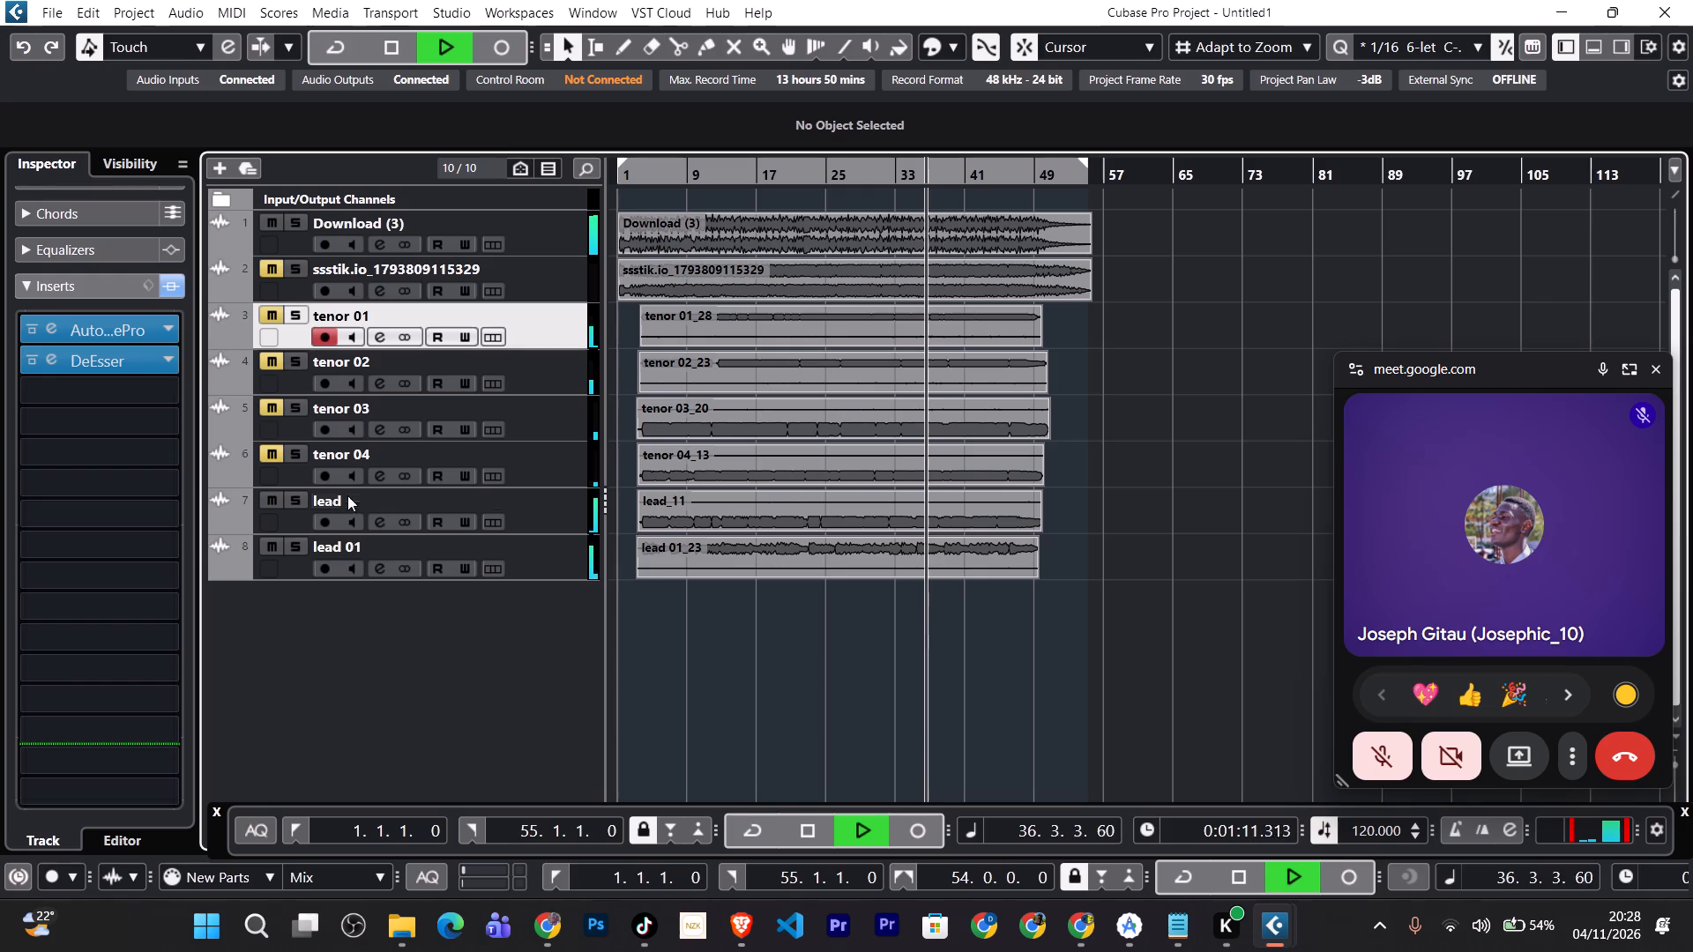
{"action": "key", "text": "space"}
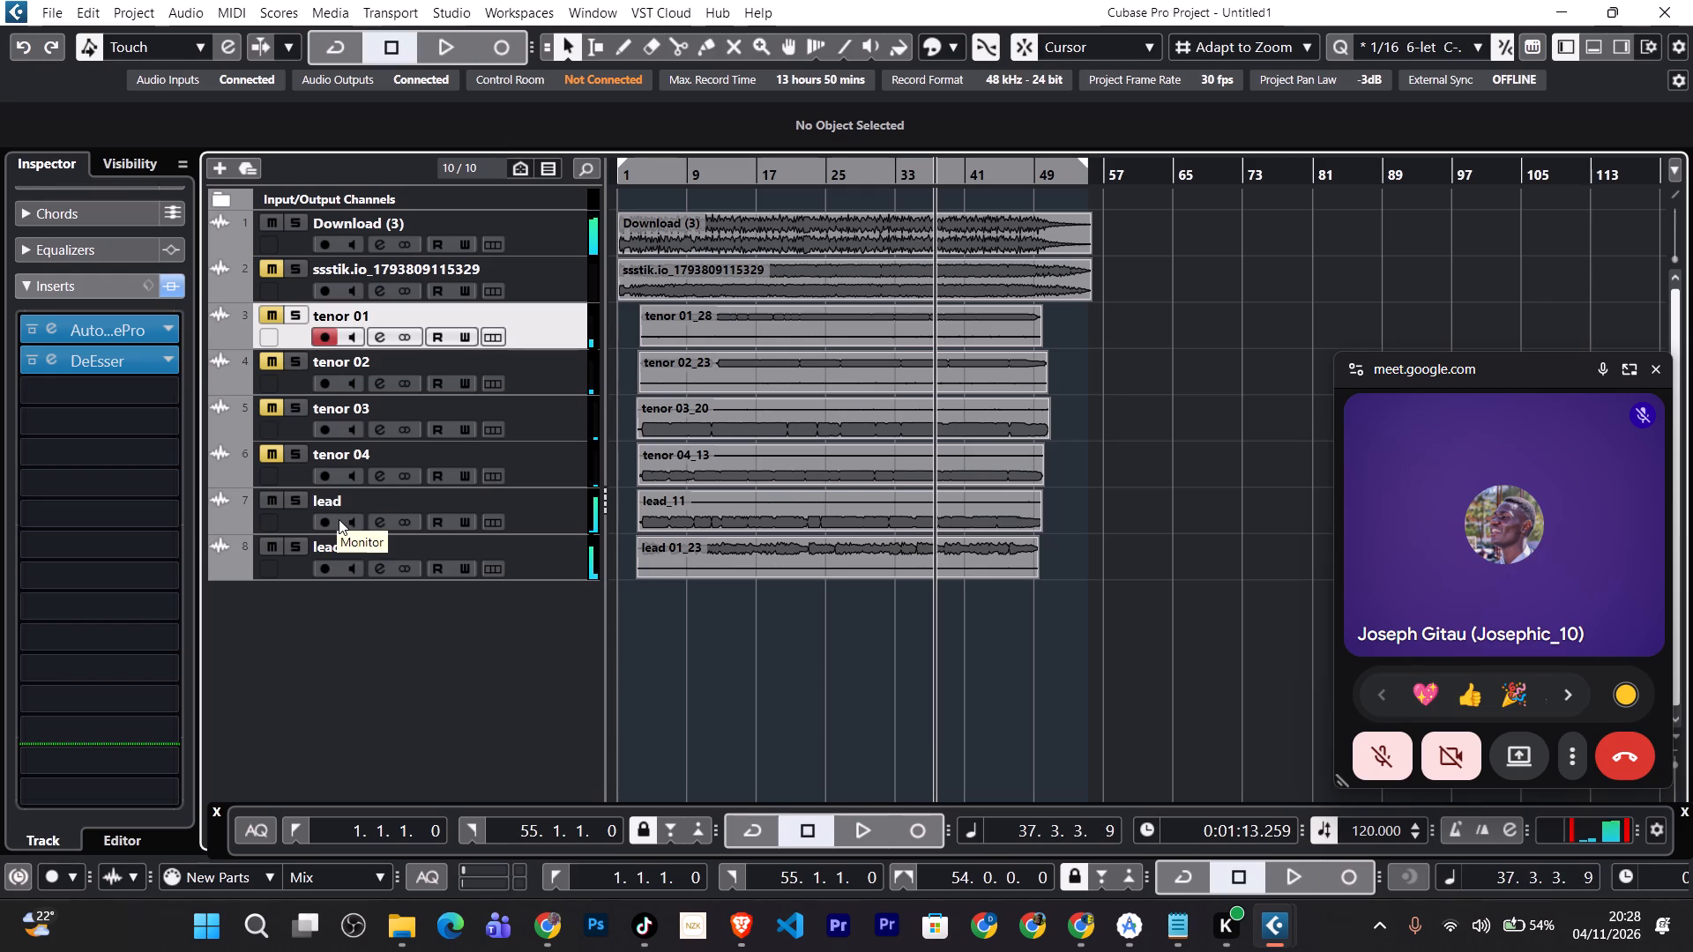
Add two stereo audio tracks named lead with In 1 (Mono) as input and Stereo Out as output.
{"action": "left_click", "coordinate": [214, 163]}
{"action": "left_click", "coordinate": [888, 647]}
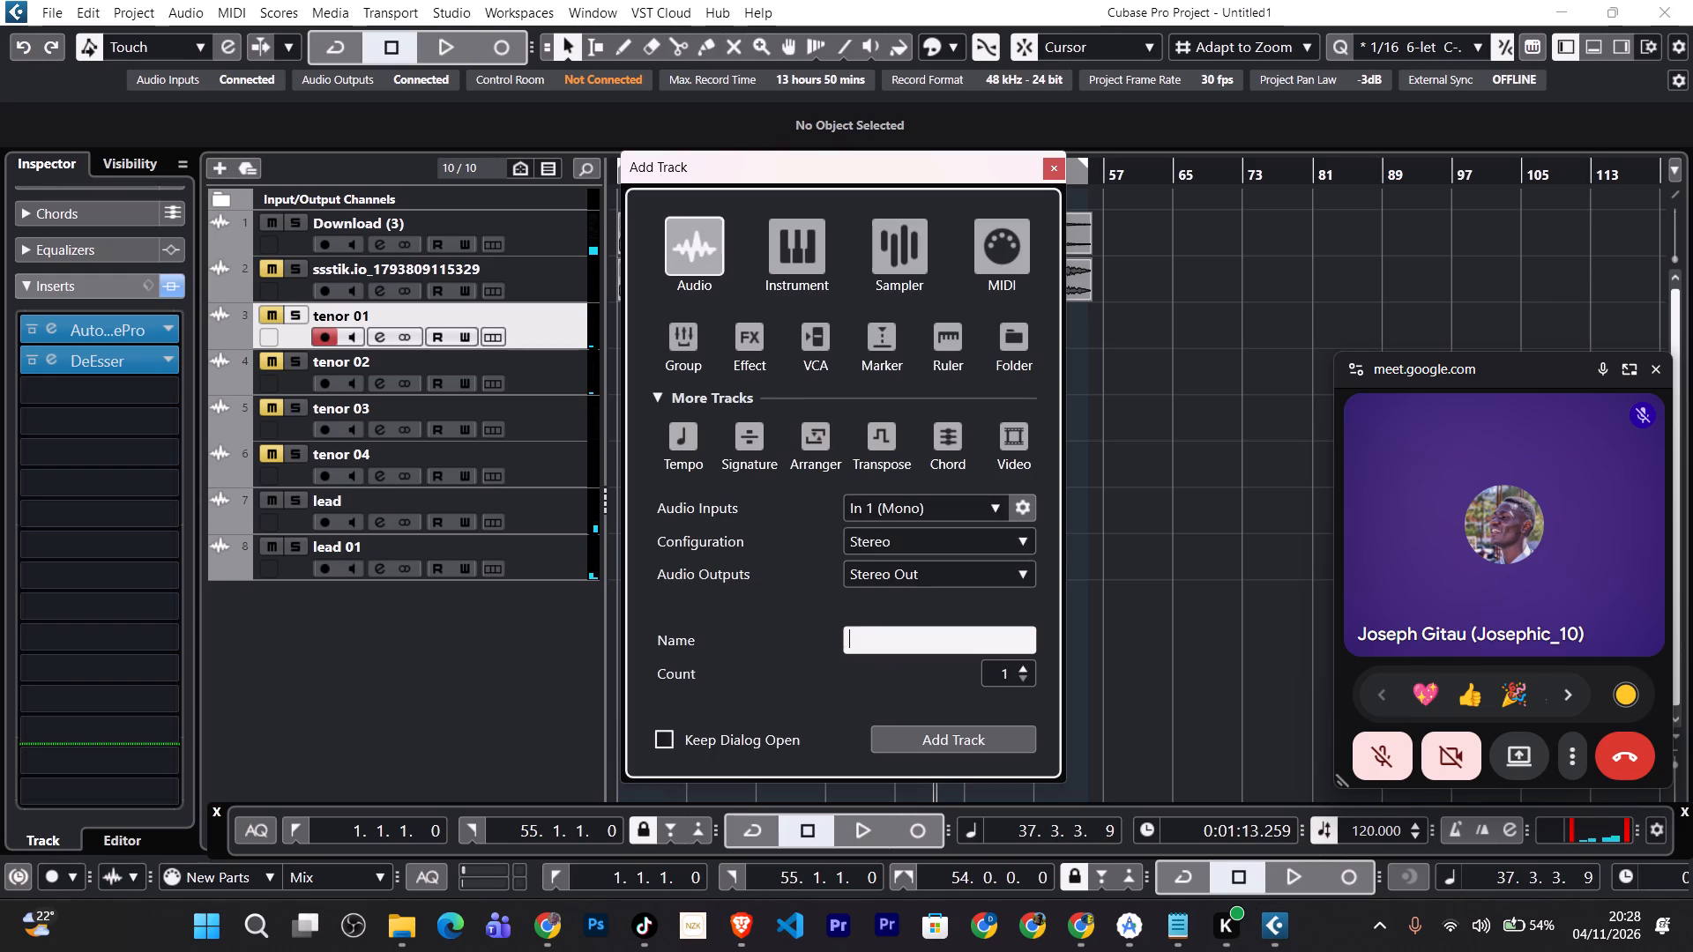
{"action": "type", "text": "lead"}
{"action": "left_click", "coordinate": [1025, 668]}
{"action": "left_click", "coordinate": [977, 736]}
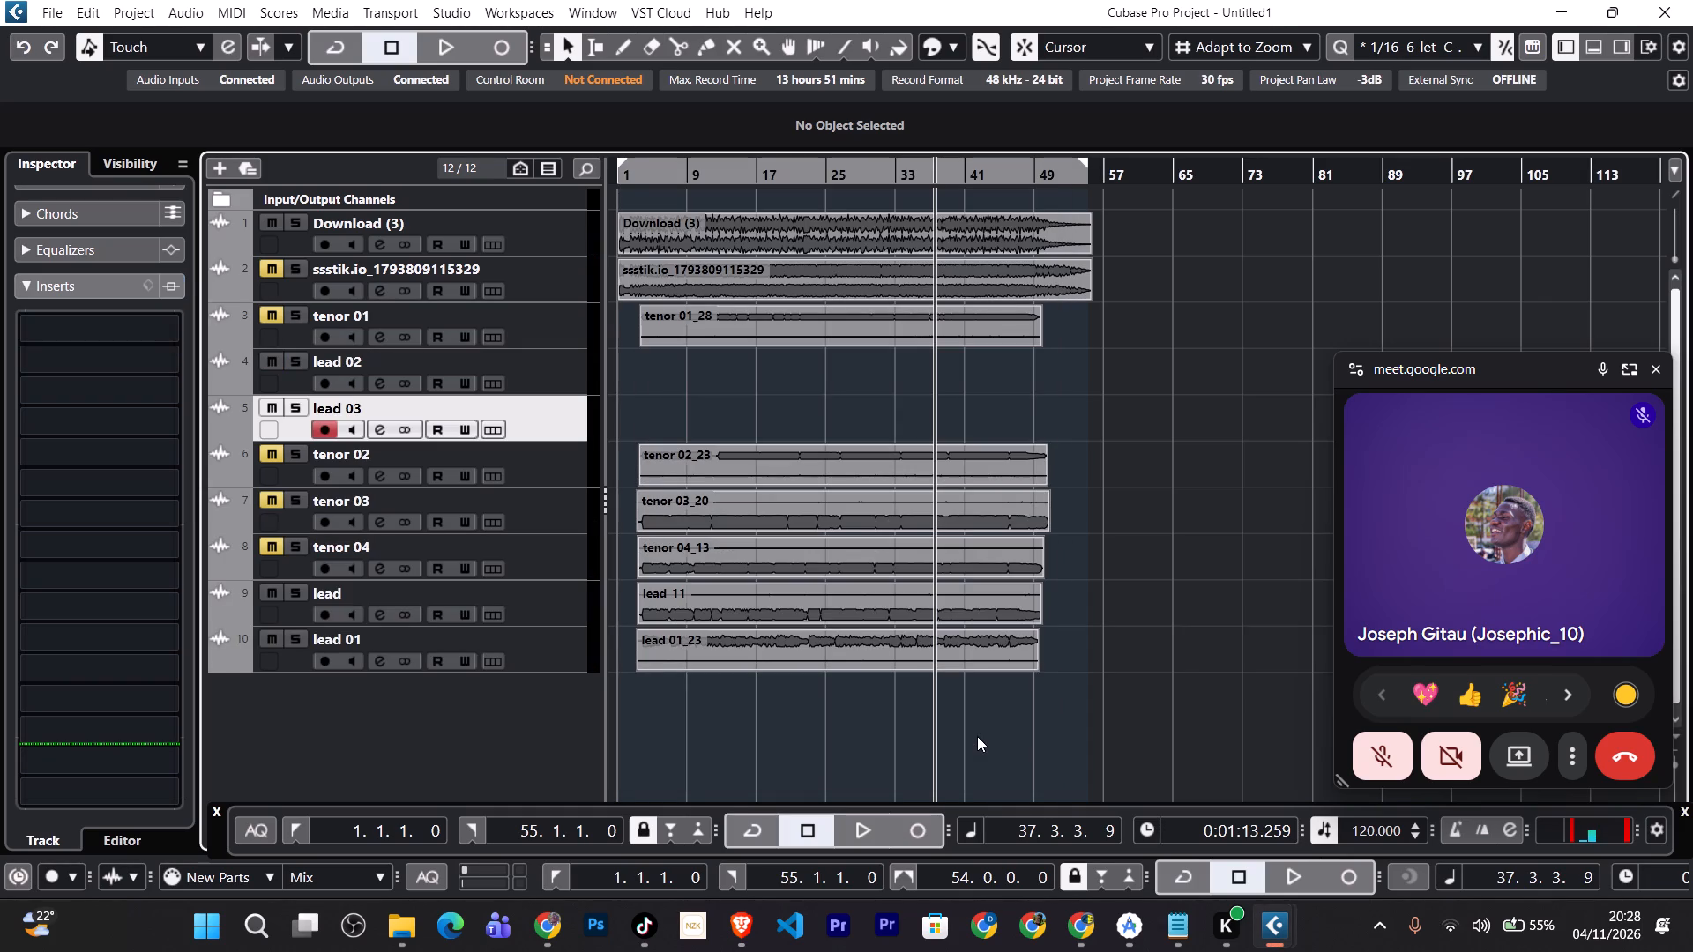
Move the new lead 02 and lead 03 tracks together below the lead 01 track.
{"action": "left_click", "coordinate": [521, 378], "text": "ctrl"}
{"action": "left_click_drag", "start_coordinate": [521, 378], "coordinate": [526, 442]}
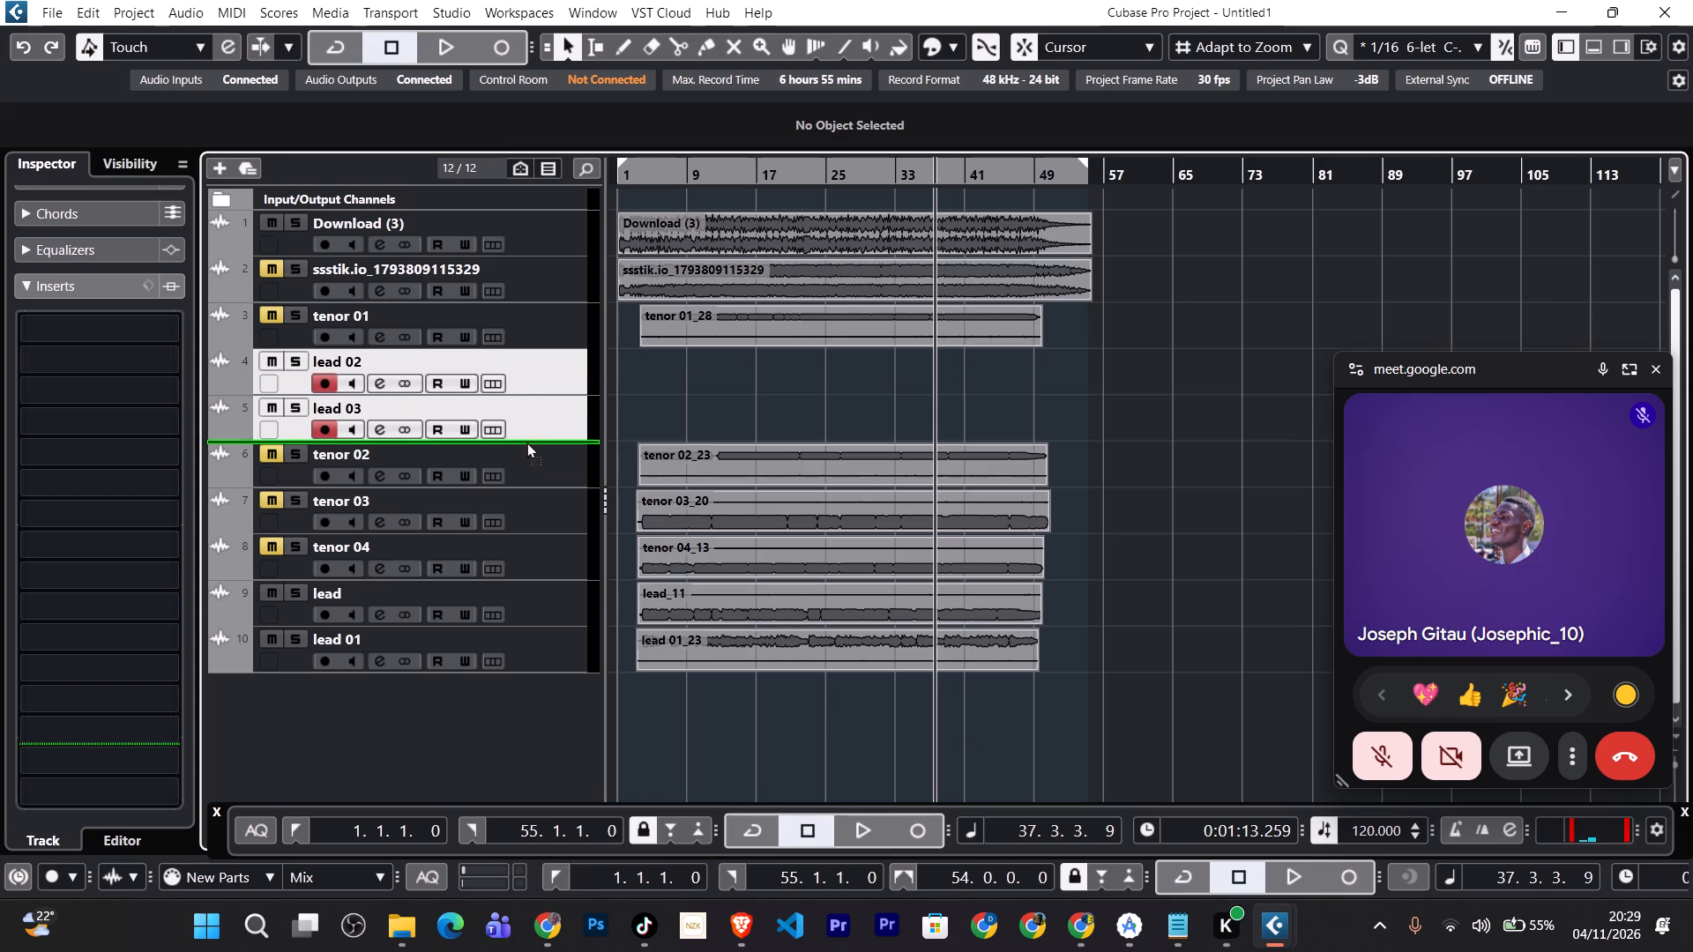
{"action": "left_click_drag", "start_coordinate": [526, 442], "coordinate": [509, 651]}
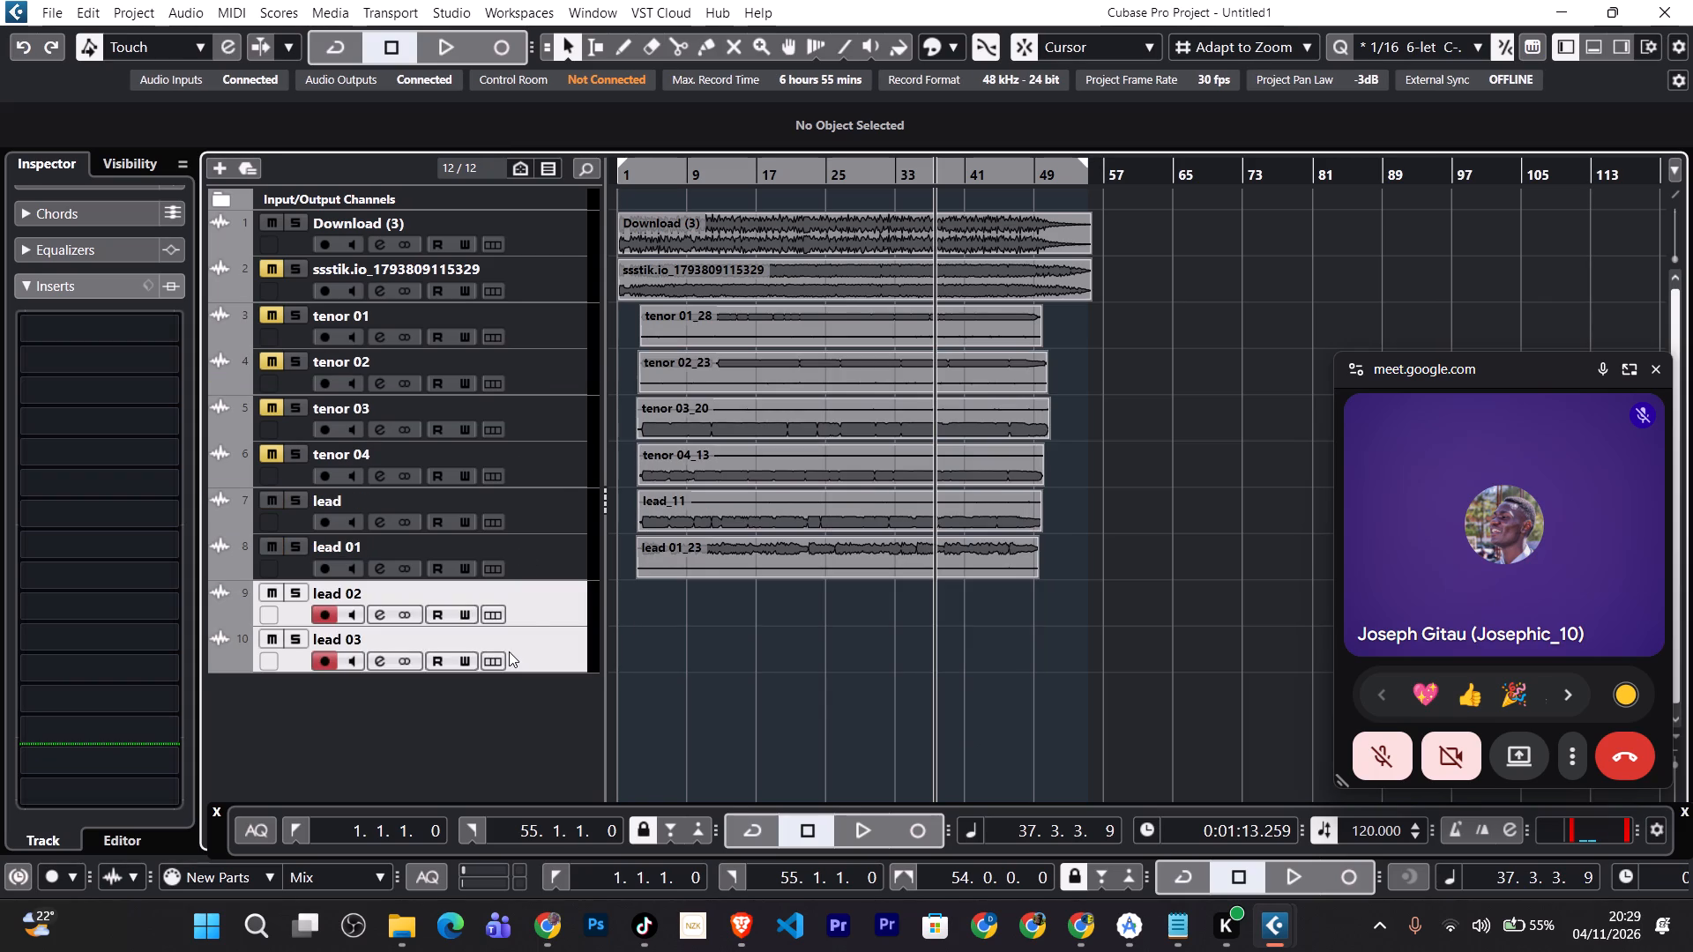
{"action": "left_click", "coordinate": [571, 609]}
{"action": "left_click", "coordinate": [682, 599]}
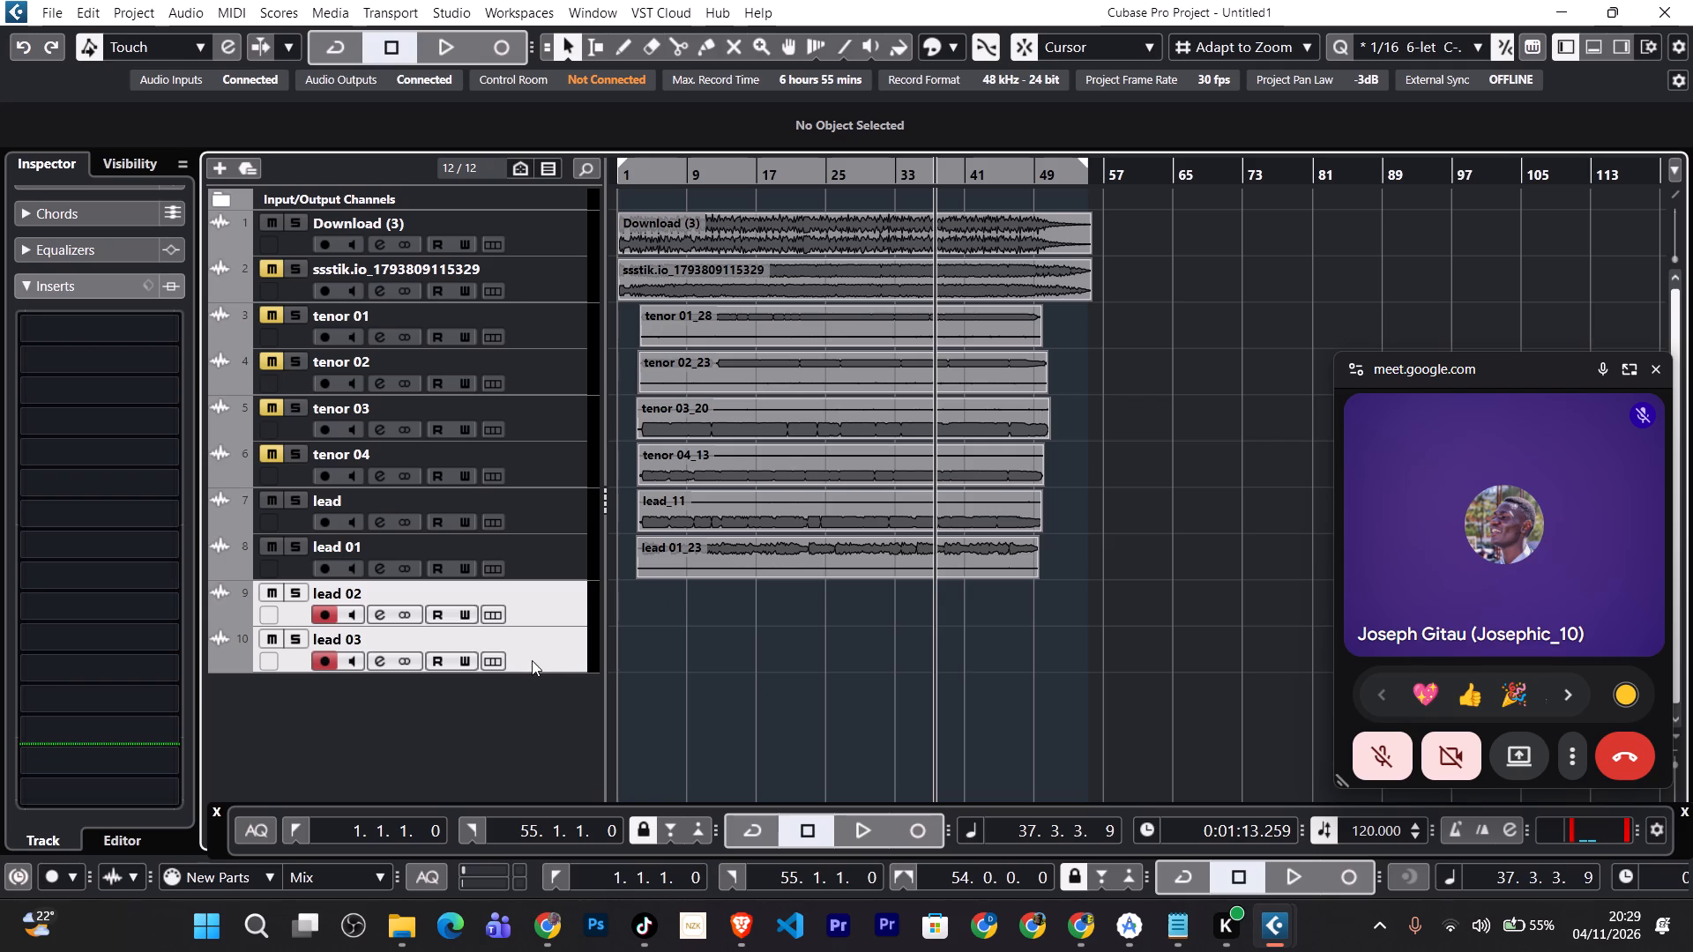
{"action": "left_click", "coordinate": [532, 660]}
Record a vocal take on the lead 02 track, cueing playback from near the song's beginning and punching in around bar 3.
{"action": "left_click", "coordinate": [549, 557]}
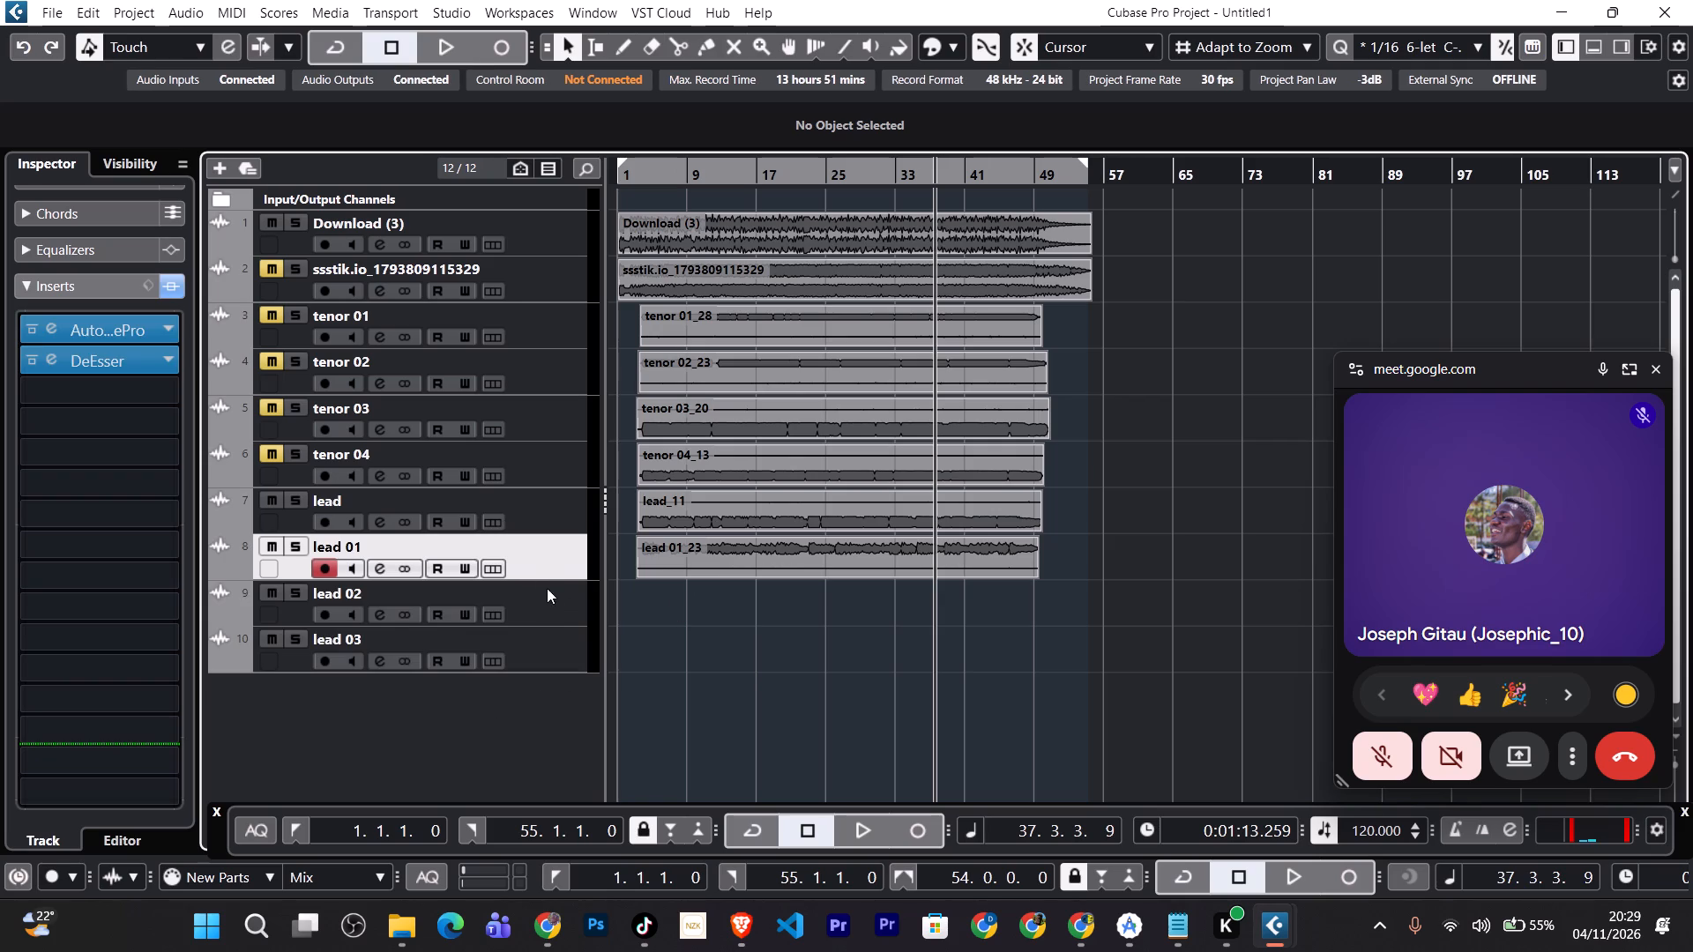
{"action": "left_click", "coordinate": [553, 608]}
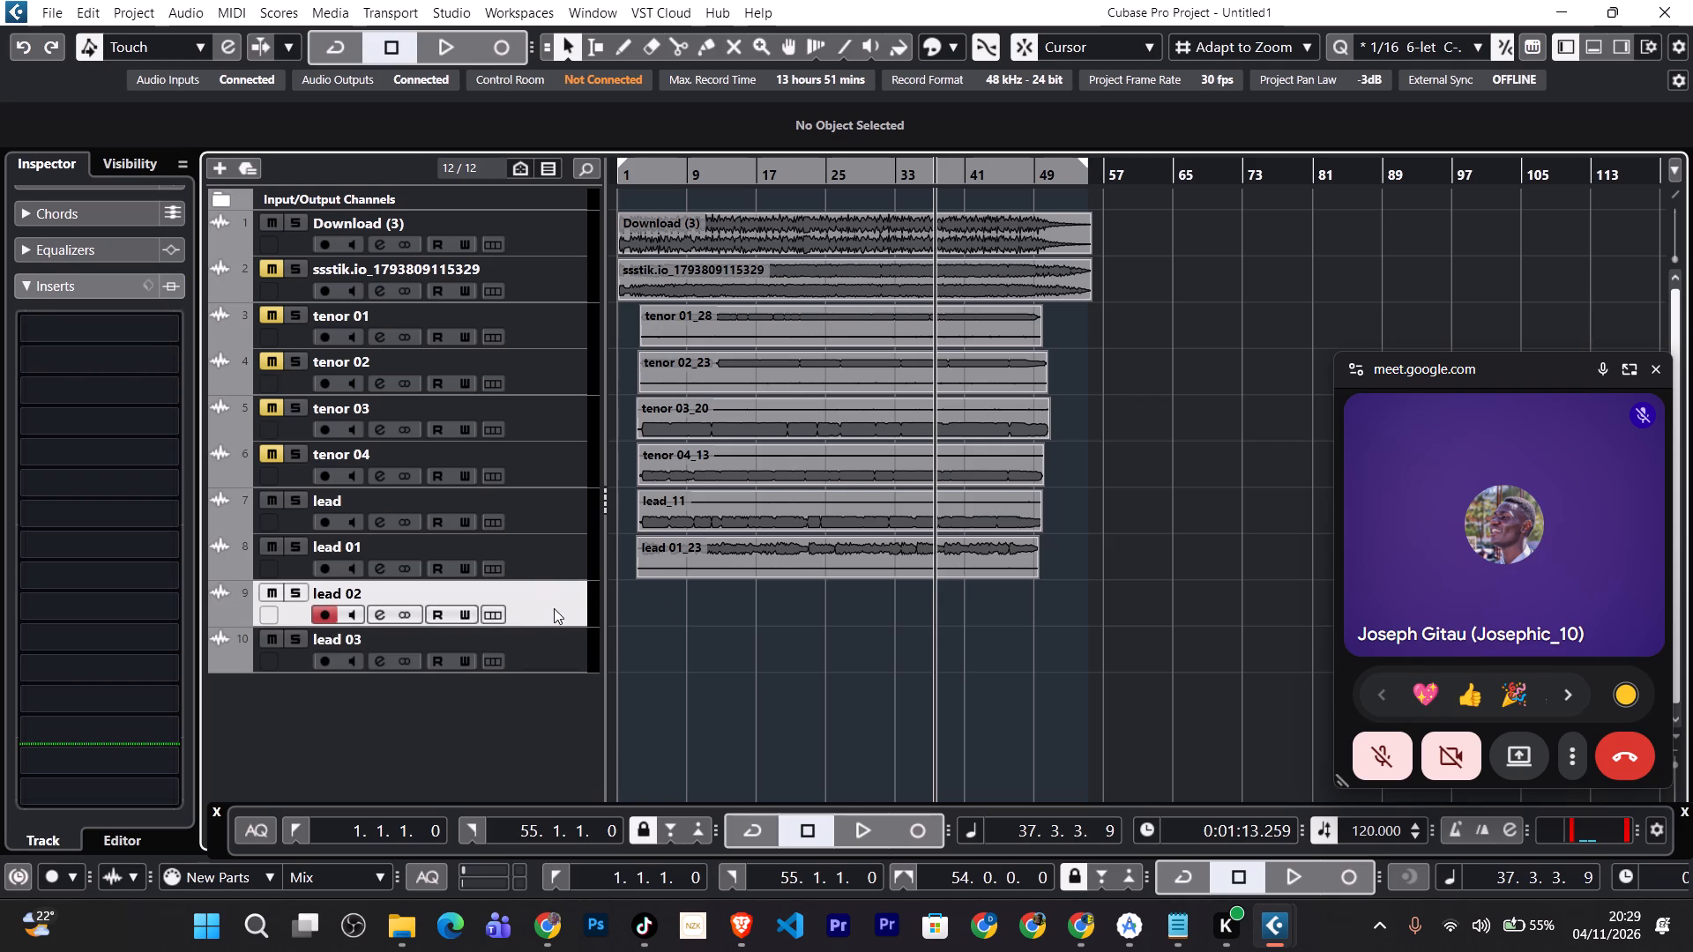
{"action": "key", "text": "b"}
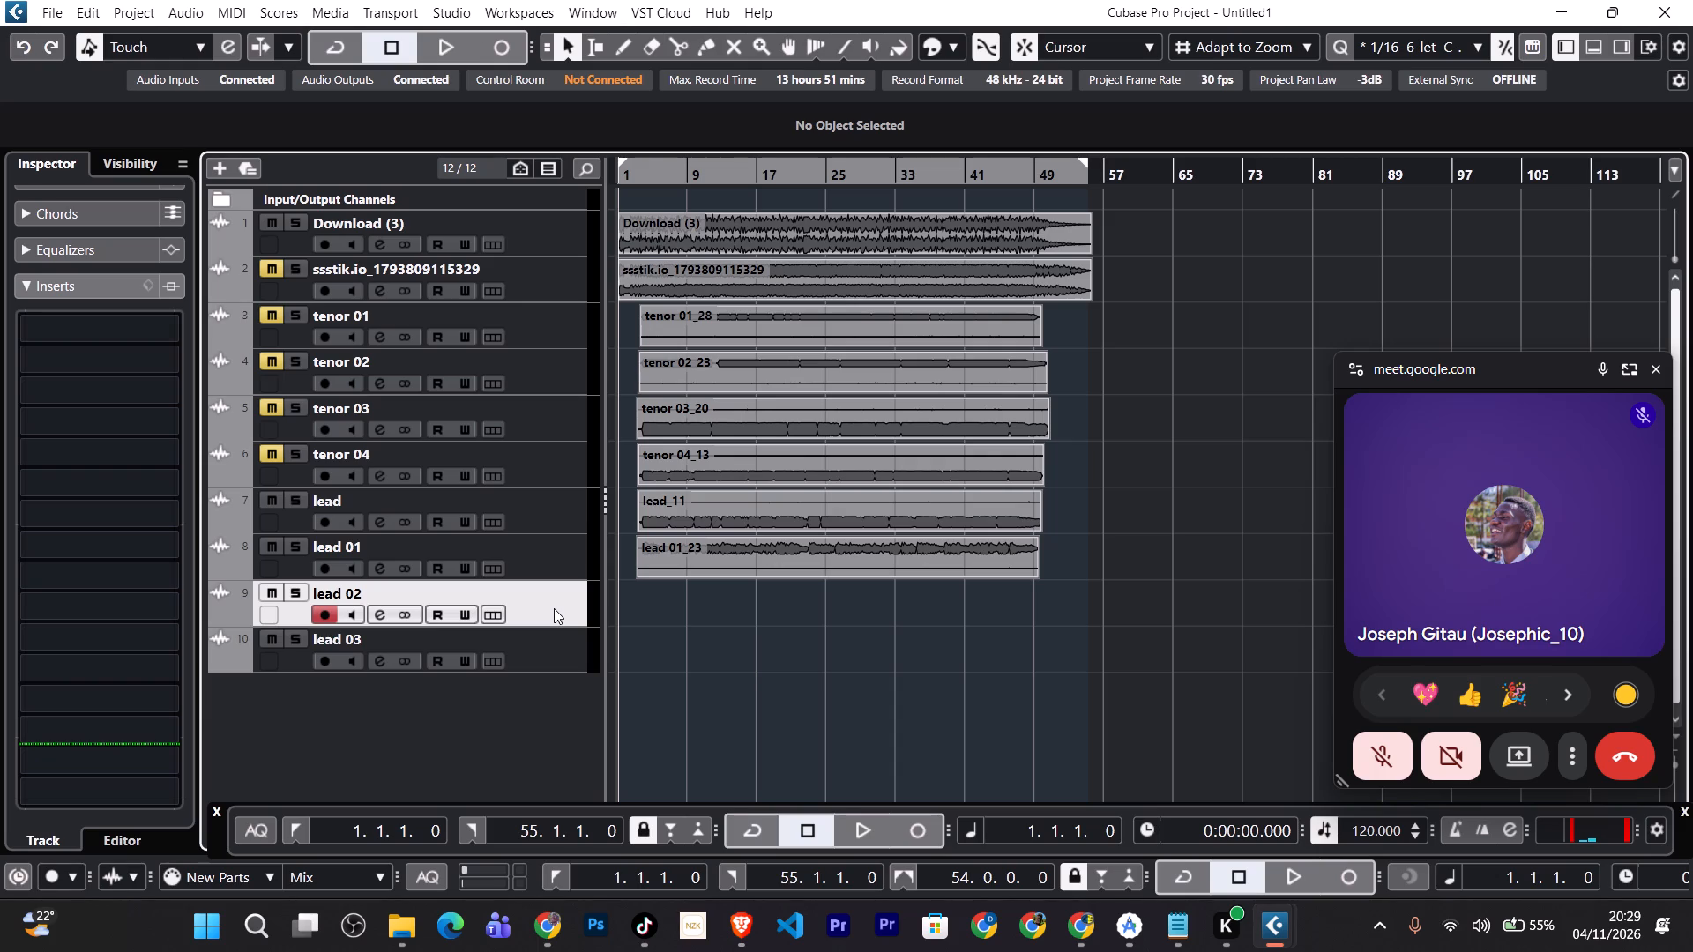
{"action": "key", "text": "space"}
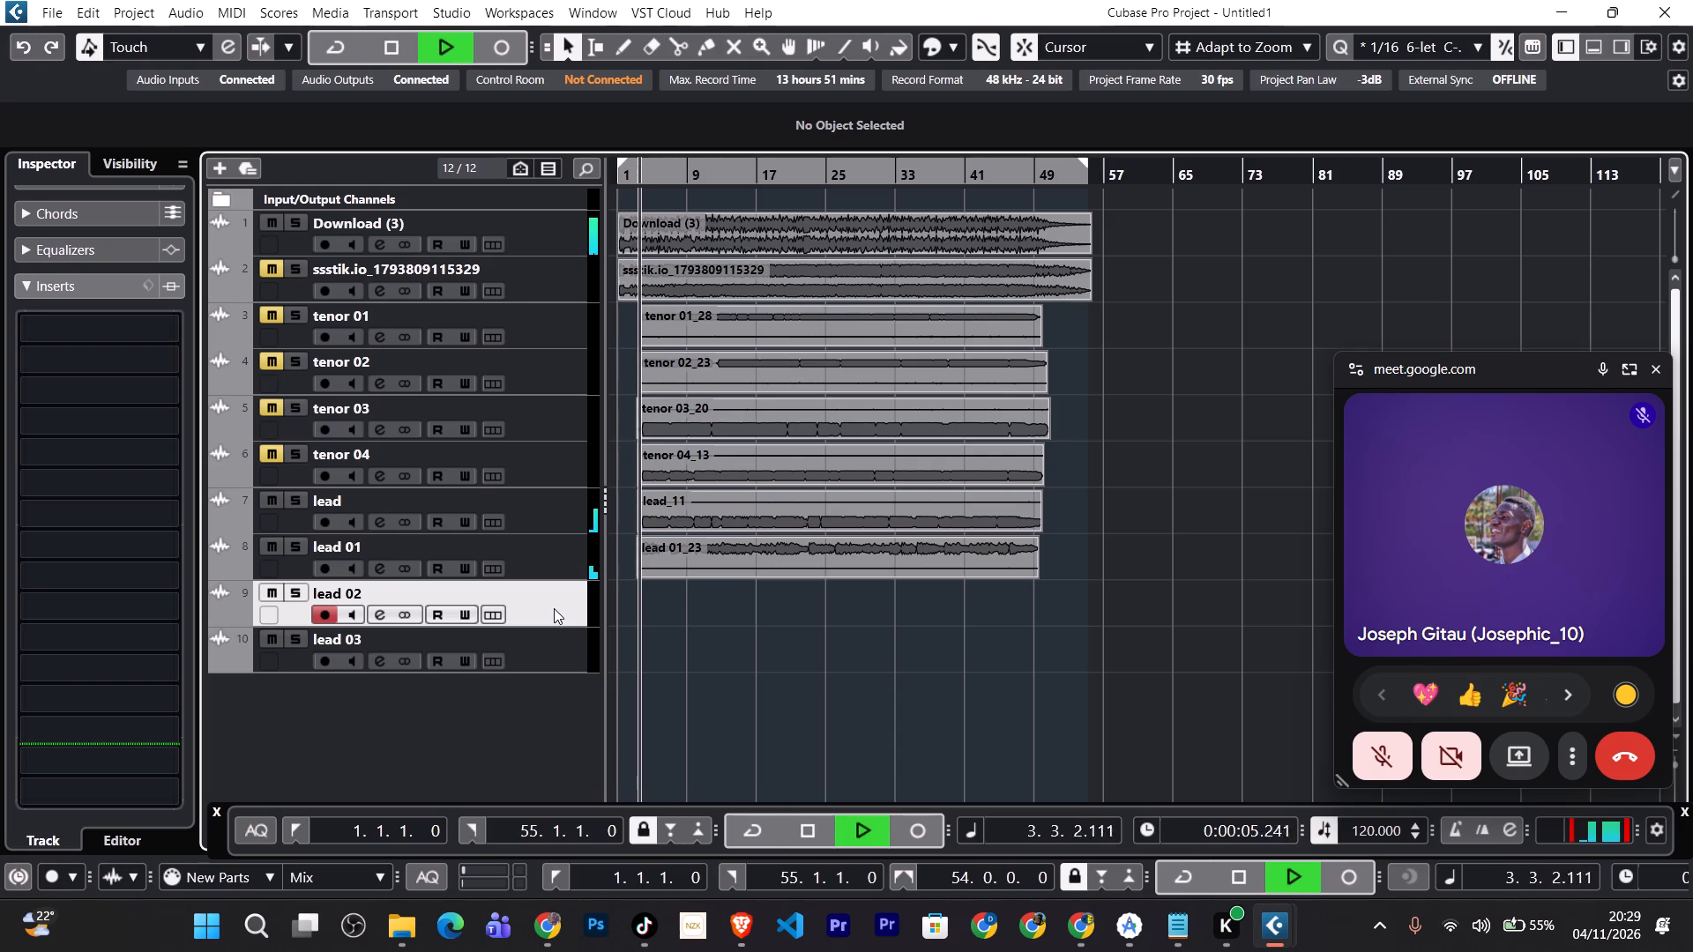
{"action": "key", "text": "space"}
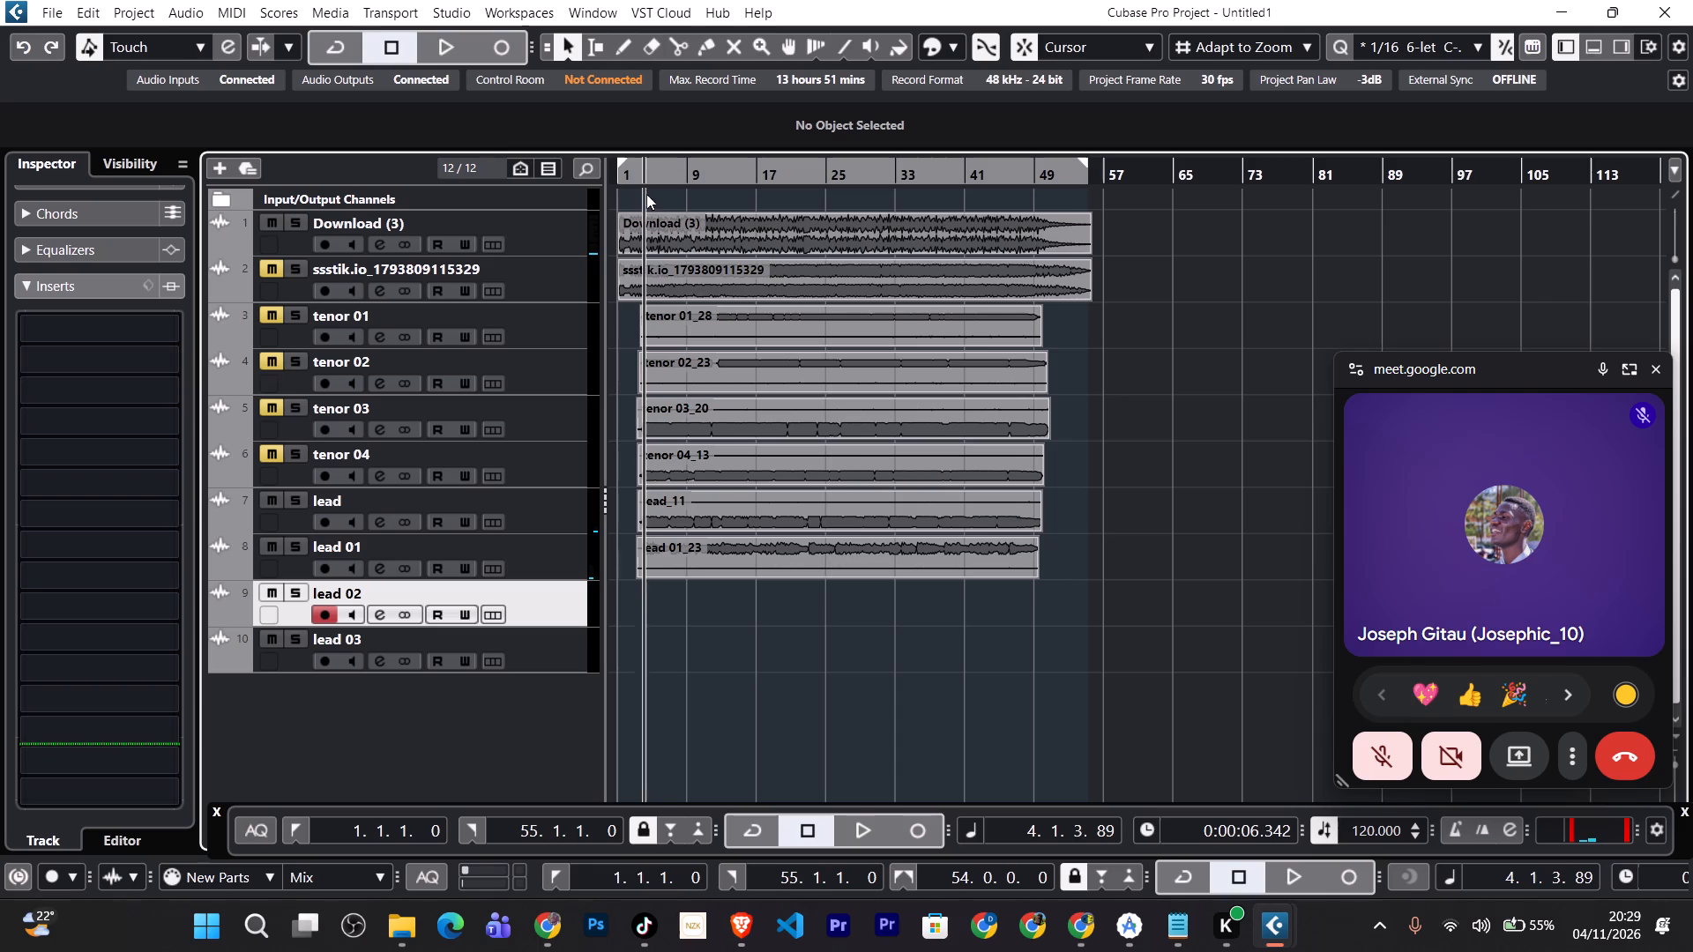
{"action": "left_click", "coordinate": [628, 166]}
{"action": "key", "text": "space"}
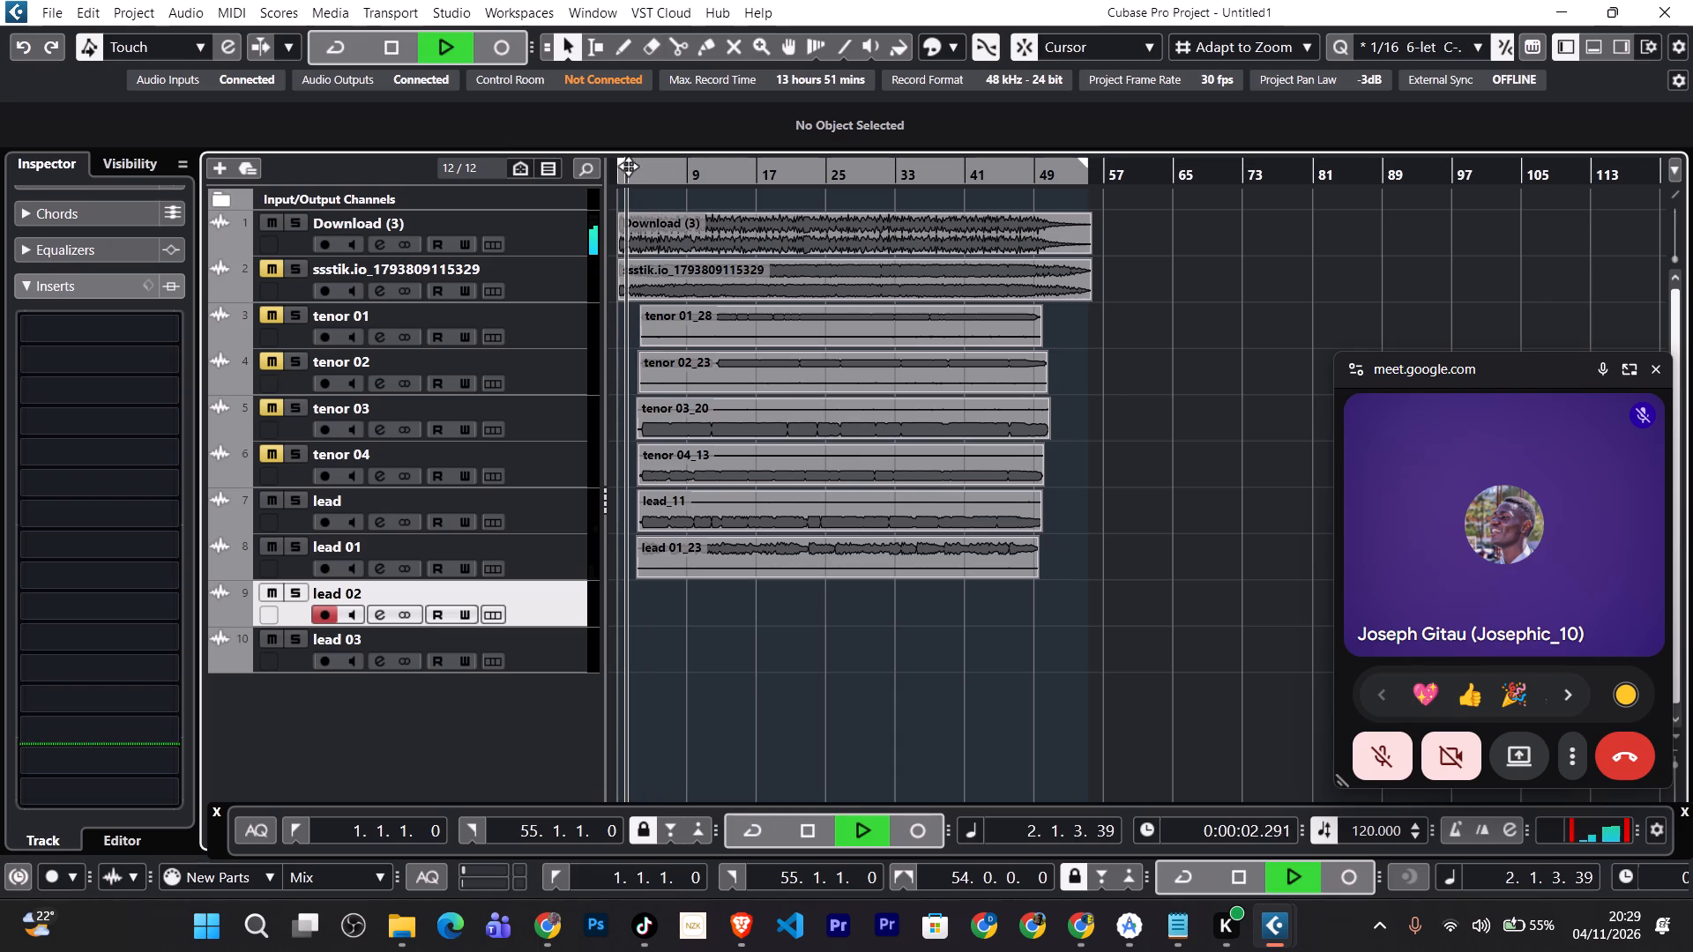
{"action": "key", "text": "asterisk"}
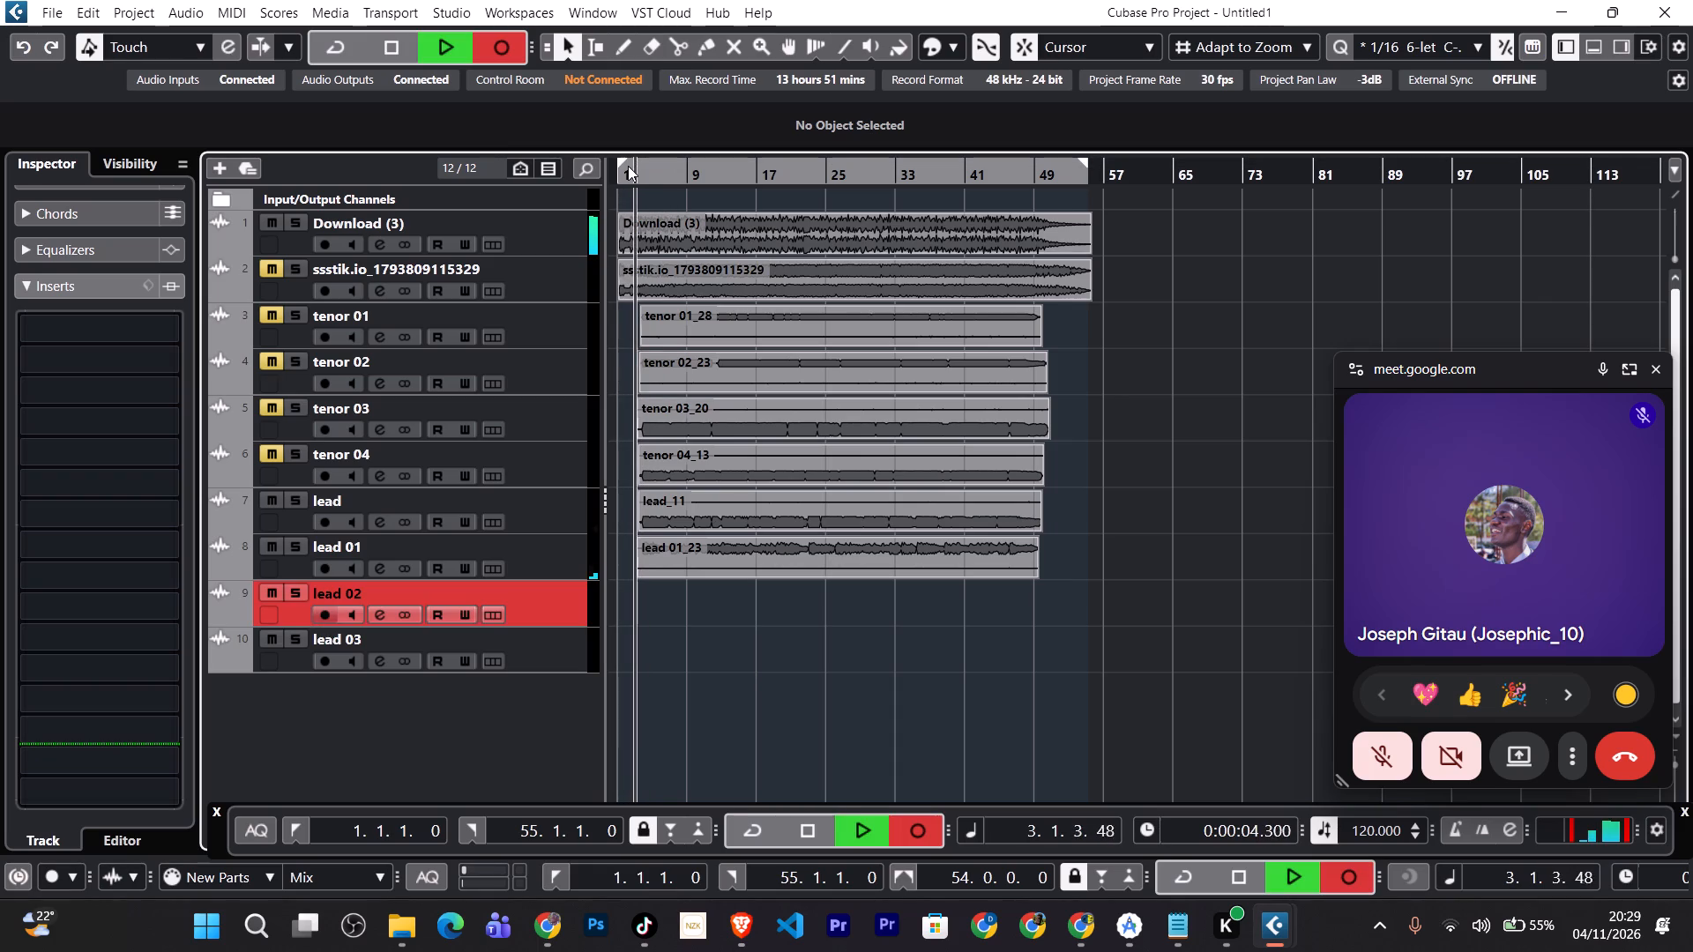
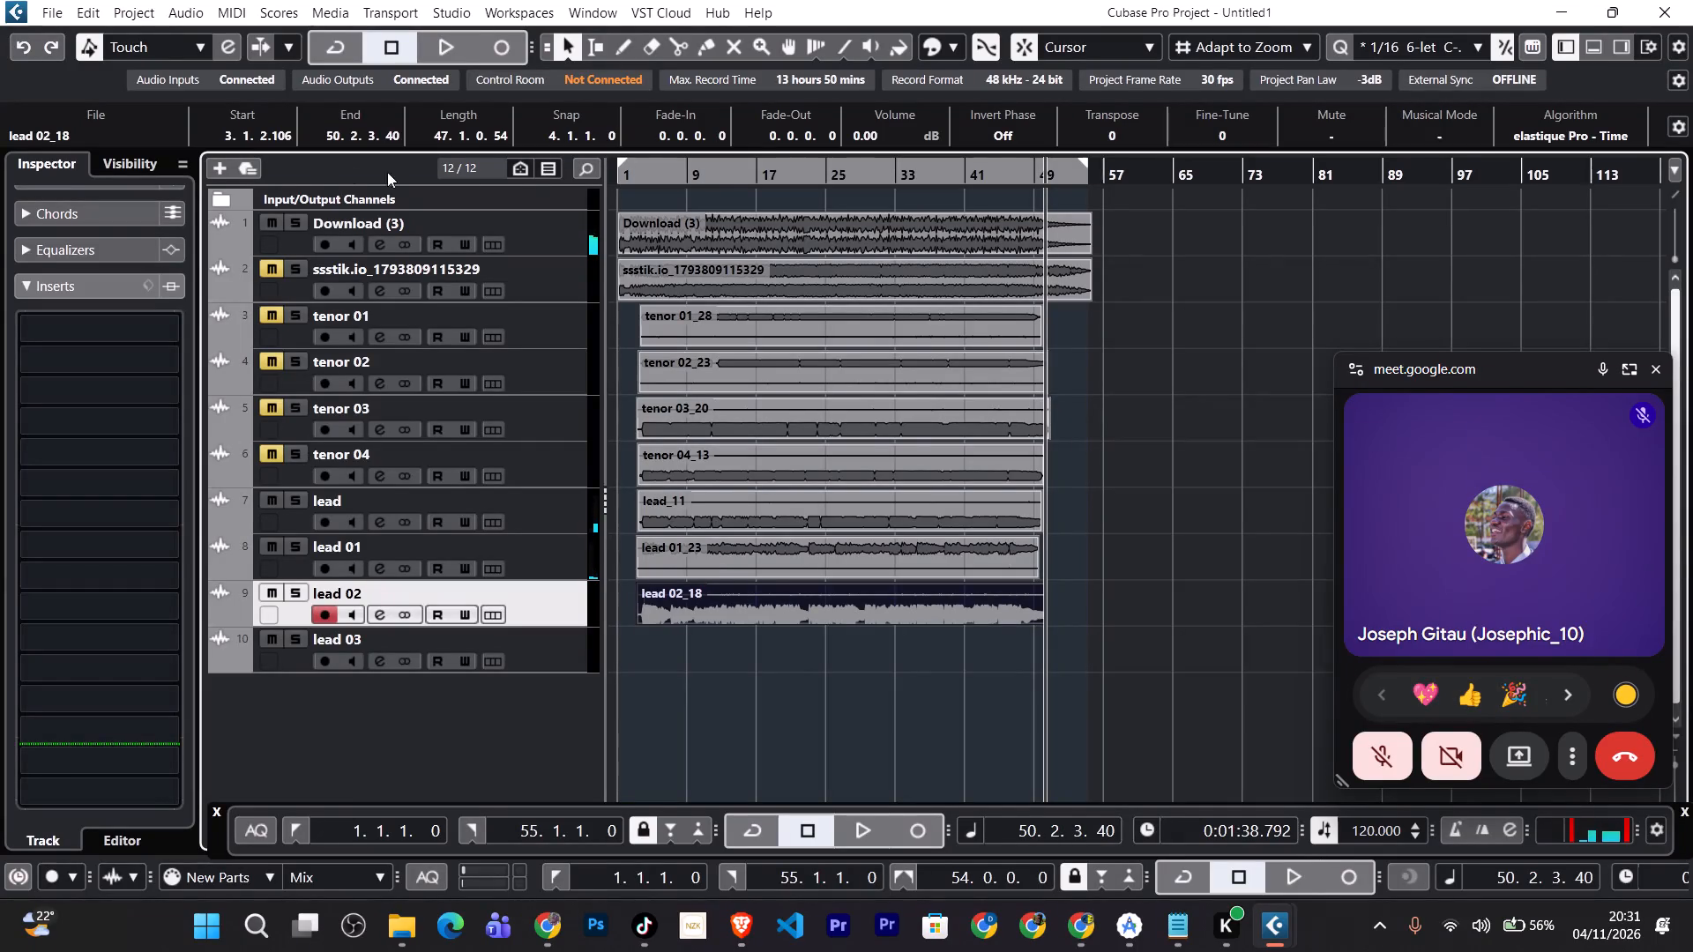
Mute the lead 02 and lead tracks and audition the lead 01 take against the backing track from around bar 41.
{"action": "left_click", "coordinate": [269, 586]}
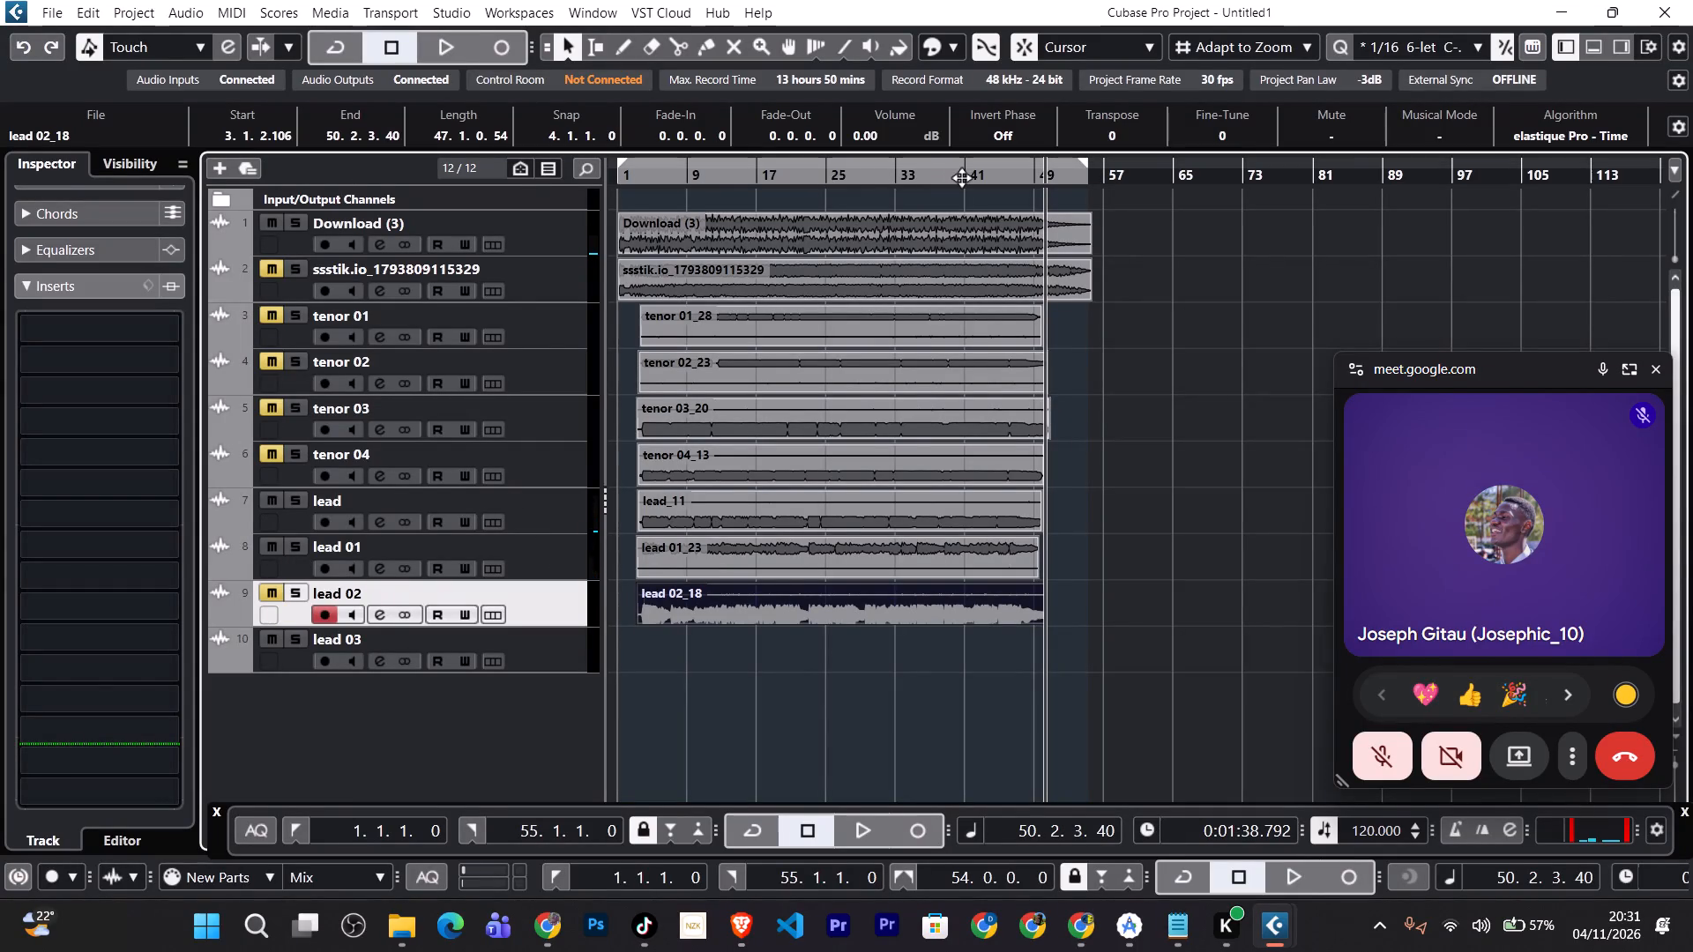
{"action": "left_click", "coordinate": [965, 177]}
{"action": "key", "text": "space"}
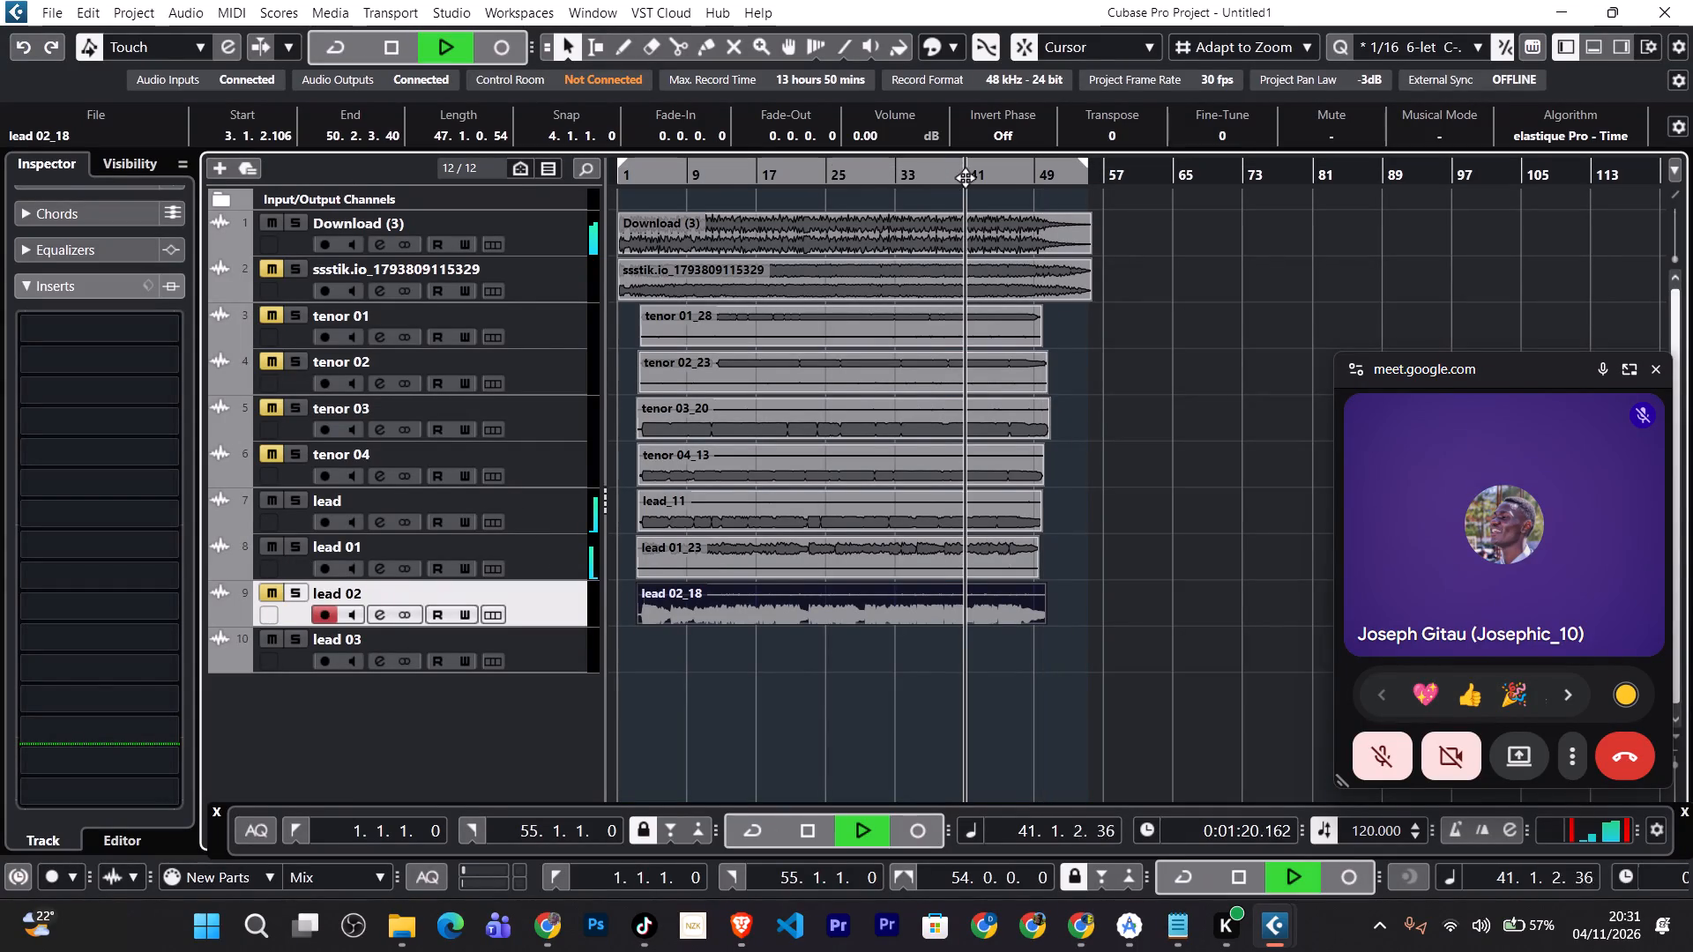
{"action": "left_click", "coordinate": [269, 504]}
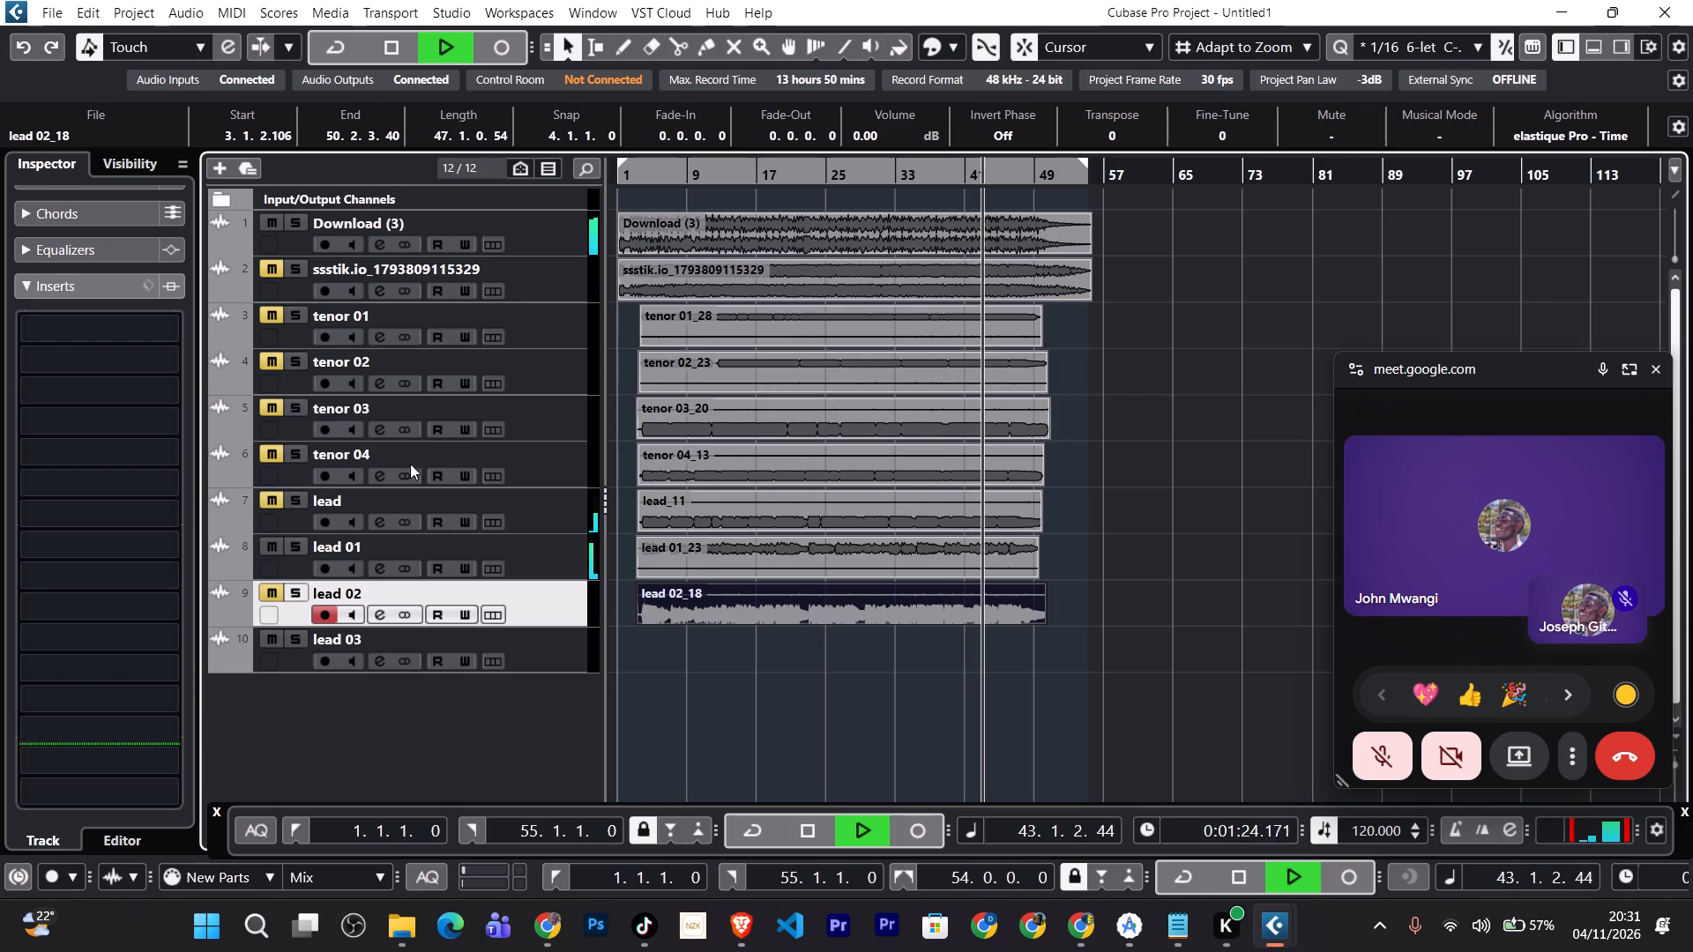
{"action": "left_click", "coordinate": [949, 177]}
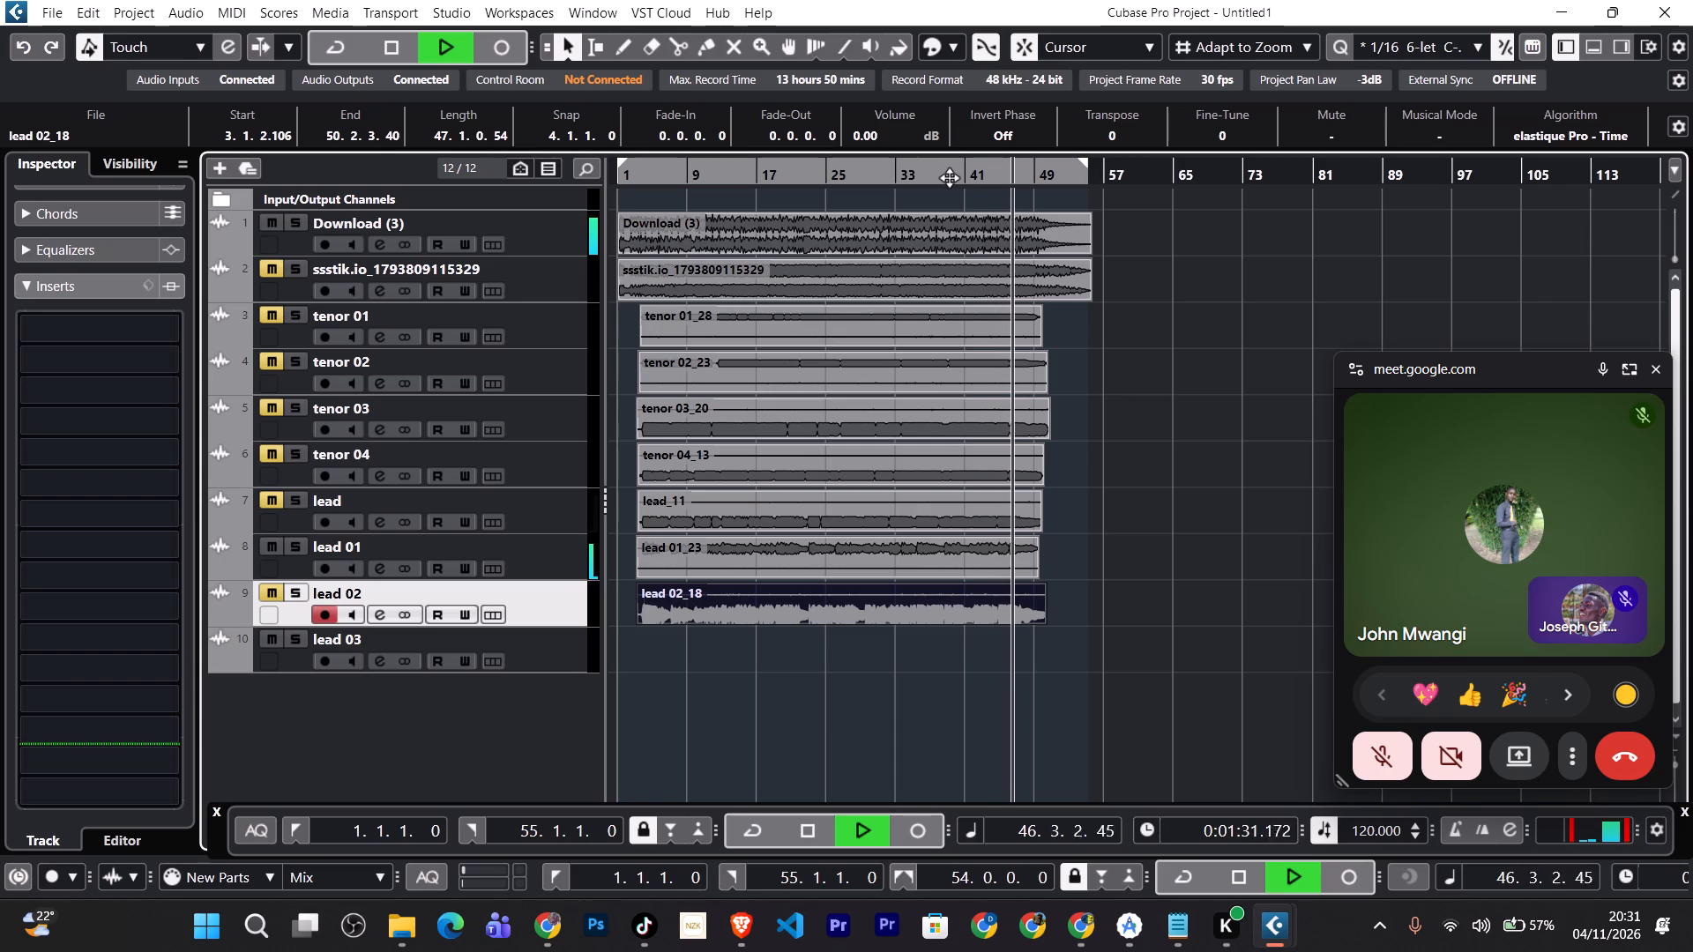
{"action": "key", "text": "space"}
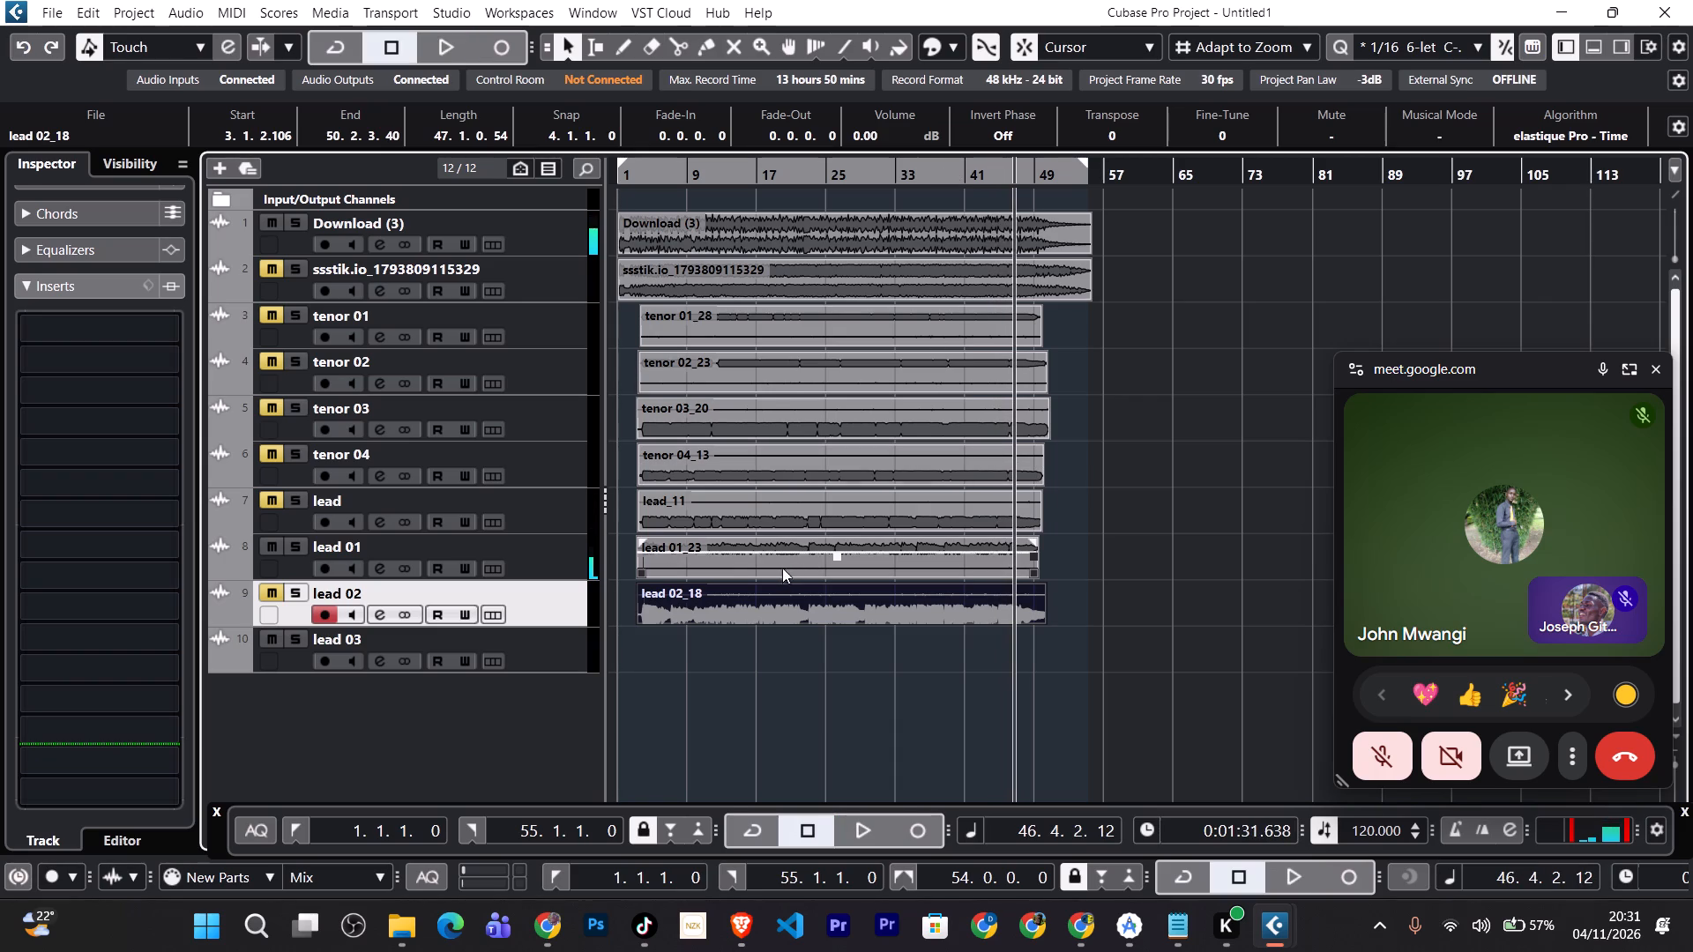
Erase the recorded lead 01_23 event from the lead 01 track.
{"action": "left_click_drag", "start_coordinate": [643, 48], "coordinate": [778, 446]}
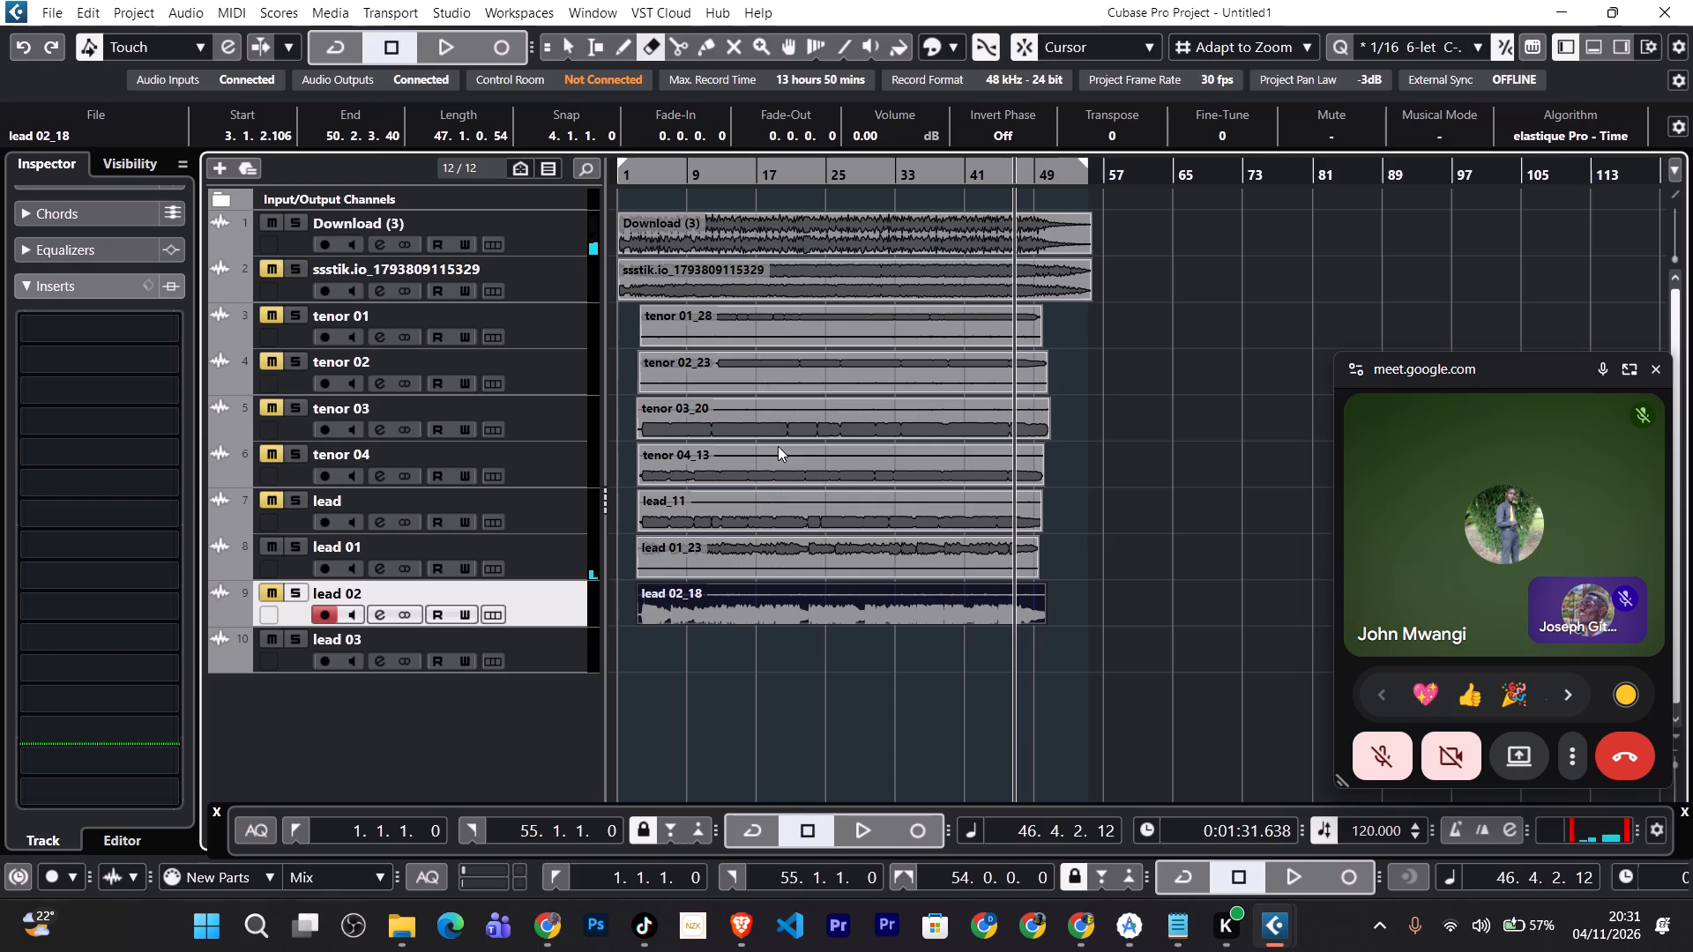
{"action": "left_click_drag", "start_coordinate": [778, 446], "coordinate": [783, 552]}
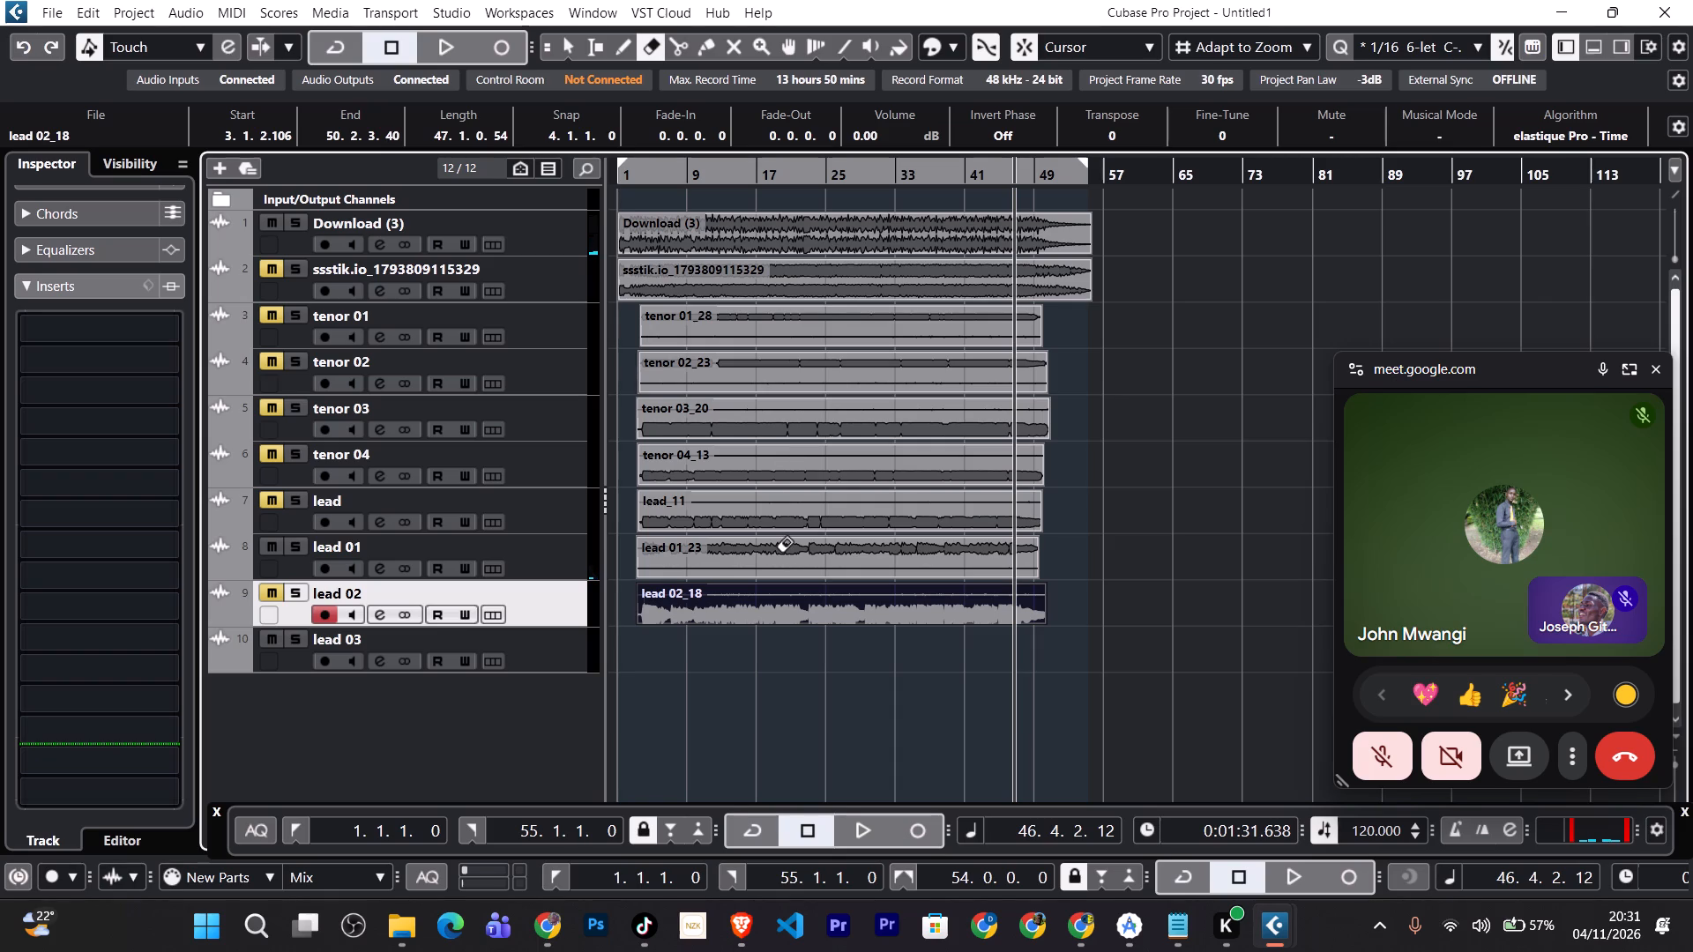
{"action": "left_click", "coordinate": [783, 552]}
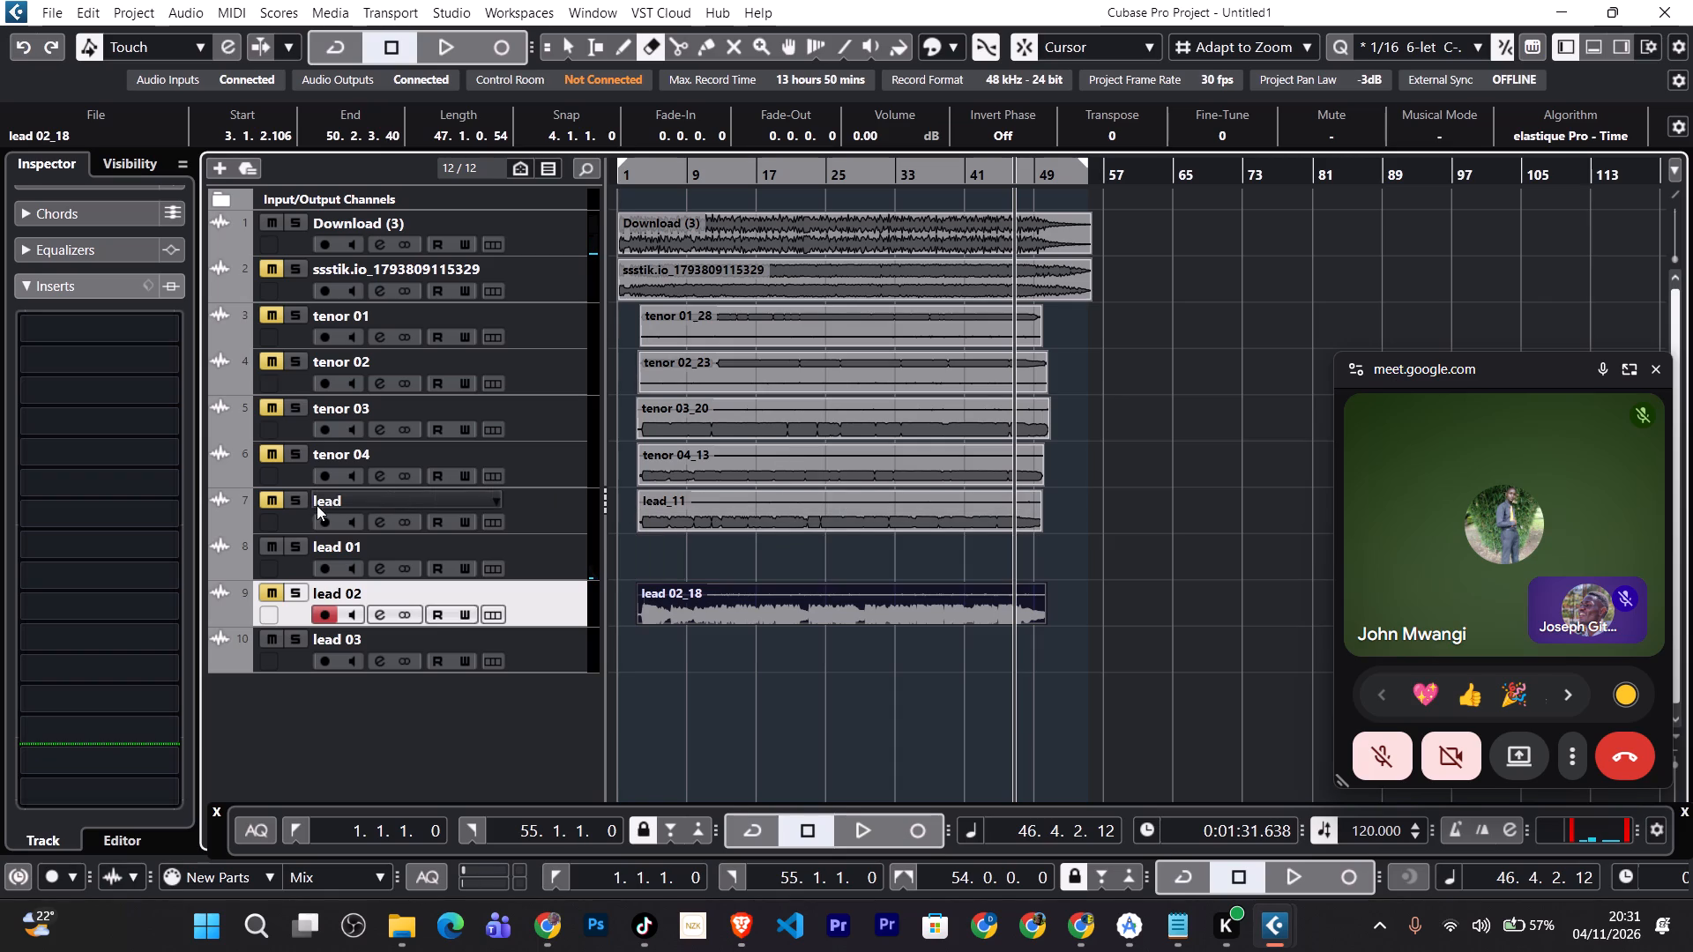
Unmute the lead track and briefly audition it with the backing track from near the song's beginning.
{"action": "left_click", "coordinate": [276, 498]}
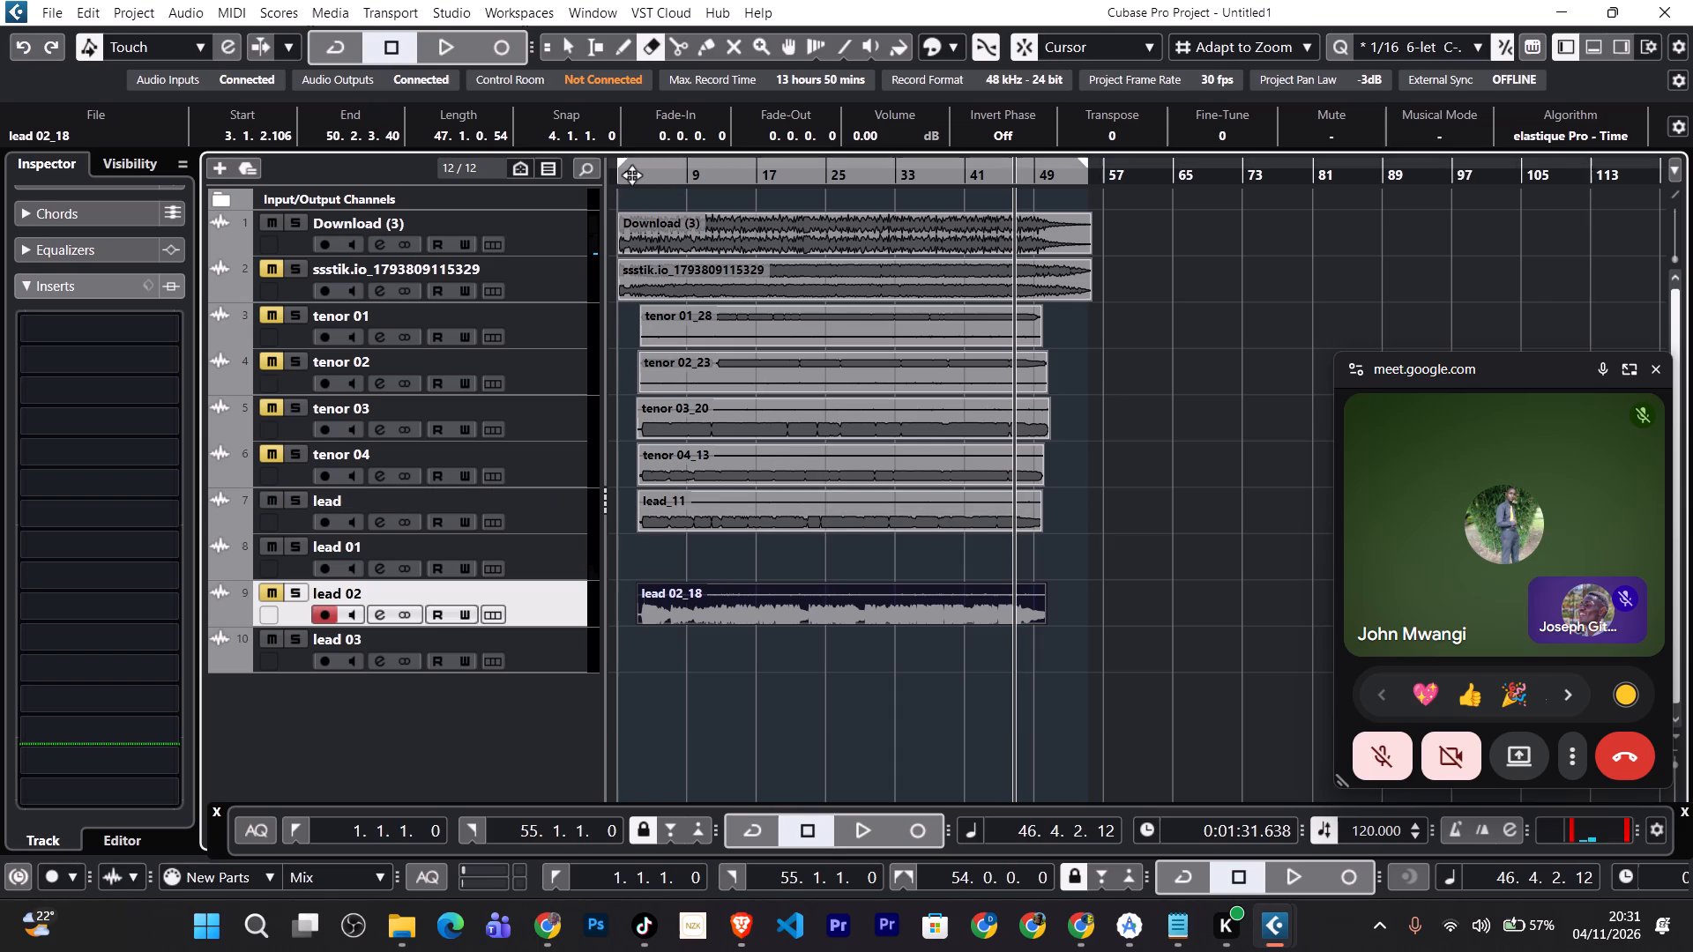
{"action": "left_click", "coordinate": [631, 175]}
{"action": "key", "text": "space"}
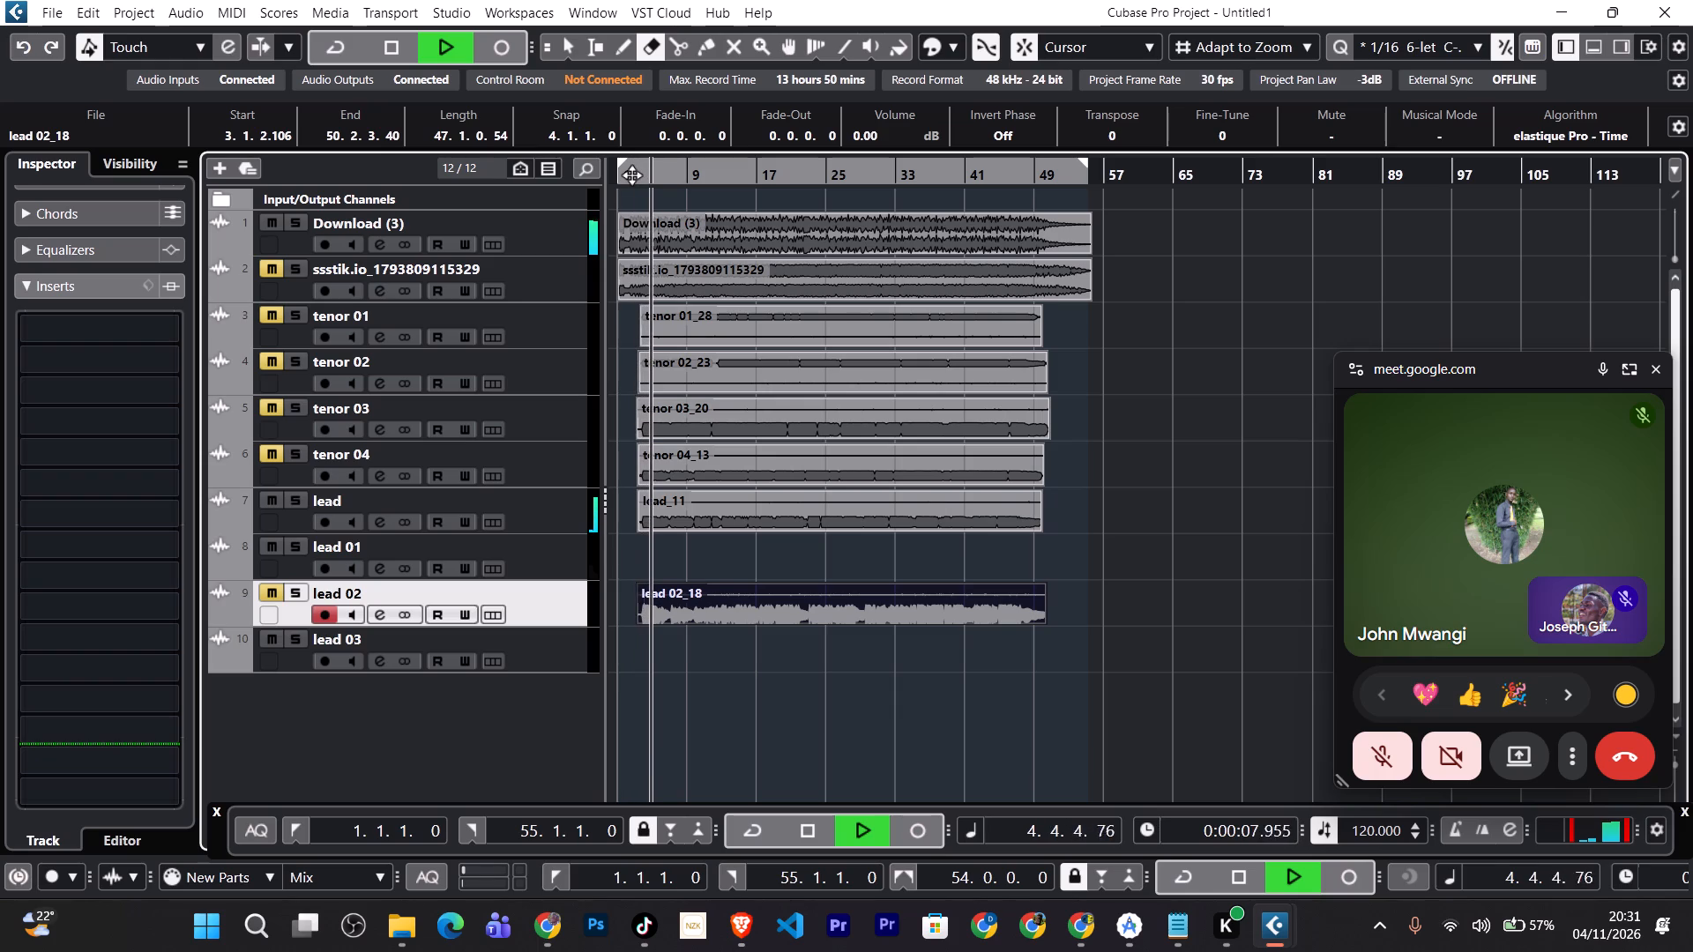
{"action": "key", "text": "space"}
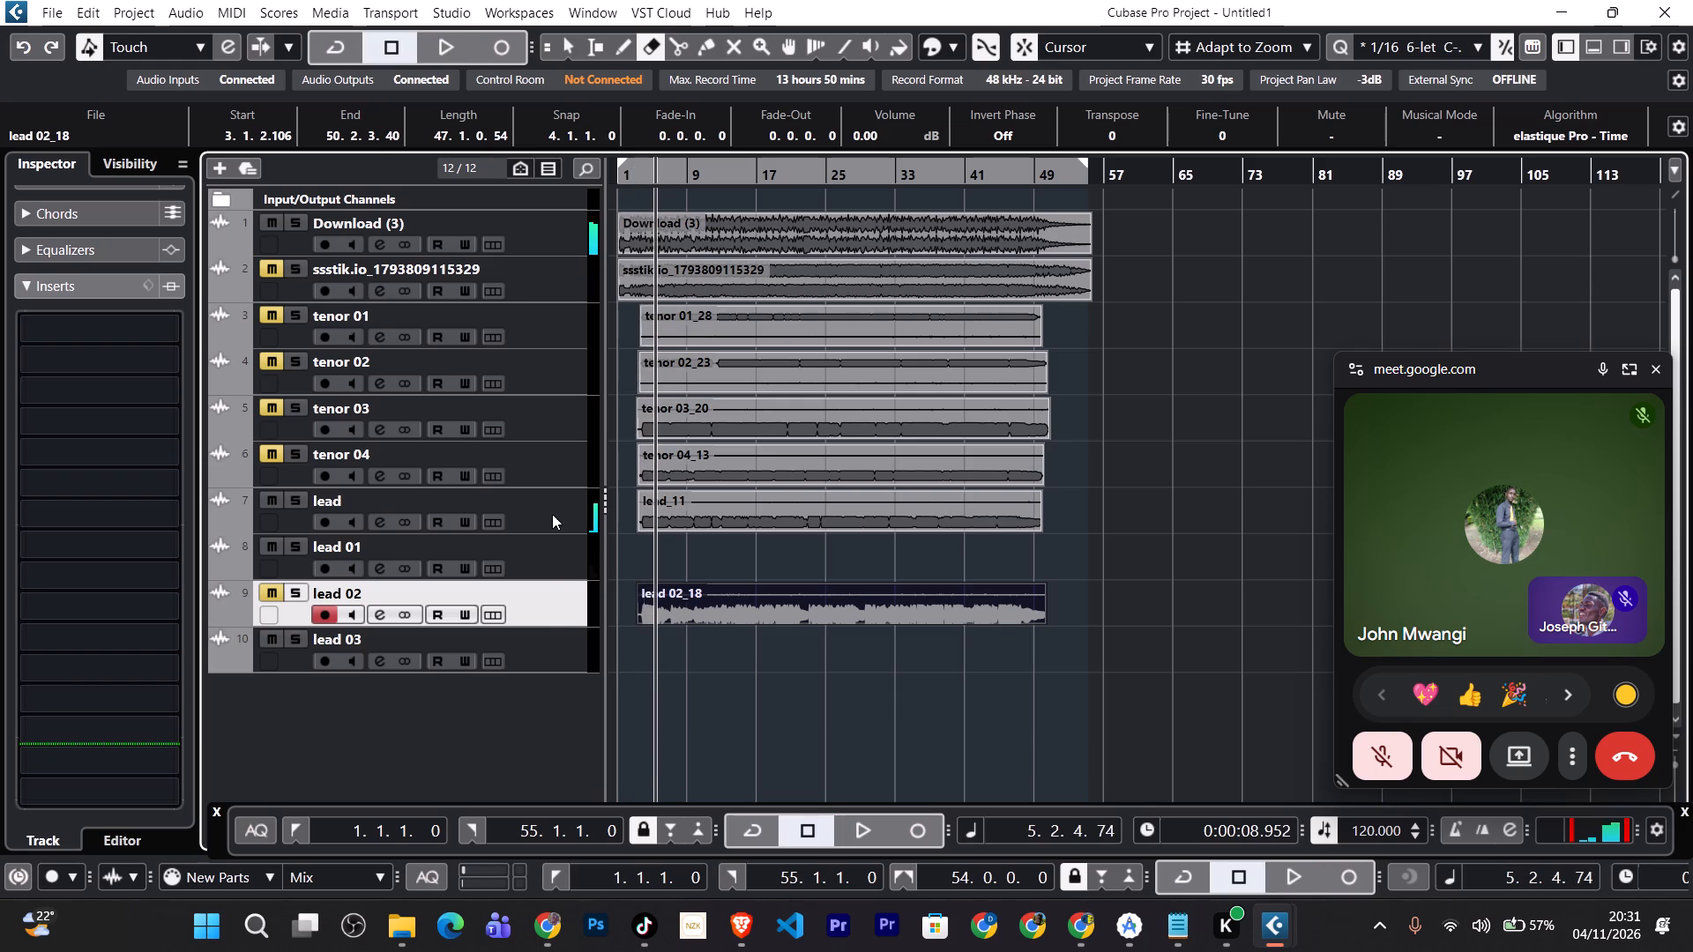
Move the lead 02 track above the lead 01 track, directly below the lead track.
{"action": "left_click_drag", "start_coordinate": [547, 608], "coordinate": [548, 558]}
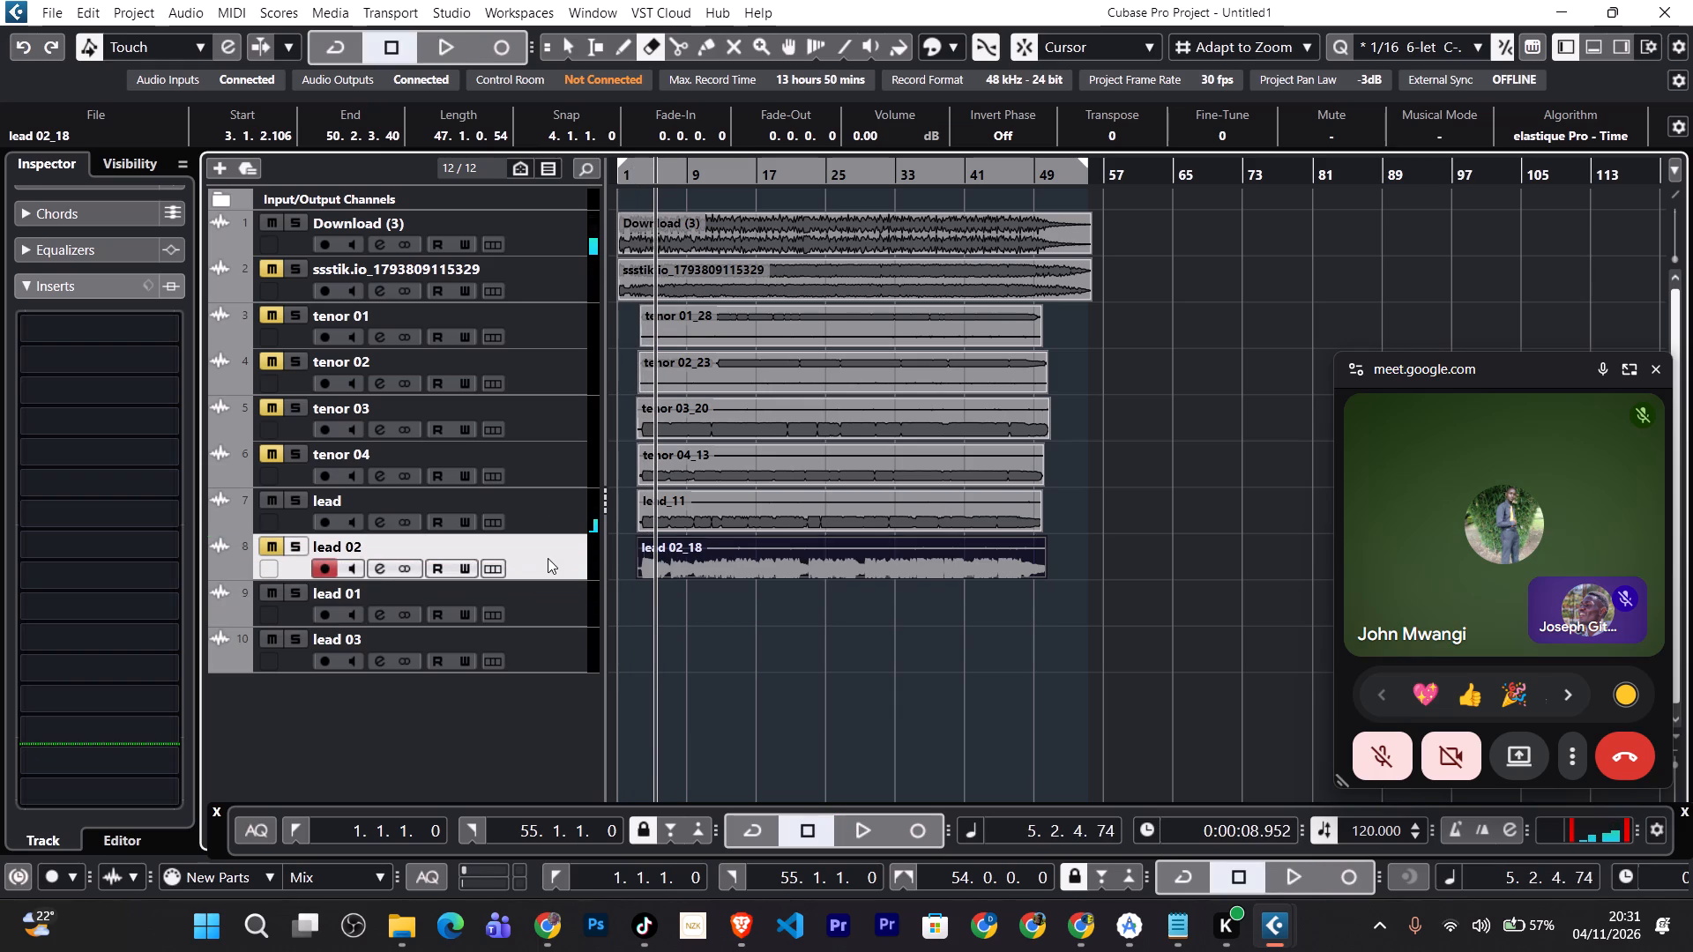
Select the emptied lead 01 track.
{"action": "left_click", "coordinate": [561, 611]}
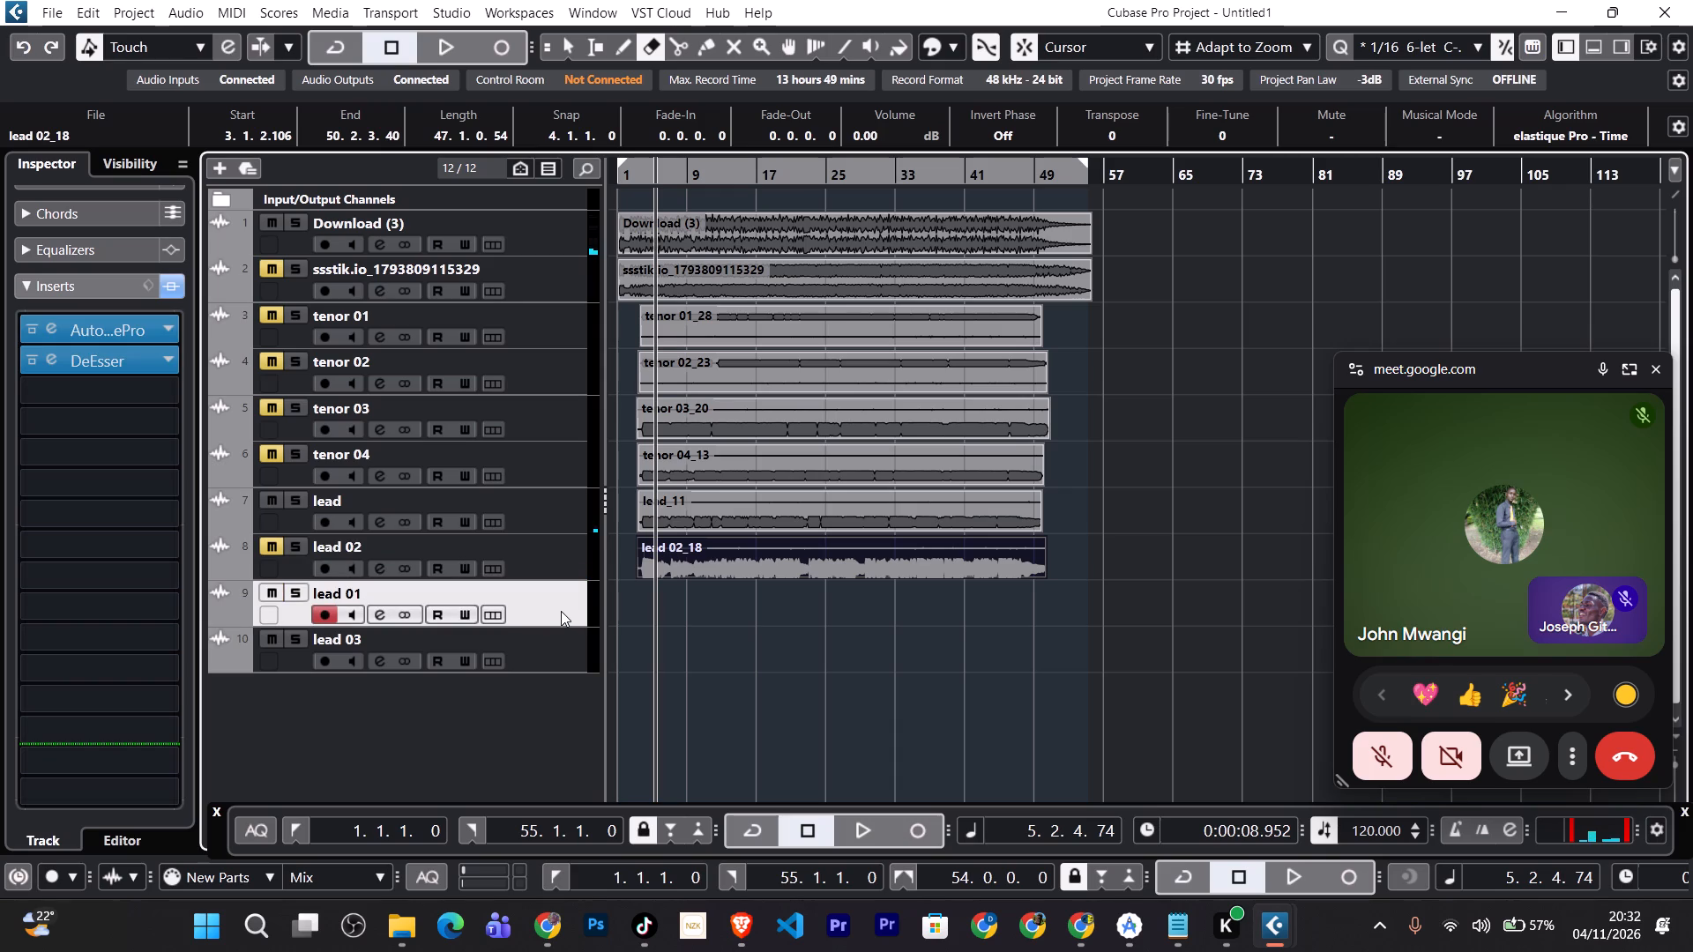
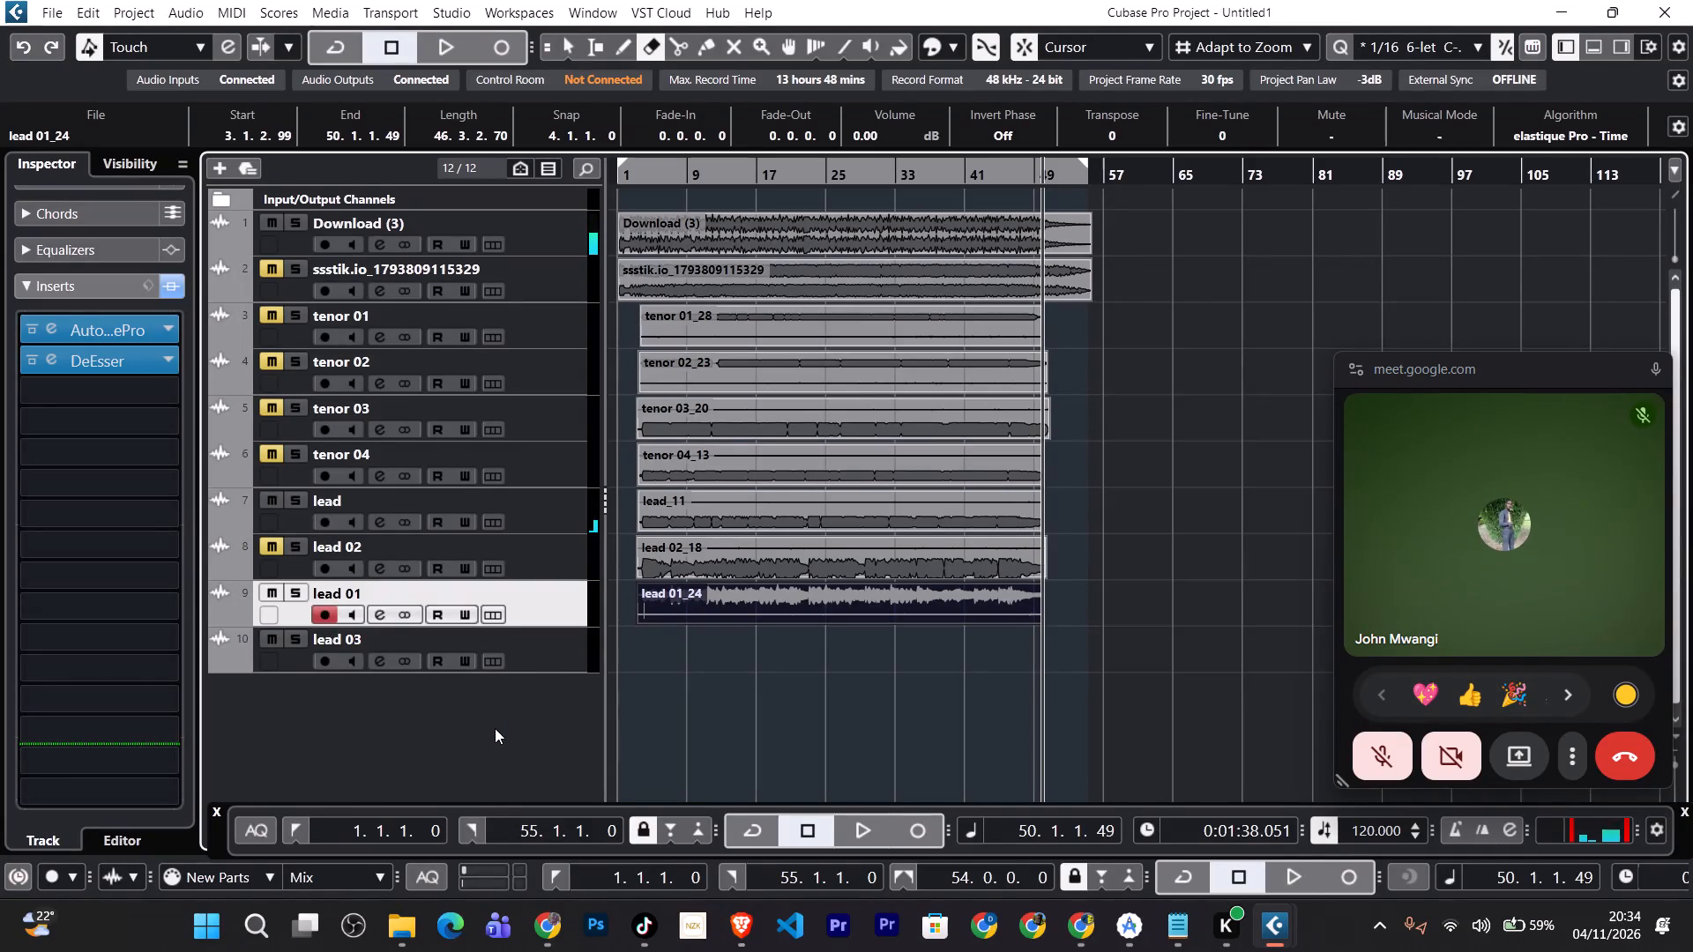
Record a vocal take on the lead 03 track, playing from the song's beginning and punching in around bar 3.
{"action": "left_click", "coordinate": [543, 649]}
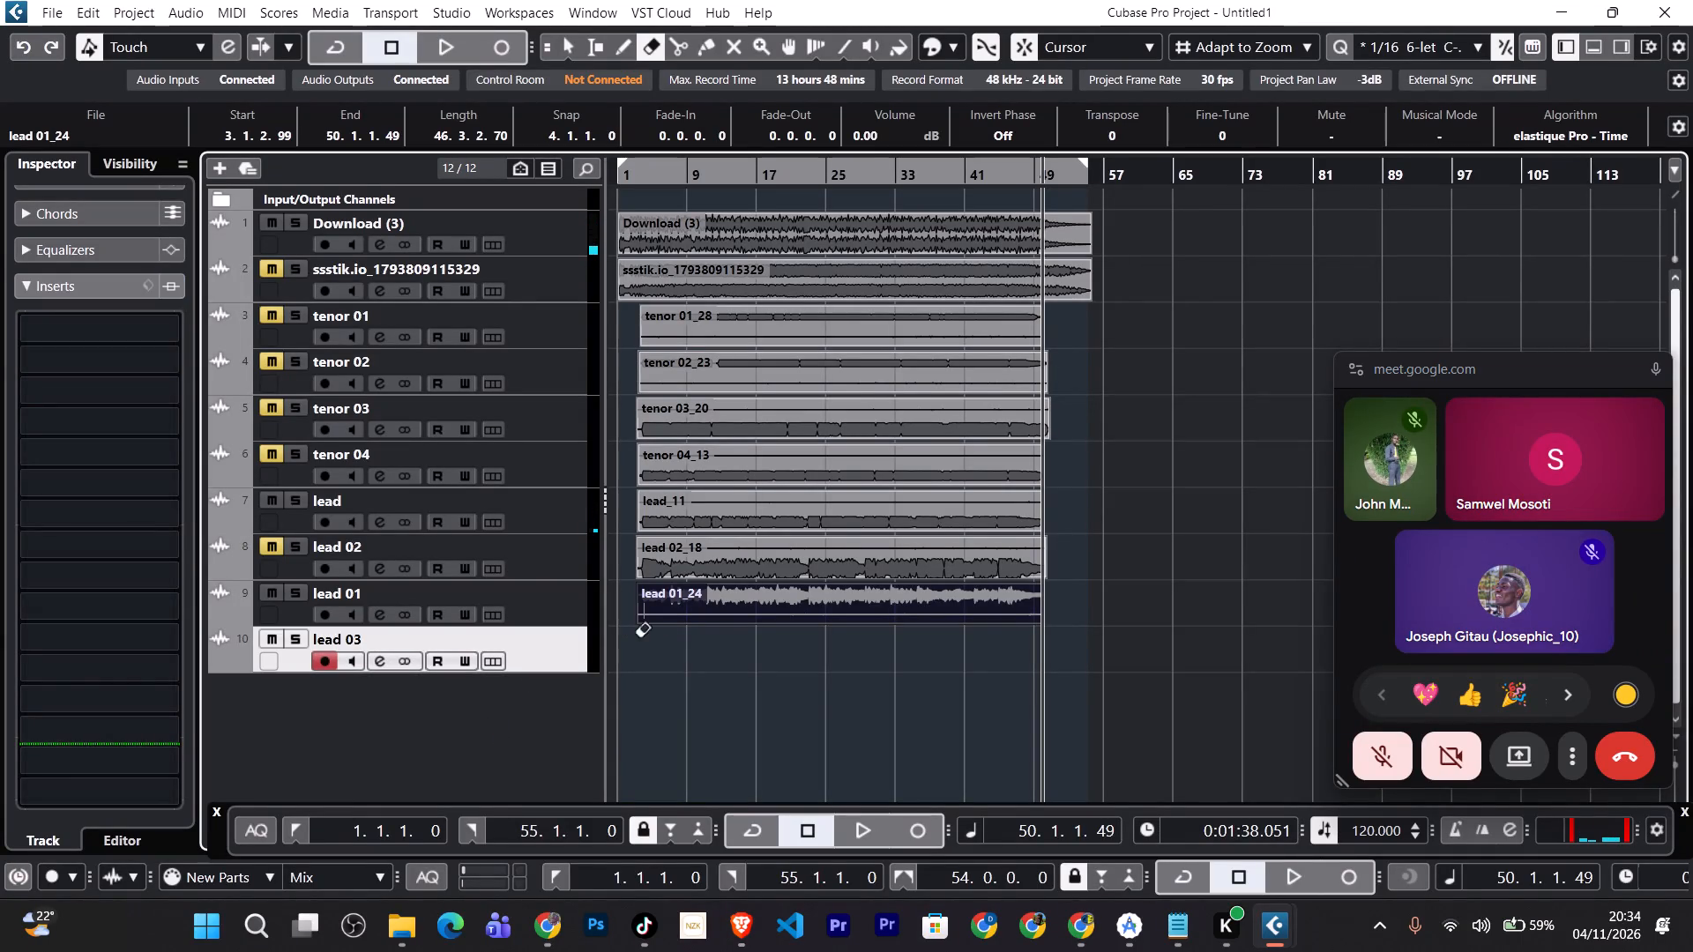
{"action": "type", "text": "b"}
{"action": "key", "text": "space"}
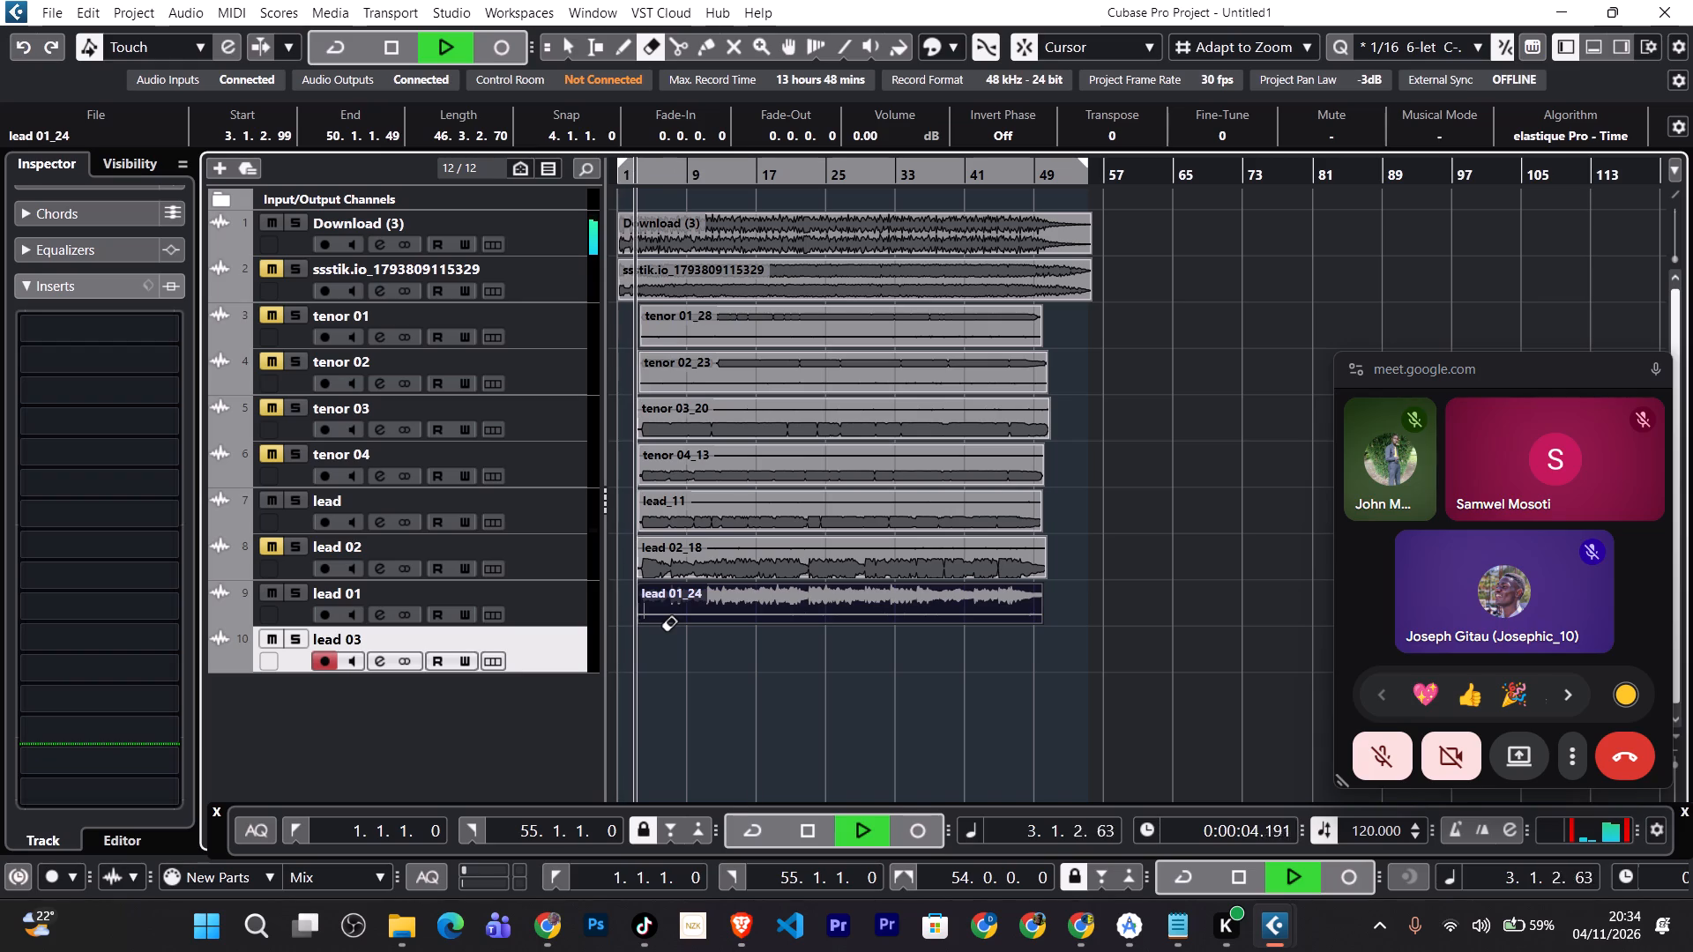
{"action": "key", "text": "asterisk"}
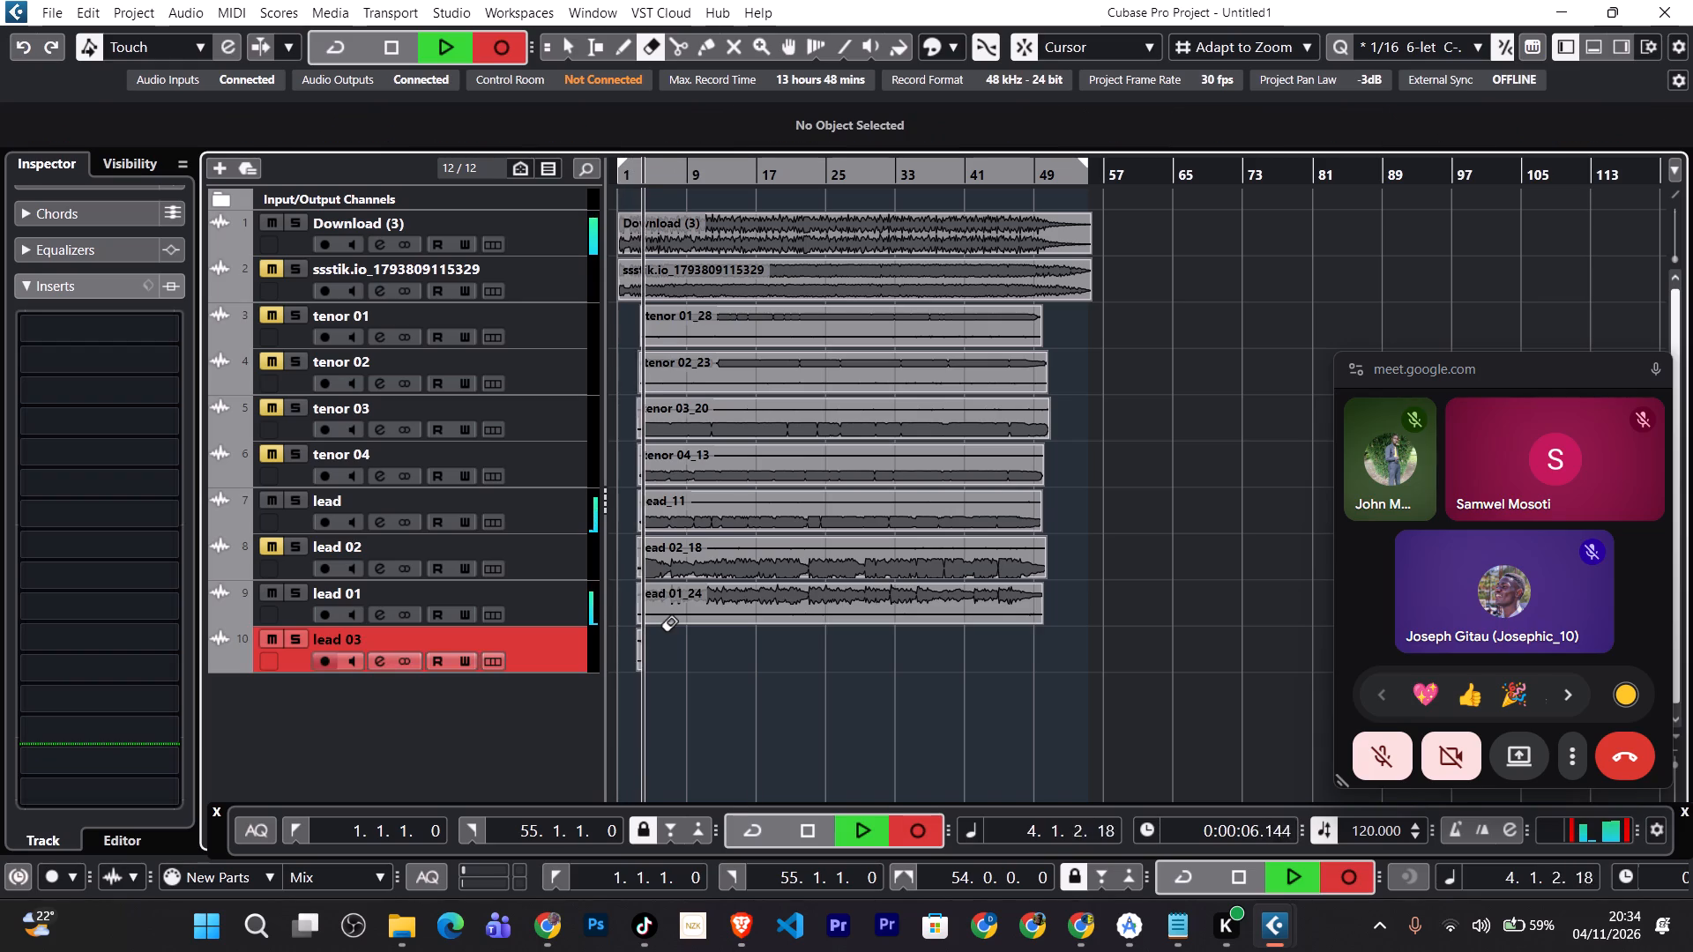
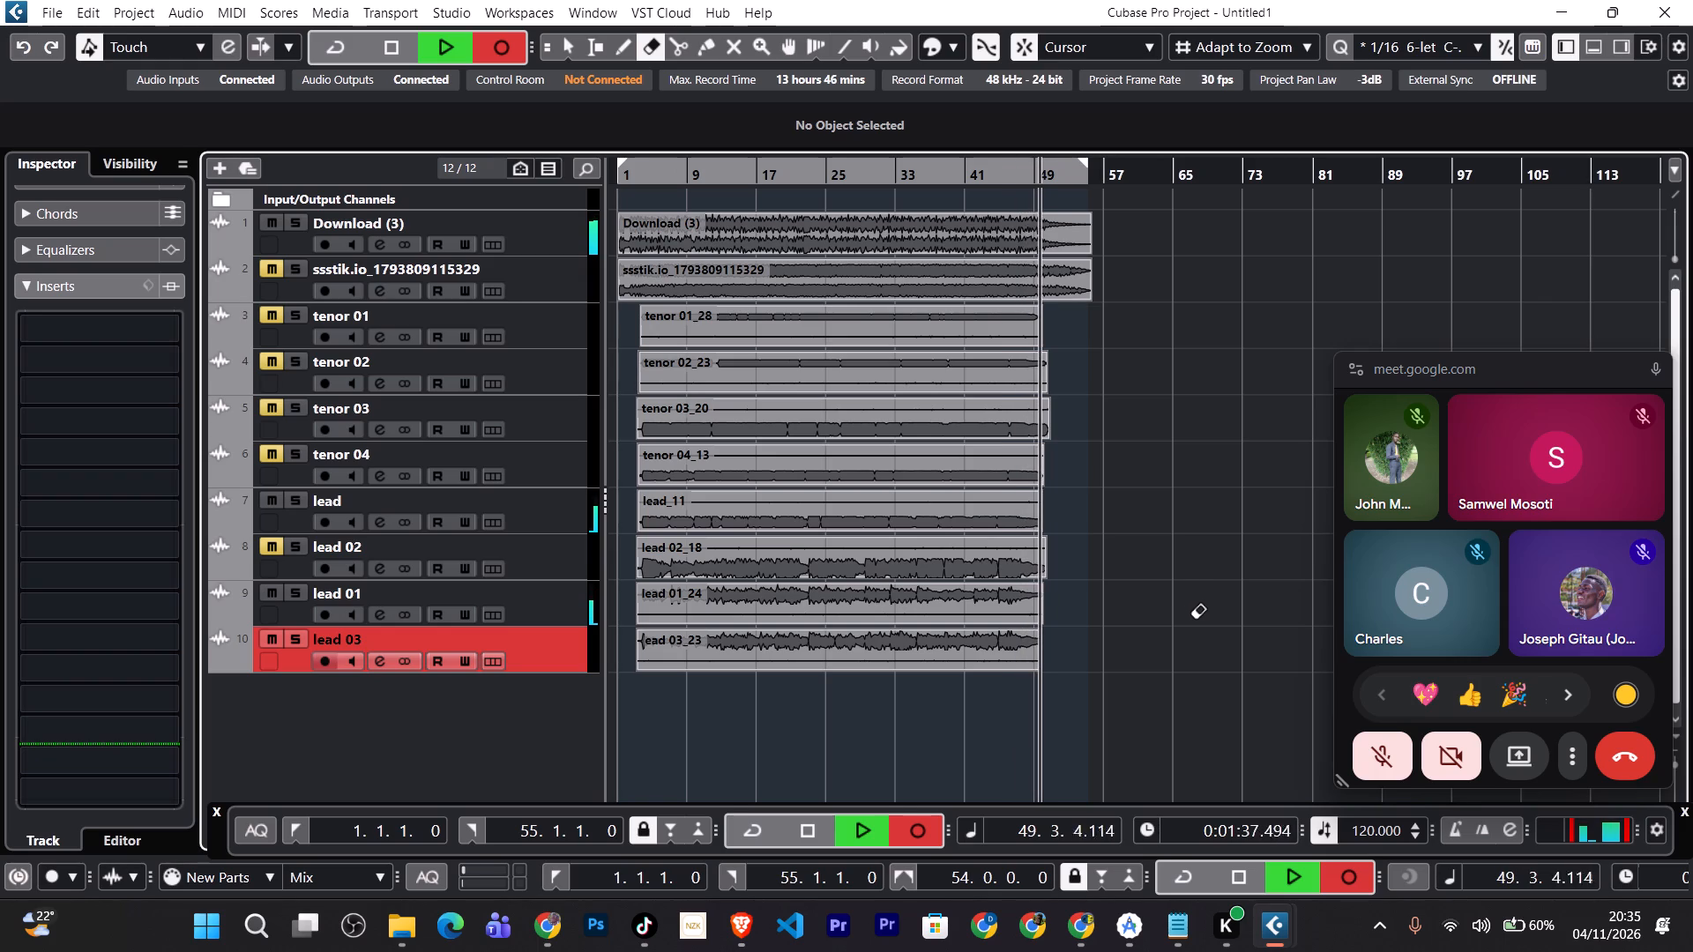
End the lead 03 vocal recording at about bar 50.
{"action": "key", "text": "space"}
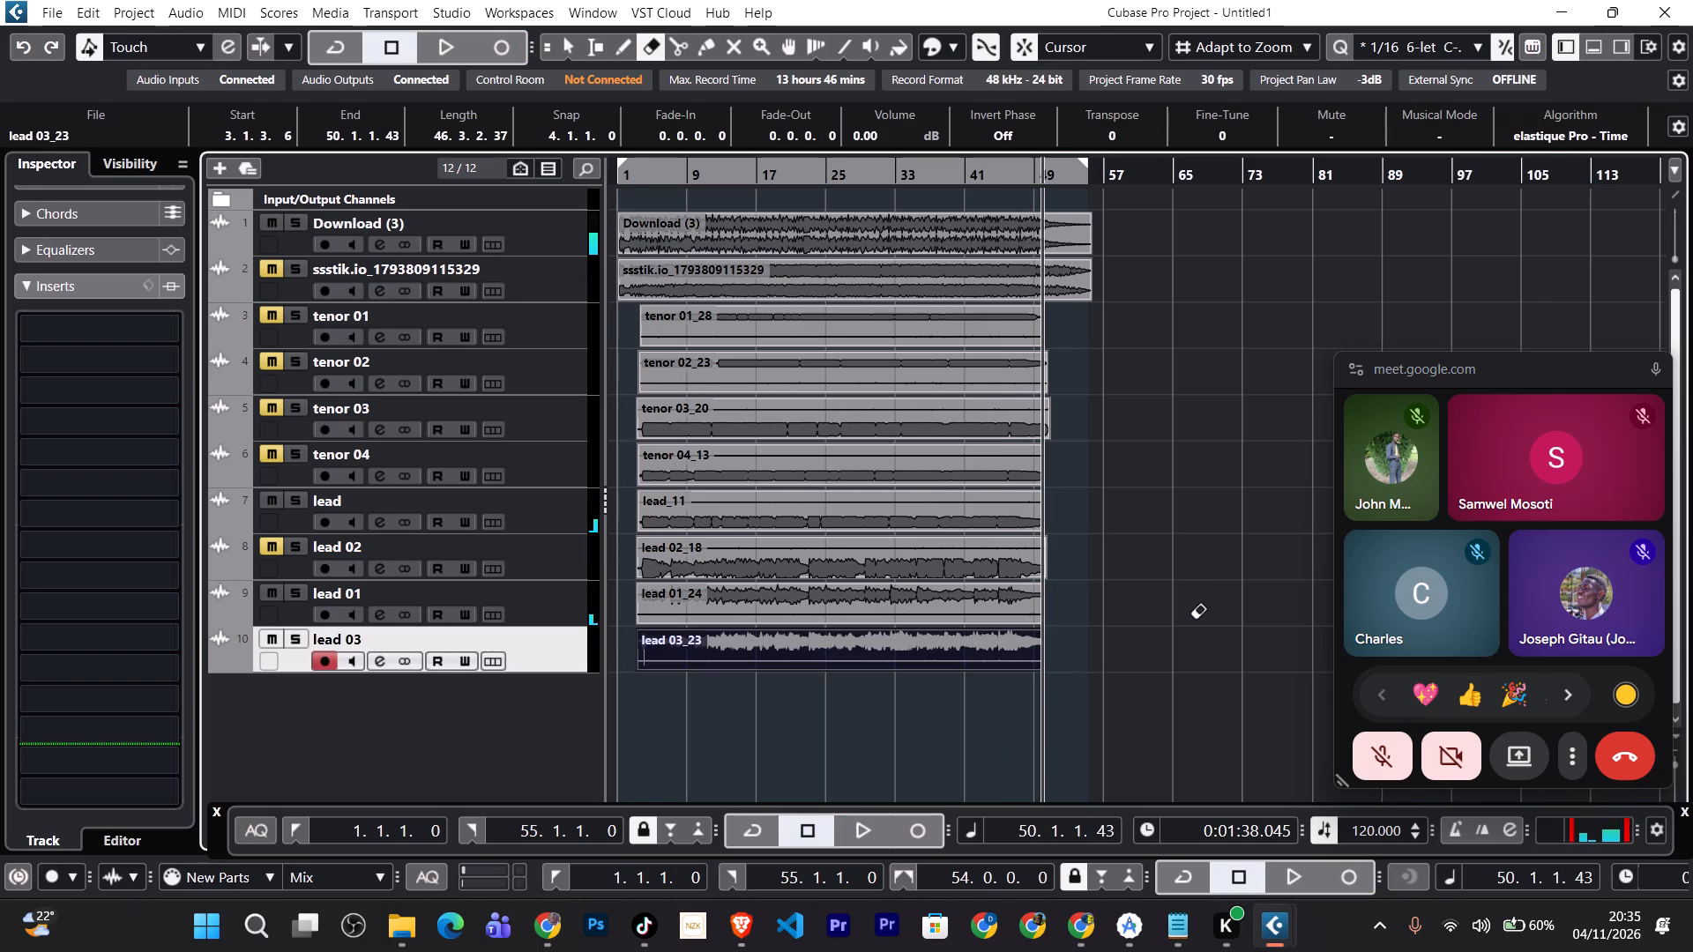
Play back the new lead 03 take with the unmuted tracks from the song's beginning to about bar 19.
{"action": "type", "text": "b"}
{"action": "key", "text": "space"}
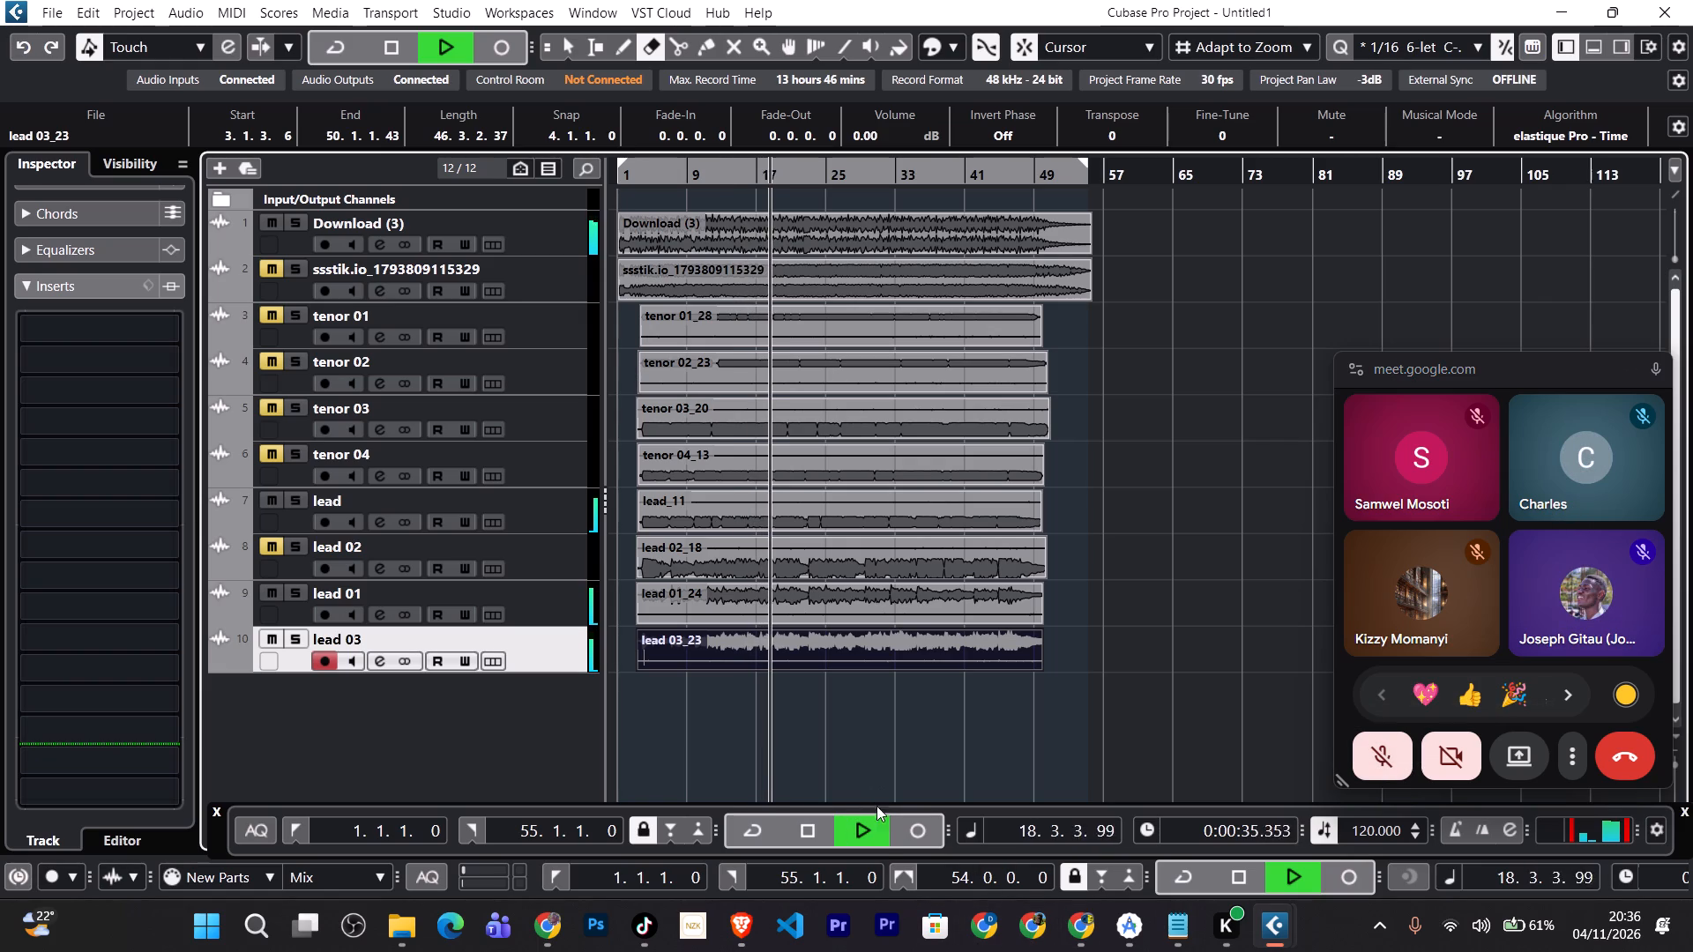
{"action": "left_click", "coordinate": [876, 843]}
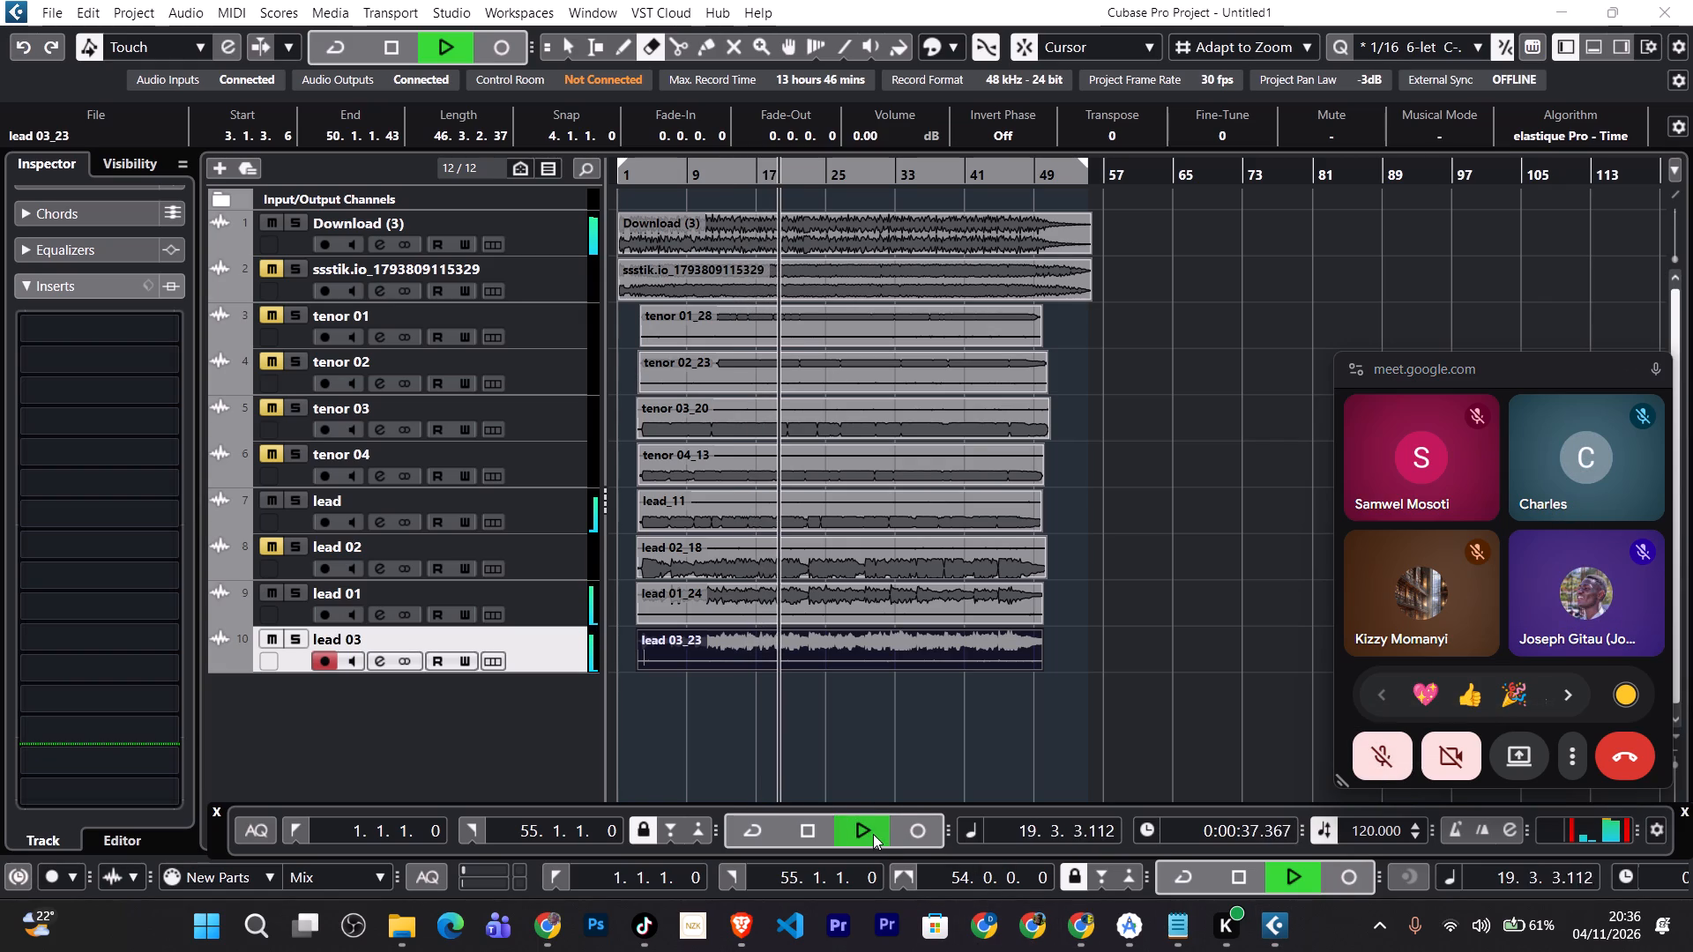
{"action": "key", "text": "space"}
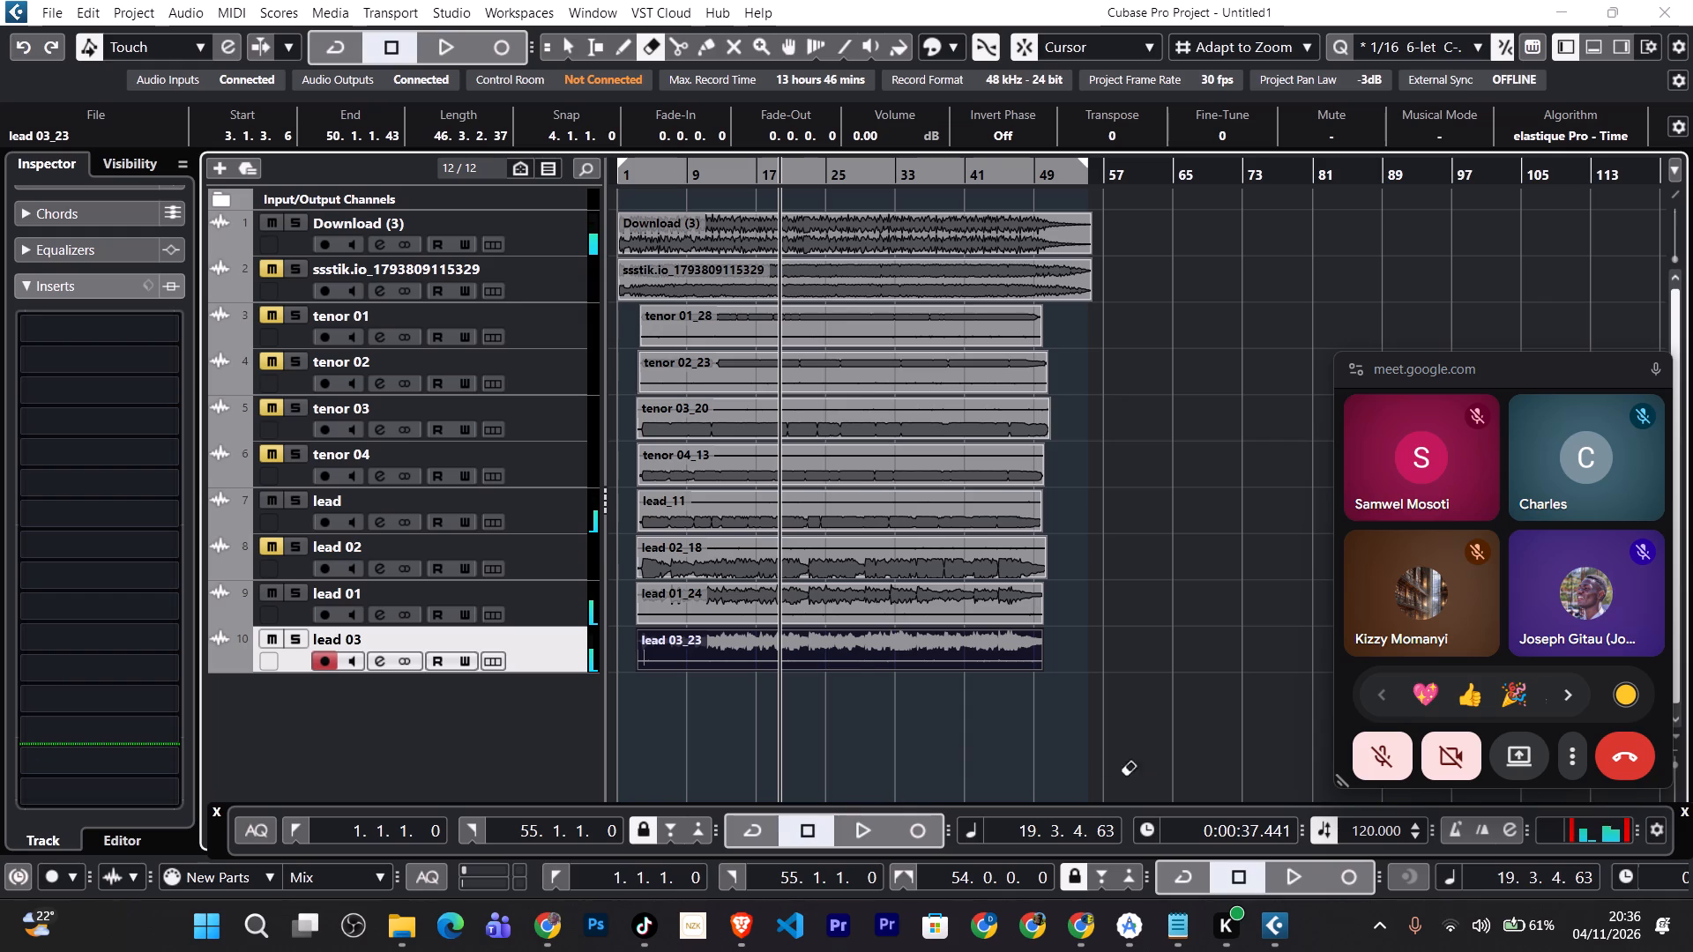